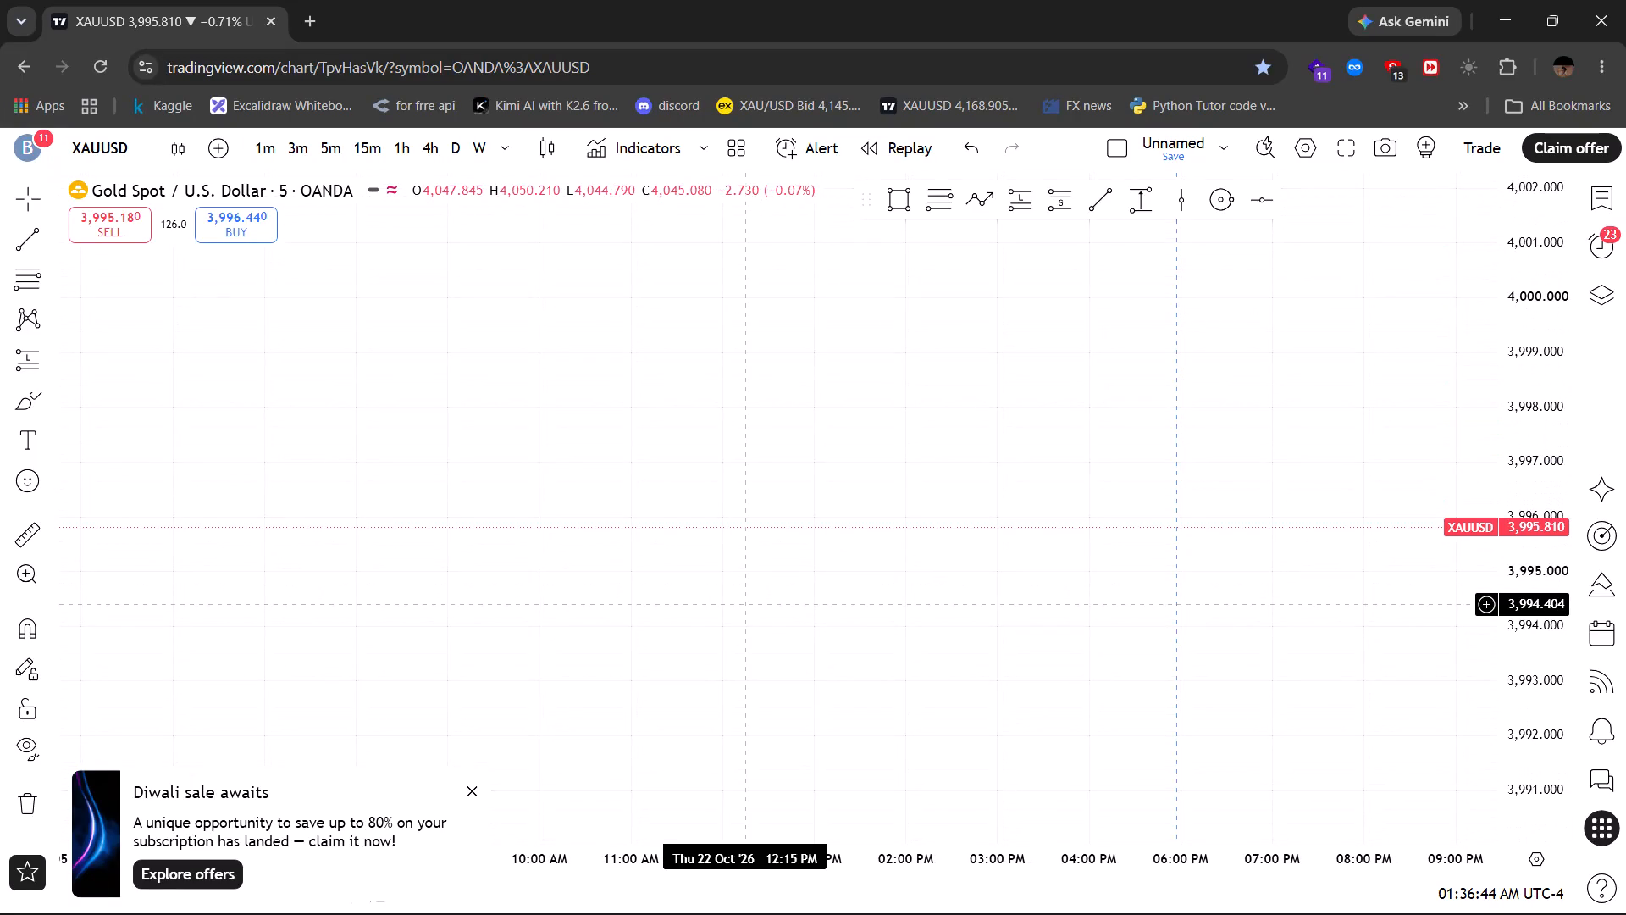
Reset the blank XAUUSD 5-minute chart view to bring the candles back into view.
{"action": "scroll", "coordinate": [748, 604], "scroll_direction": "right", "scroll_amount": 11}
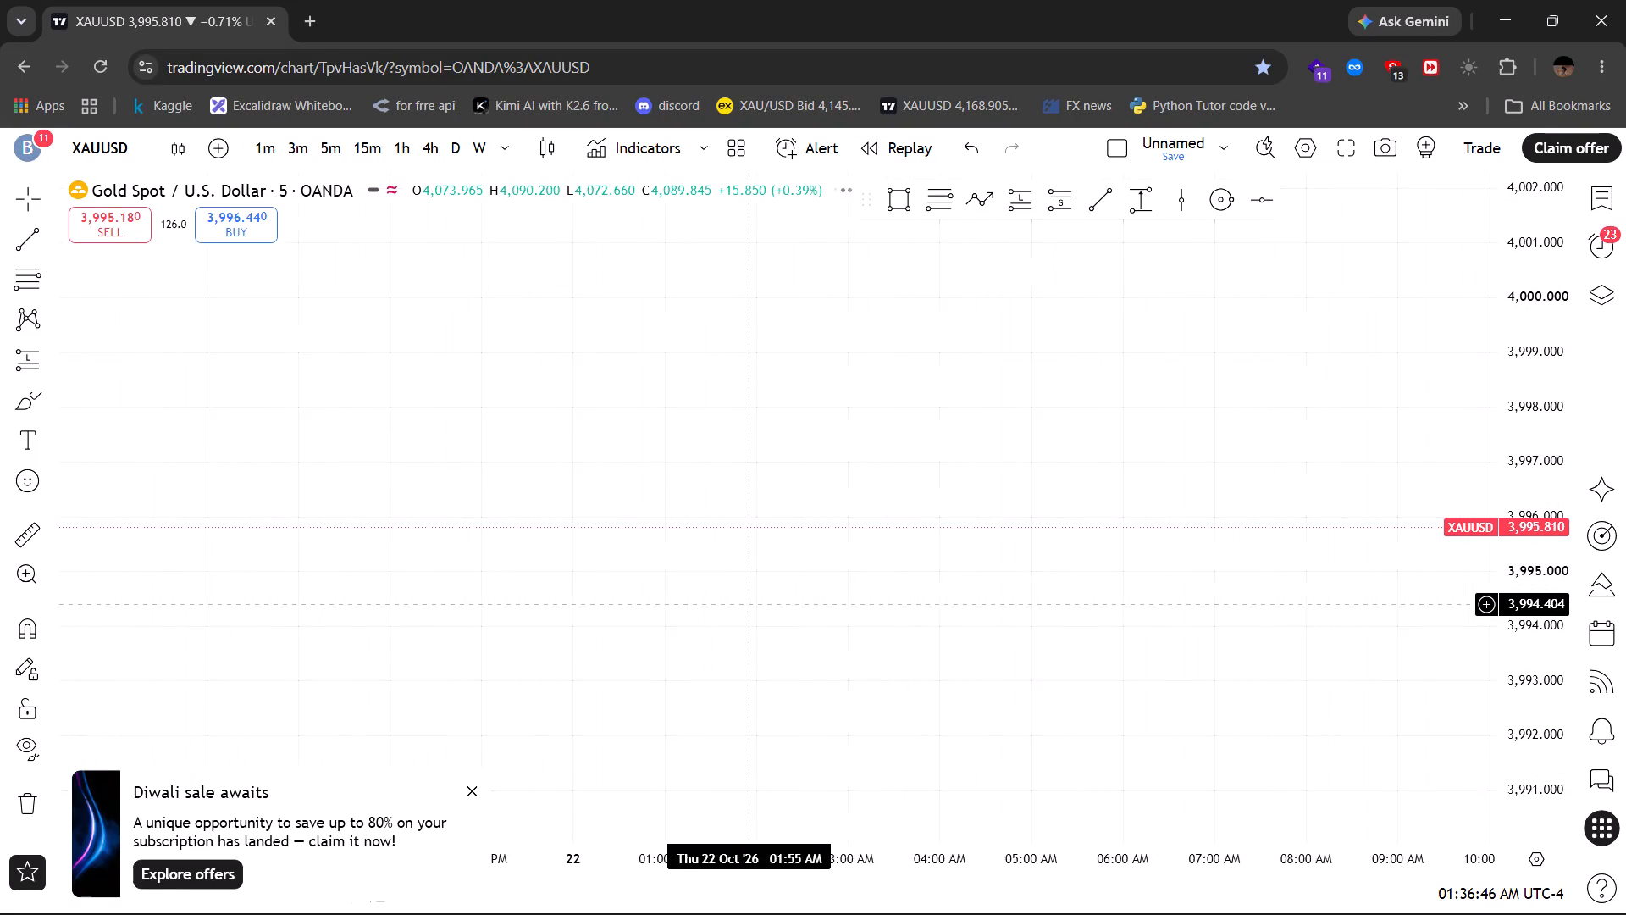
{"action": "scroll", "coordinate": [748, 604], "scroll_direction": "right", "scroll_amount": 12}
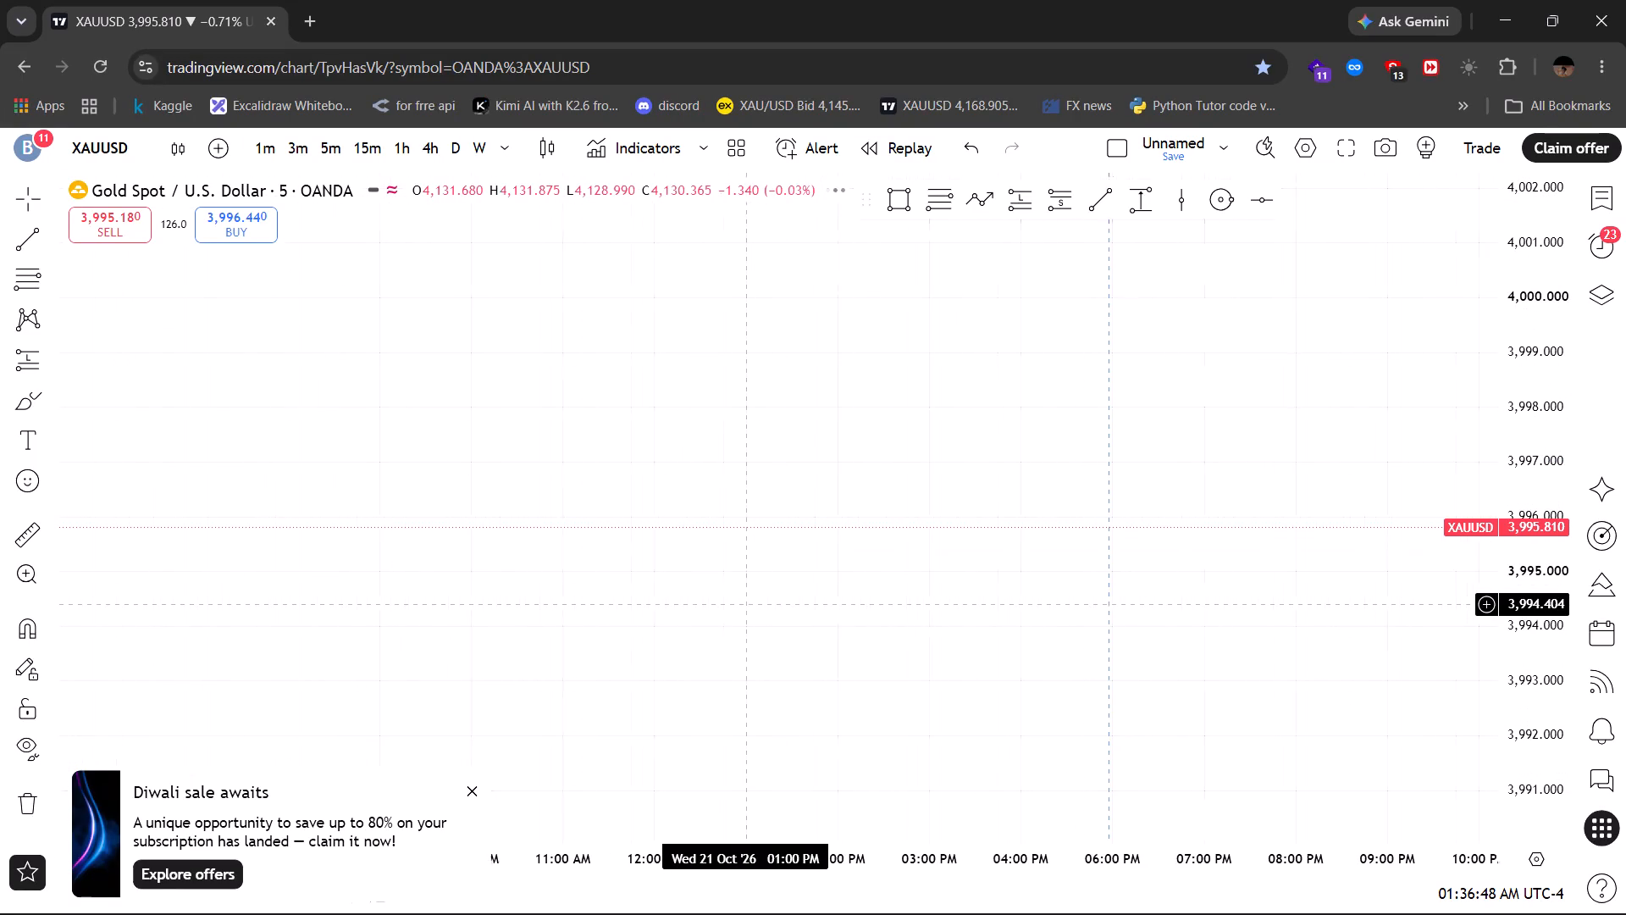
{"action": "left_click", "coordinate": [877, 794]}
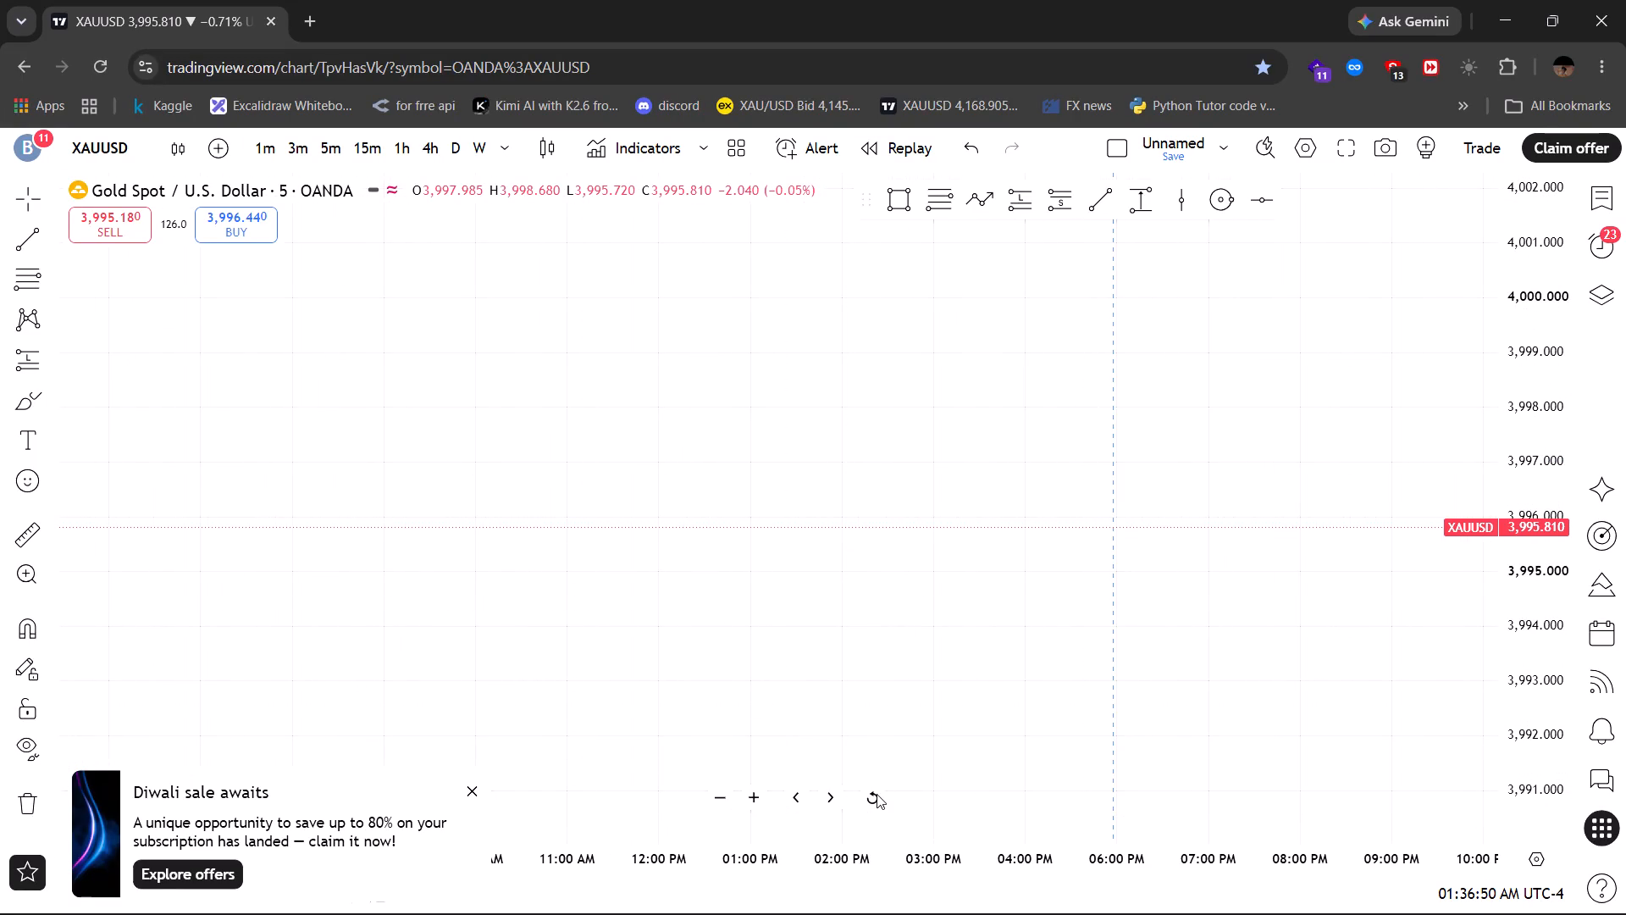
Remove all existing drawings from the XAUUSD chart.
{"action": "scroll", "coordinate": [877, 794], "scroll_direction": "left", "scroll_amount": 1}
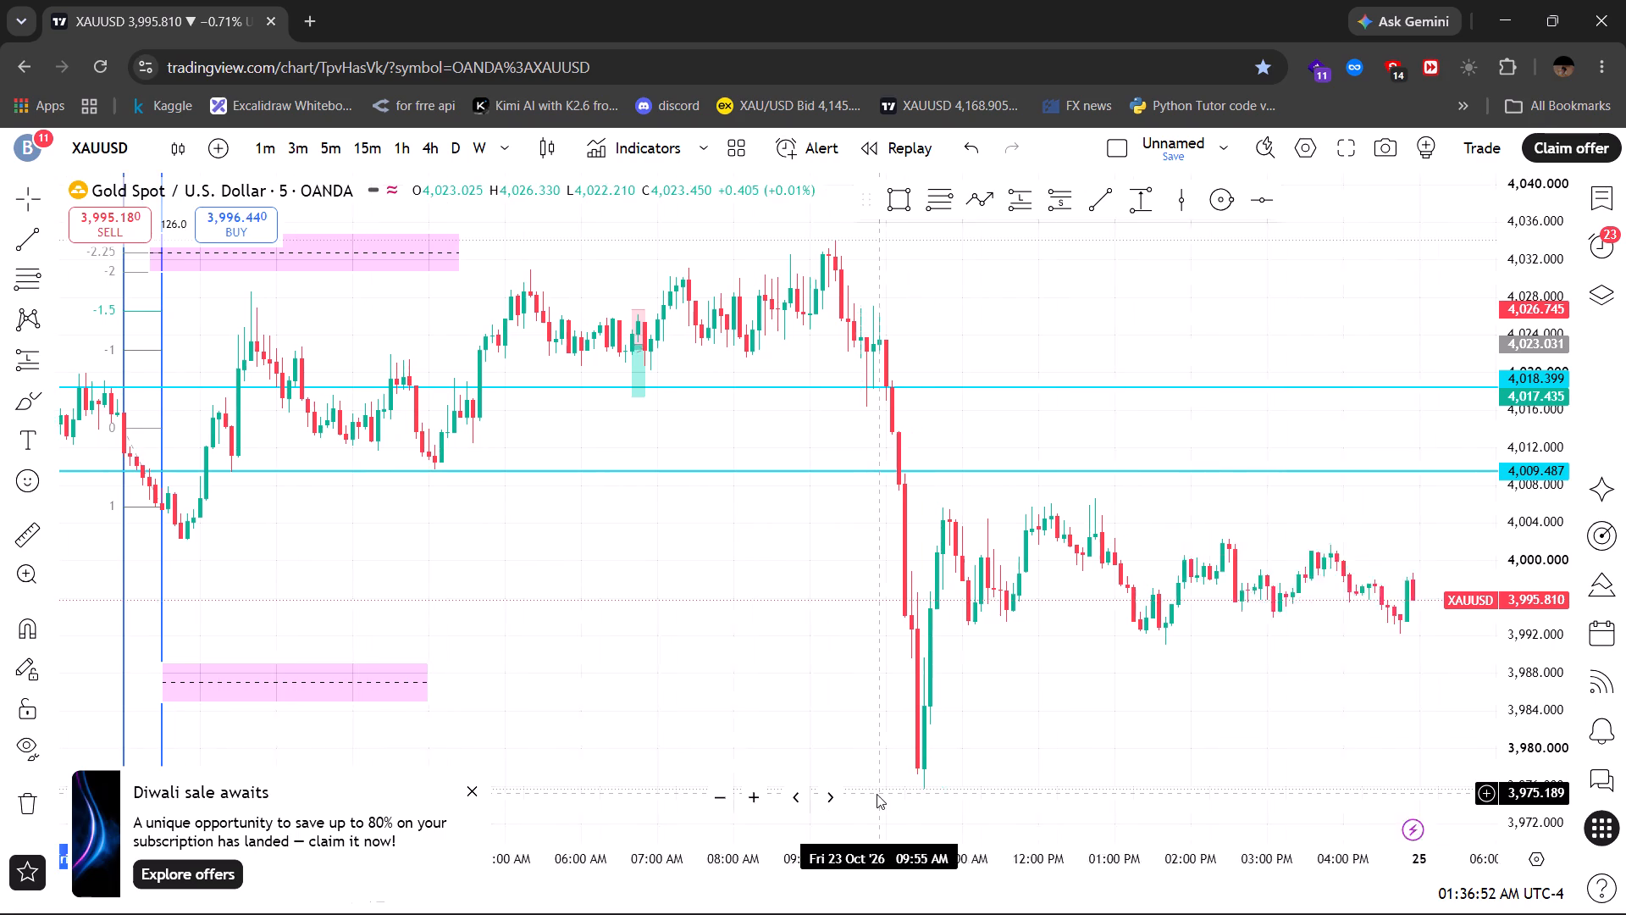
{"action": "scroll", "coordinate": [877, 794], "scroll_direction": "left", "scroll_amount": 2}
{"action": "scroll", "coordinate": [877, 794], "scroll_direction": "right", "scroll_amount": 8}
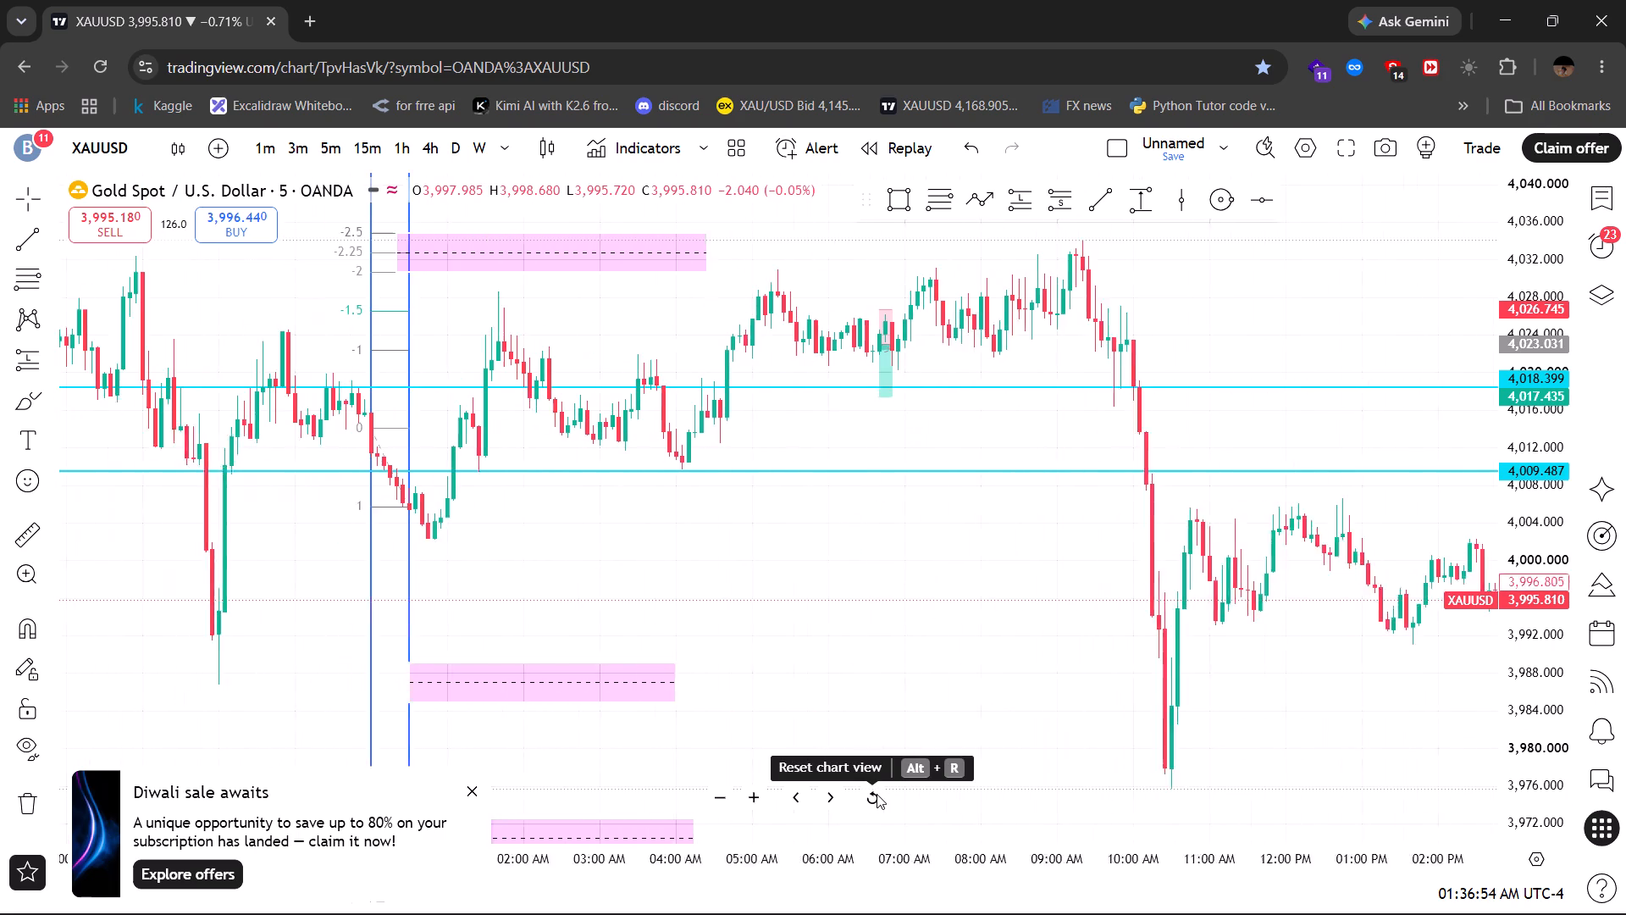
{"action": "left_click", "coordinate": [20, 800]}
{"action": "left_click", "coordinate": [144, 768]}
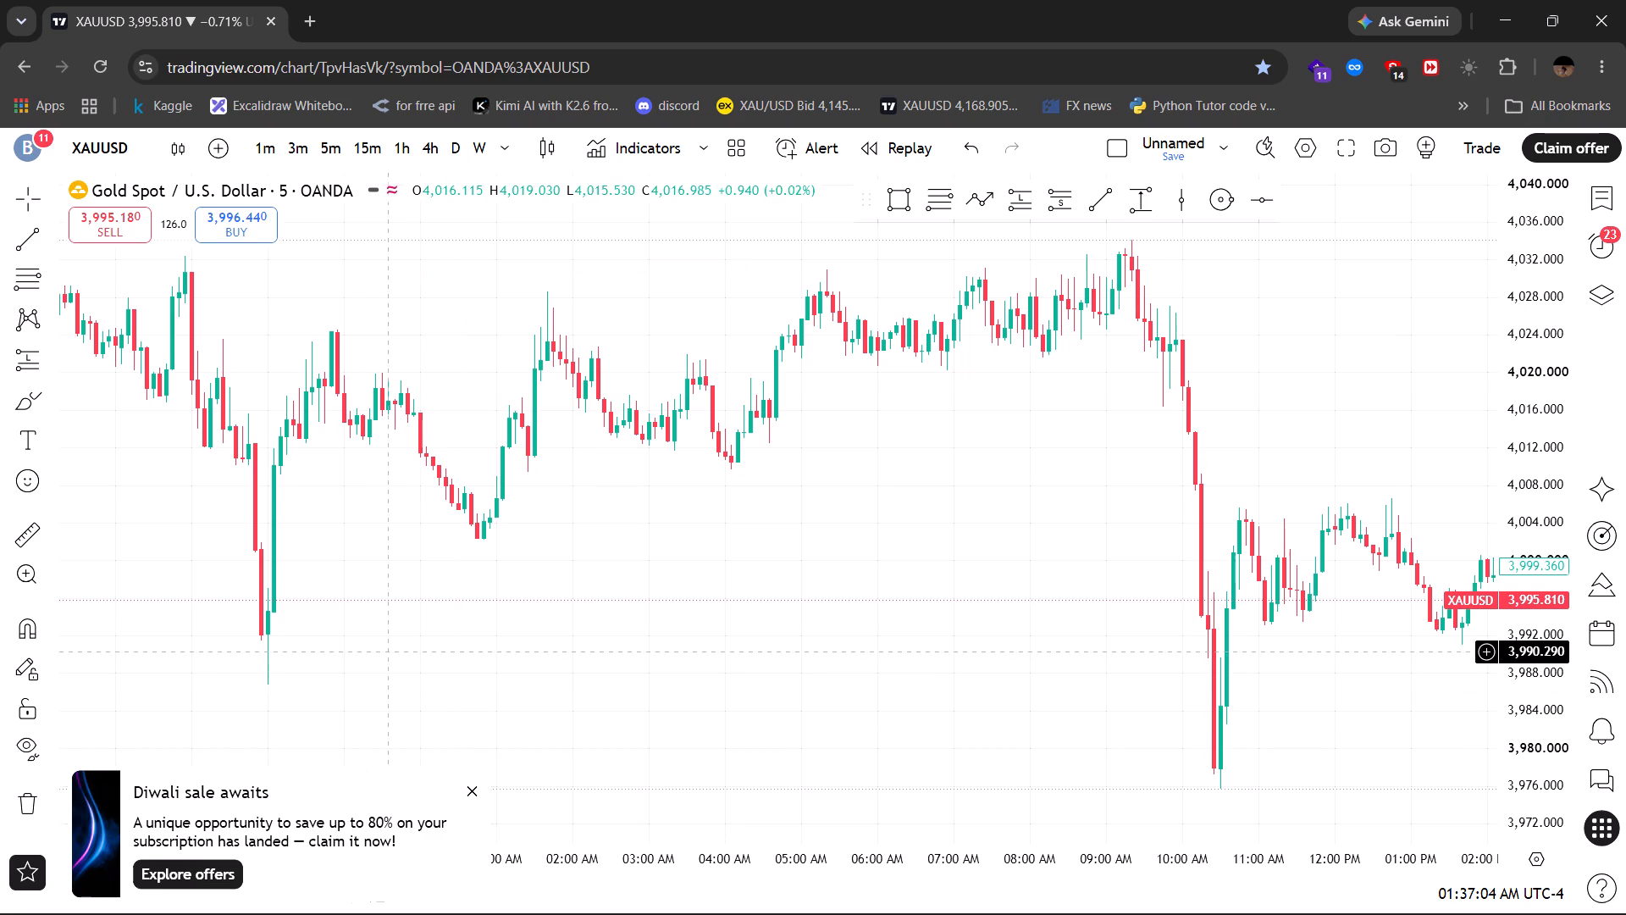
{"action": "scroll", "coordinate": [388, 652], "scroll_direction": "right", "scroll_amount": 4}
{"action": "left_click", "coordinate": [556, 642]}
{"action": "scroll", "coordinate": [556, 642], "scroll_direction": "right", "scroll_amount": 1}
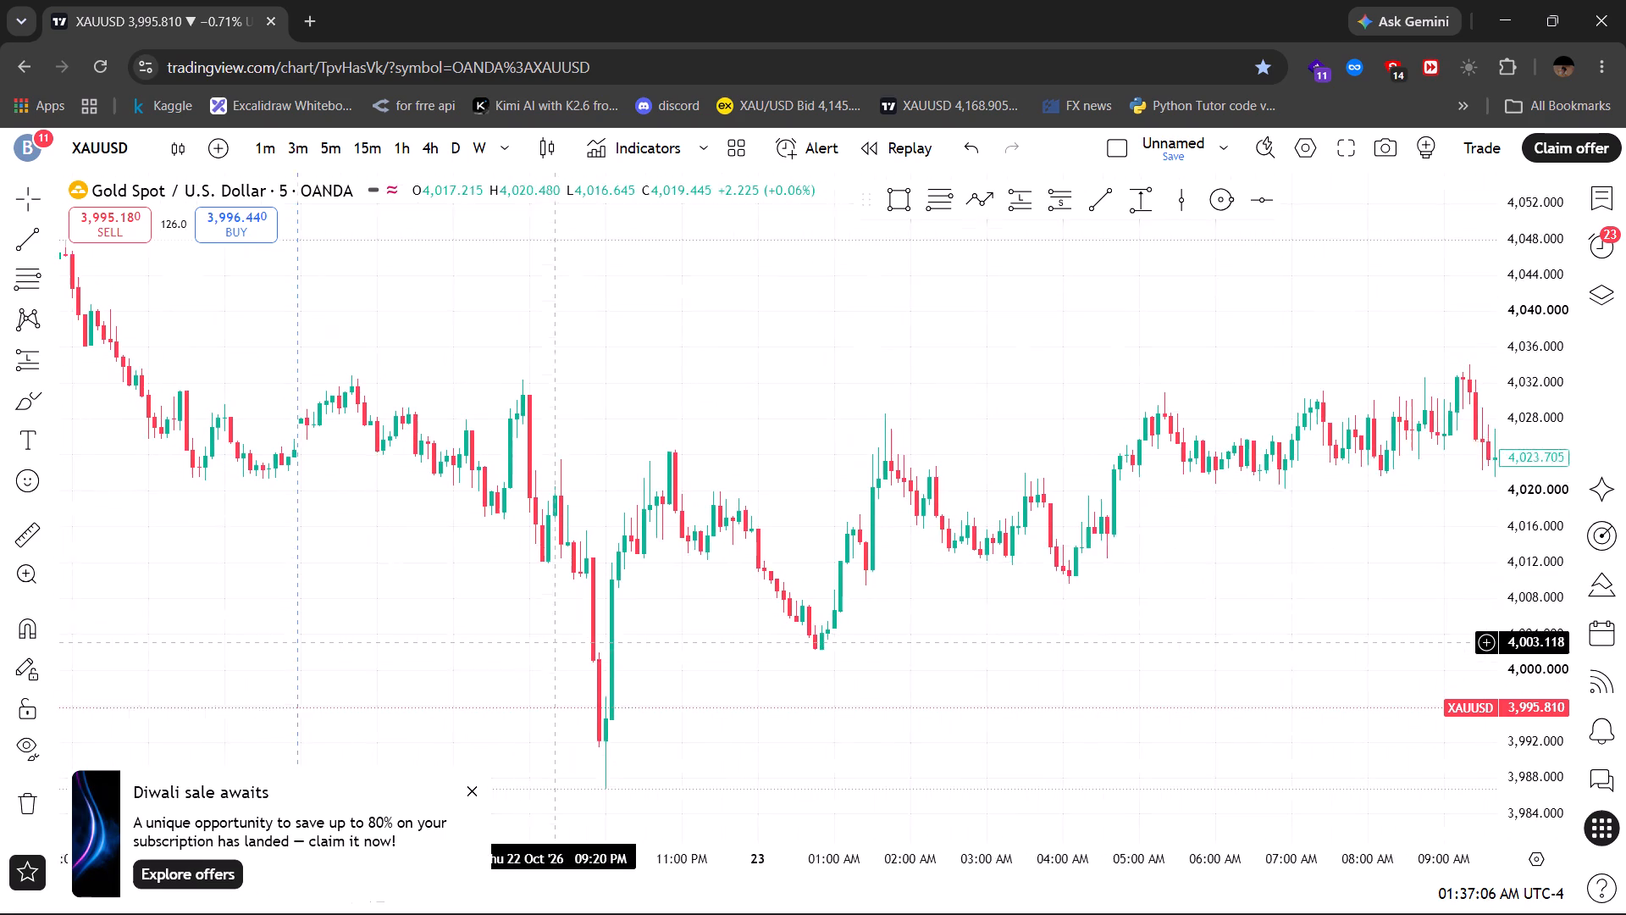
{"action": "scroll", "coordinate": [556, 642], "scroll_direction": "right", "scroll_amount": 3}
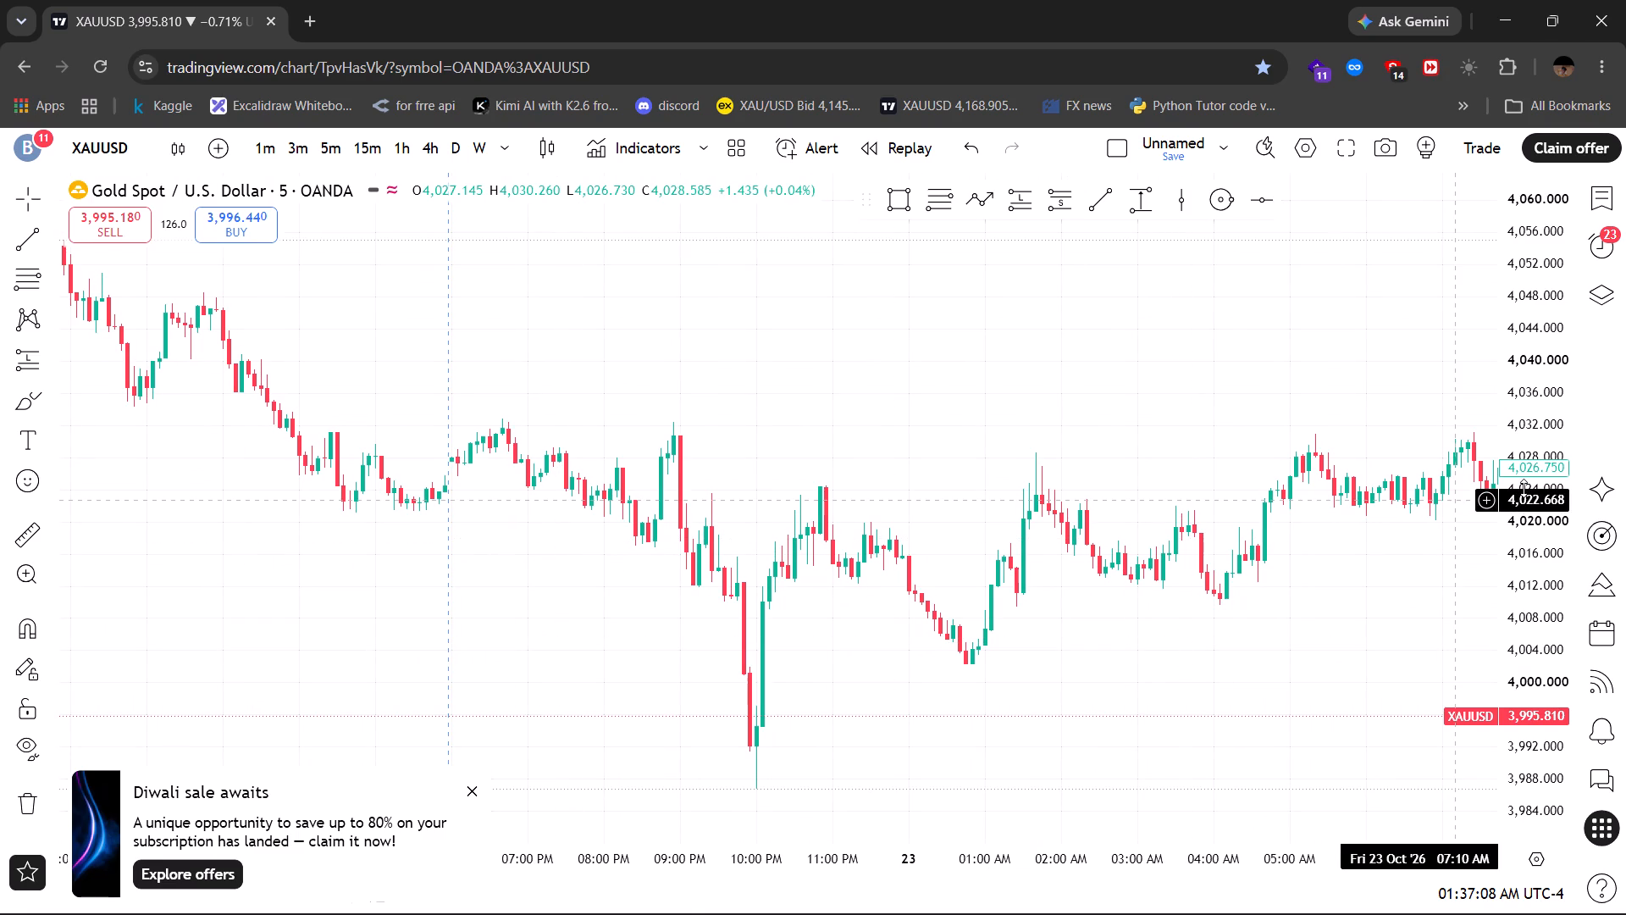
{"action": "left_click_drag", "start_coordinate": [1524, 488], "coordinate": [1535, 240]}
{"action": "left_click_drag", "start_coordinate": [1540, 457], "coordinate": [1564, 185]}
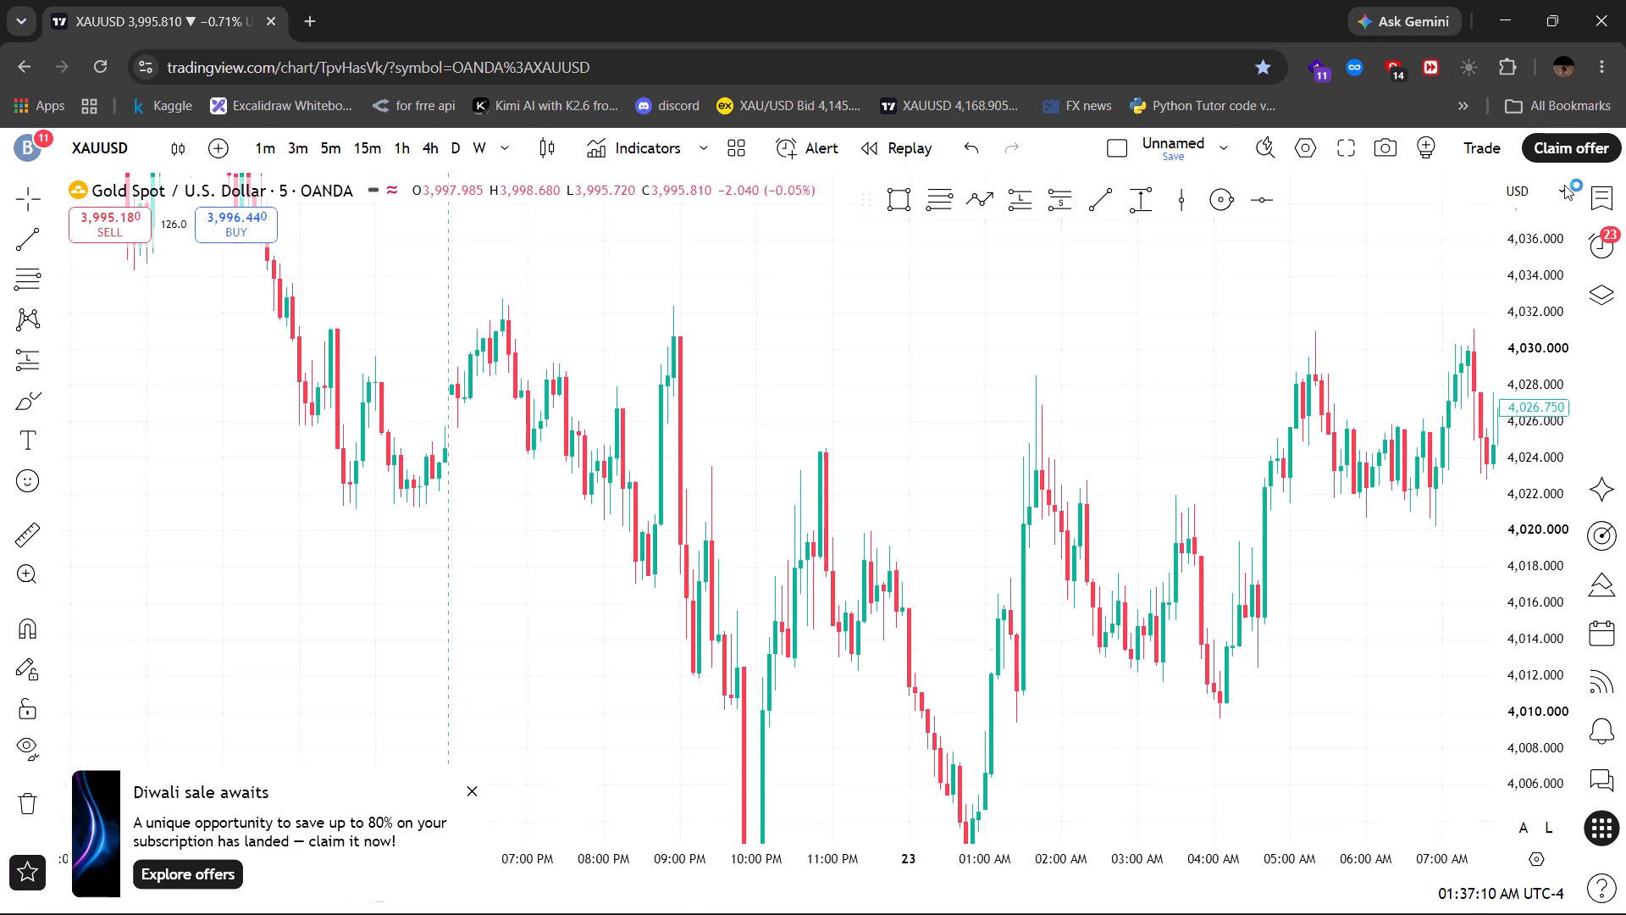
{"action": "left_click_drag", "start_coordinate": [1564, 185], "coordinate": [1563, 180]}
{"action": "left_click_drag", "start_coordinate": [1530, 495], "coordinate": [1582, 292]}
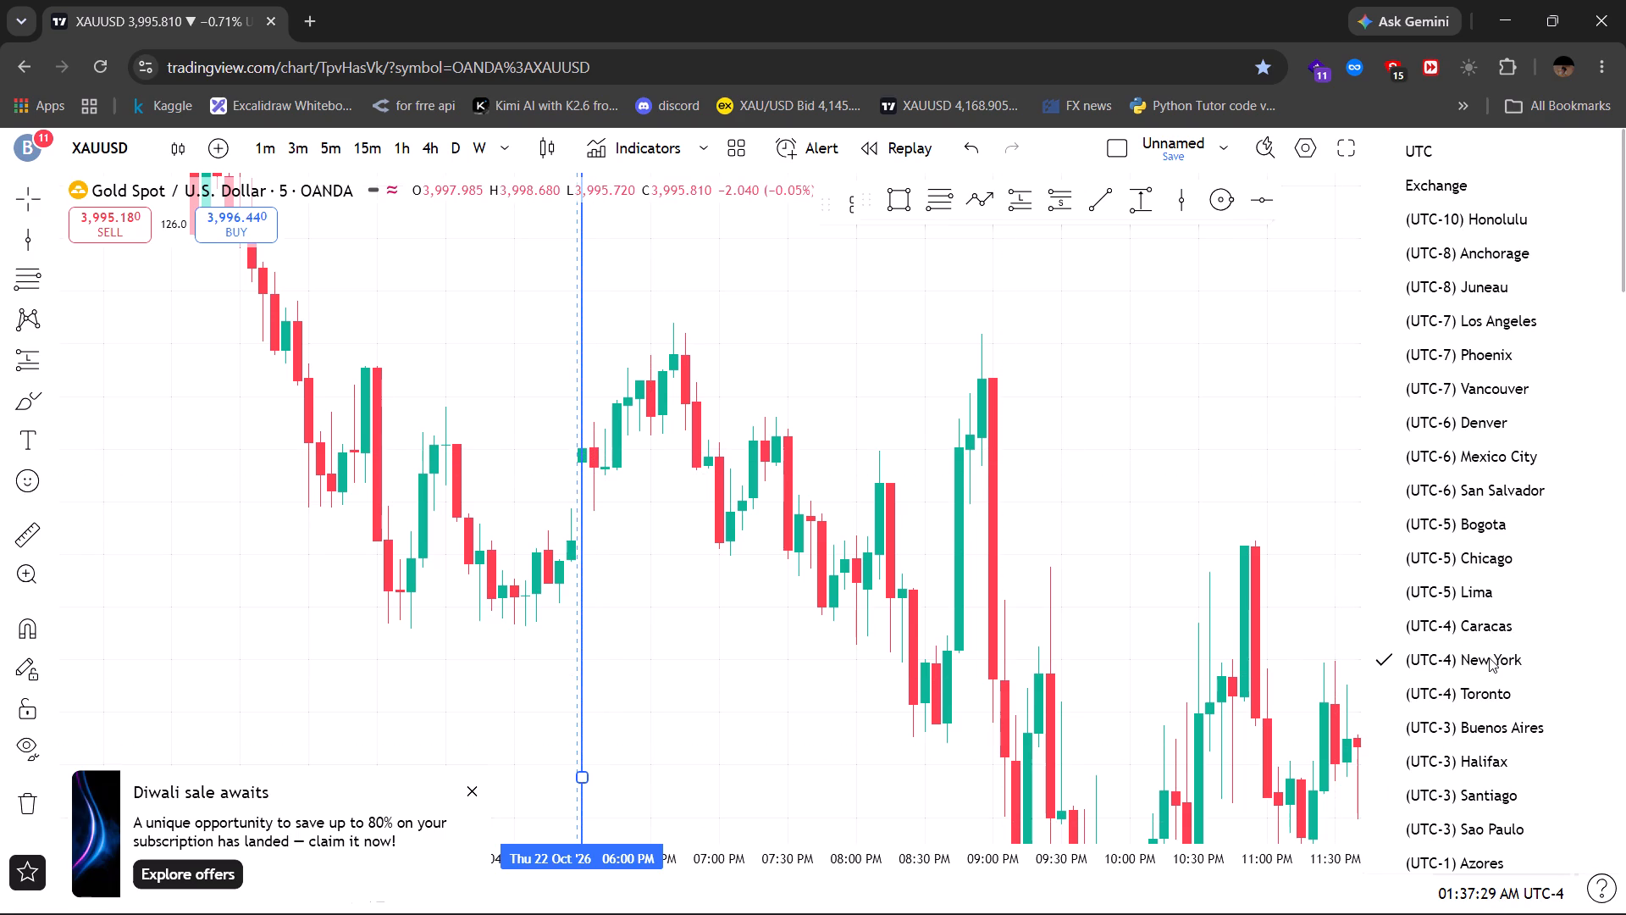
Change the chart's time zone from New York to (UTC+5:30) Kolkata.
{"action": "scroll", "coordinate": [1489, 657], "scroll_direction": "down", "scroll_amount": 16}
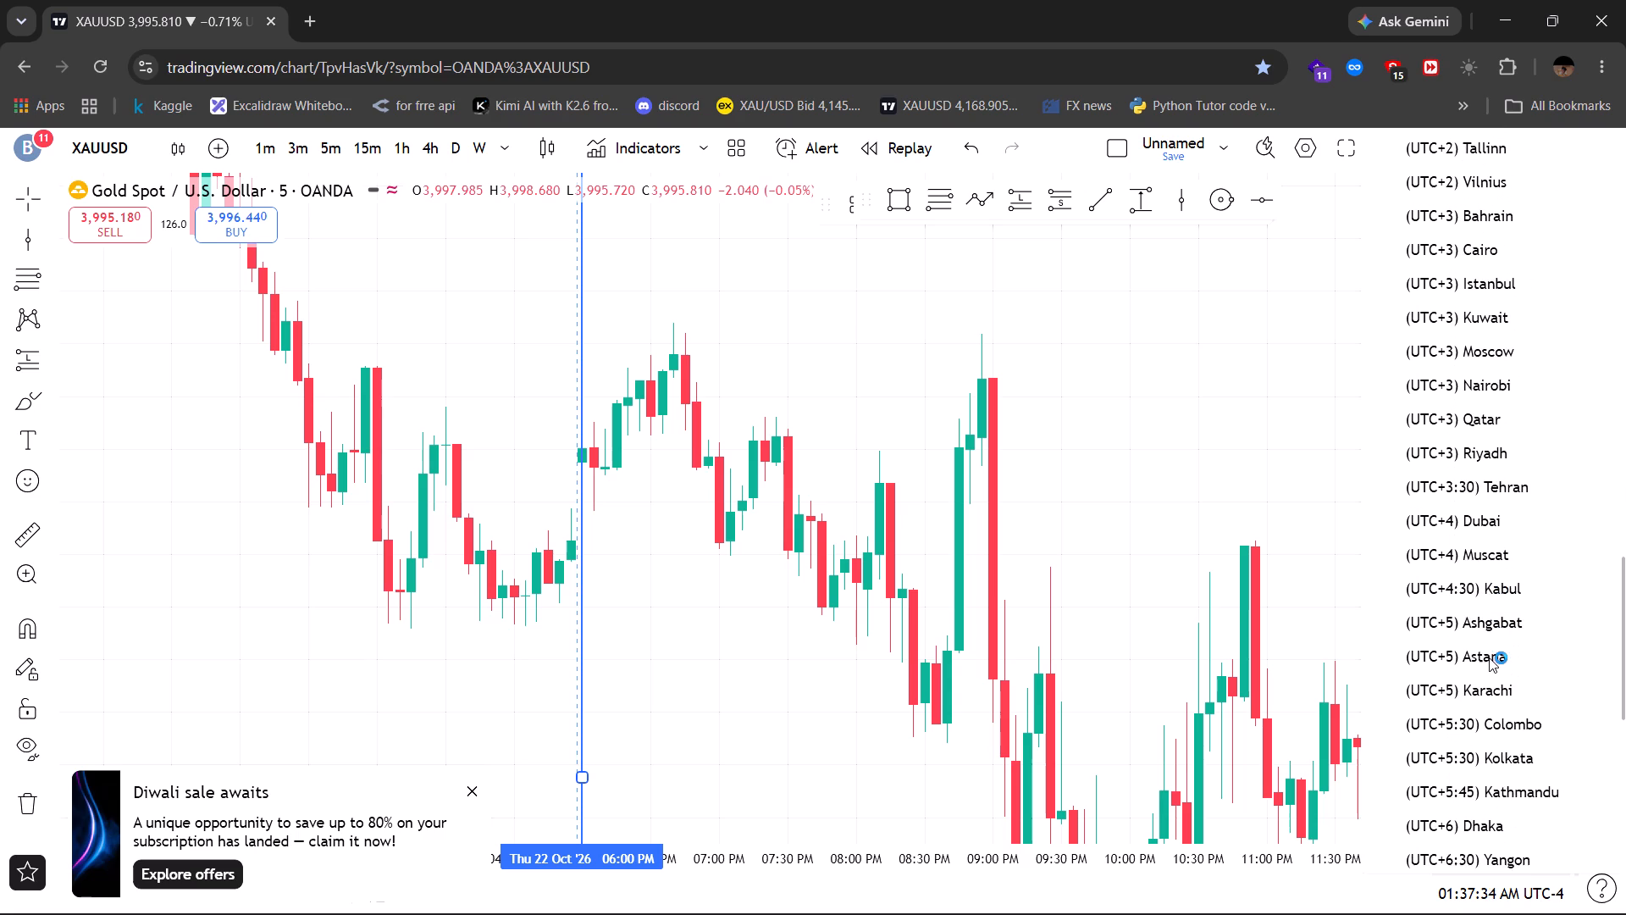
{"action": "scroll", "coordinate": [1489, 657], "scroll_direction": "down", "scroll_amount": 1}
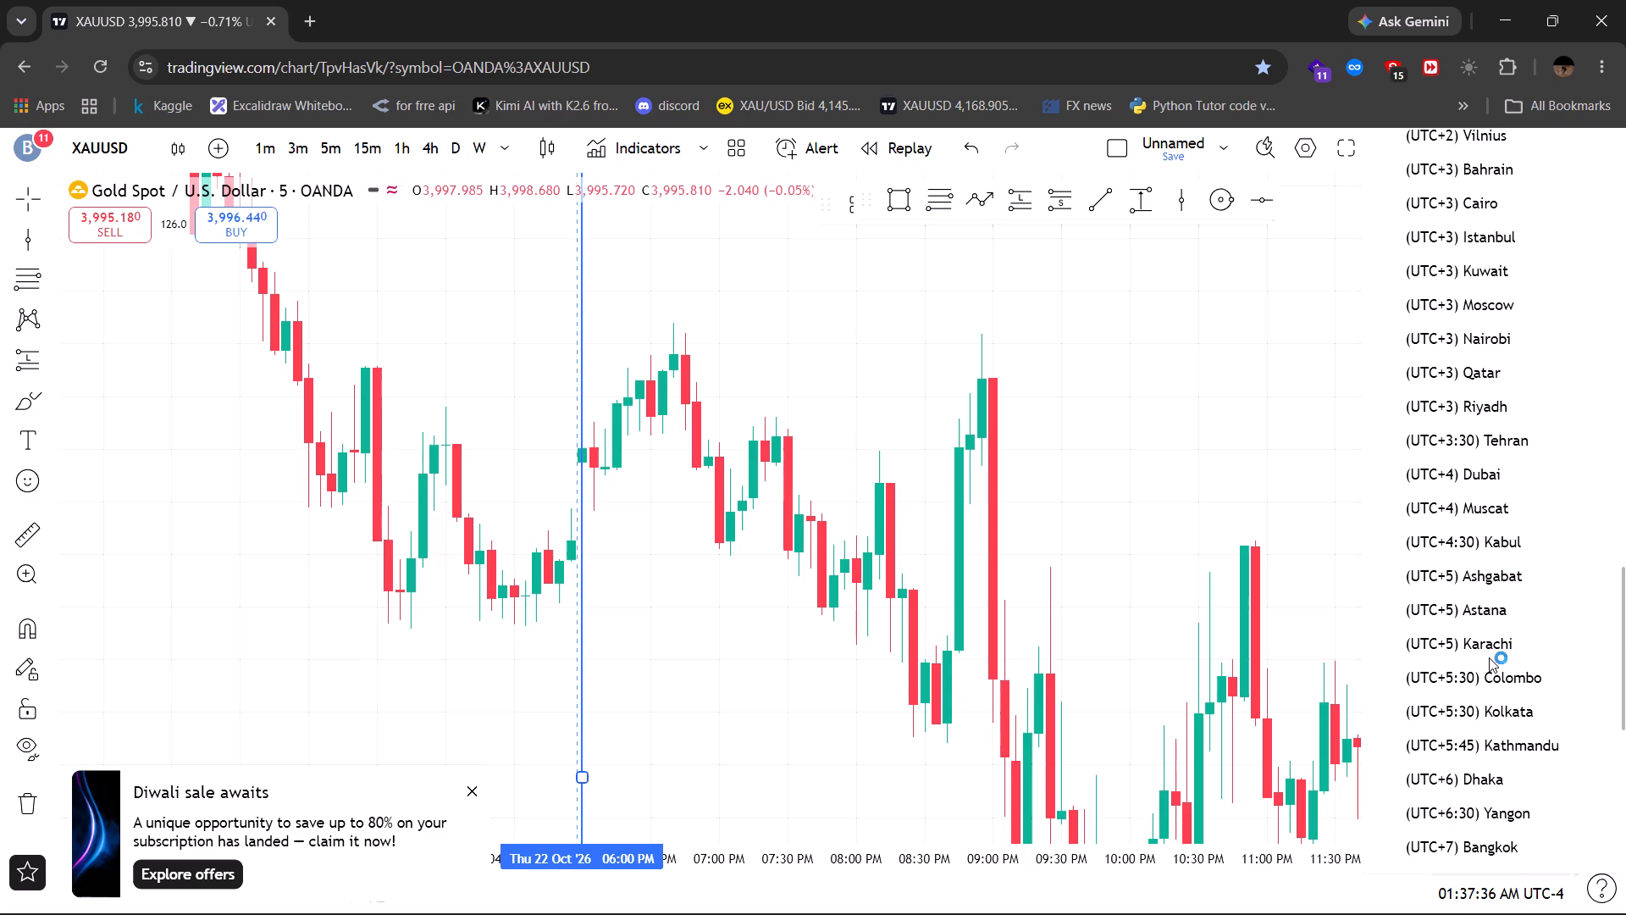
{"action": "scroll", "coordinate": [1489, 657], "scroll_direction": "down", "scroll_amount": 1}
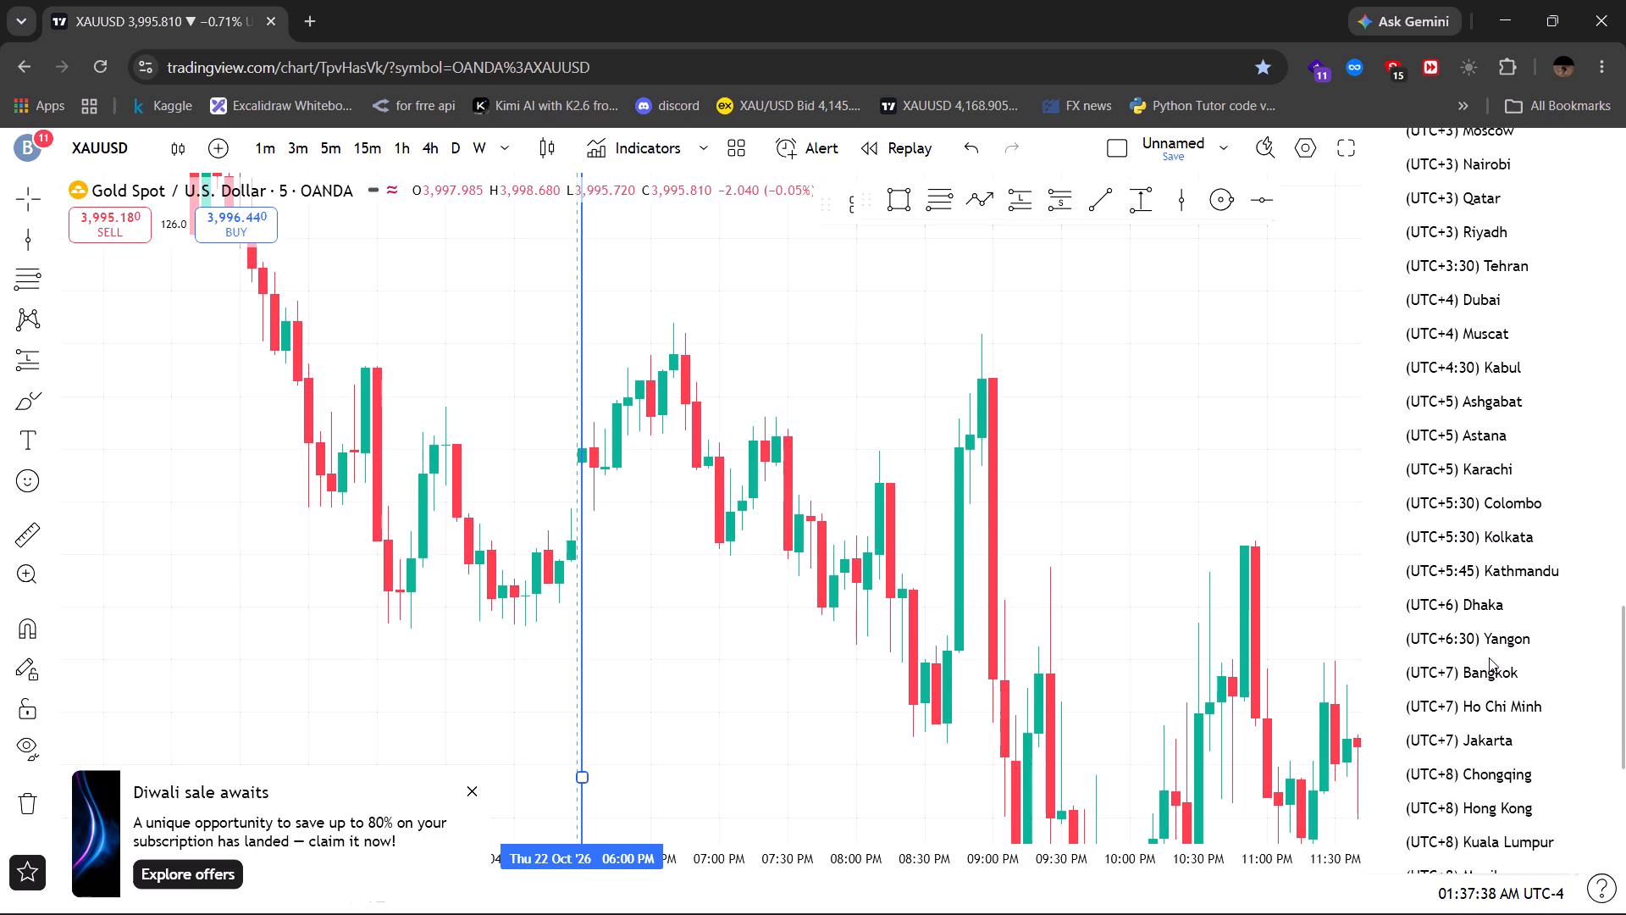
{"action": "scroll", "coordinate": [1489, 657], "scroll_direction": "down", "scroll_amount": 1}
{"action": "left_click", "coordinate": [1519, 541]}
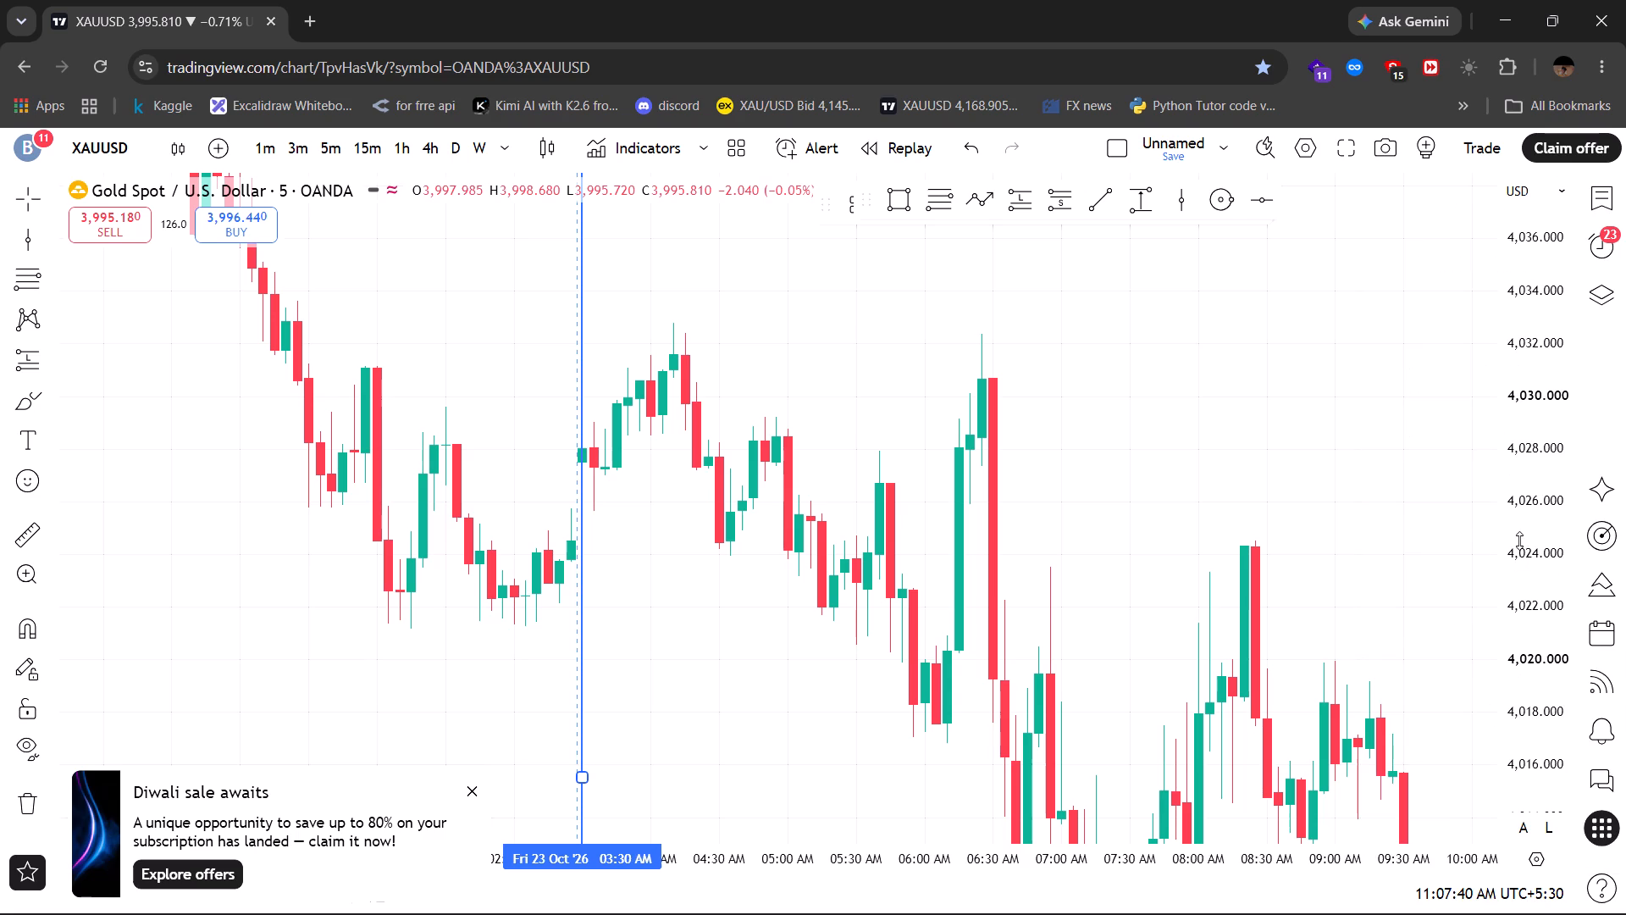
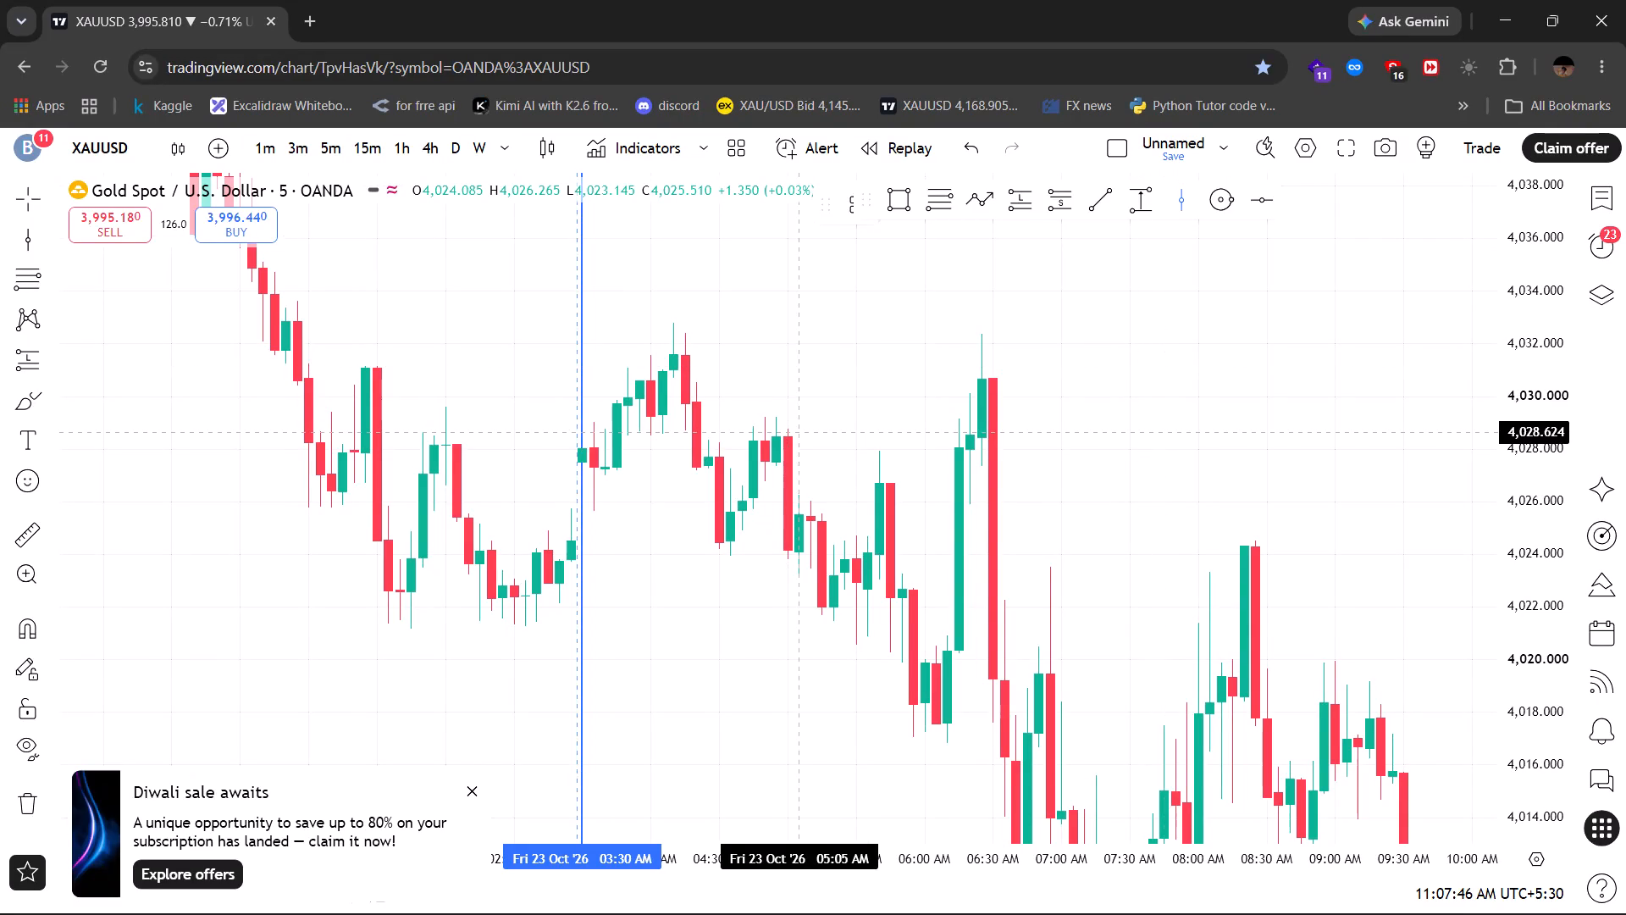
Place a second vertical line on the XAUUSD chart at Fri 23 Oct '26, 05:30 AM.
{"action": "left_click", "coordinate": [852, 442]}
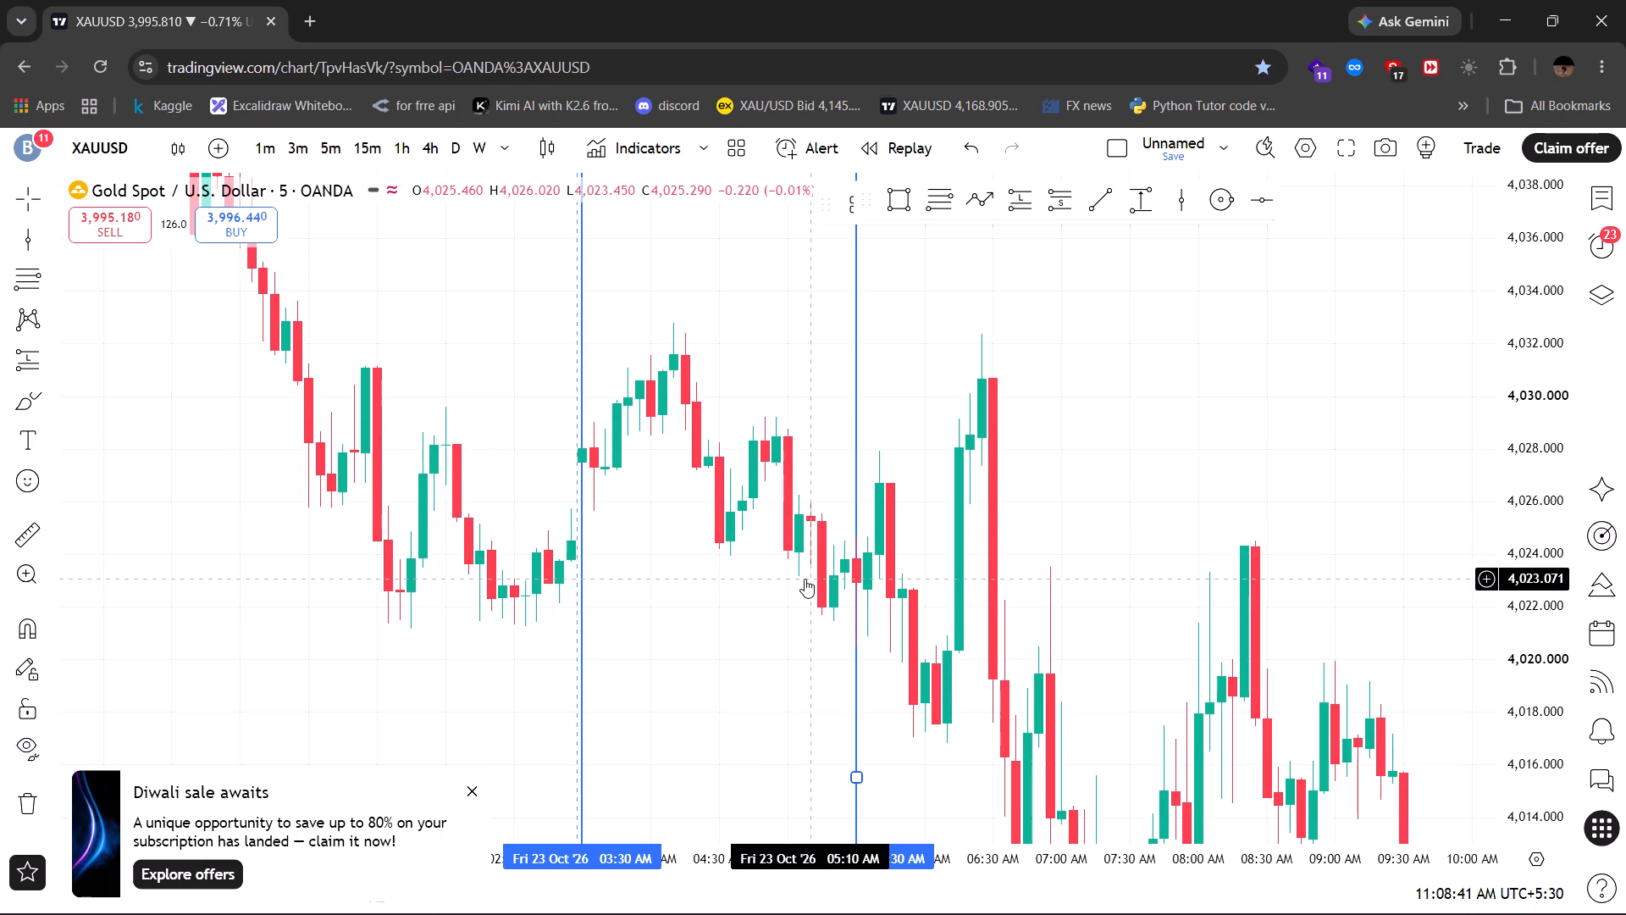
Draw a Fib retracement on 23 Oct from about 4,029.23 near 04:45 AM down to about 4,021.46 at 05:25 AM.
{"action": "left_click", "coordinate": [946, 207]}
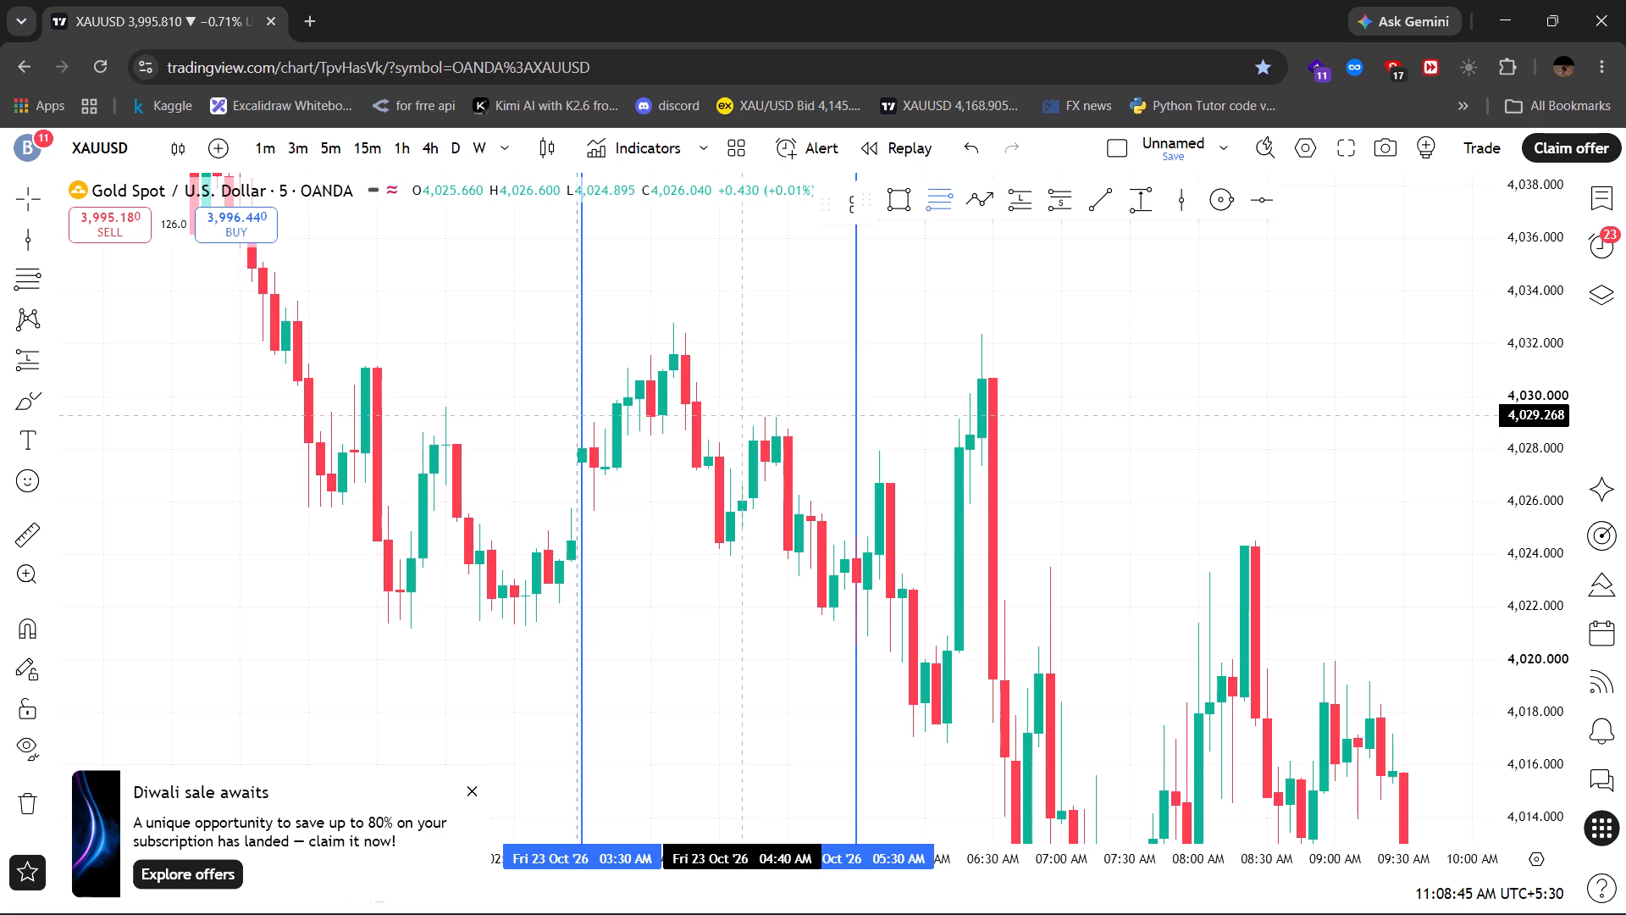
{"action": "left_click", "coordinate": [754, 417]}
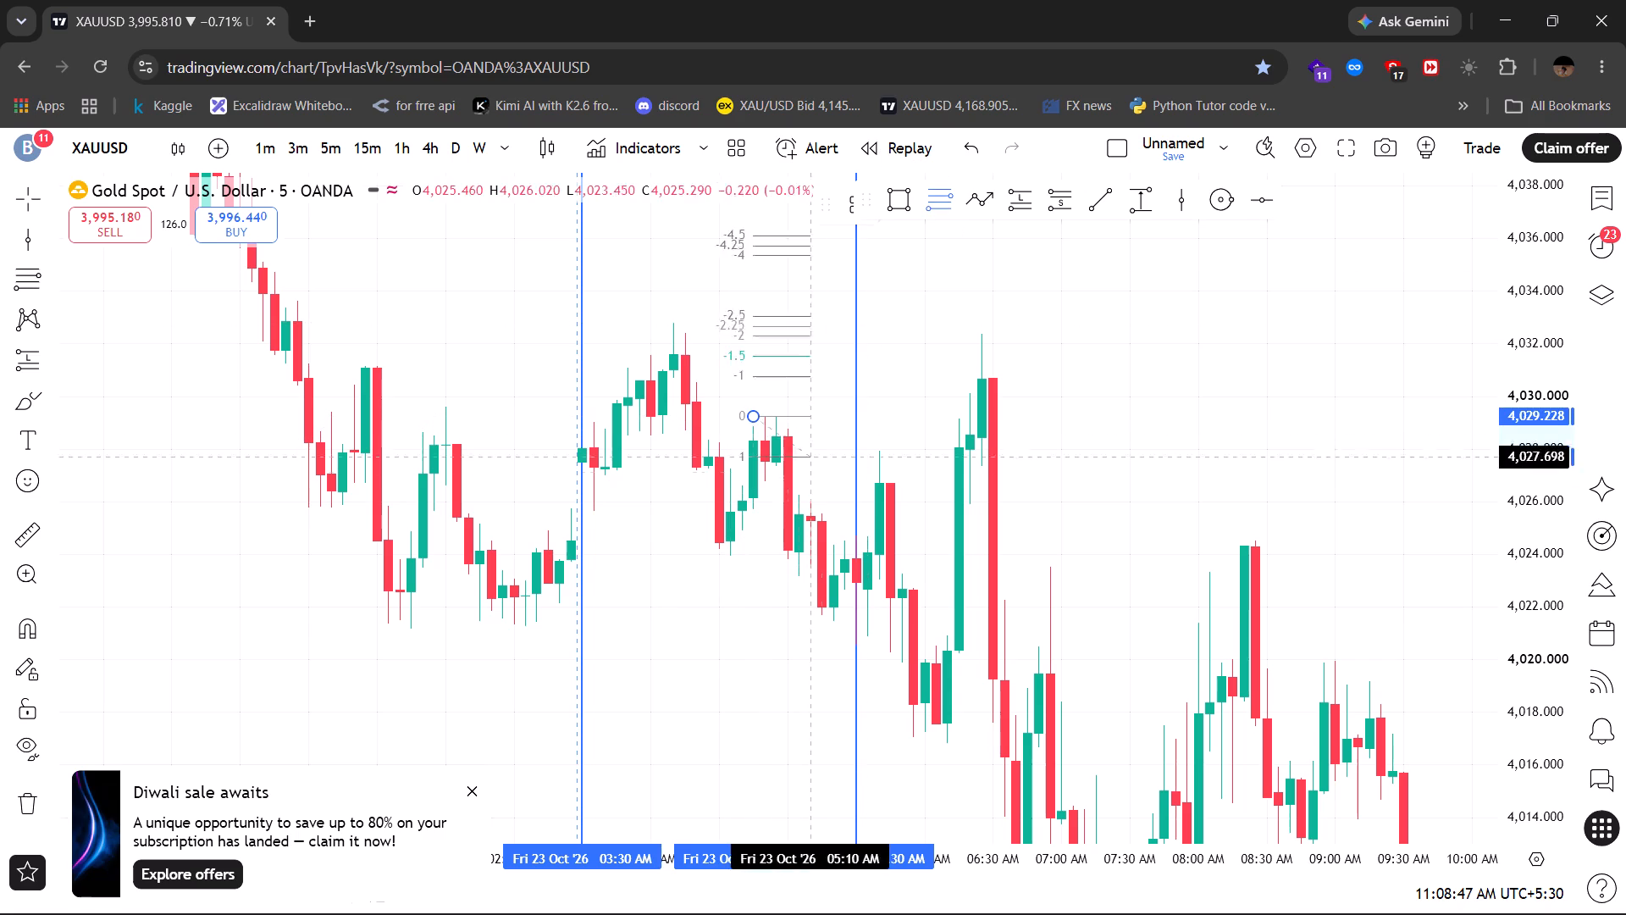
{"action": "left_click", "coordinate": [821, 577]}
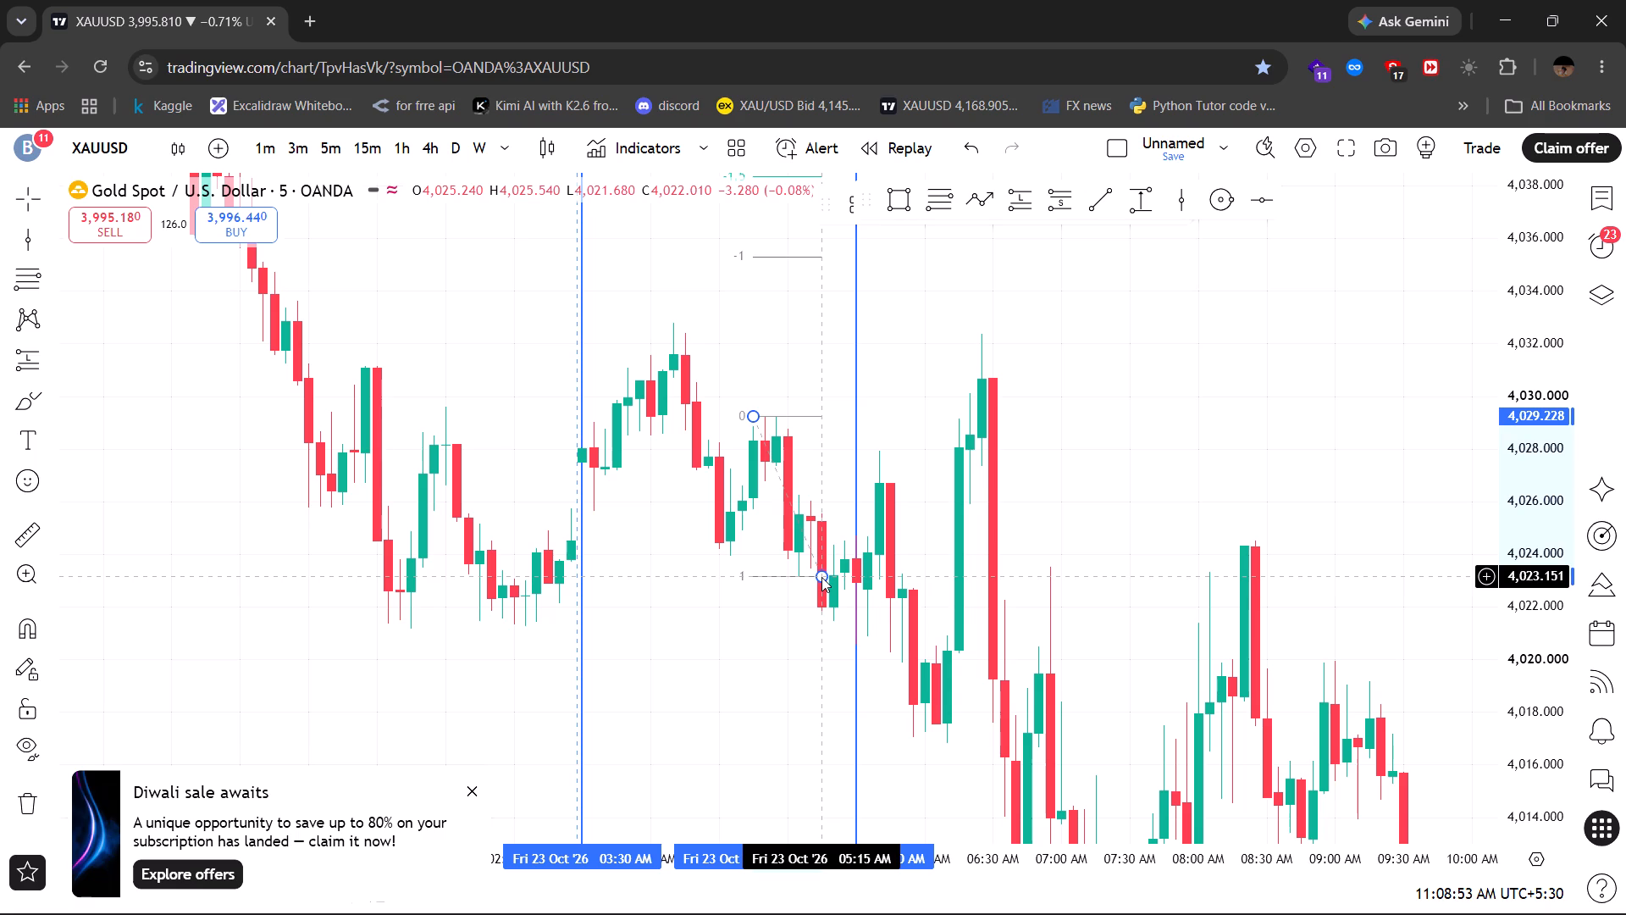
{"action": "left_click_drag", "start_coordinate": [821, 577], "coordinate": [827, 594]}
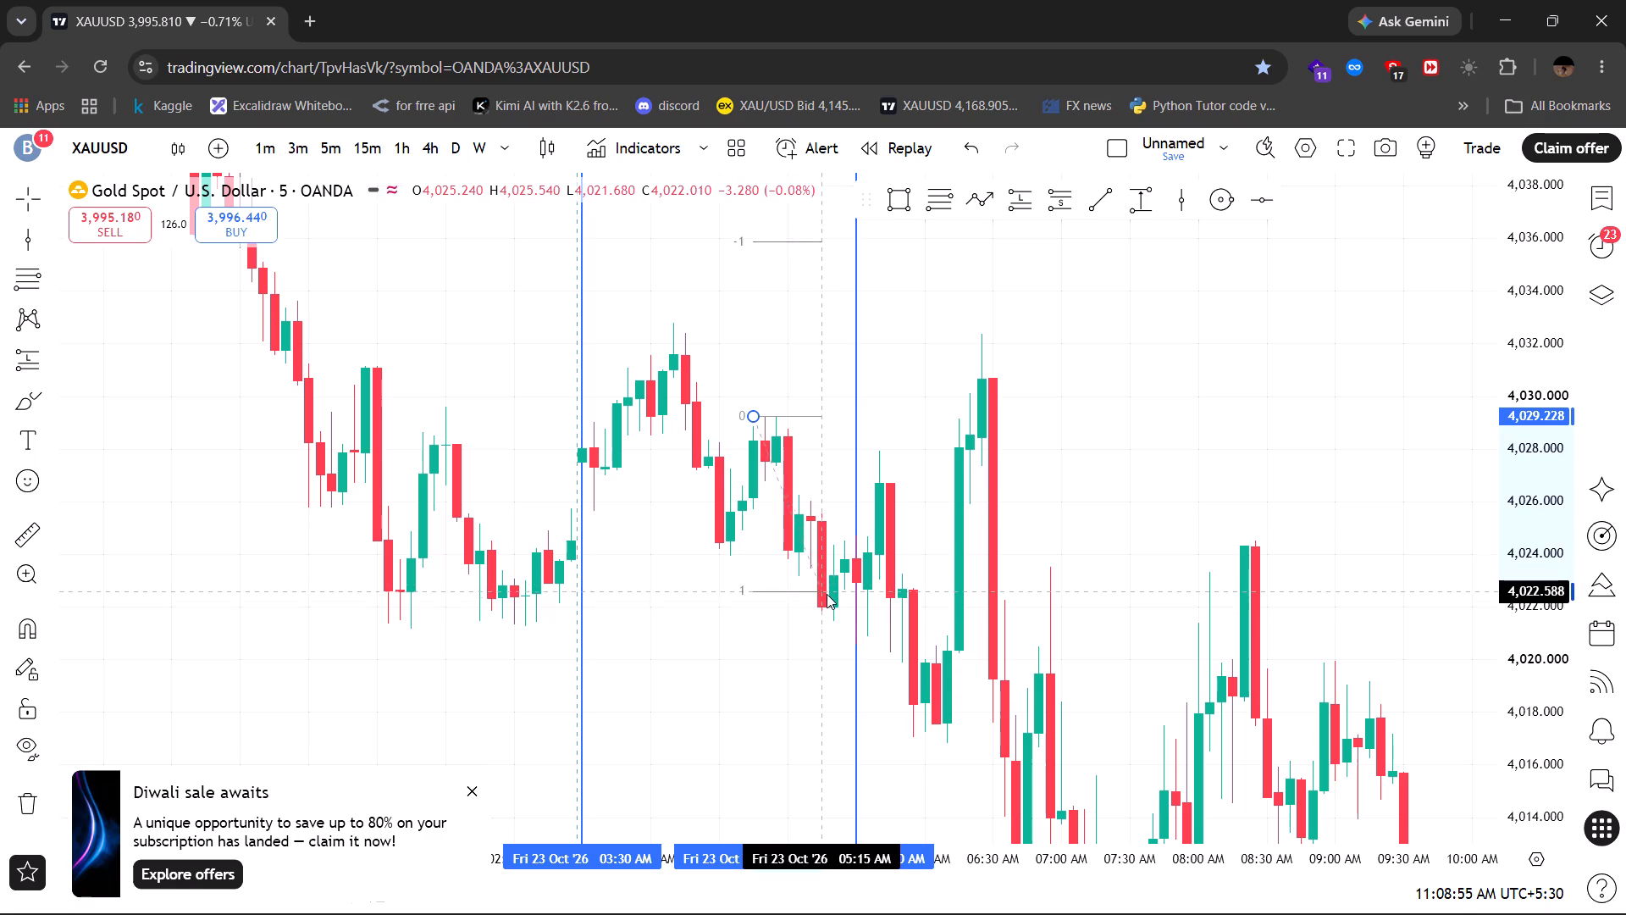
{"action": "left_click_drag", "start_coordinate": [827, 594], "coordinate": [838, 620]}
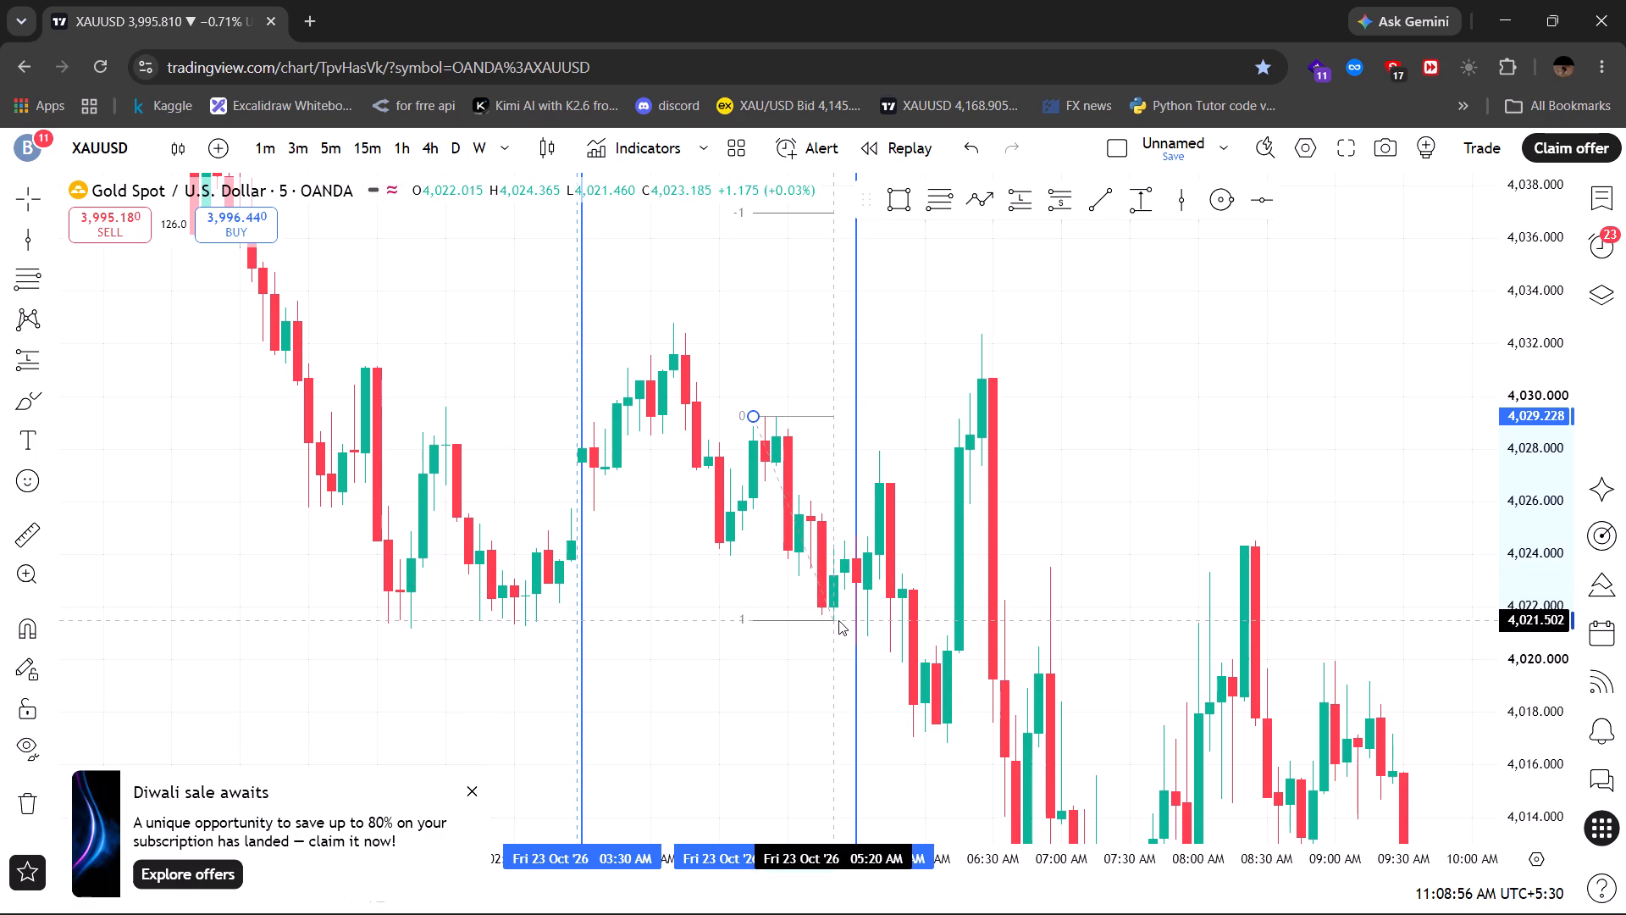
{"action": "left_click_drag", "start_coordinate": [838, 620], "coordinate": [841, 621]}
{"action": "left_click", "coordinate": [841, 621]}
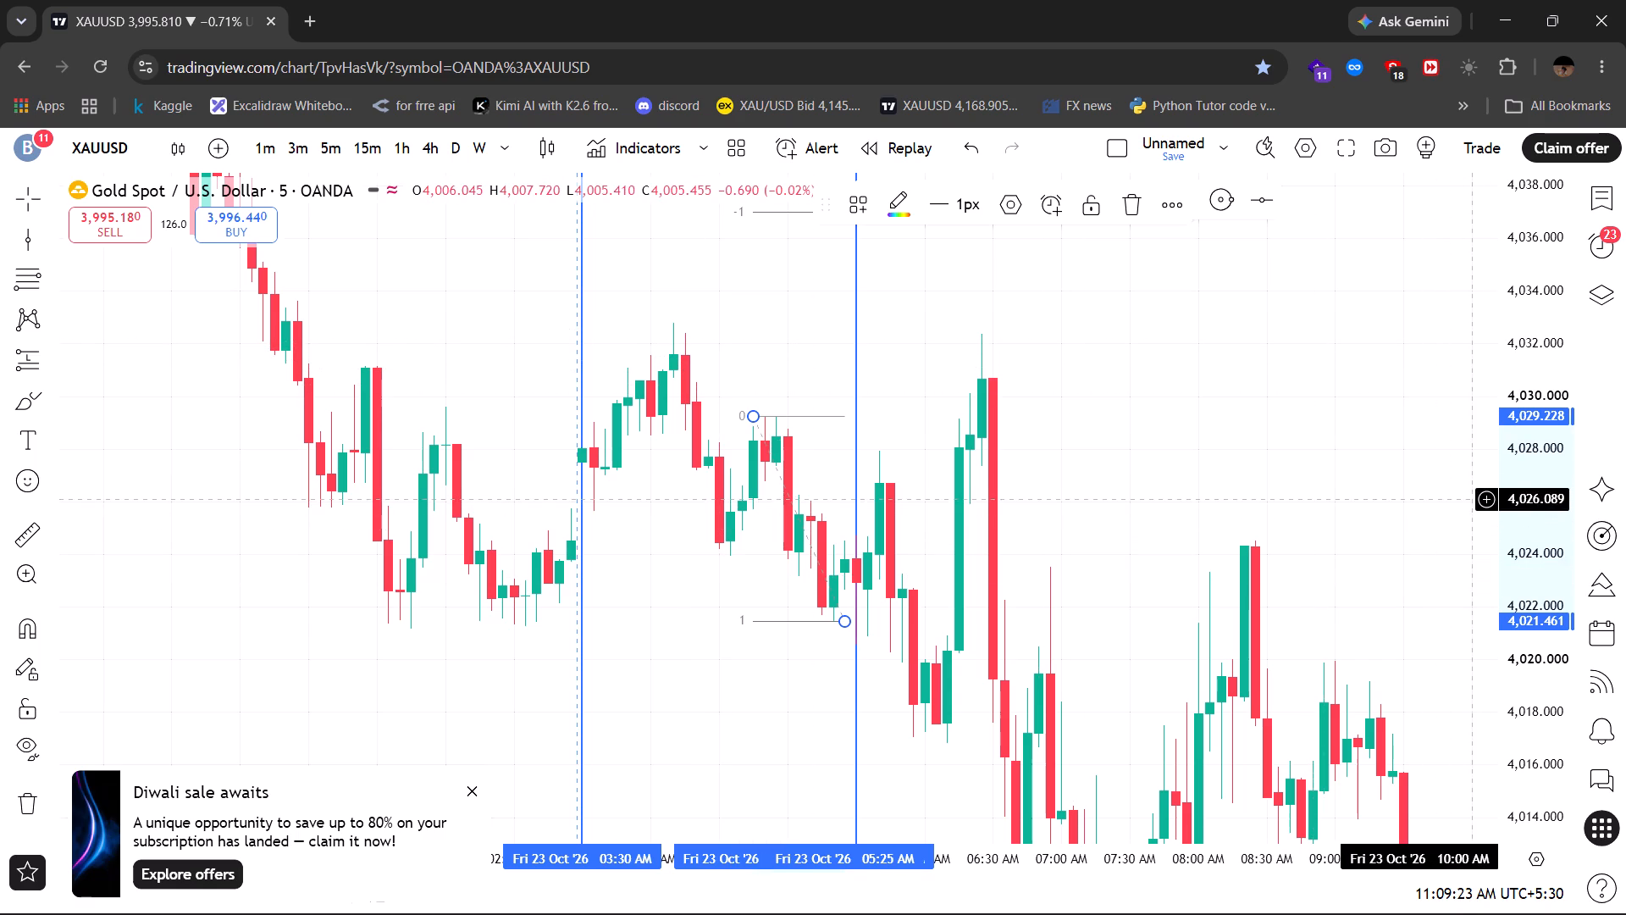
Turn off the Reverse option in the Fib retracement's style settings.
{"action": "left_click_drag", "start_coordinate": [1529, 445], "coordinate": [1542, 884]}
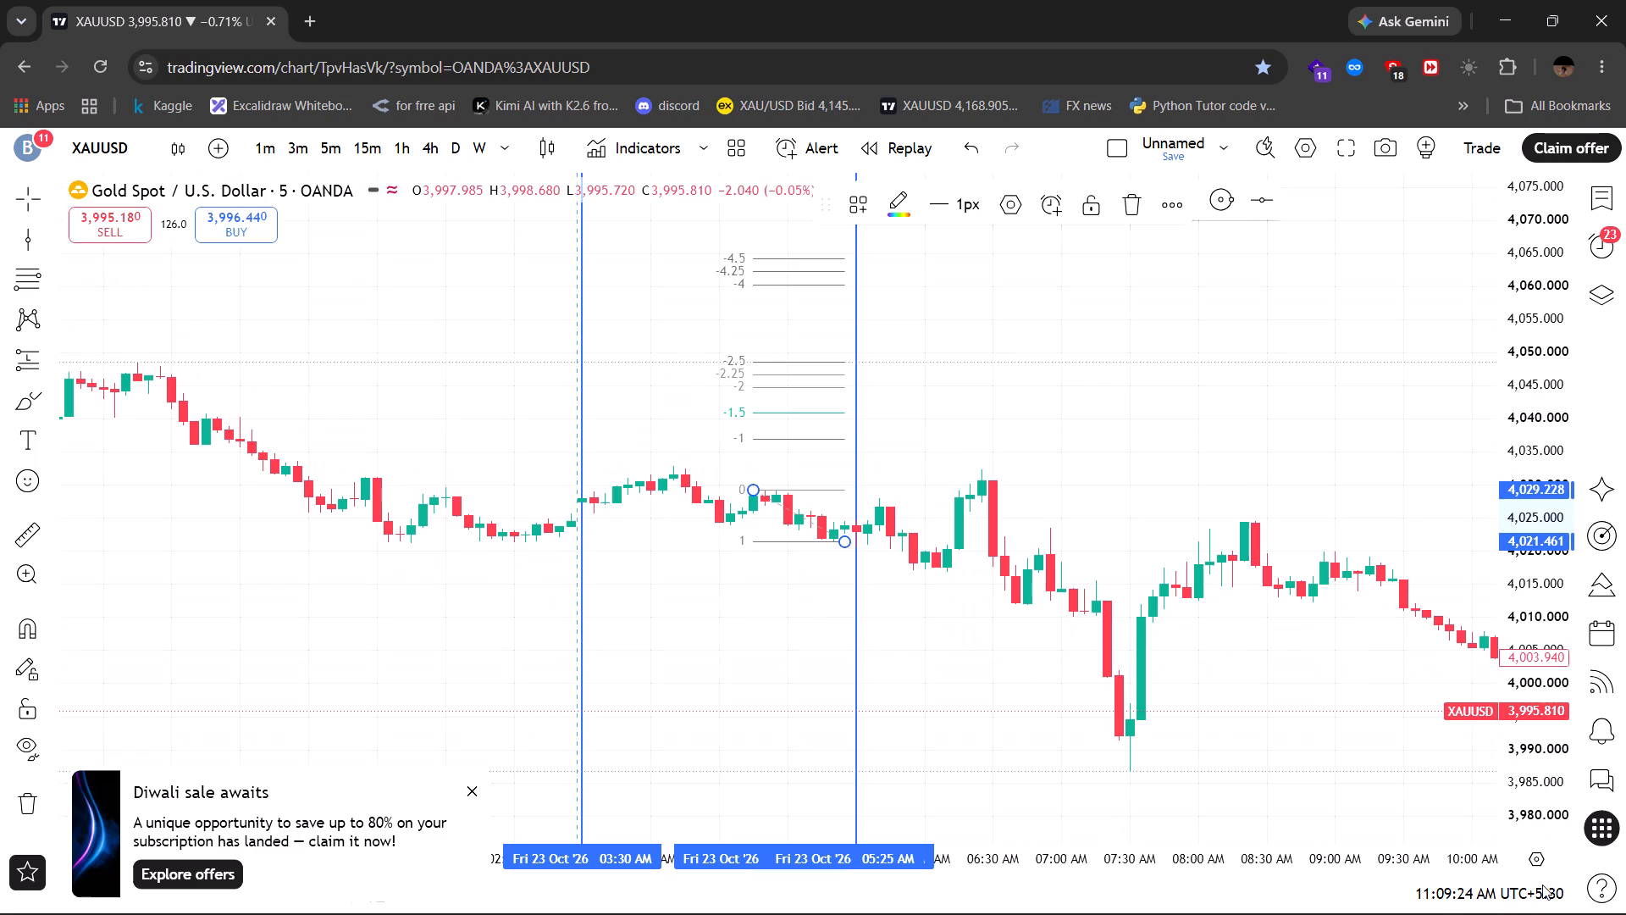
{"action": "left_click_drag", "start_coordinate": [1381, 413], "coordinate": [1197, 450]}
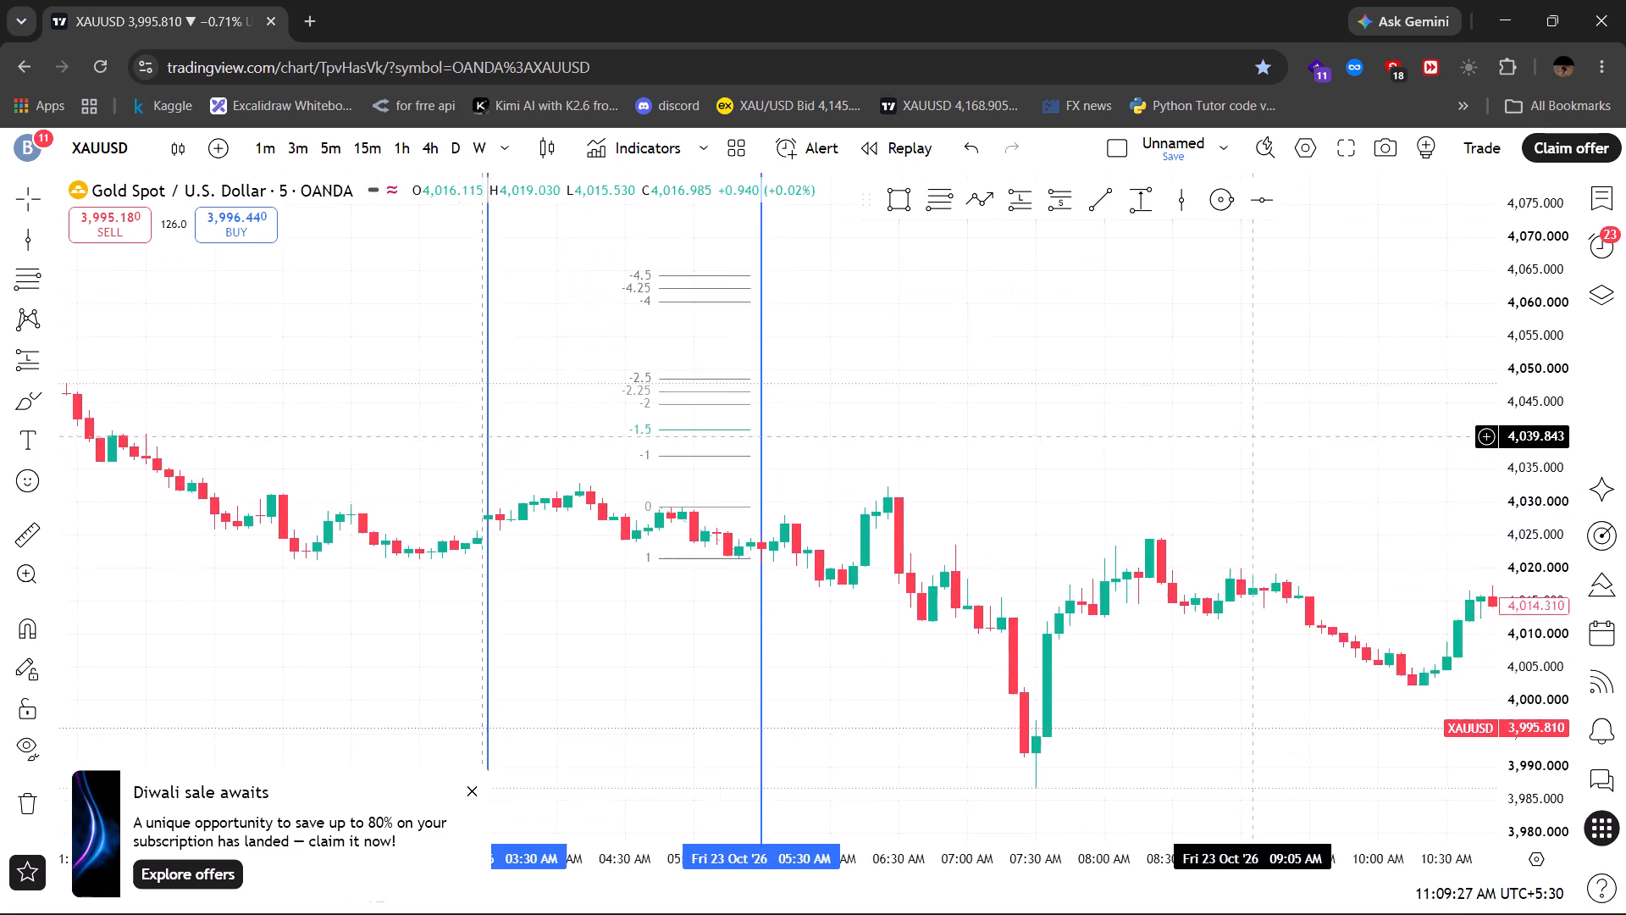
{"action": "left_click_drag", "start_coordinate": [1197, 450], "coordinate": [1142, 531]}
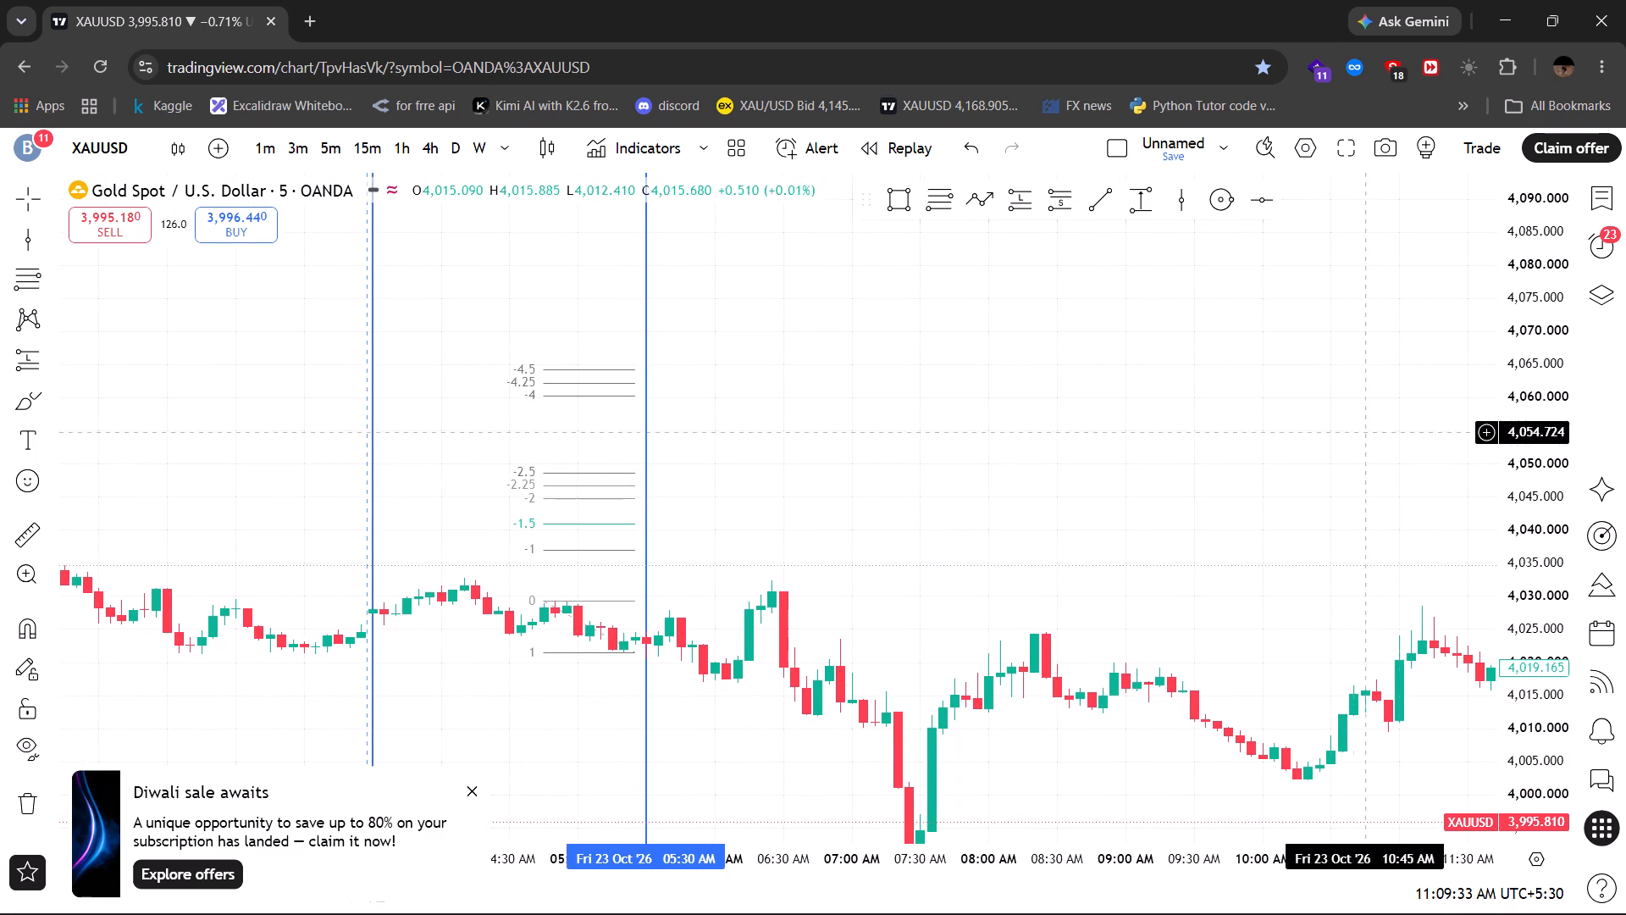
{"action": "left_click_drag", "start_coordinate": [1351, 448], "coordinate": [1158, 396]}
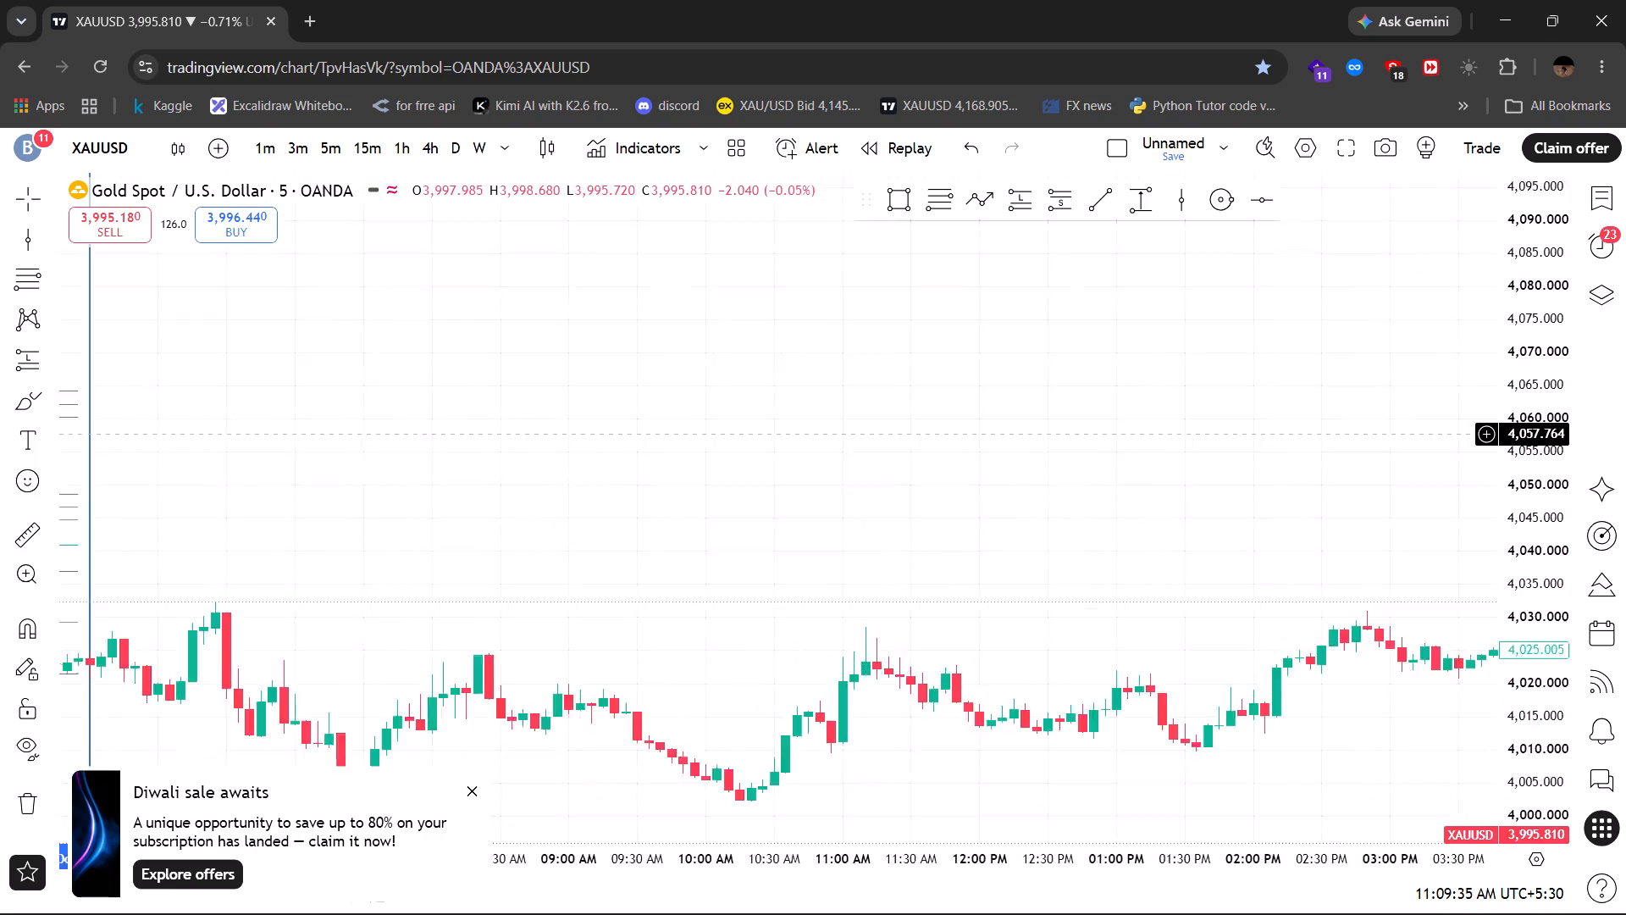
{"action": "left_click_drag", "start_coordinate": [1158, 396], "coordinate": [1485, 363]}
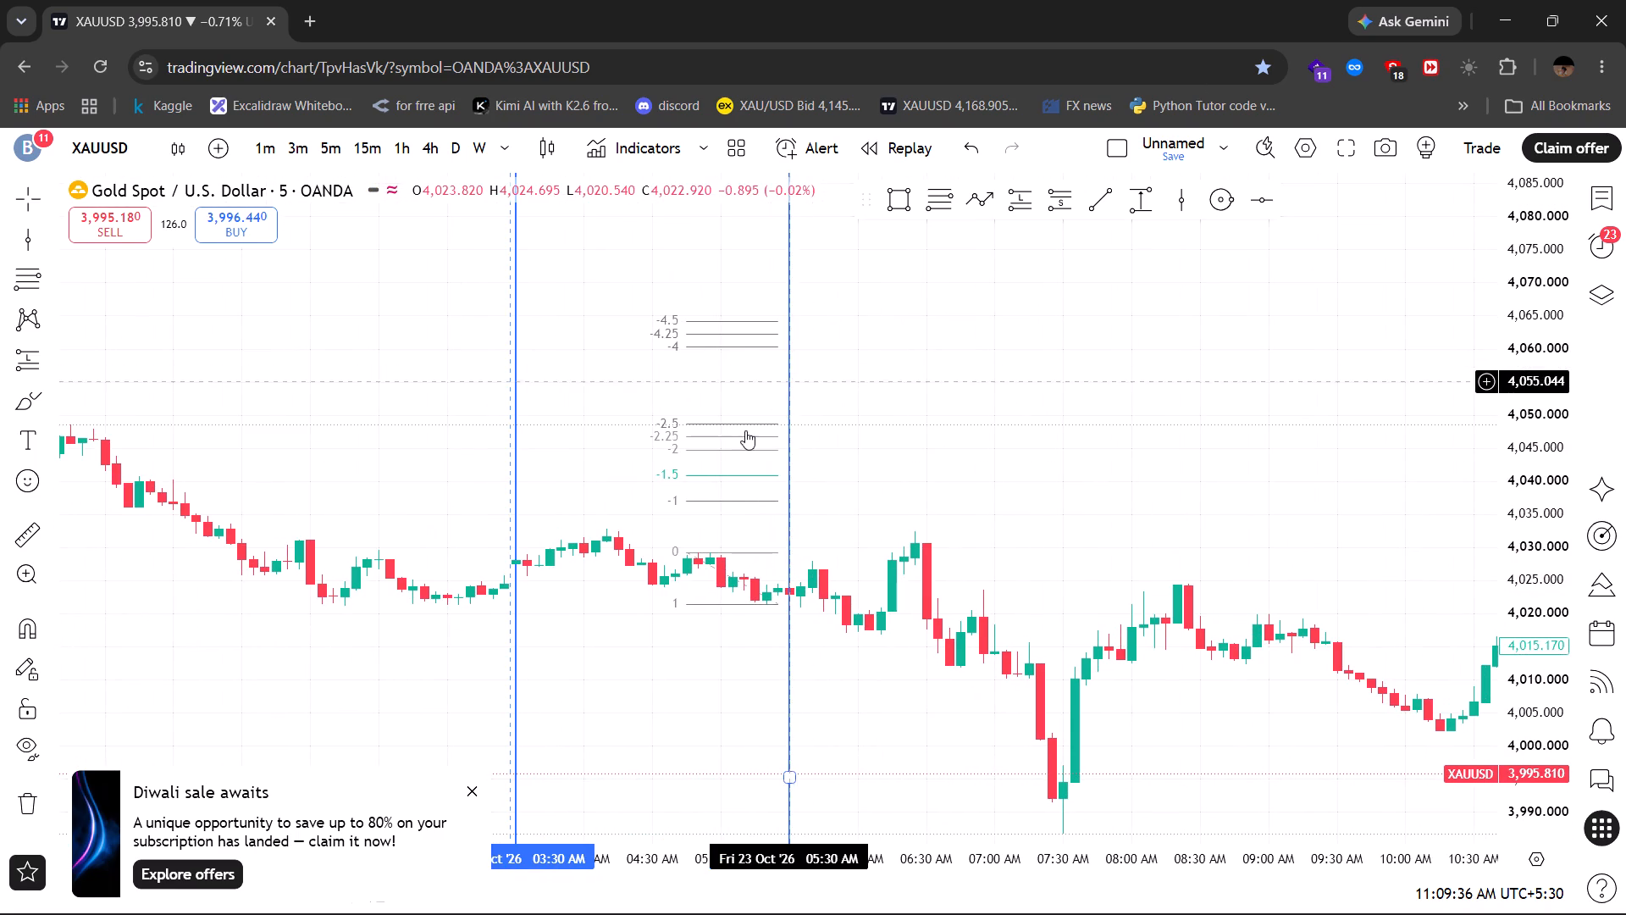
{"action": "left_click", "coordinate": [741, 427]}
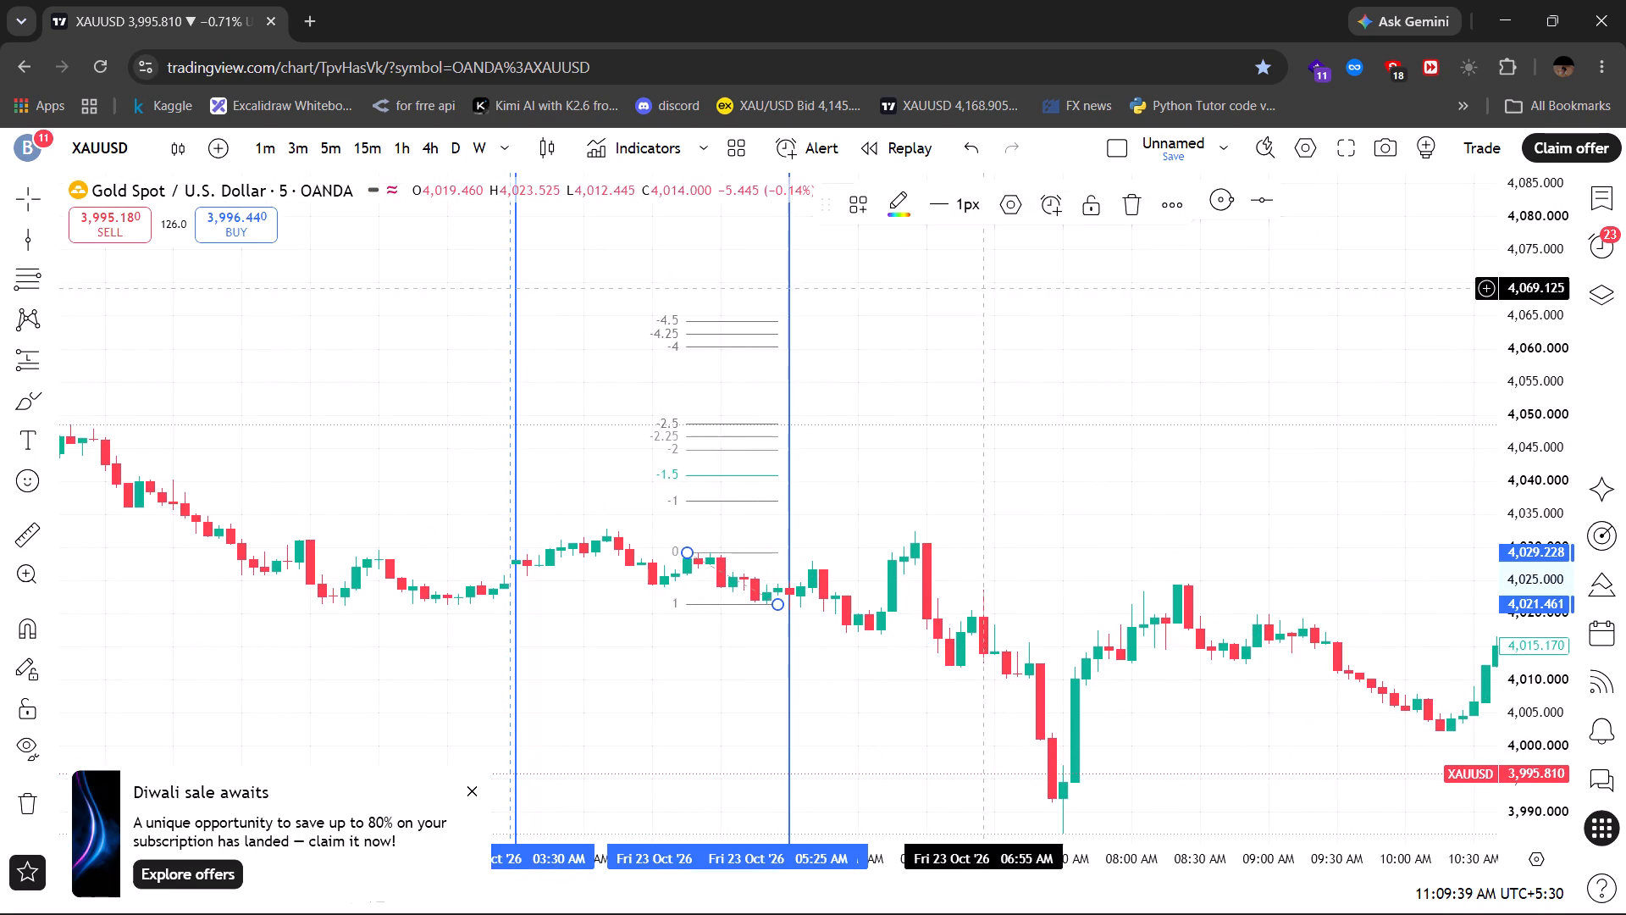
{"action": "left_click", "coordinate": [998, 213]}
{"action": "left_click", "coordinate": [1009, 207]}
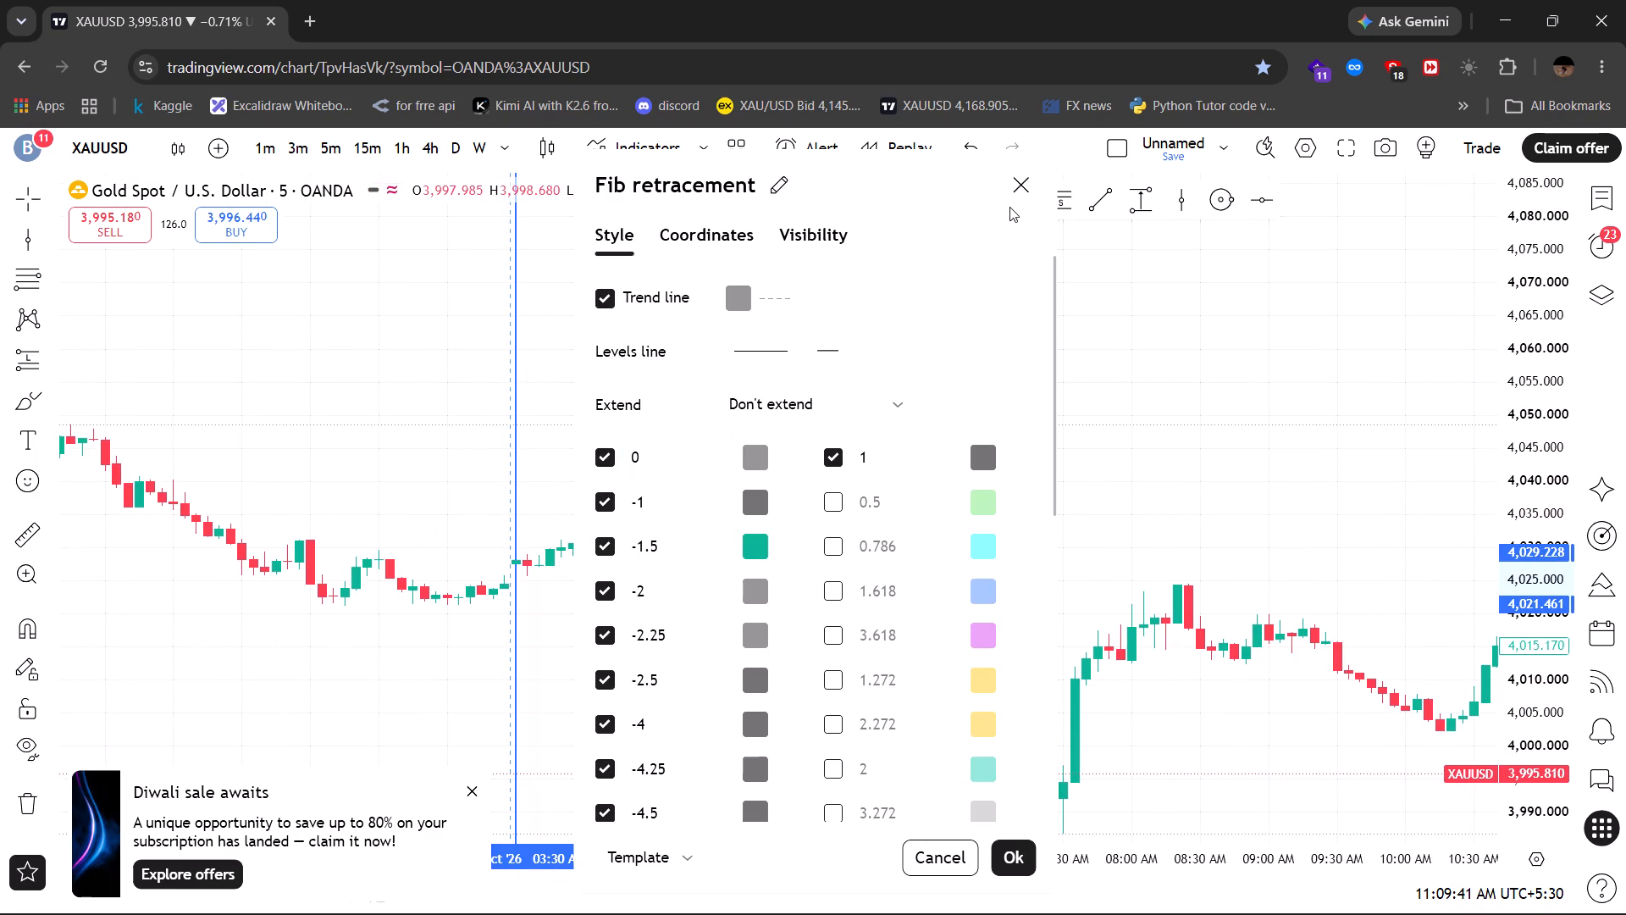
{"action": "scroll", "coordinate": [847, 330], "scroll_direction": "down", "scroll_amount": 3}
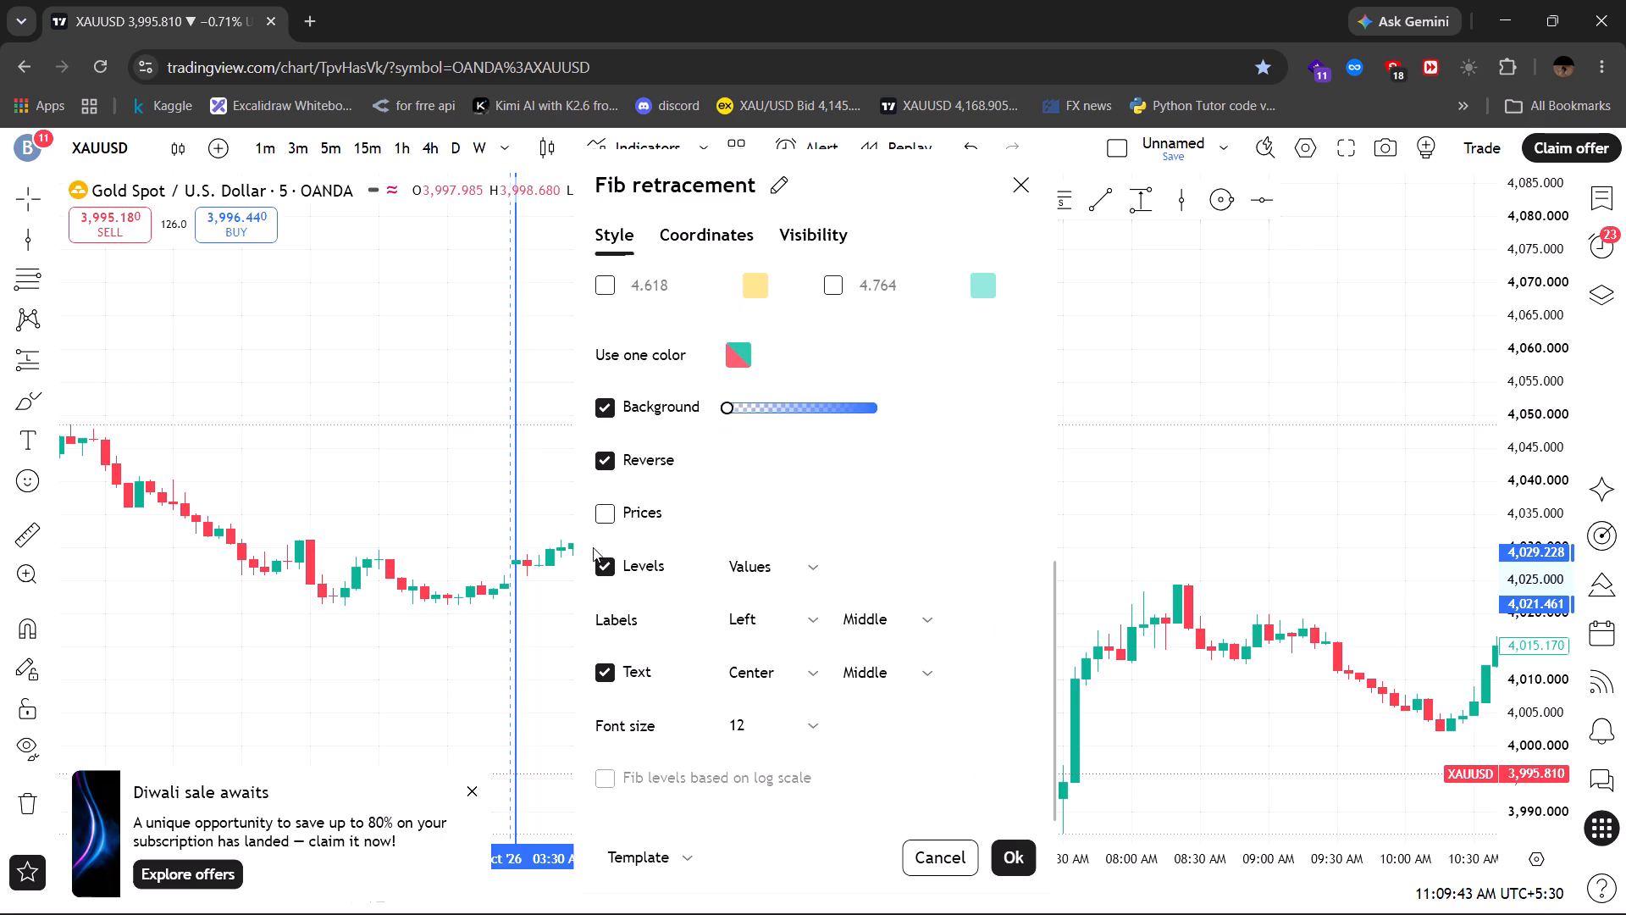
{"action": "left_click", "coordinate": [606, 458]}
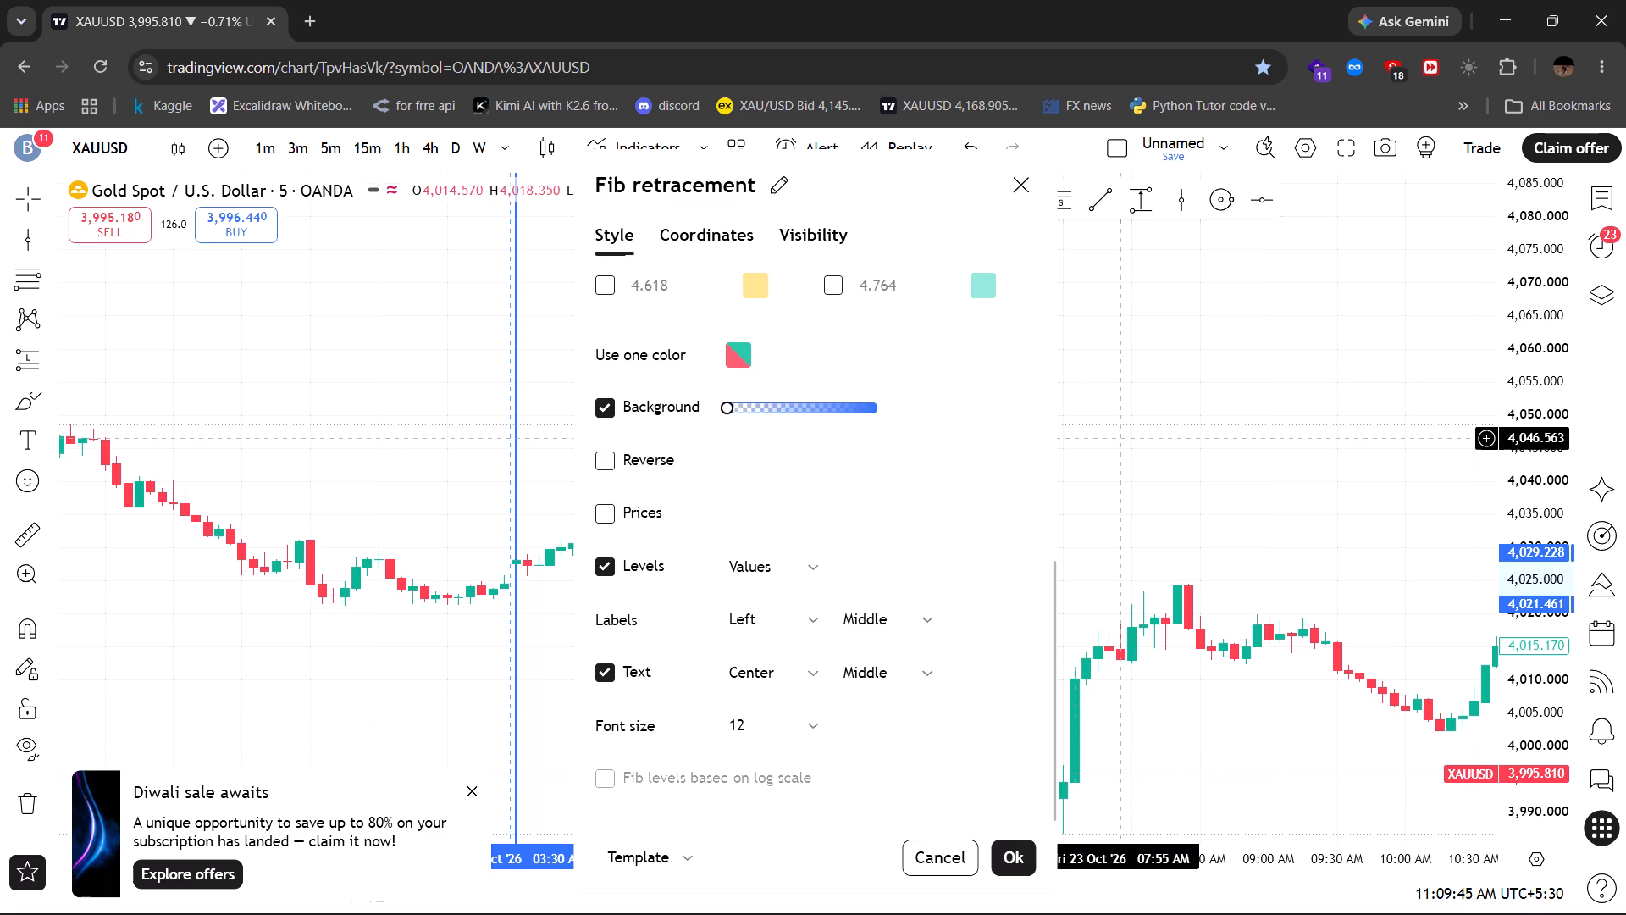
{"action": "left_click", "coordinate": [1122, 435]}
Draw a rectangle between Fib levels -2 and -2.5, about 4,005.95 to 4,002.04, spanning 05:15 AM to about 08:15 AM.
{"action": "left_click_drag", "start_coordinate": [1122, 435], "coordinate": [1064, 238]}
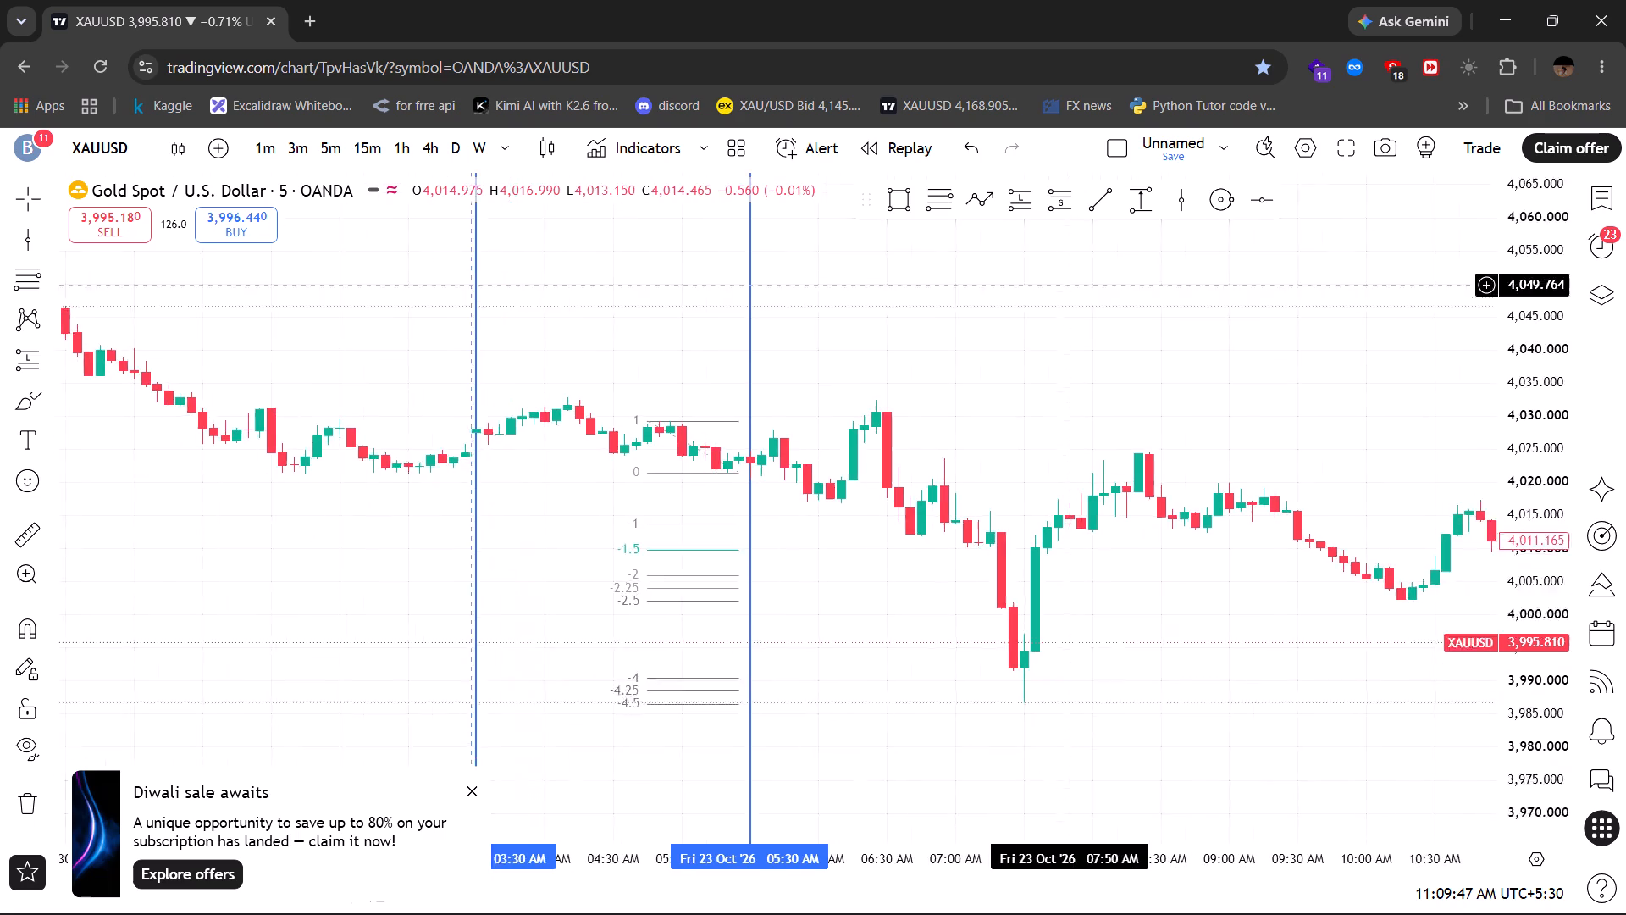
{"action": "left_click_drag", "start_coordinate": [1064, 238], "coordinate": [1058, 236]}
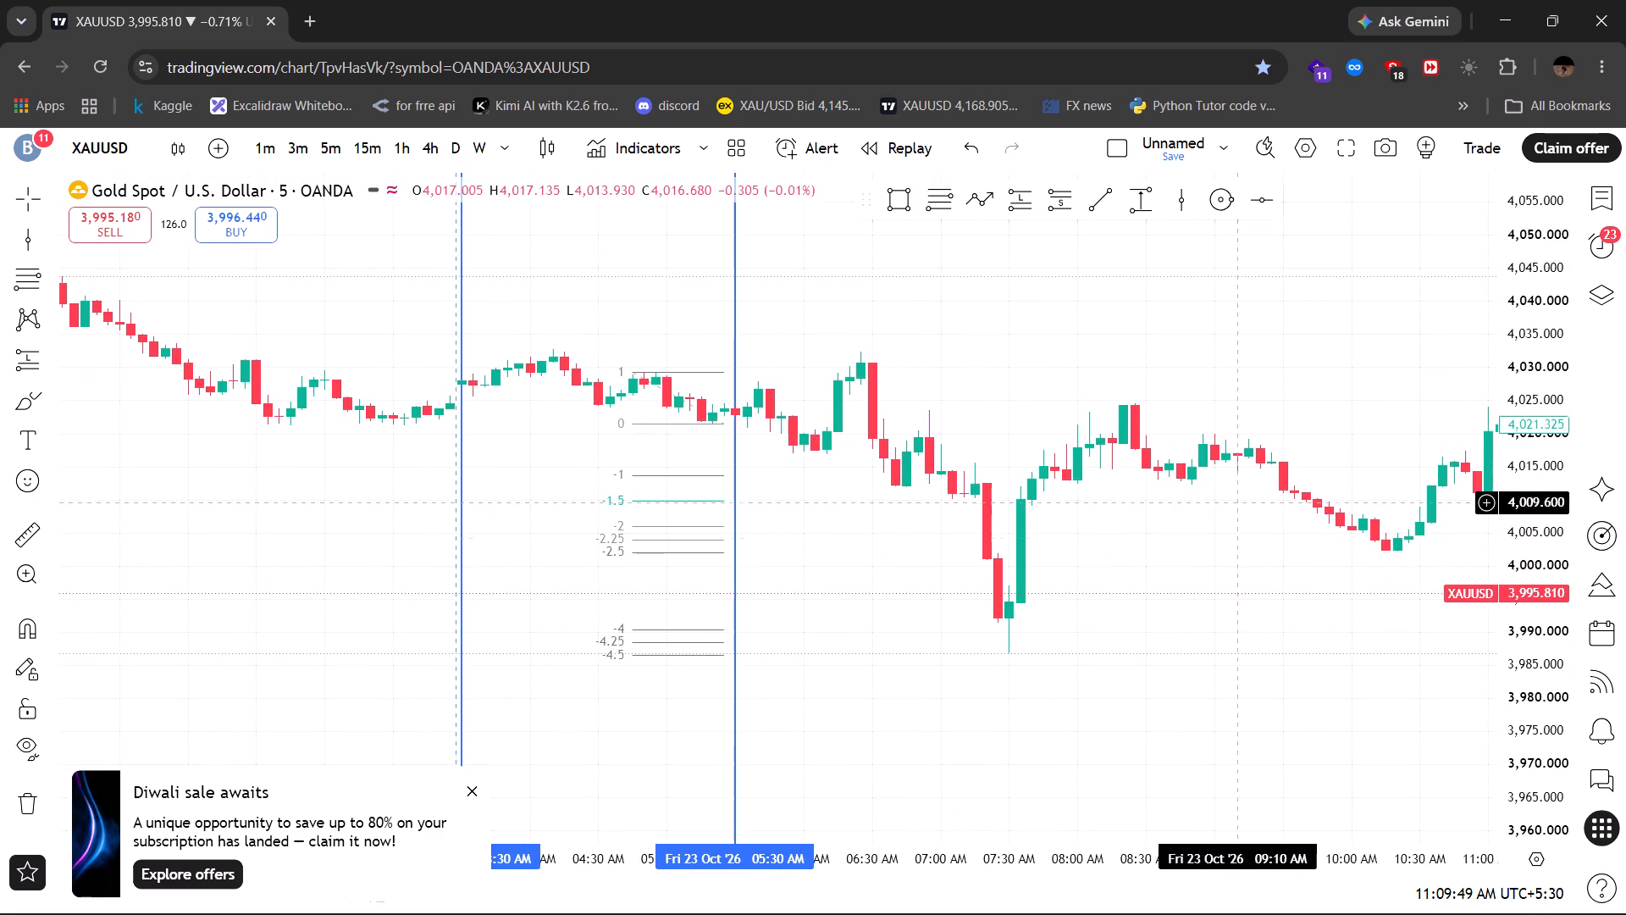
{"action": "left_click_drag", "start_coordinate": [904, 868], "coordinate": [698, 830]}
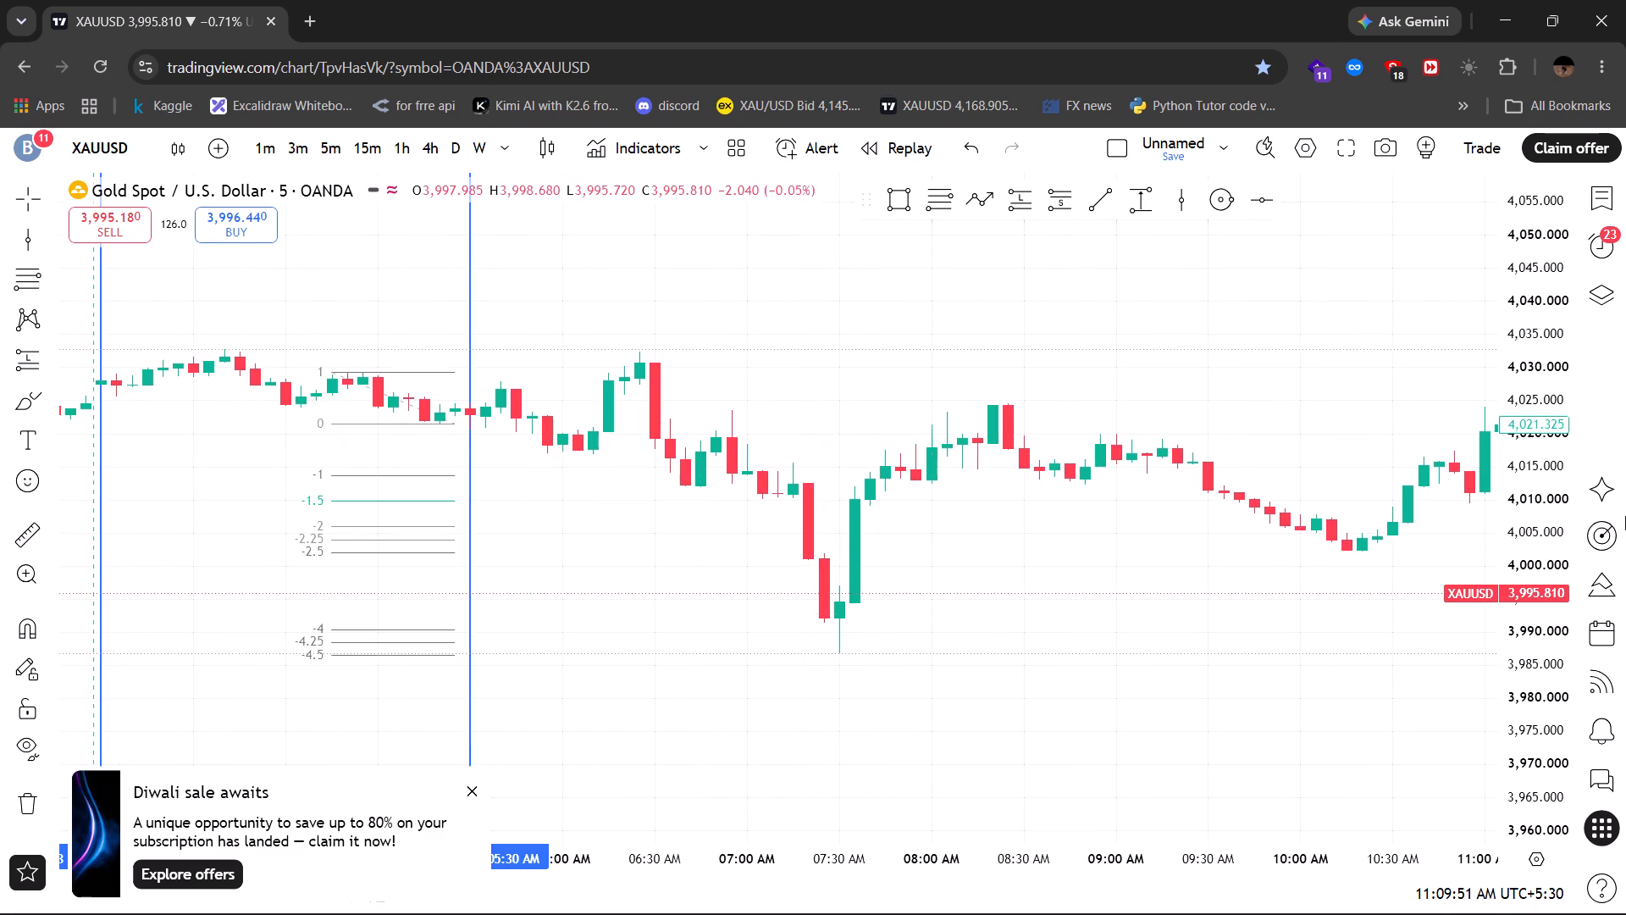
{"action": "left_click_drag", "start_coordinate": [1546, 521], "coordinate": [1553, 25]}
{"action": "left_click_drag", "start_coordinate": [614, 525], "coordinate": [1155, 537]}
{"action": "left_click", "coordinate": [899, 201]}
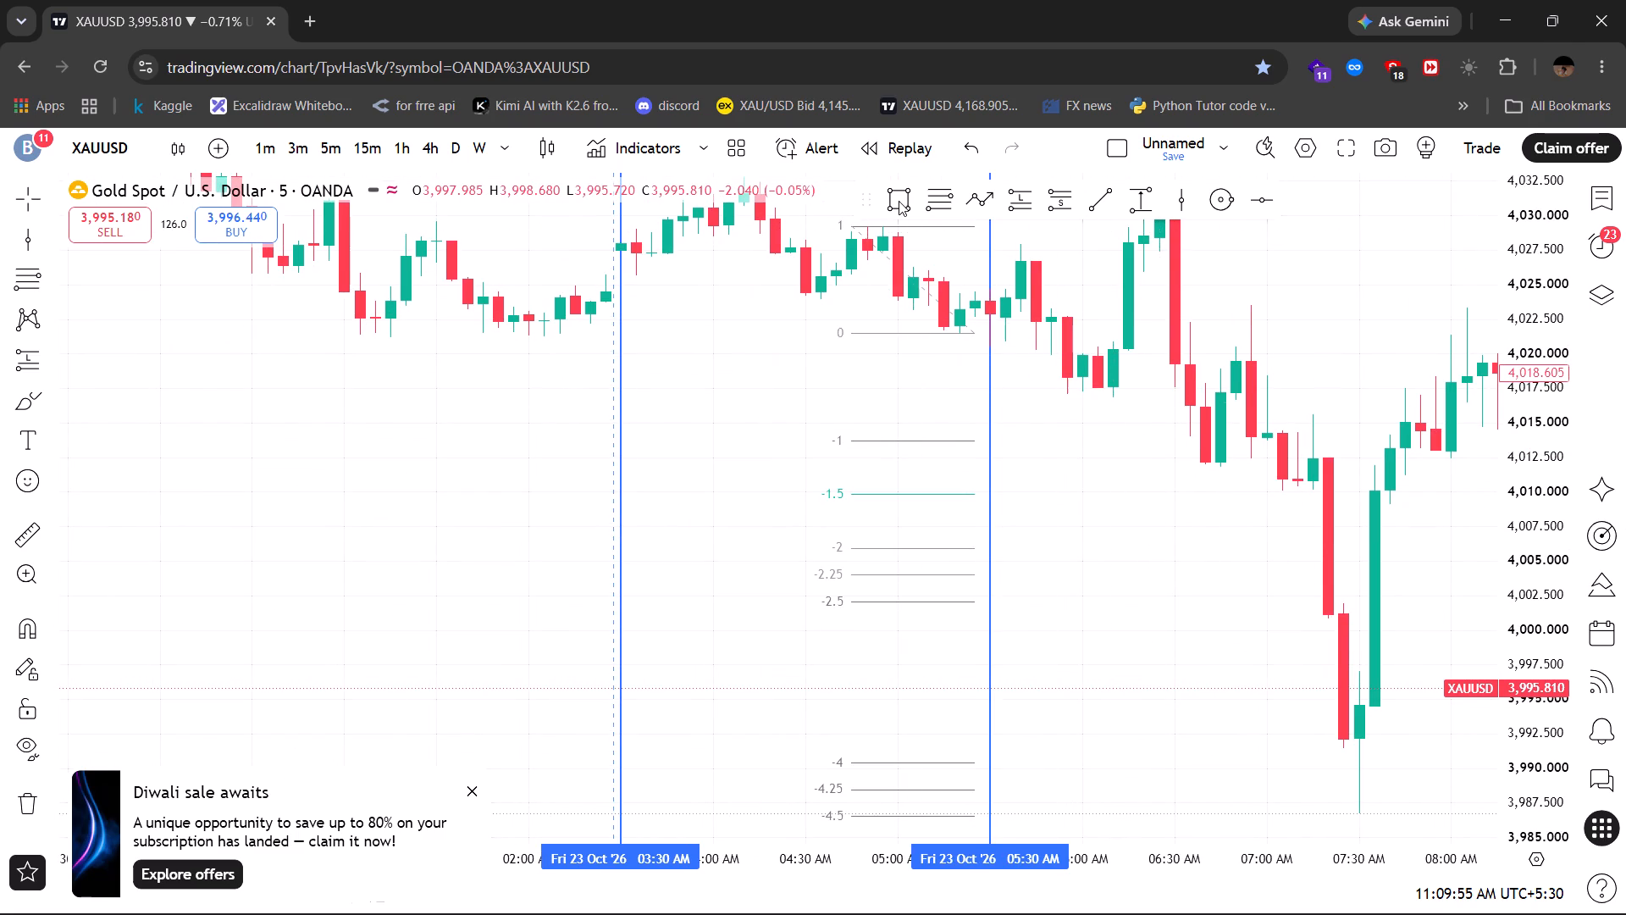
{"action": "left_click", "coordinate": [948, 548]}
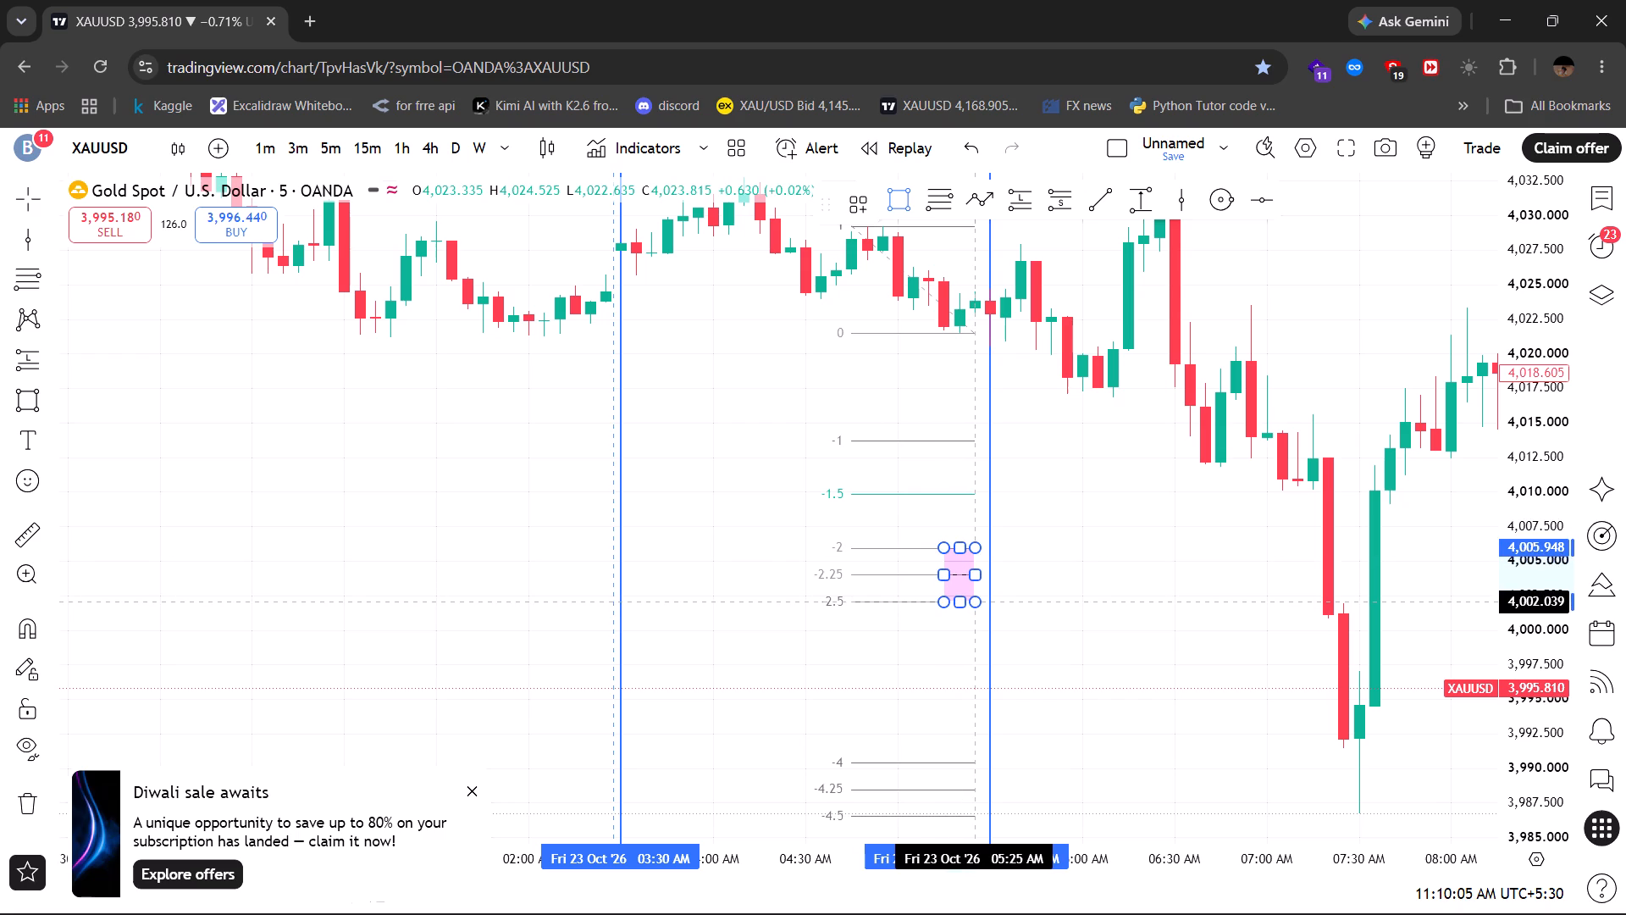
{"action": "left_click", "coordinate": [970, 602]}
{"action": "left_click_drag", "start_coordinate": [975, 576], "coordinate": [1560, 568]}
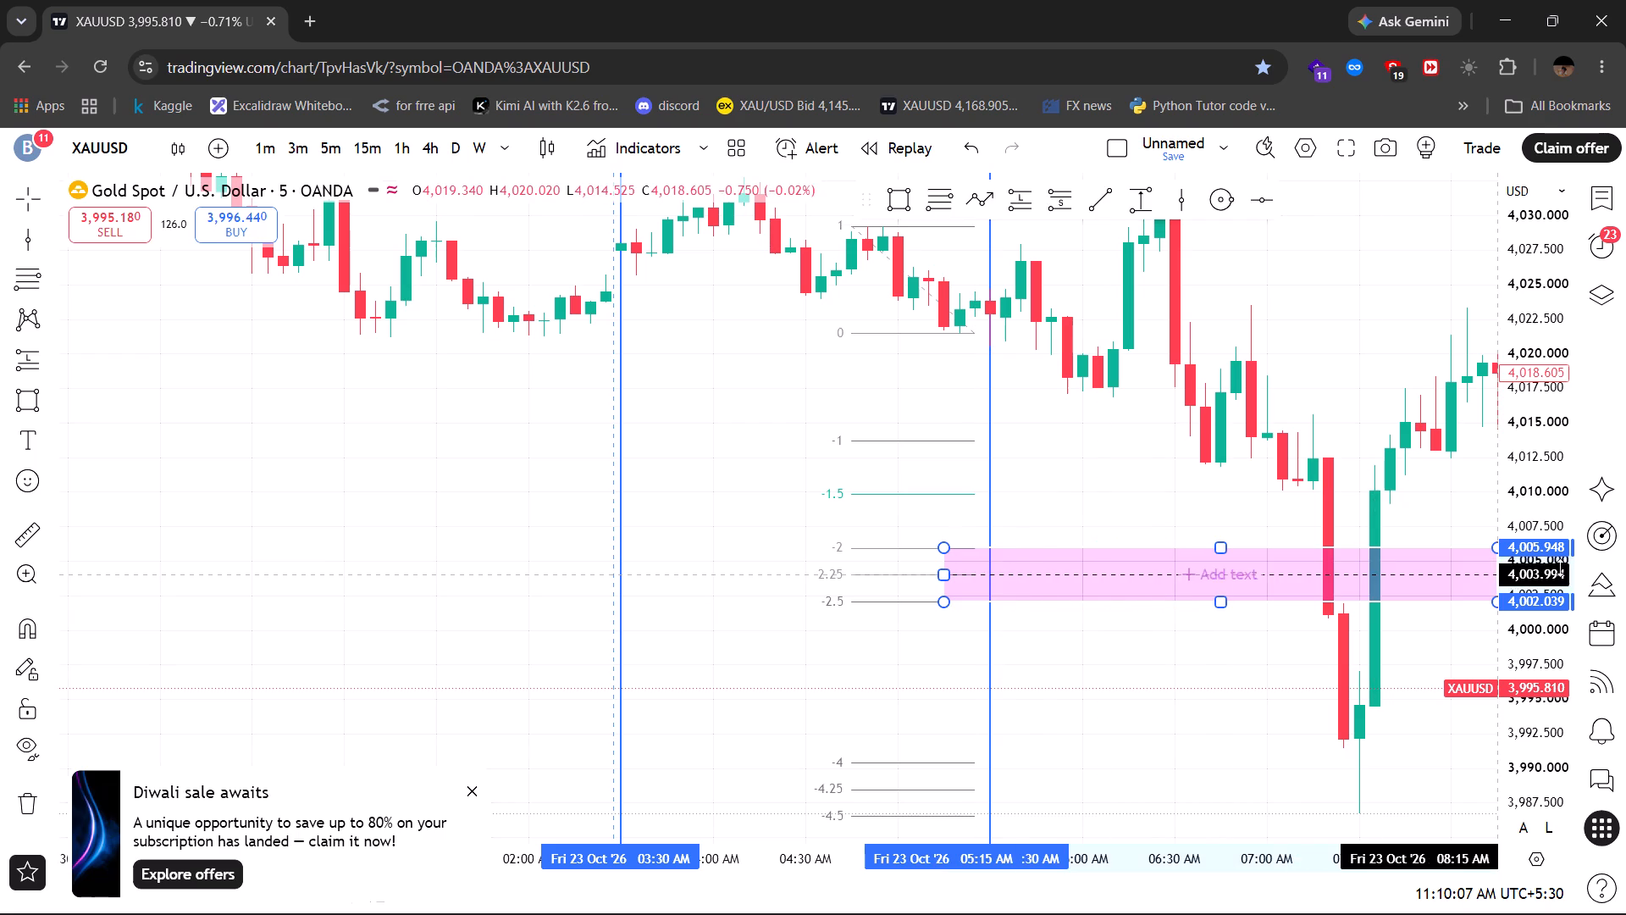
{"action": "left_click_drag", "start_coordinate": [1560, 568], "coordinate": [1561, 567]}
Draw a rectangle between Fib levels -4 and -4.5, about 3,990.39 to 3,986.56, spanning 05:00 AM to 09:05 AM.
{"action": "left_click_drag", "start_coordinate": [1136, 718], "coordinate": [938, 509]}
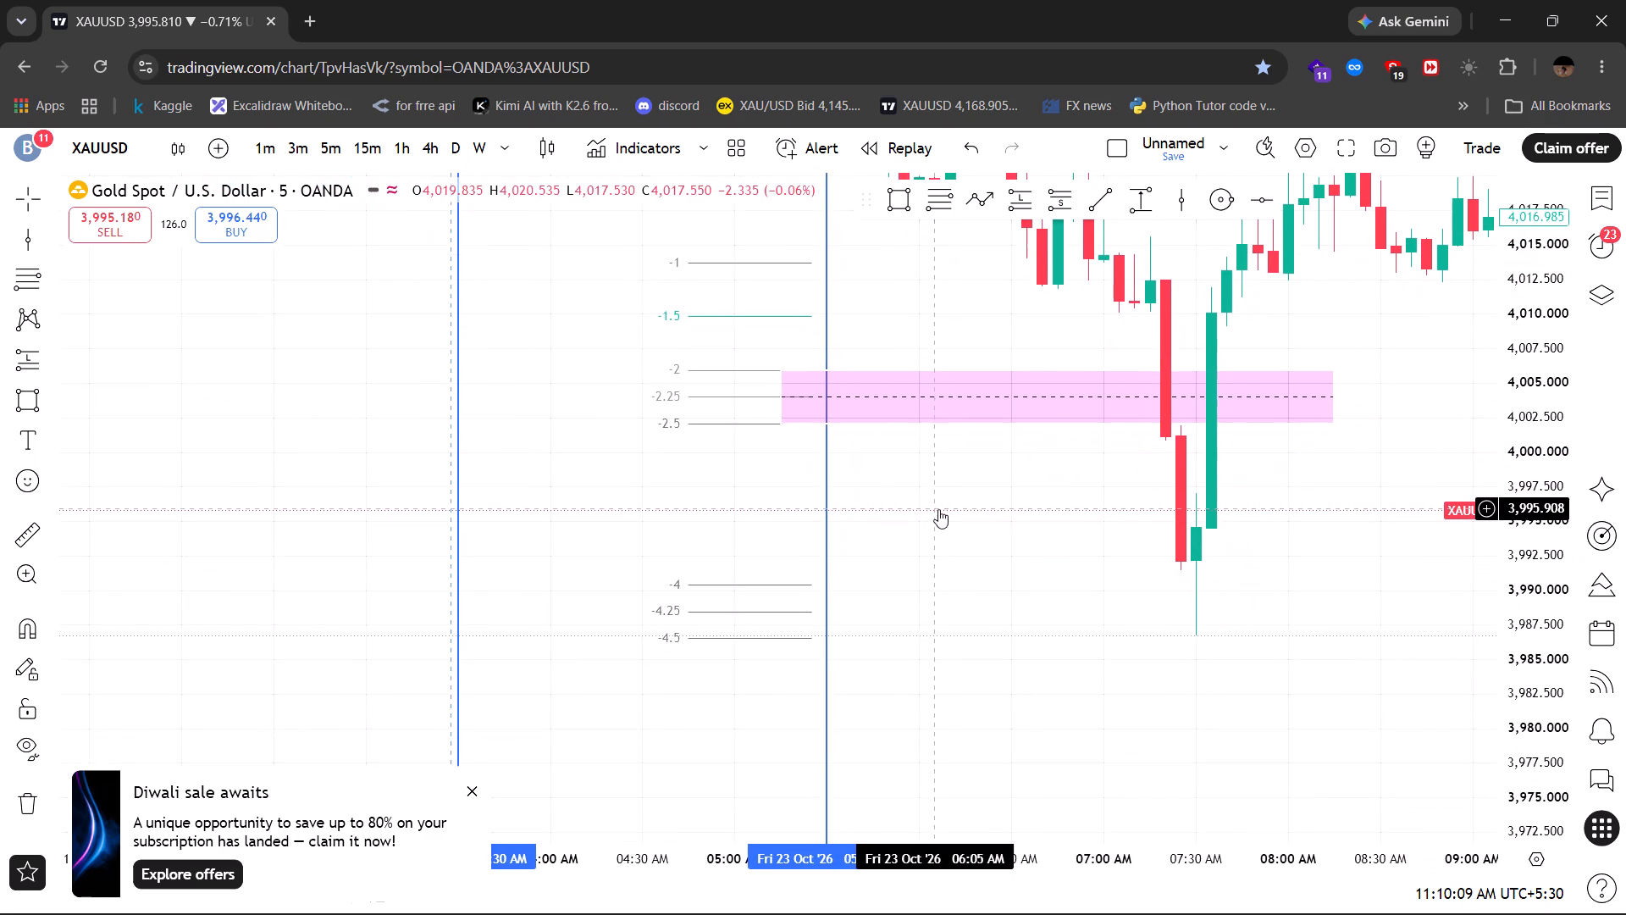
{"action": "left_click", "coordinate": [893, 204]}
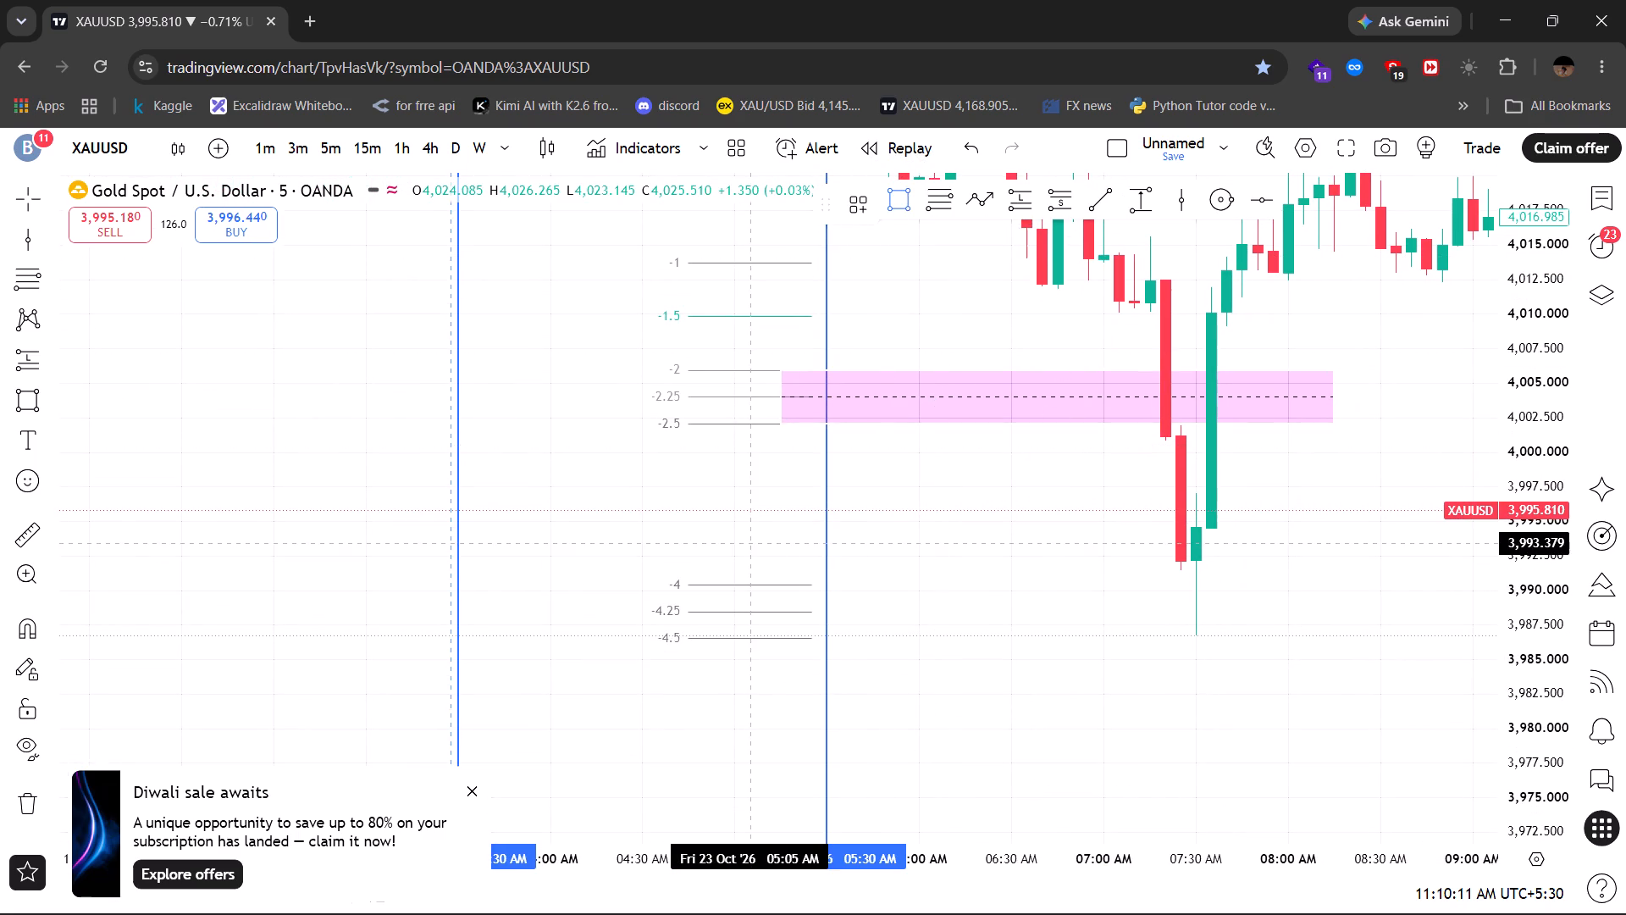
{"action": "left_click", "coordinate": [732, 585]}
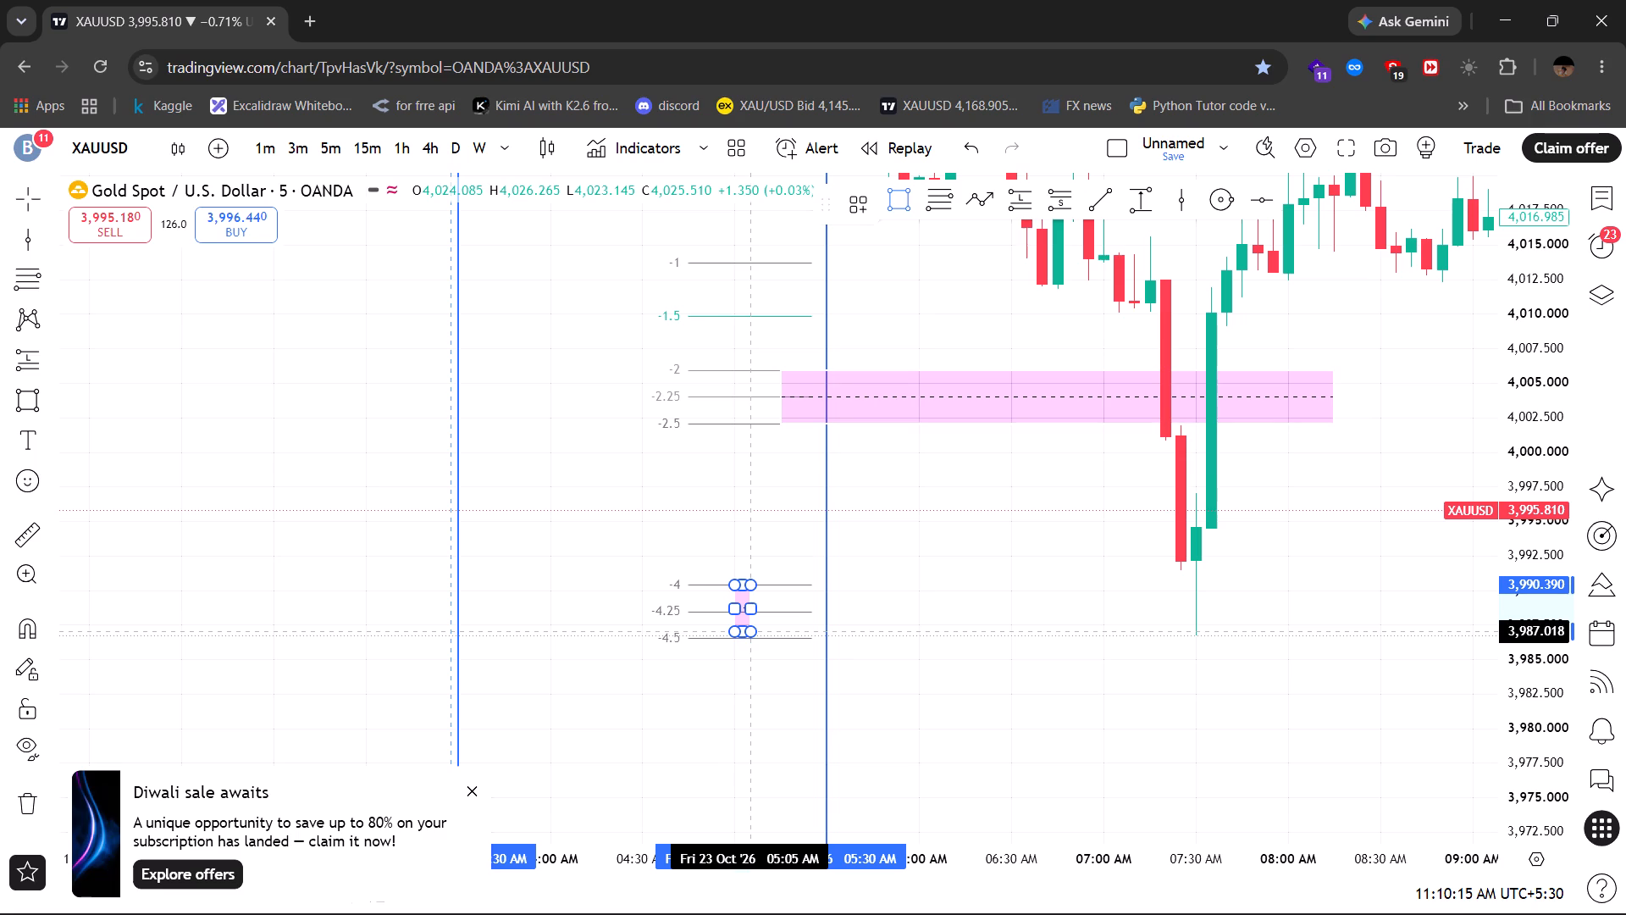
{"action": "left_click", "coordinate": [749, 638]}
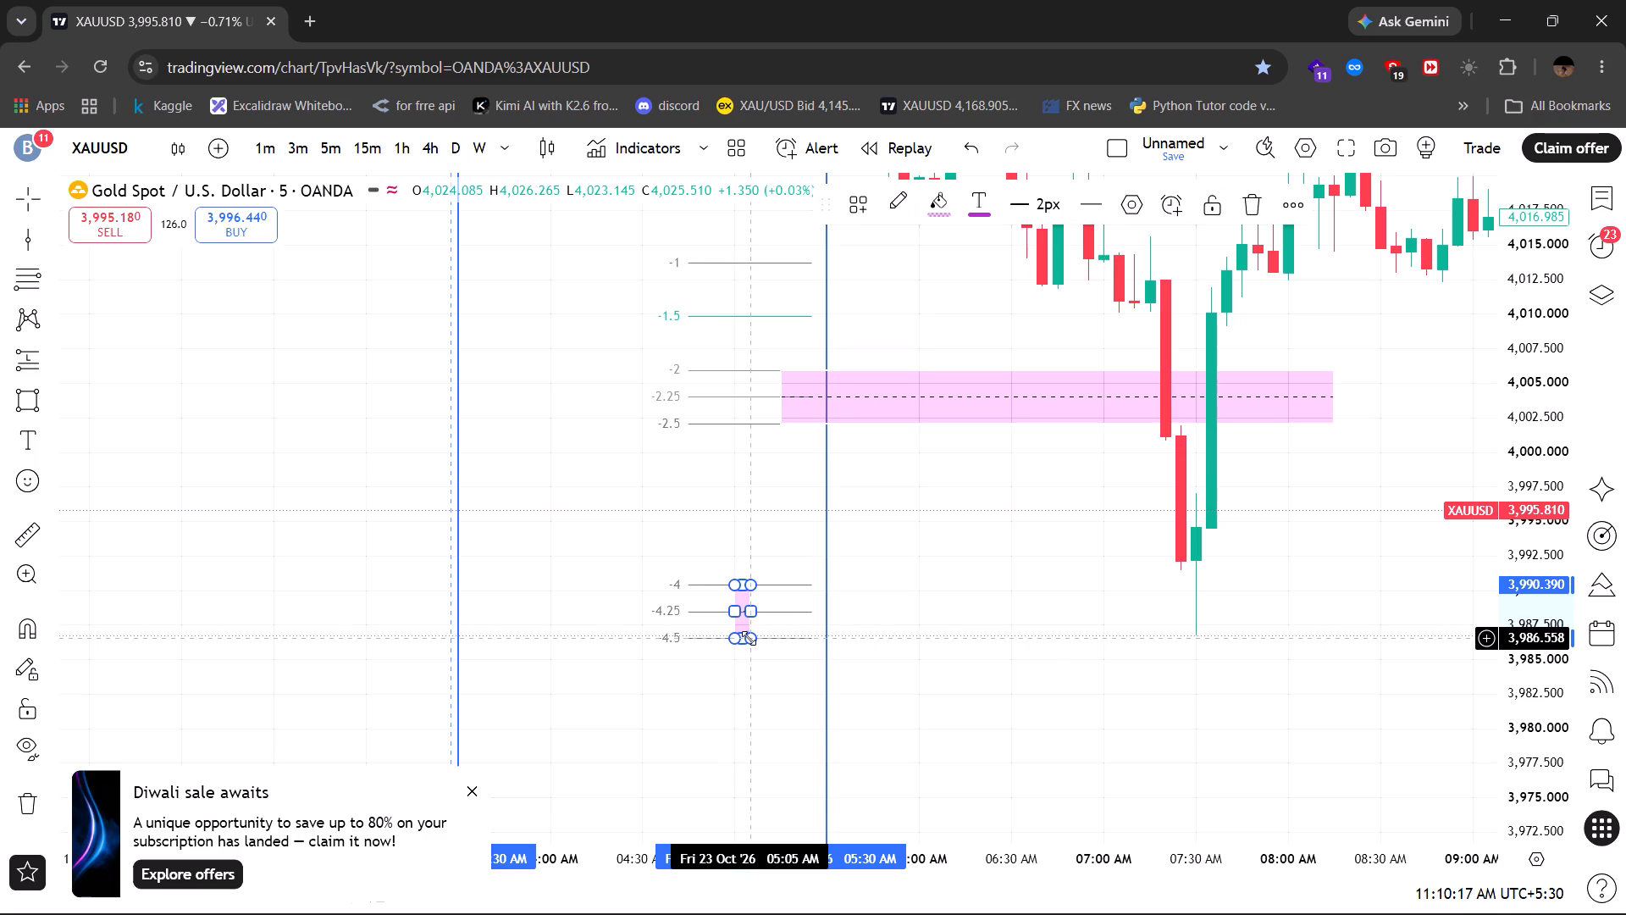
{"action": "left_click_drag", "start_coordinate": [752, 610], "coordinate": [1553, 586]}
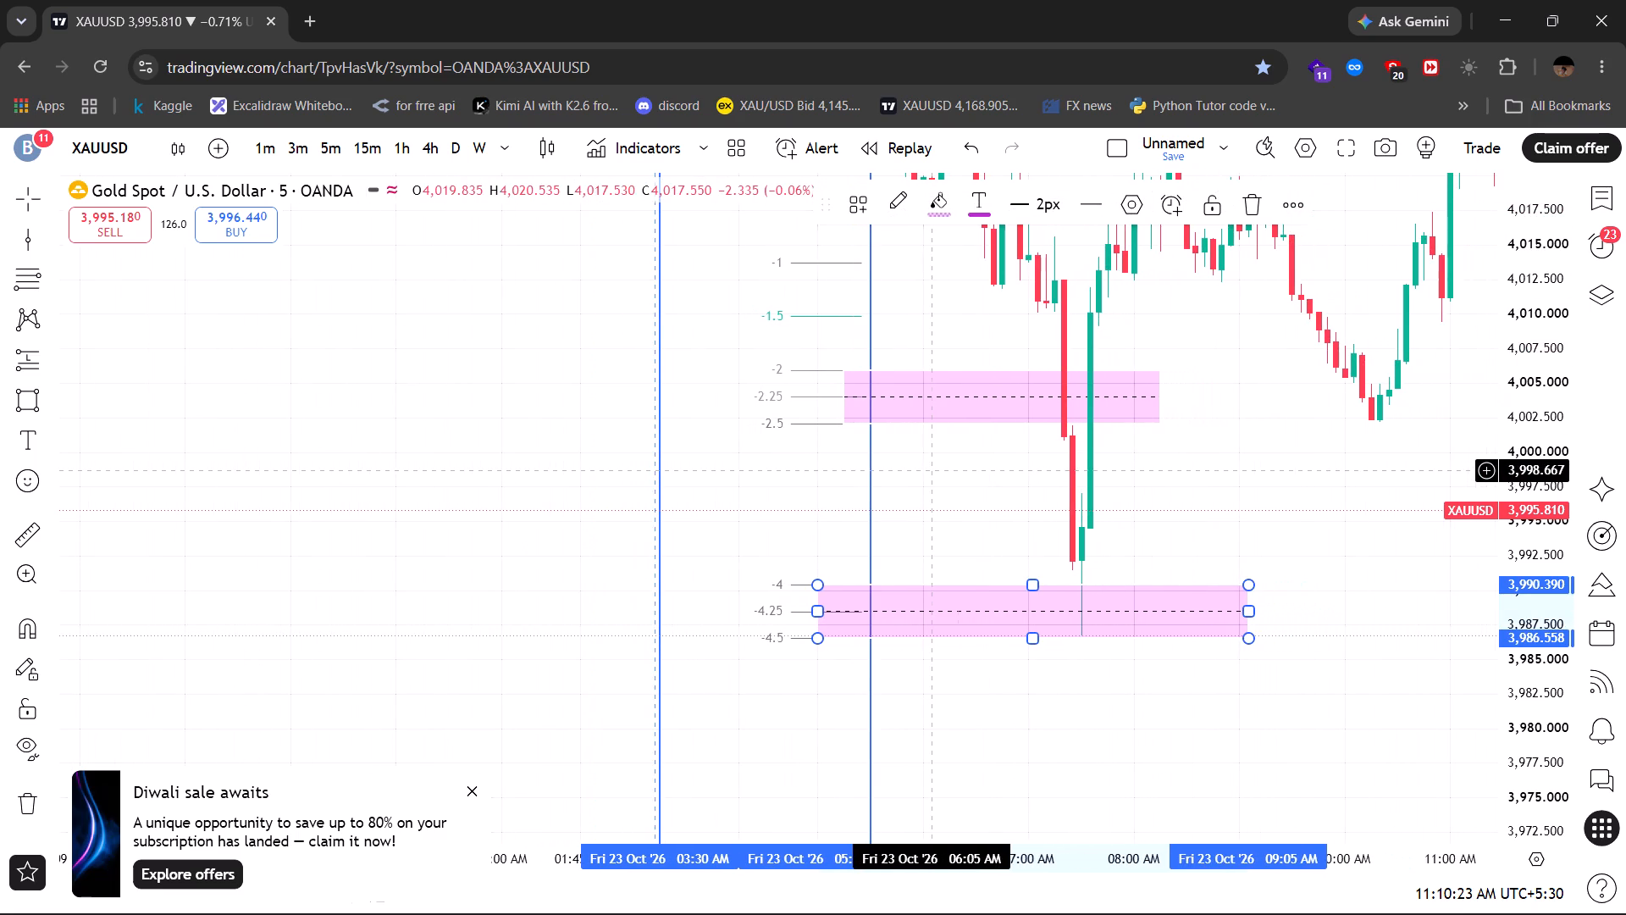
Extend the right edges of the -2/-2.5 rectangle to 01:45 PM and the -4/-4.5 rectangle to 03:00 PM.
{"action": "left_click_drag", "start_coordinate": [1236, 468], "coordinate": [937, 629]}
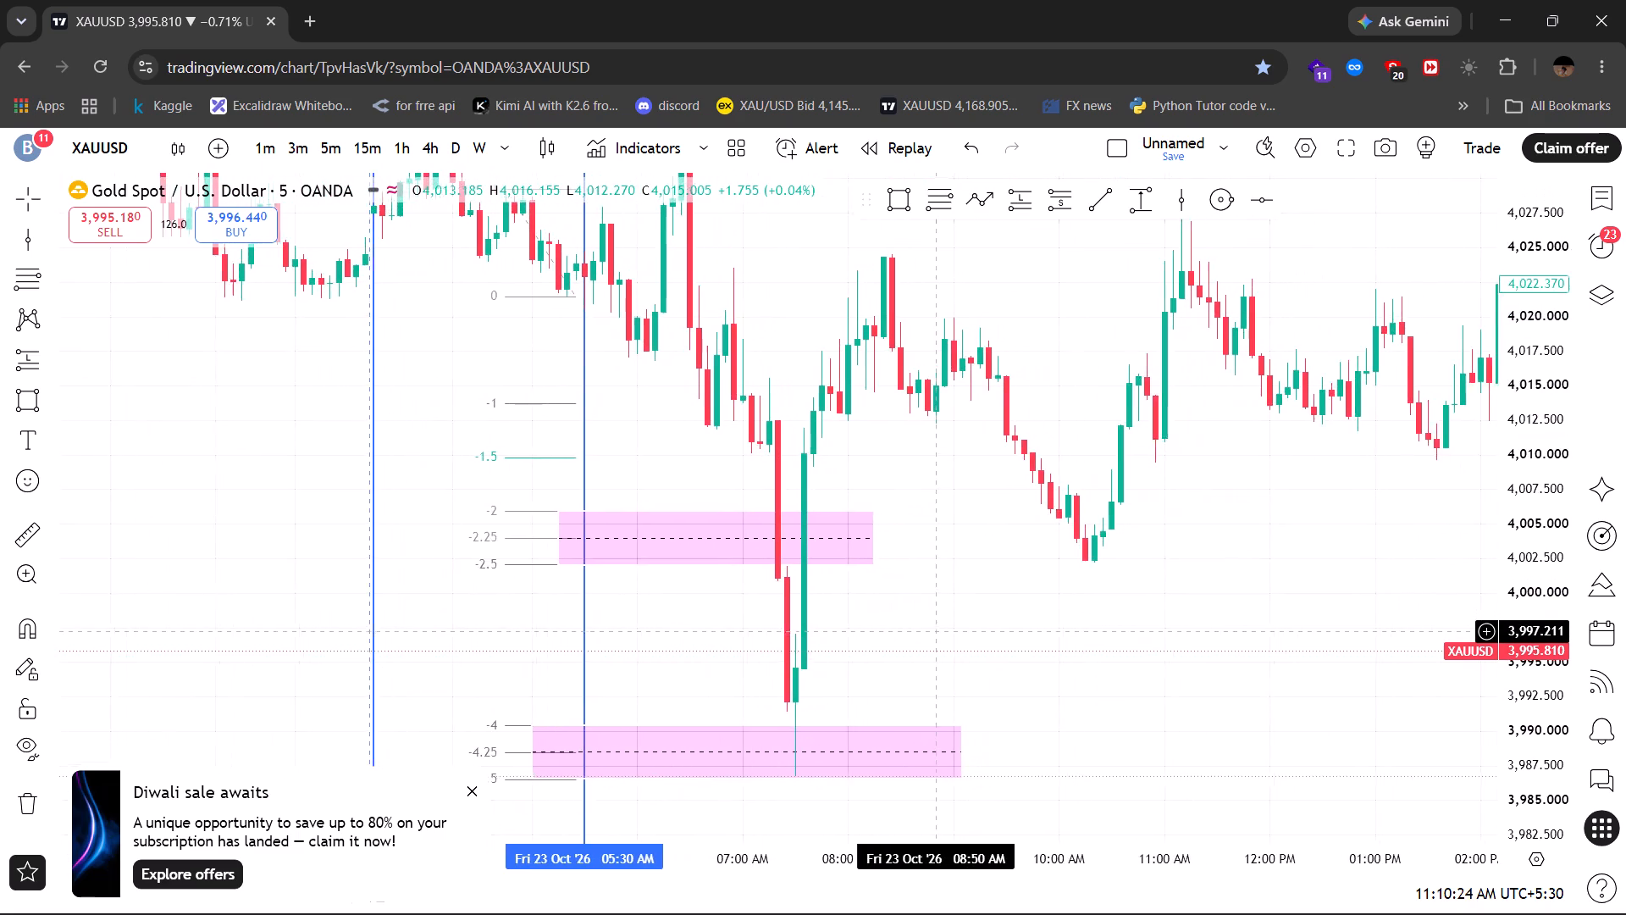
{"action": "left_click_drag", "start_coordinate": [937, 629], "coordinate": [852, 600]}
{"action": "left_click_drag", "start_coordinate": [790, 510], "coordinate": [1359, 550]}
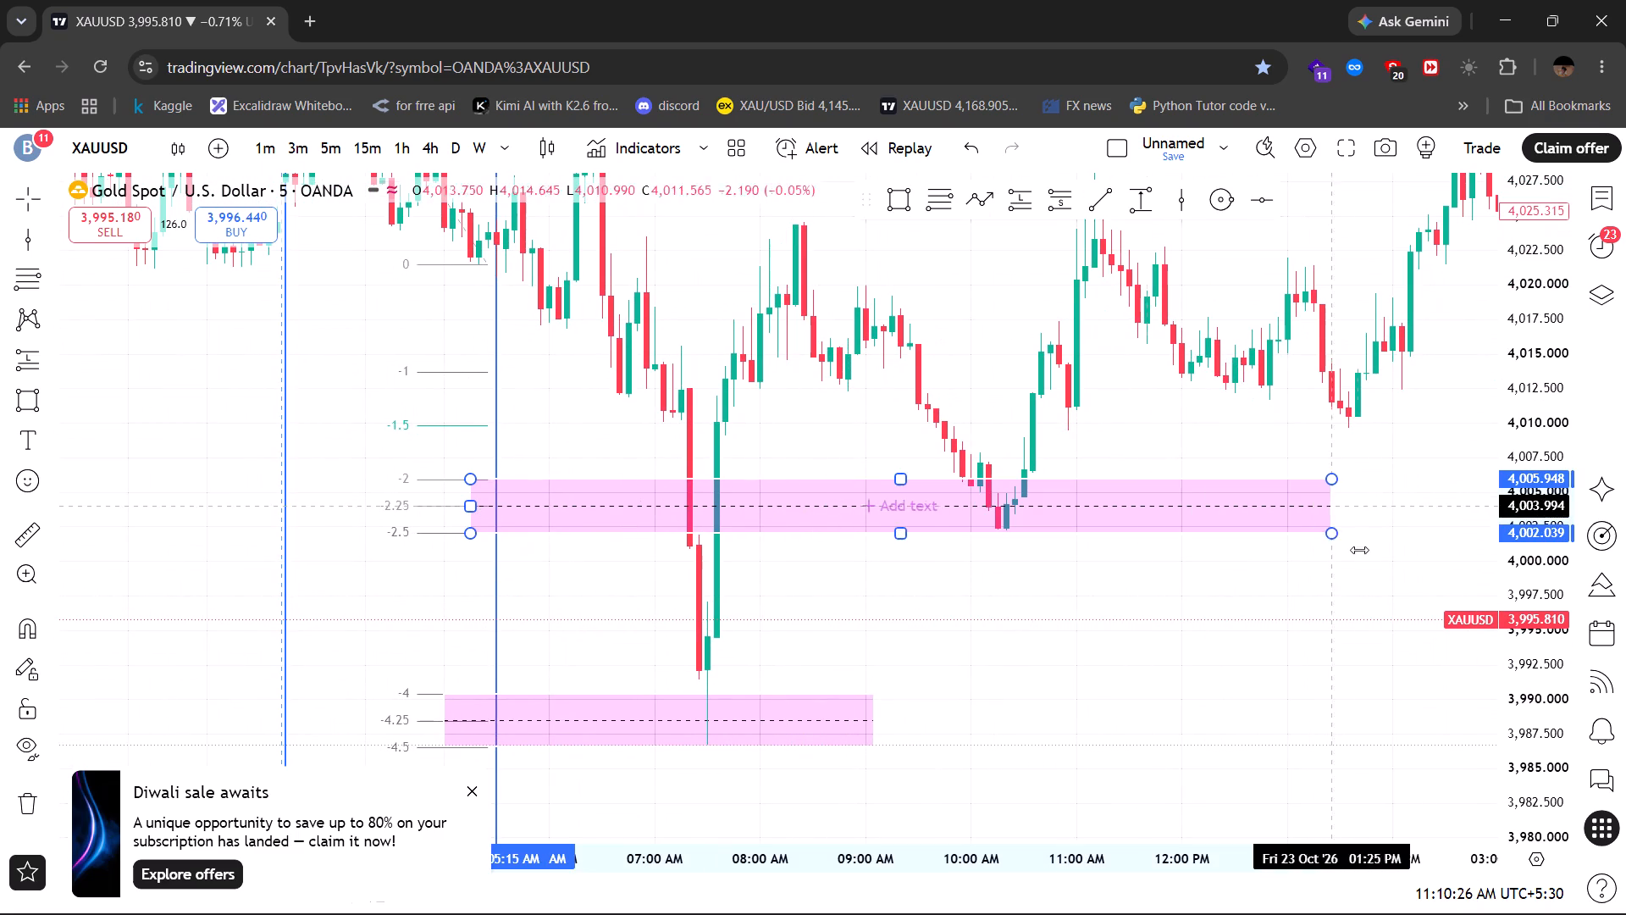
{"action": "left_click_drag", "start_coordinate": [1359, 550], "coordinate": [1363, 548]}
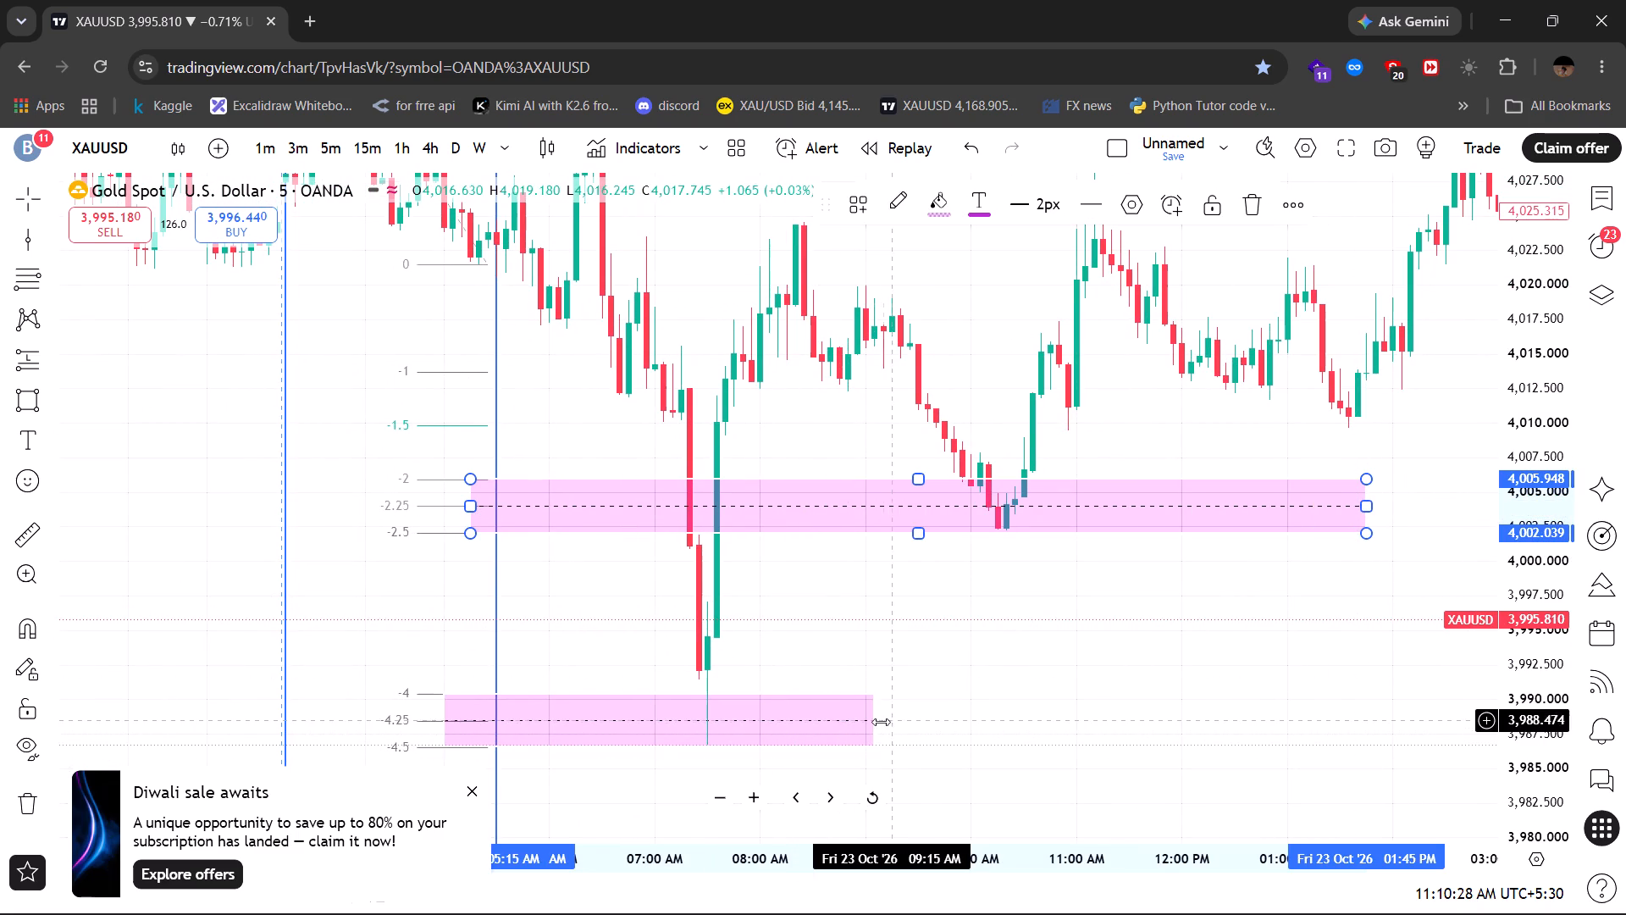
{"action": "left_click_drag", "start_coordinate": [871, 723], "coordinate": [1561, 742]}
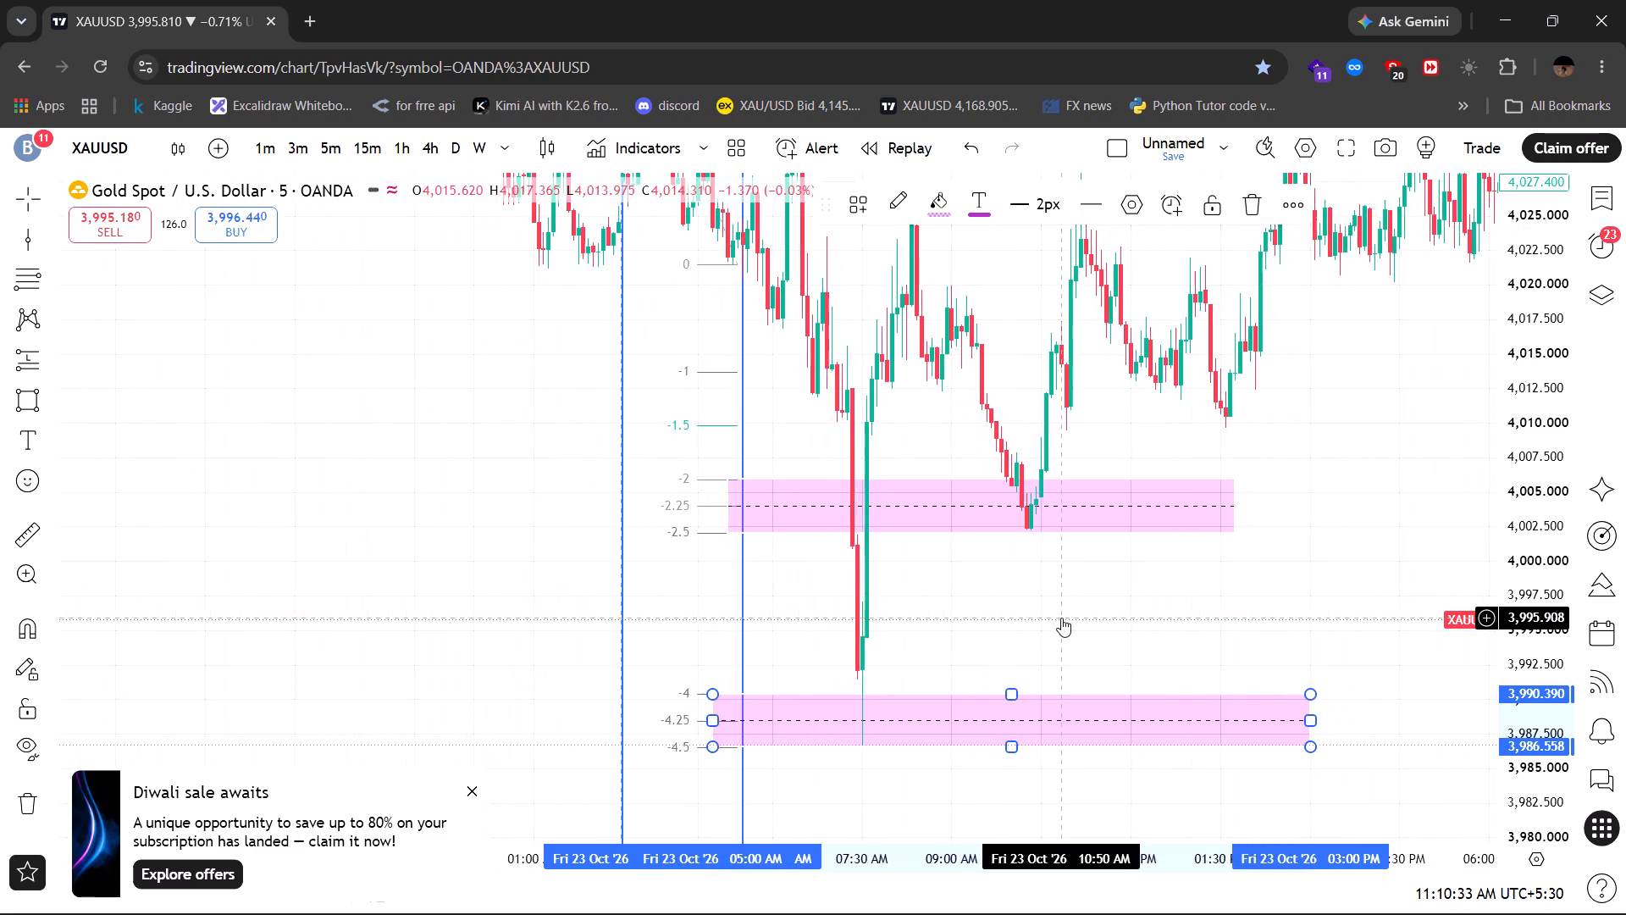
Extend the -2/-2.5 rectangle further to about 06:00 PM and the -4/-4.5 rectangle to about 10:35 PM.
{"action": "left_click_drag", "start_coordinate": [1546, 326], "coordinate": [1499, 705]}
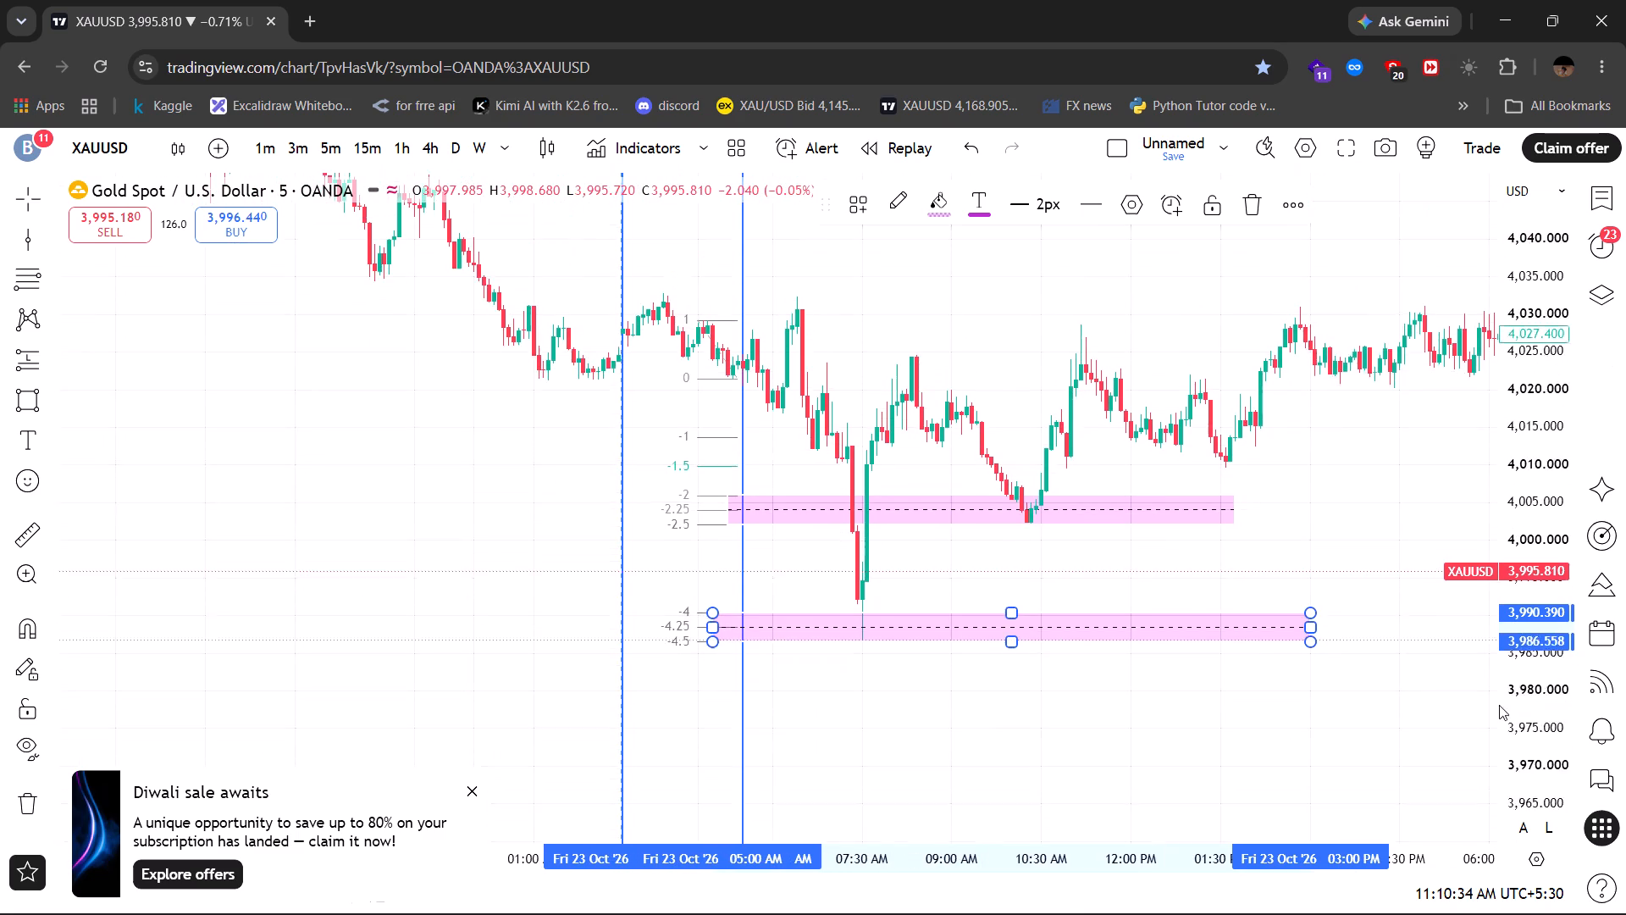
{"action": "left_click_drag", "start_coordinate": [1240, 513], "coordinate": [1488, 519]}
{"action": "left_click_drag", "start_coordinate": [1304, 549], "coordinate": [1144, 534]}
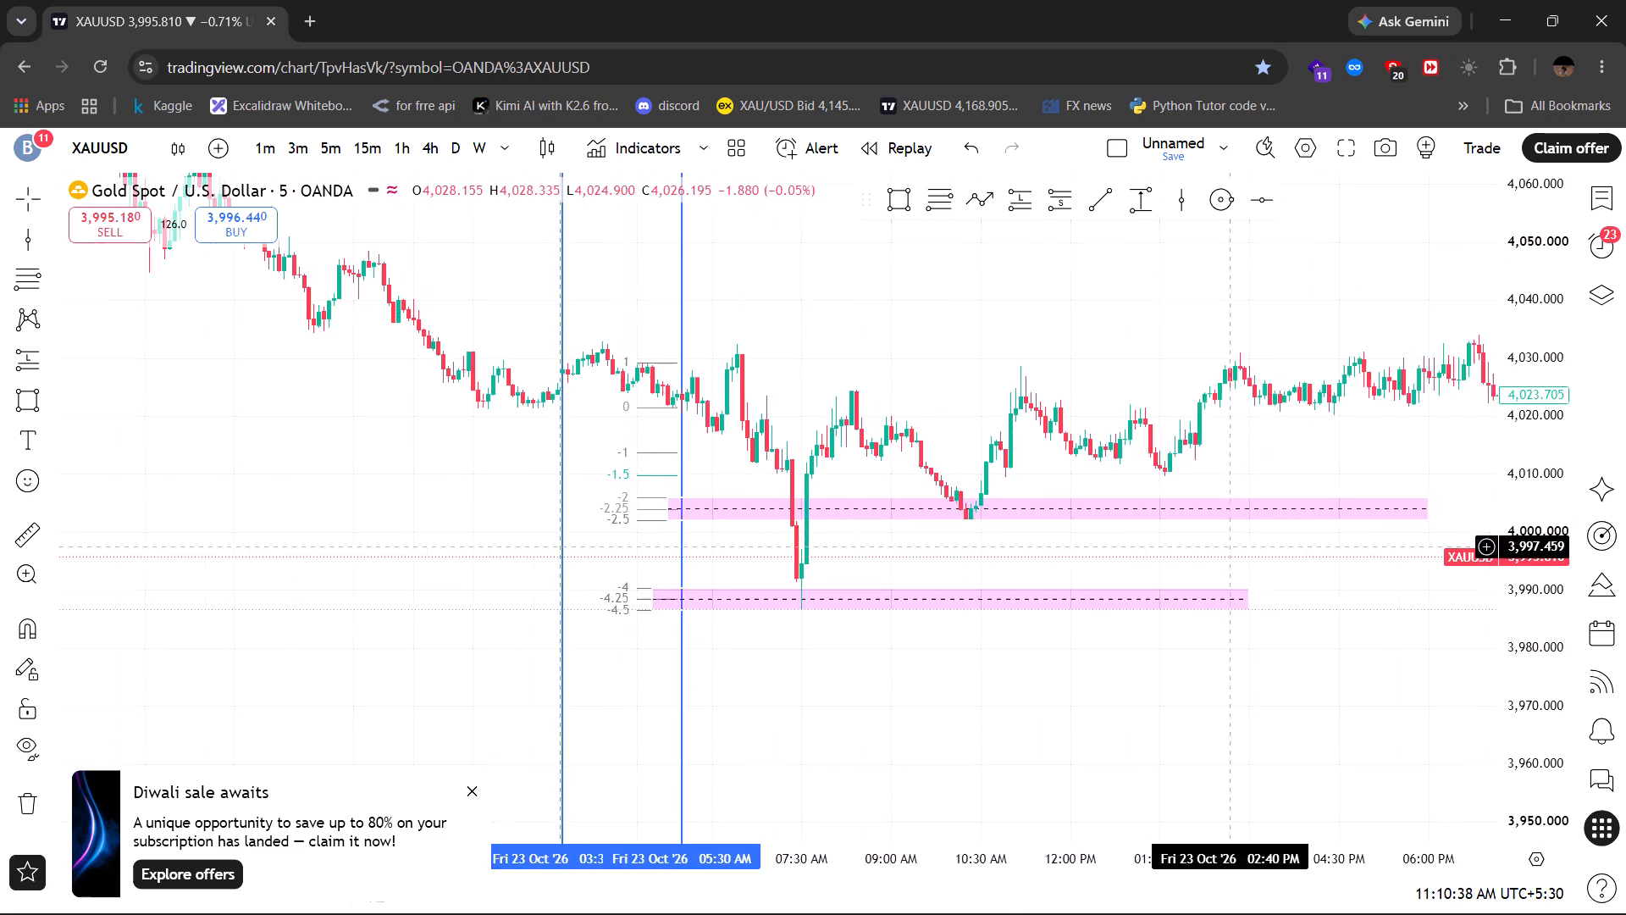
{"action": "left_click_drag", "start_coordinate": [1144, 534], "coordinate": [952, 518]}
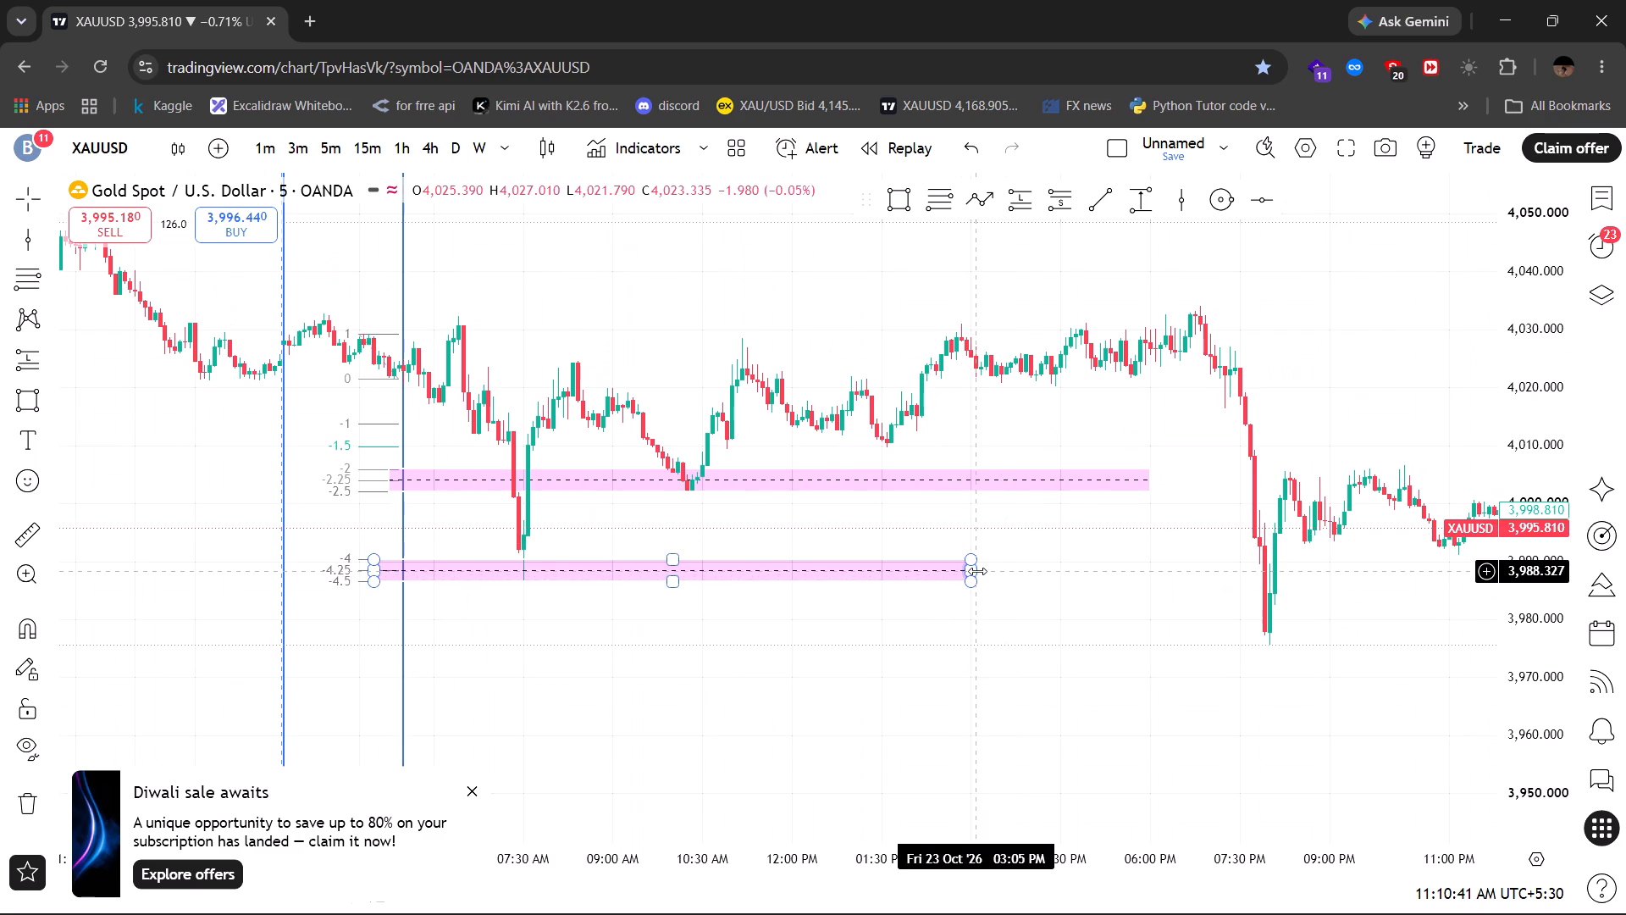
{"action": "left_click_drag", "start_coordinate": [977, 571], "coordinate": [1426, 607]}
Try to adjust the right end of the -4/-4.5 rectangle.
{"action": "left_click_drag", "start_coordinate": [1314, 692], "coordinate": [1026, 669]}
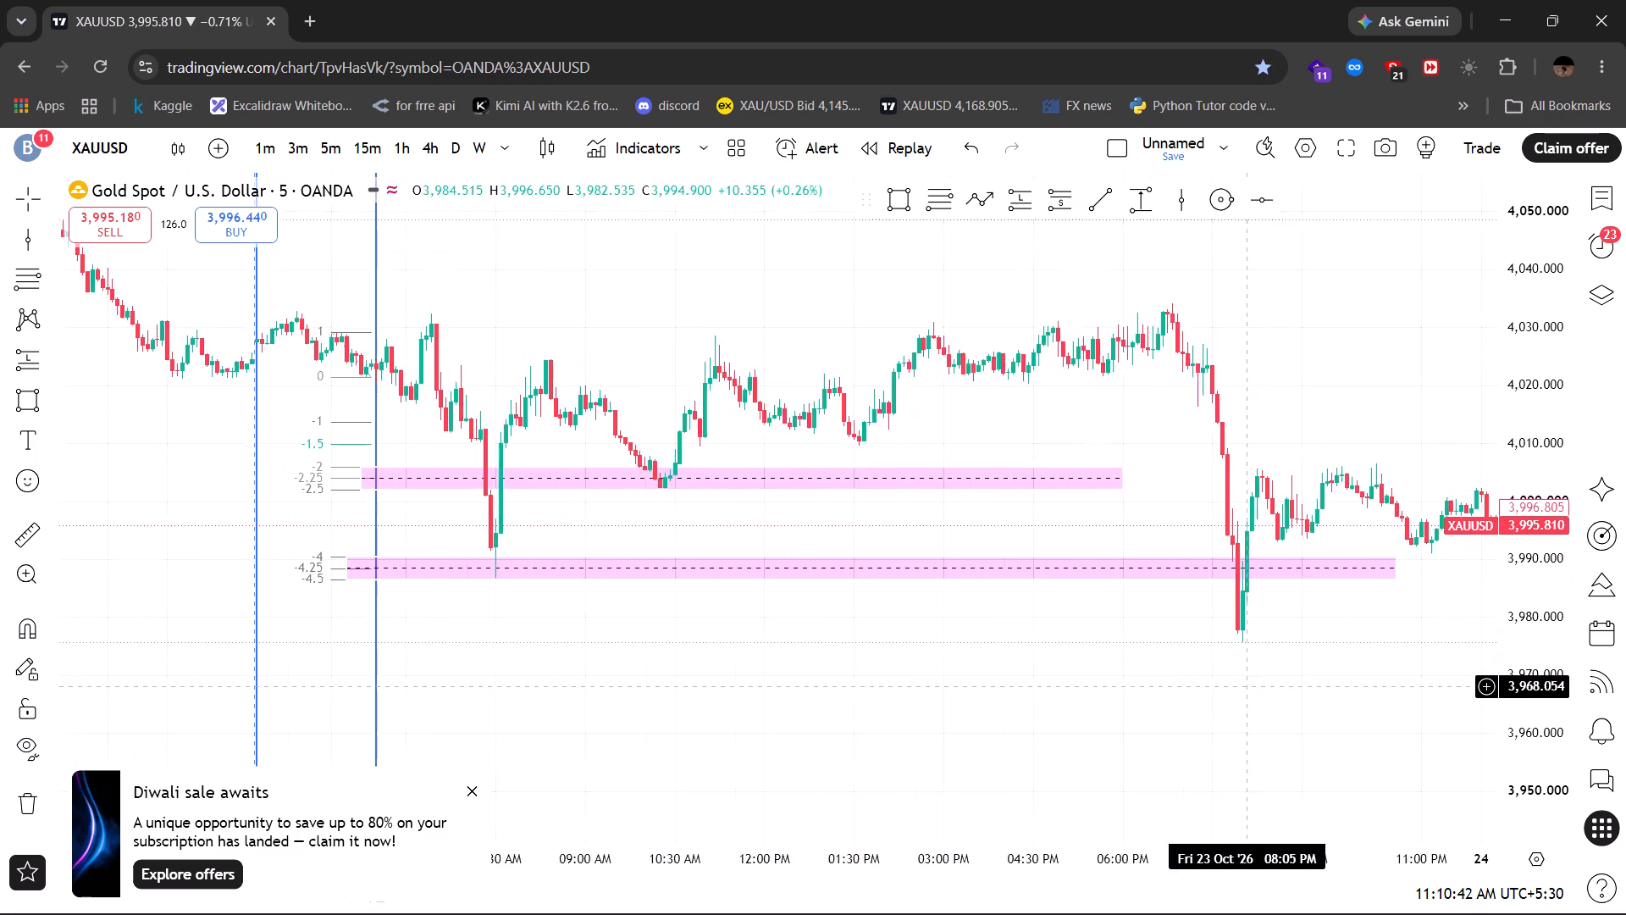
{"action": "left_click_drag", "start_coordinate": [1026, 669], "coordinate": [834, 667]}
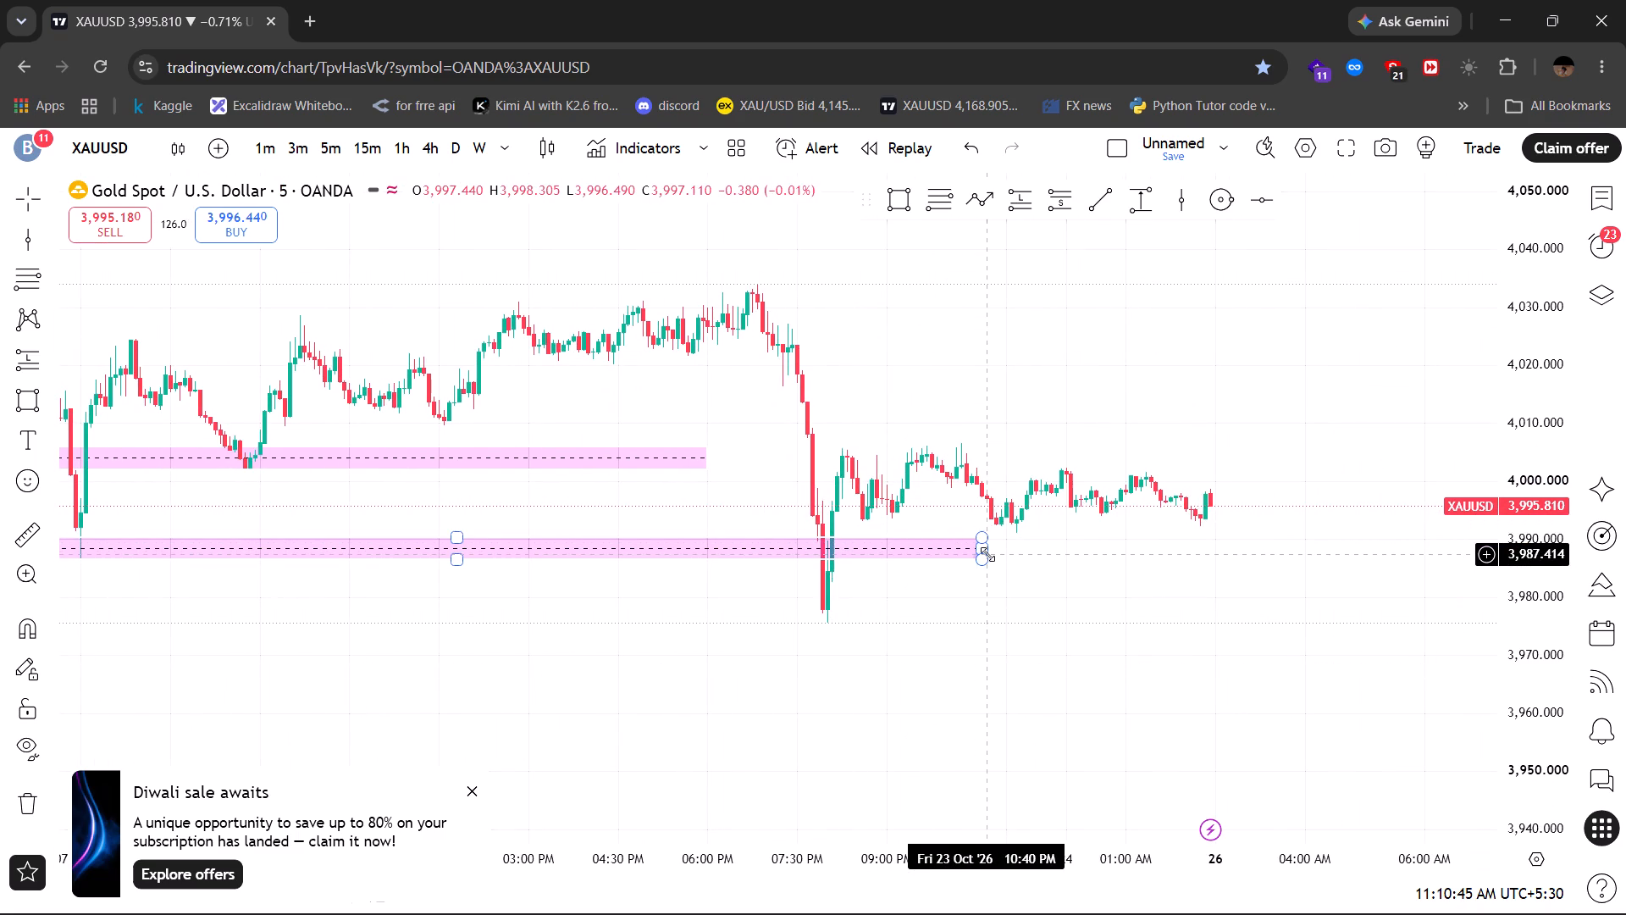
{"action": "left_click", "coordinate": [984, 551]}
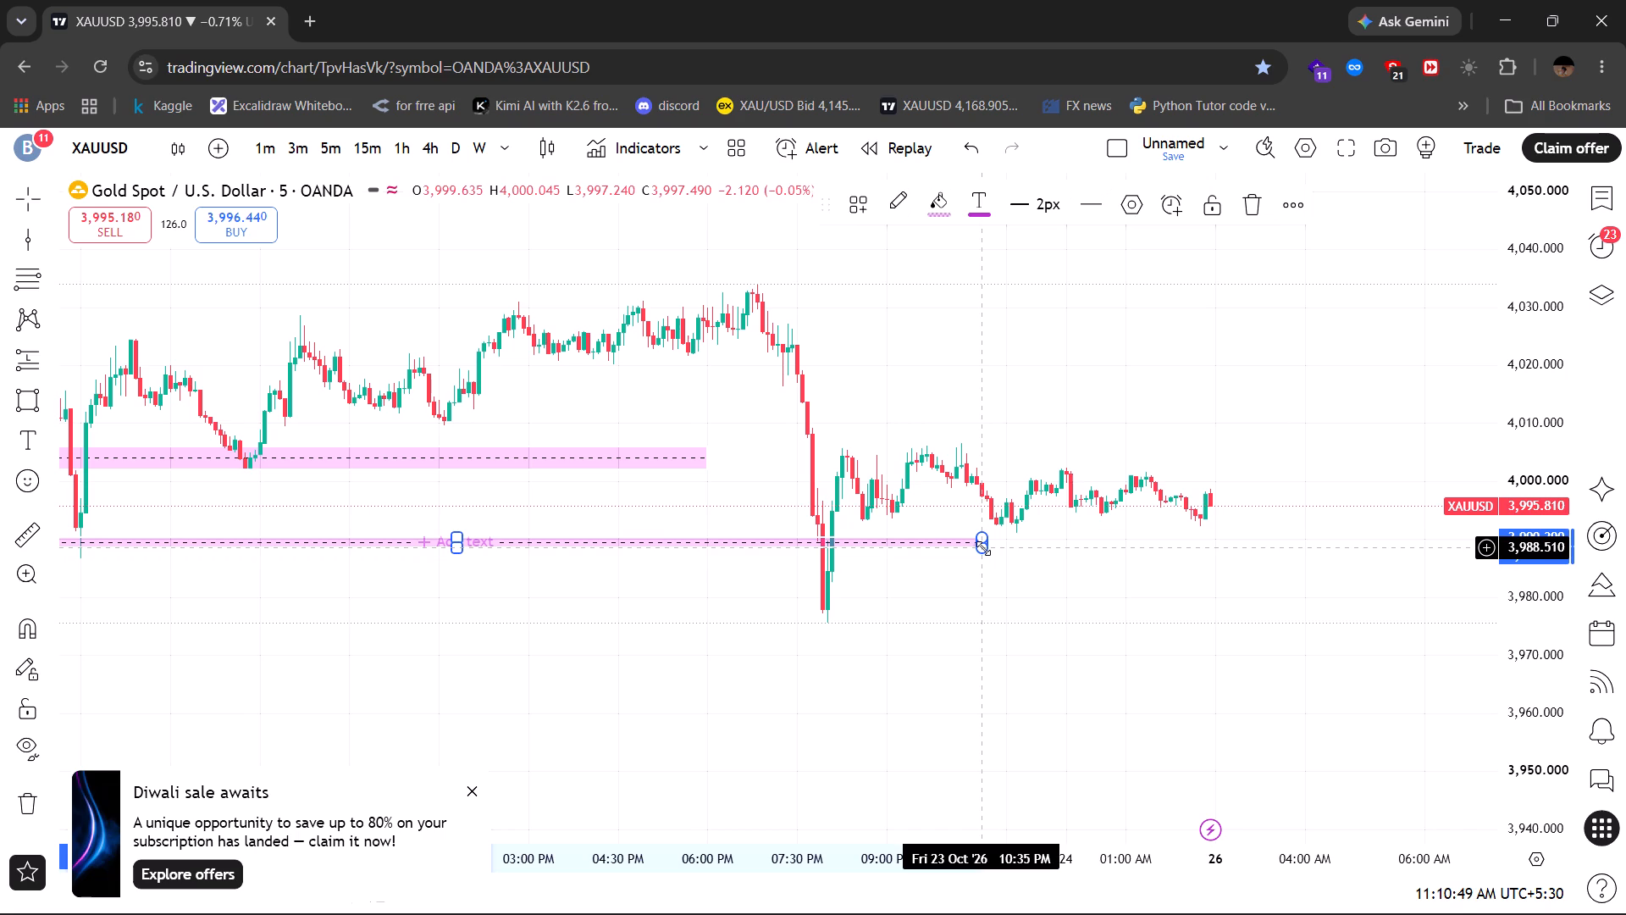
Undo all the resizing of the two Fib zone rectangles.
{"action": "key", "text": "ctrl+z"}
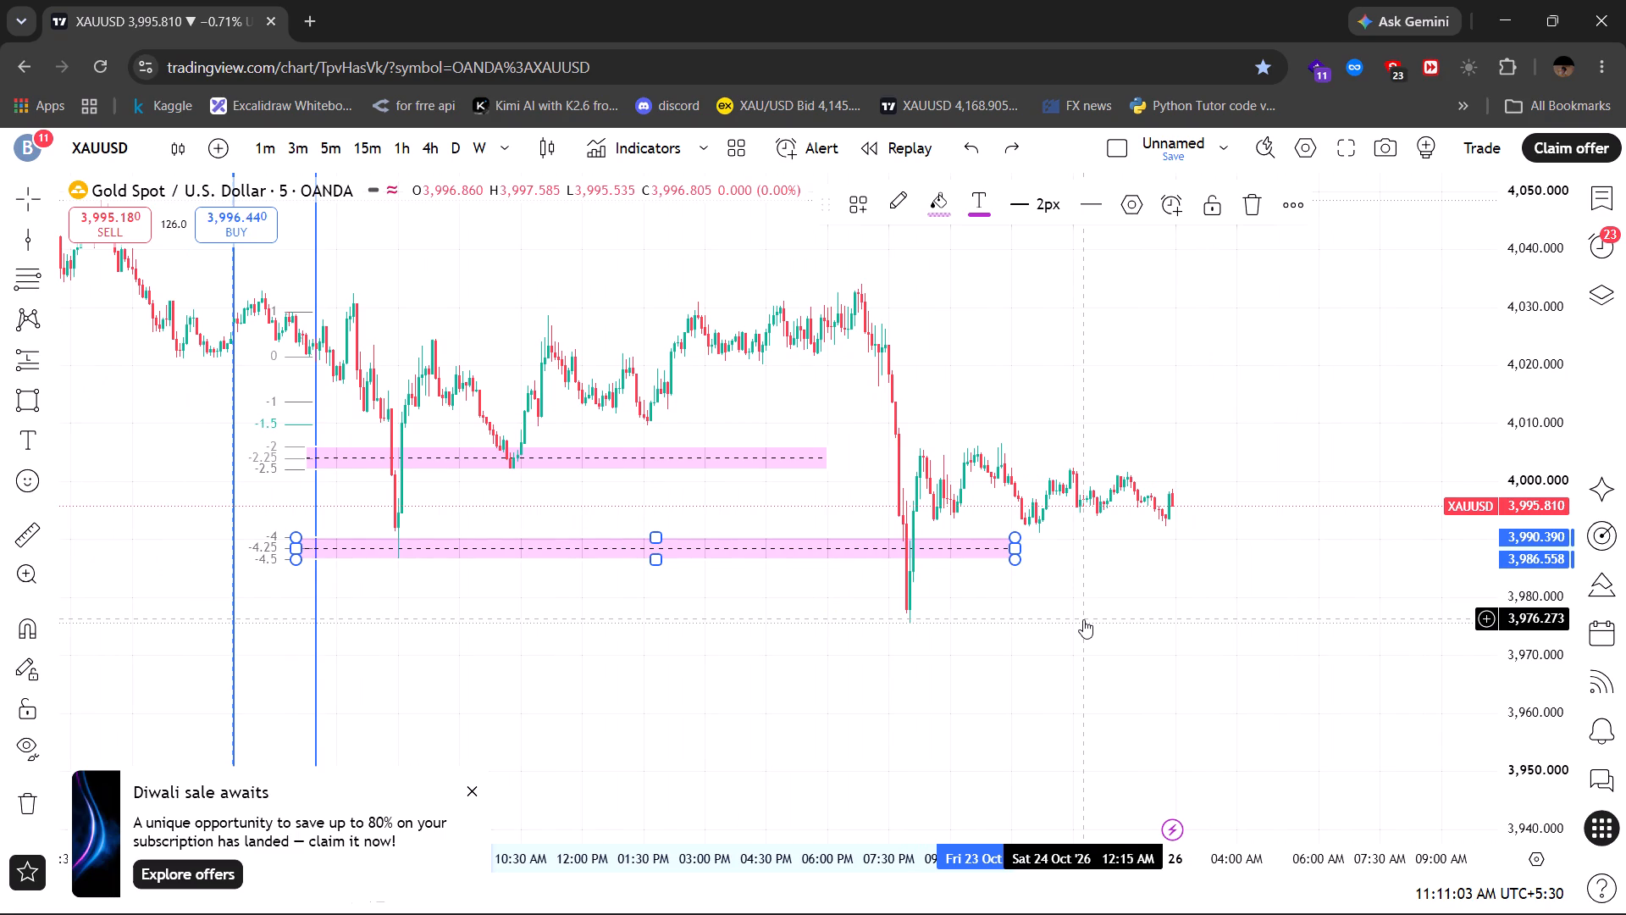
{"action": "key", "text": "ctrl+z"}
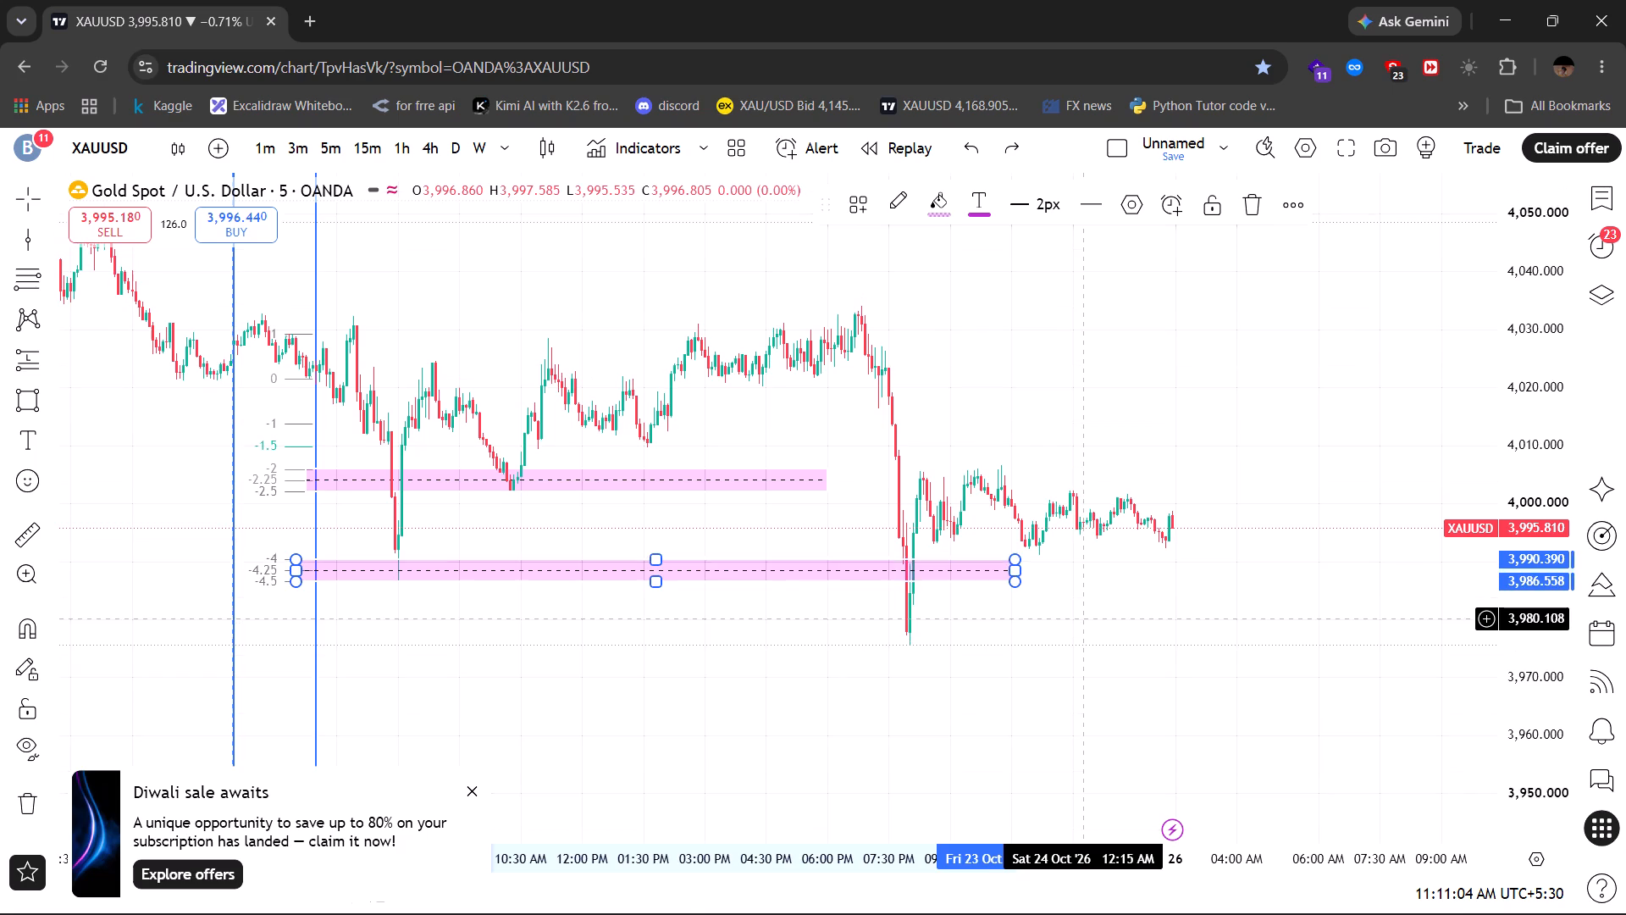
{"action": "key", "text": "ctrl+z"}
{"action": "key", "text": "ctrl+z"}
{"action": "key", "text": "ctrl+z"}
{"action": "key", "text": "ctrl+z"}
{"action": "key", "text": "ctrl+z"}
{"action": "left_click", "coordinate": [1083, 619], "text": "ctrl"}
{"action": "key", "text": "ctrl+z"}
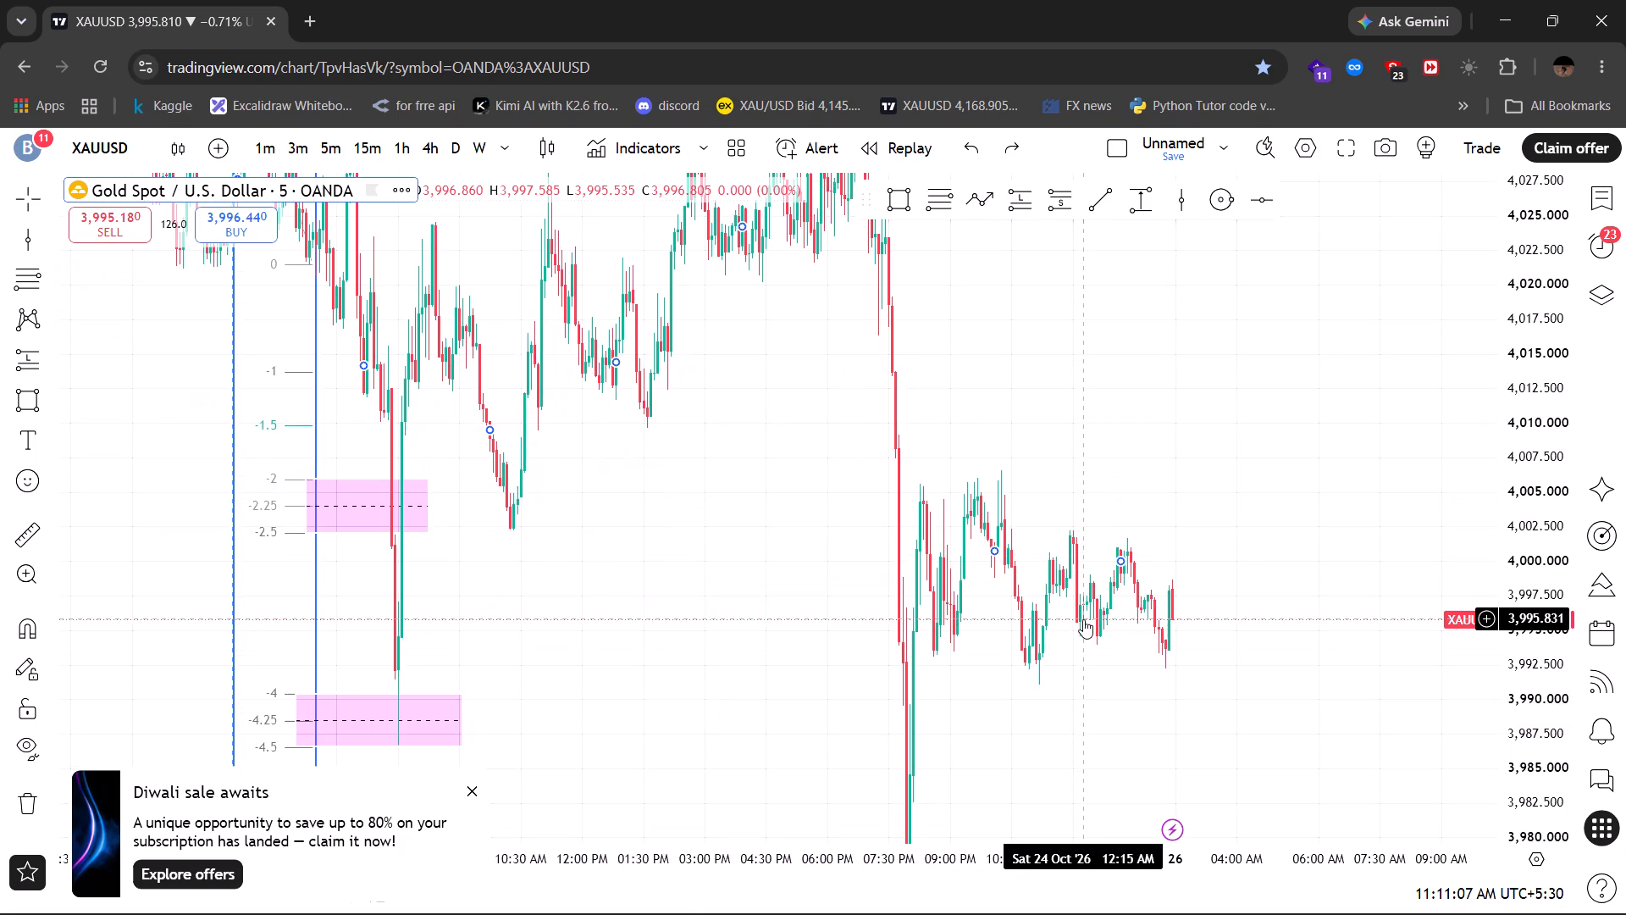
Undo both zone rectangles, the Reverse change and the Fib retracement, keeping the 03:30 AM and 05:30 AM vertical lines.
{"action": "key", "text": "ctrl+z"}
{"action": "key", "text": "ctrl+z"}
{"action": "key", "text": "ctrl+z"}
{"action": "key", "text": "ctrl+z"}
{"action": "key", "text": "ctrl+z"}
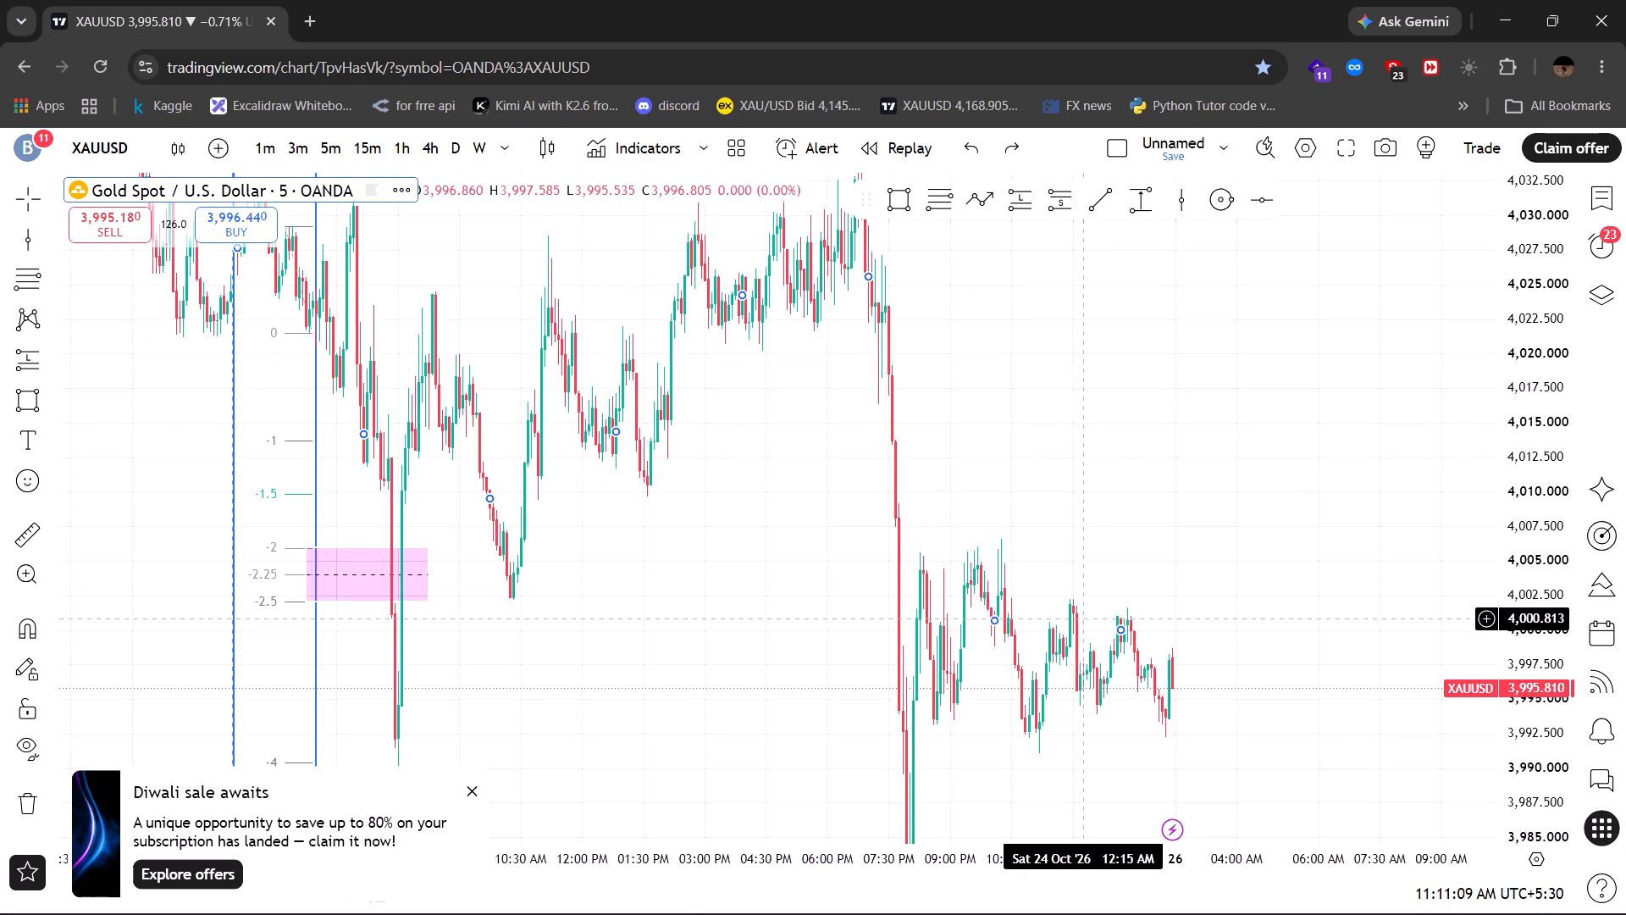
{"action": "key", "text": "ctrl+z"}
{"action": "key", "text": "ctrl+z"}
{"action": "key", "text": "ctrl+z"}
{"action": "key", "text": "ctrl+z"}
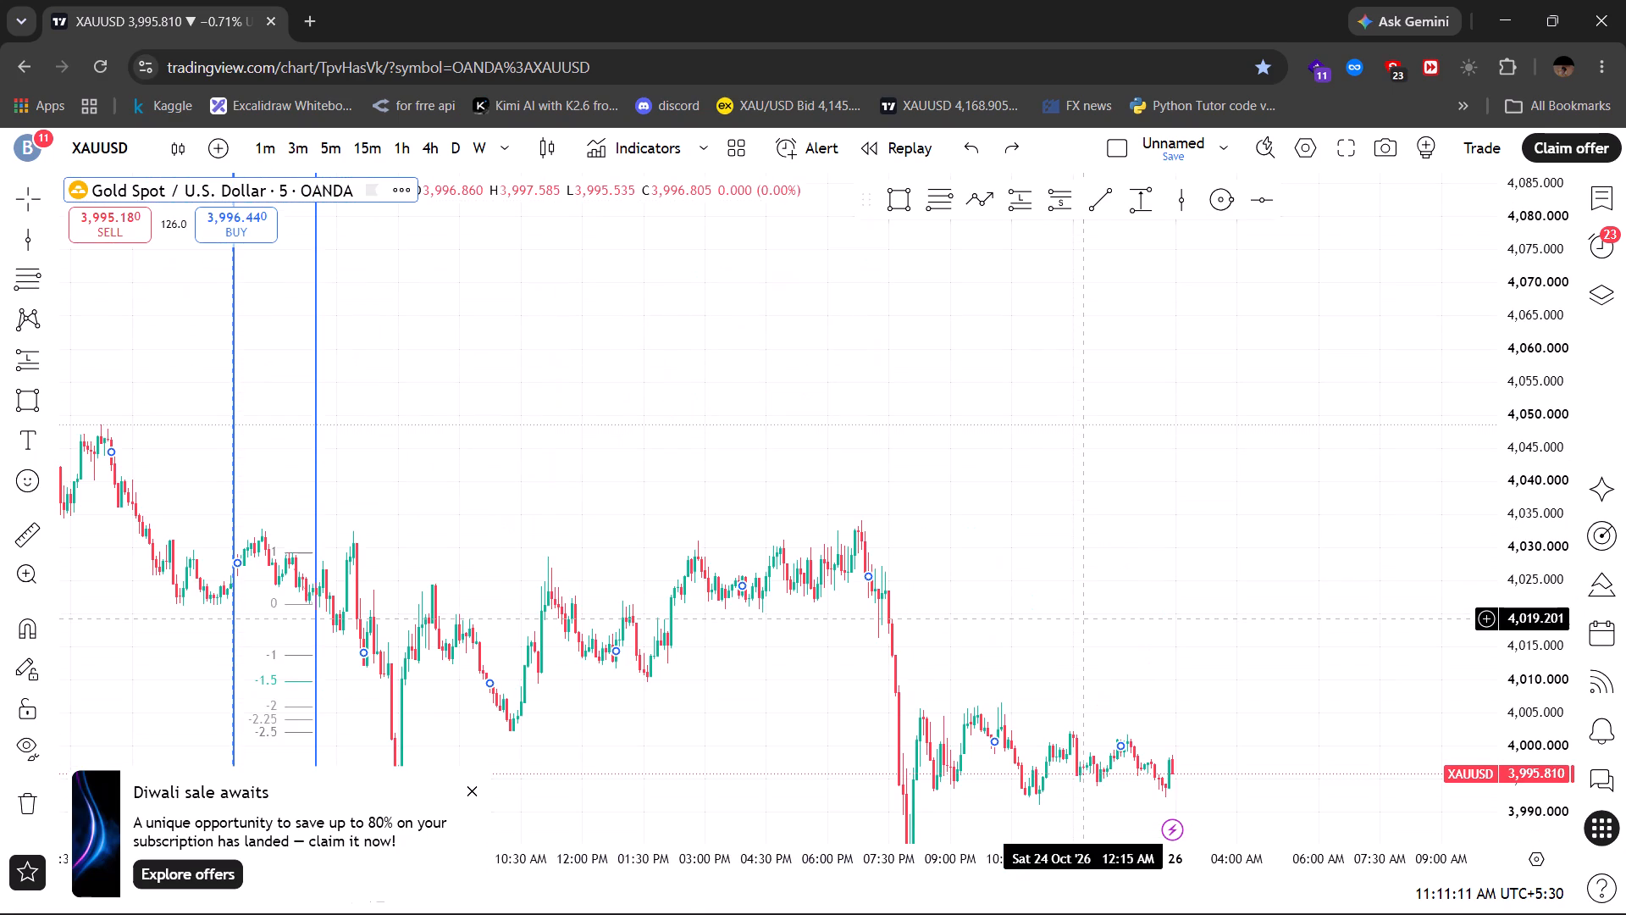
{"action": "key", "text": "ctrl+z"}
{"action": "key", "text": "ctrl+z"}
{"action": "key", "text": "ctrl+z"}
{"action": "key", "text": "ctrl+z"}
{"action": "key", "text": "ctrl+z"}
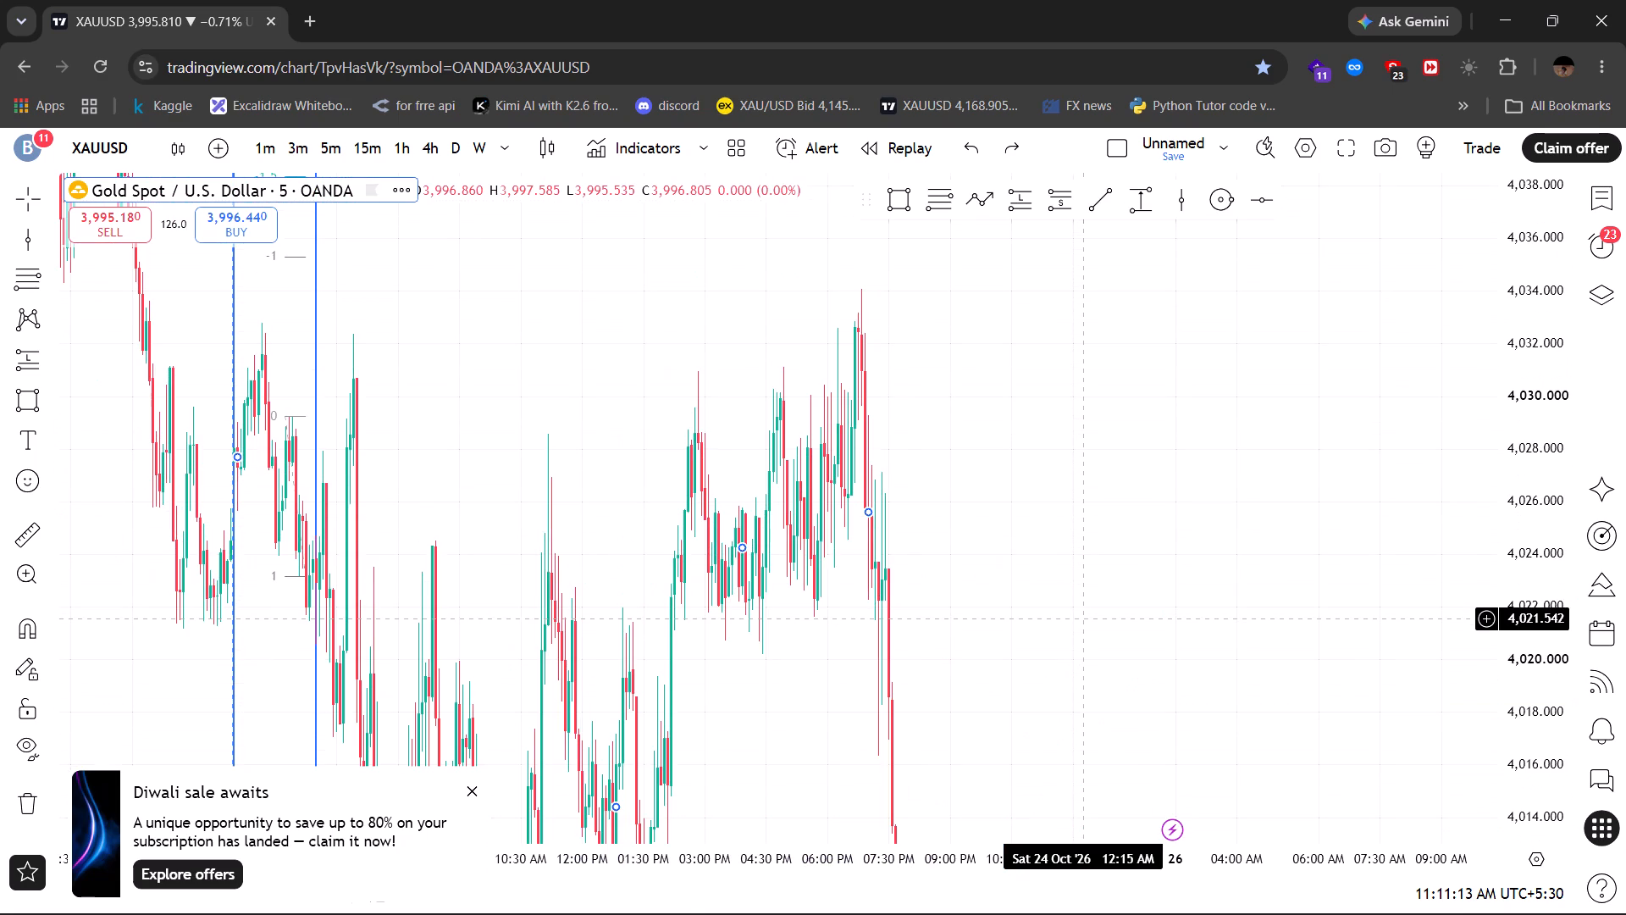
{"action": "key", "text": "ctrl+z"}
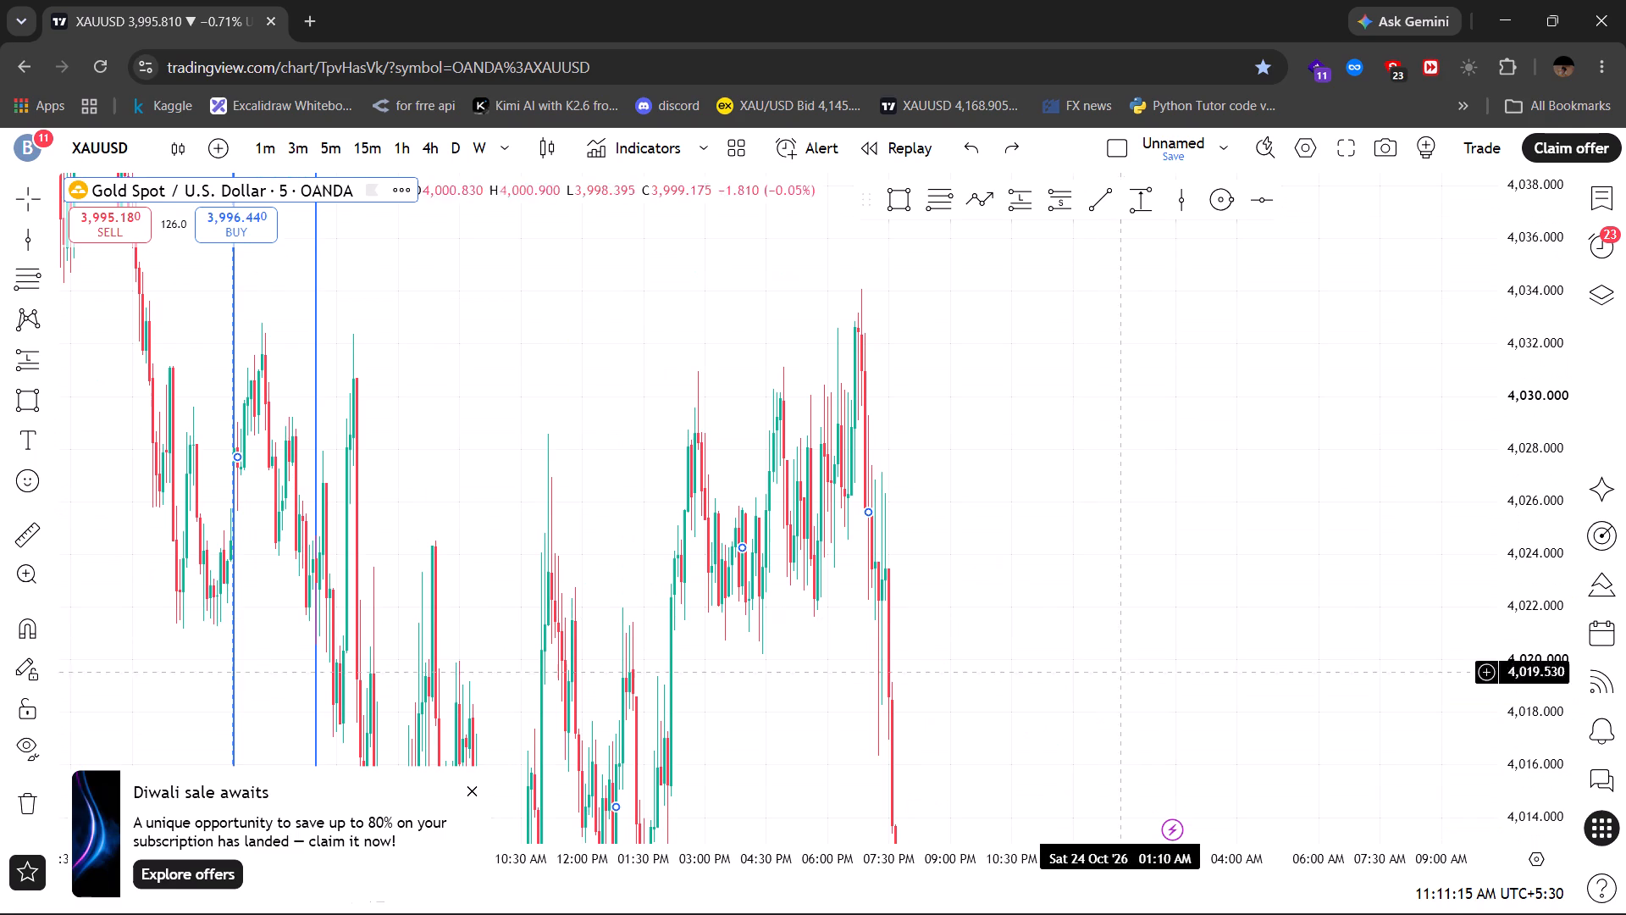
Draw a Fib retracement on 23 Oct from about 4,032.80 at 04:00 AM down to about 4,021.48 at 05:25 AM.
{"action": "left_click_drag", "start_coordinate": [889, 862], "coordinate": [508, 823]}
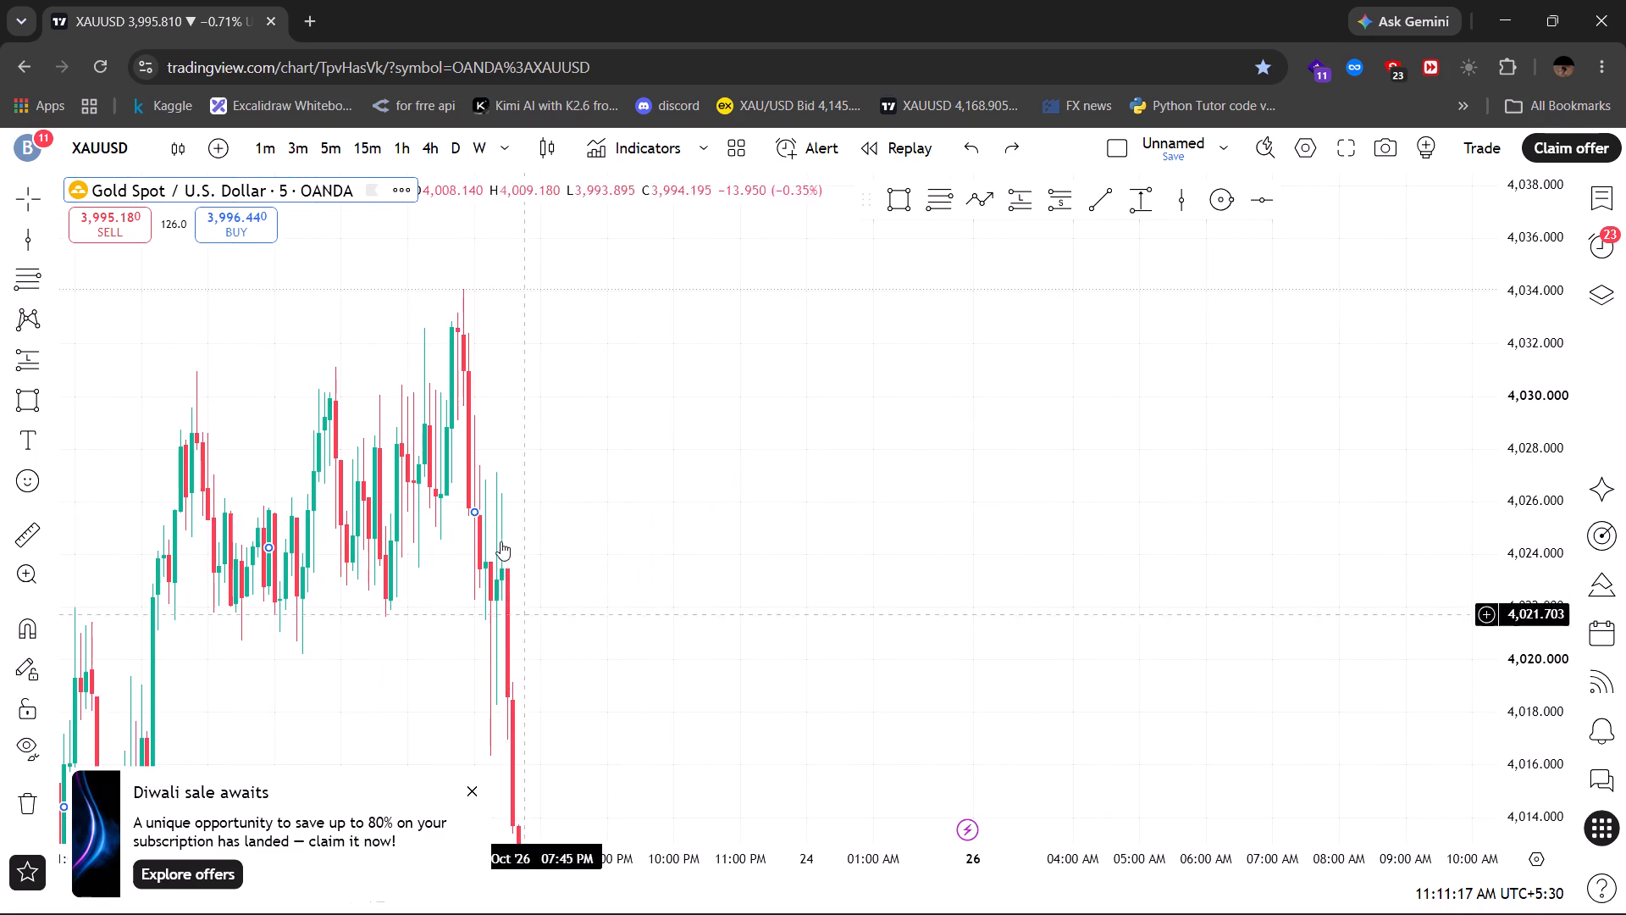
{"action": "left_click_drag", "start_coordinate": [434, 601], "coordinate": [1623, 541]}
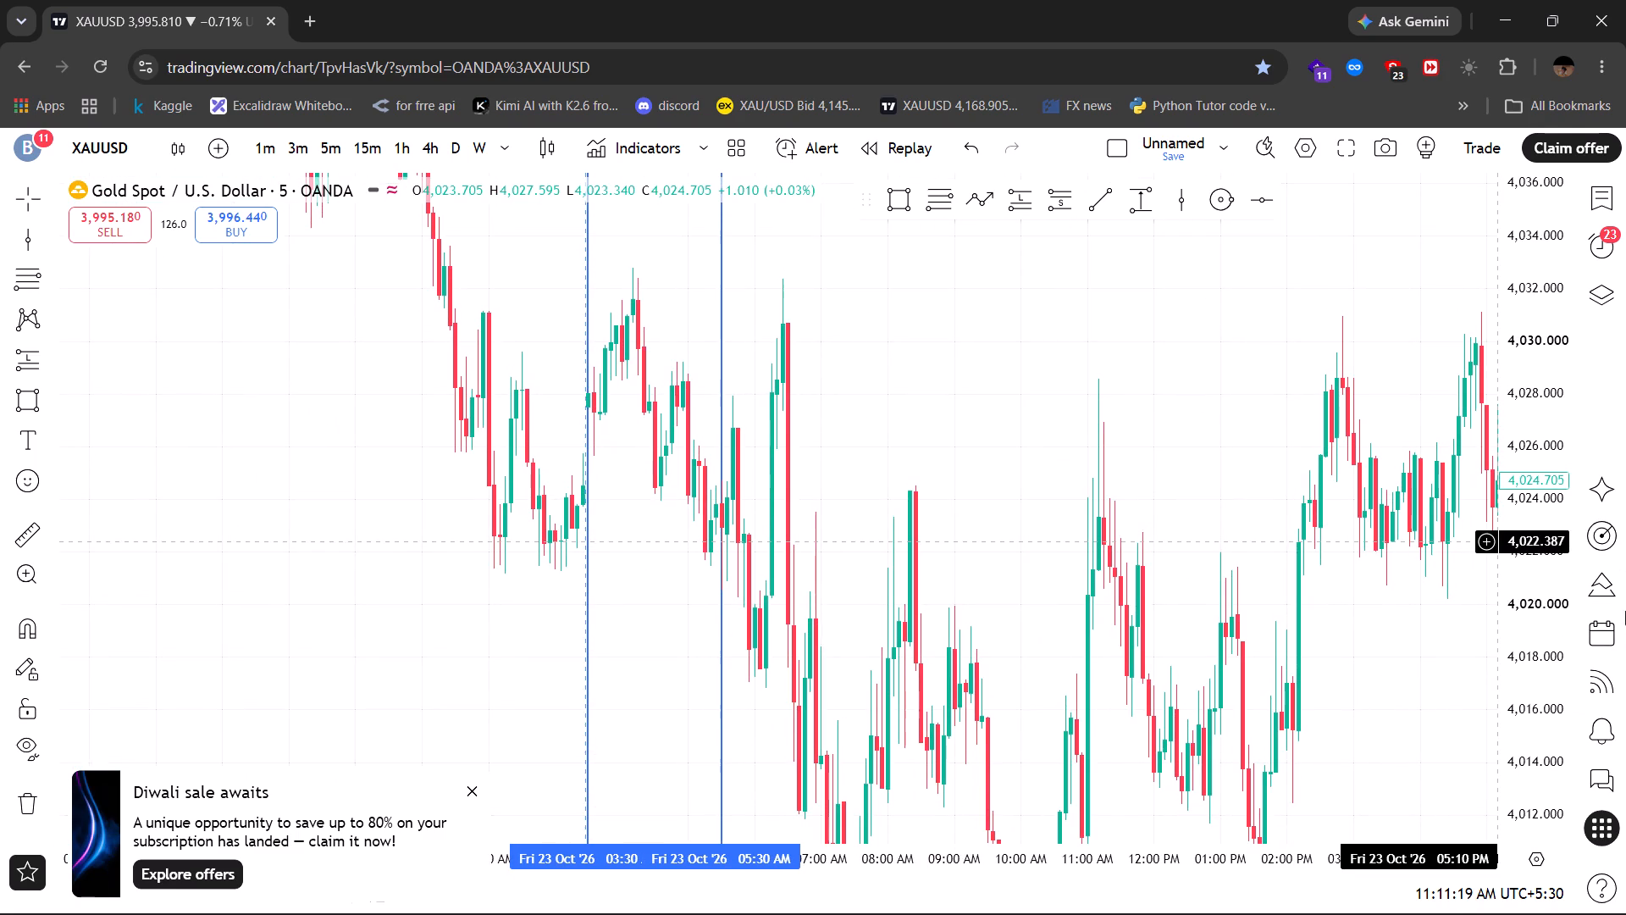
{"action": "left_click_drag", "start_coordinate": [1539, 602], "coordinate": [1545, 549]}
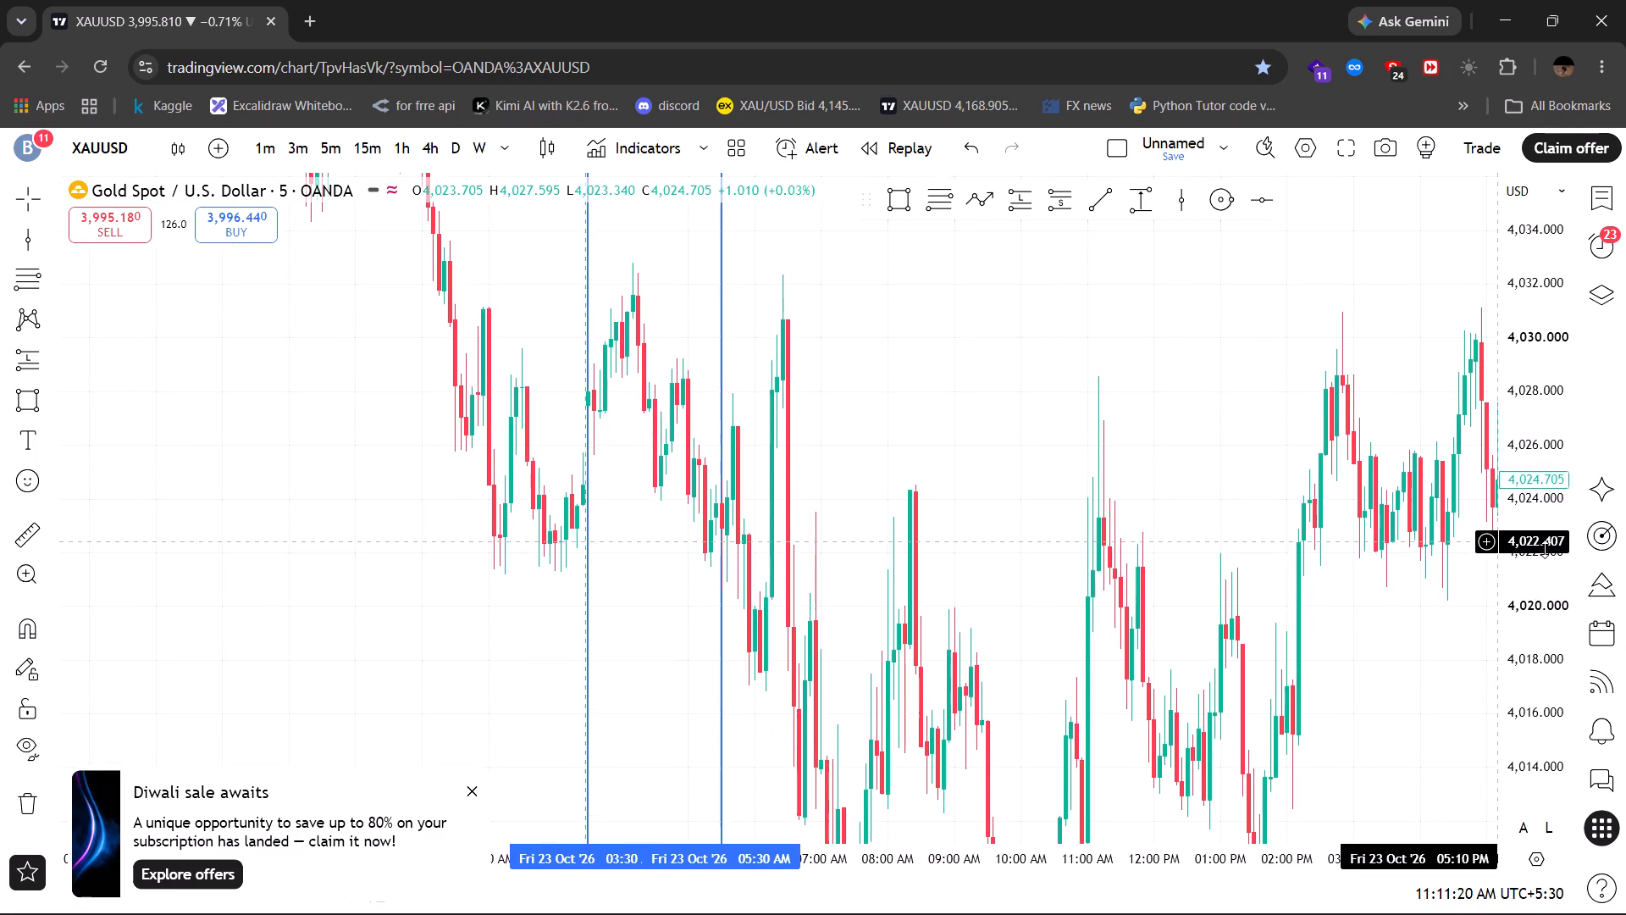
{"action": "left_click_drag", "start_coordinate": [1545, 549], "coordinate": [1534, 560]}
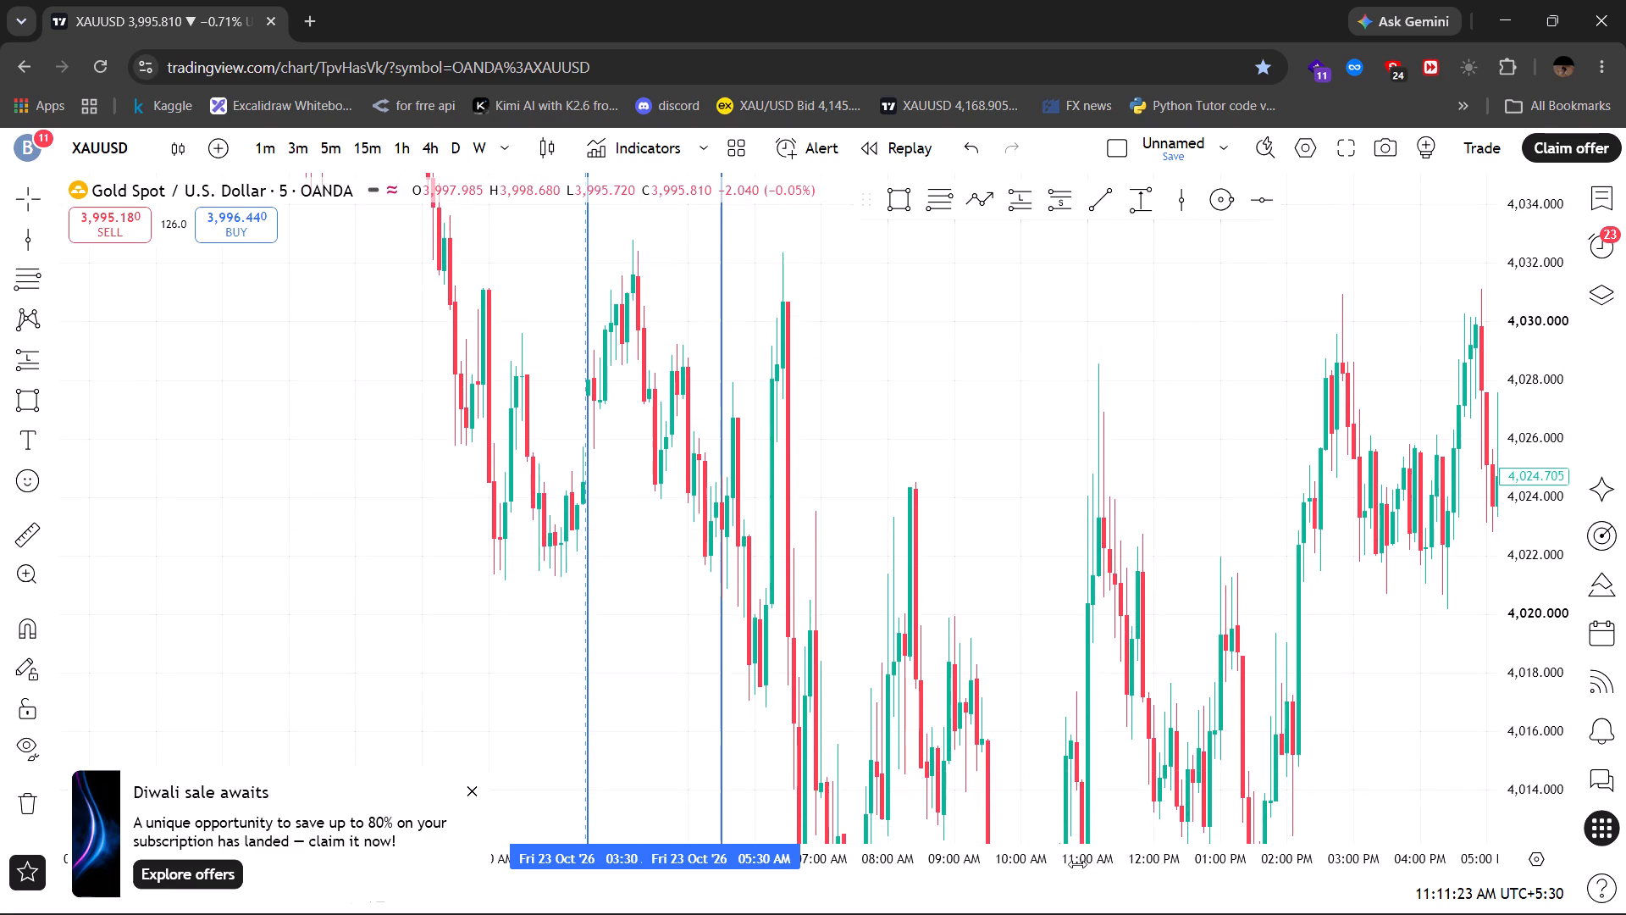
{"action": "left_click_drag", "start_coordinate": [1076, 865], "coordinate": [647, 879]}
{"action": "left_click_drag", "start_coordinate": [504, 530], "coordinate": [1248, 663]}
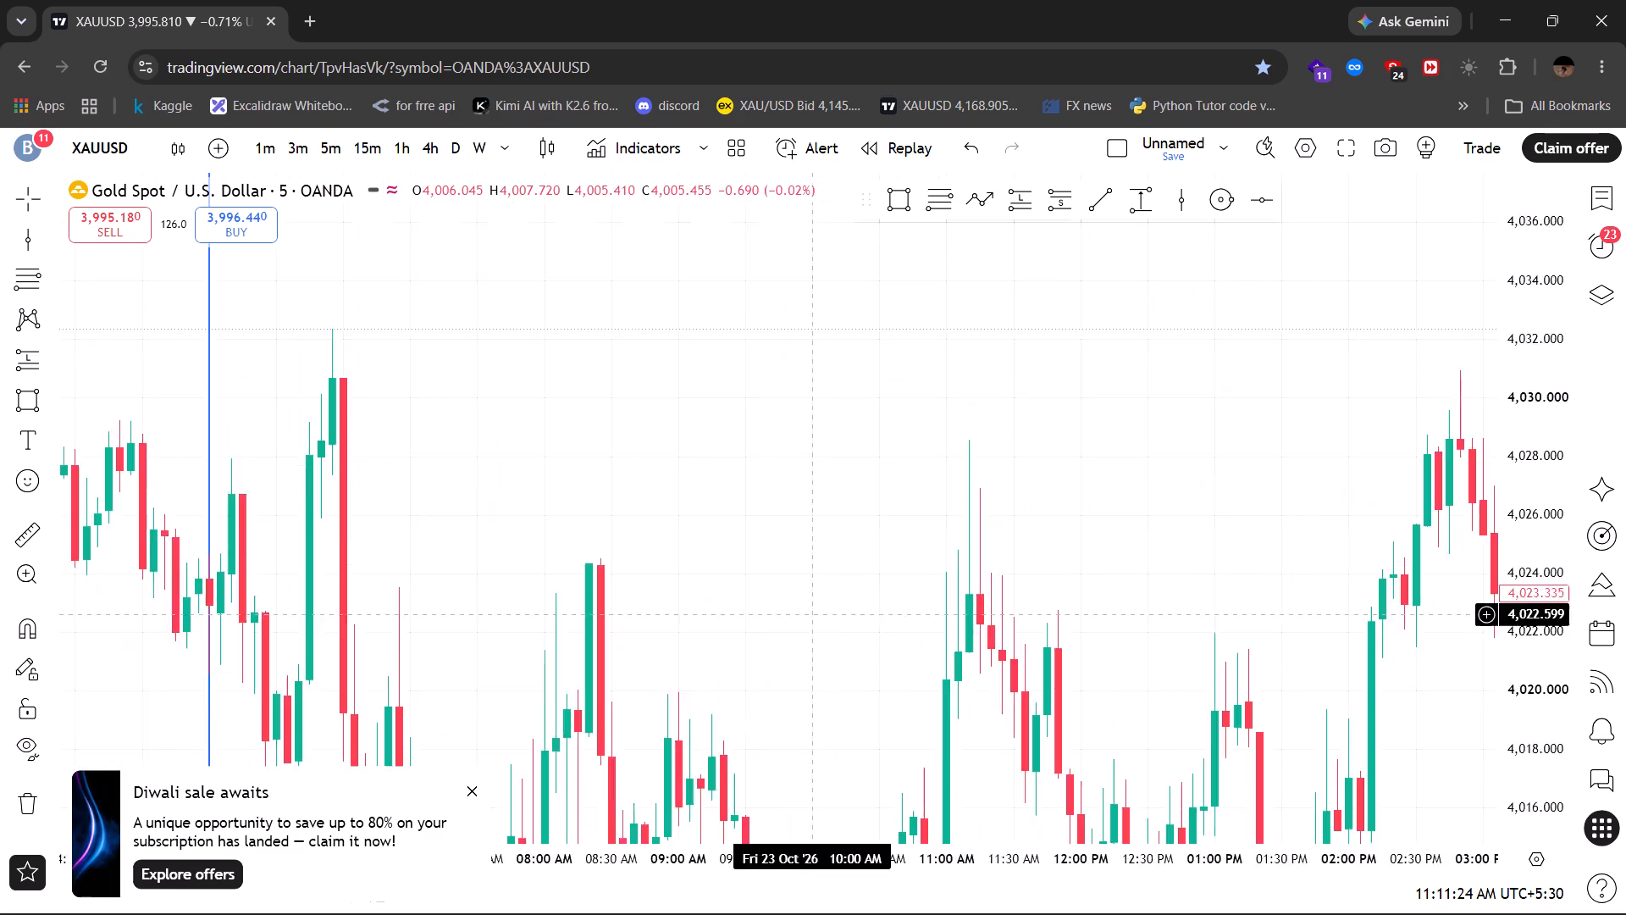
{"action": "left_click_drag", "start_coordinate": [1248, 663], "coordinate": [1346, 591]}
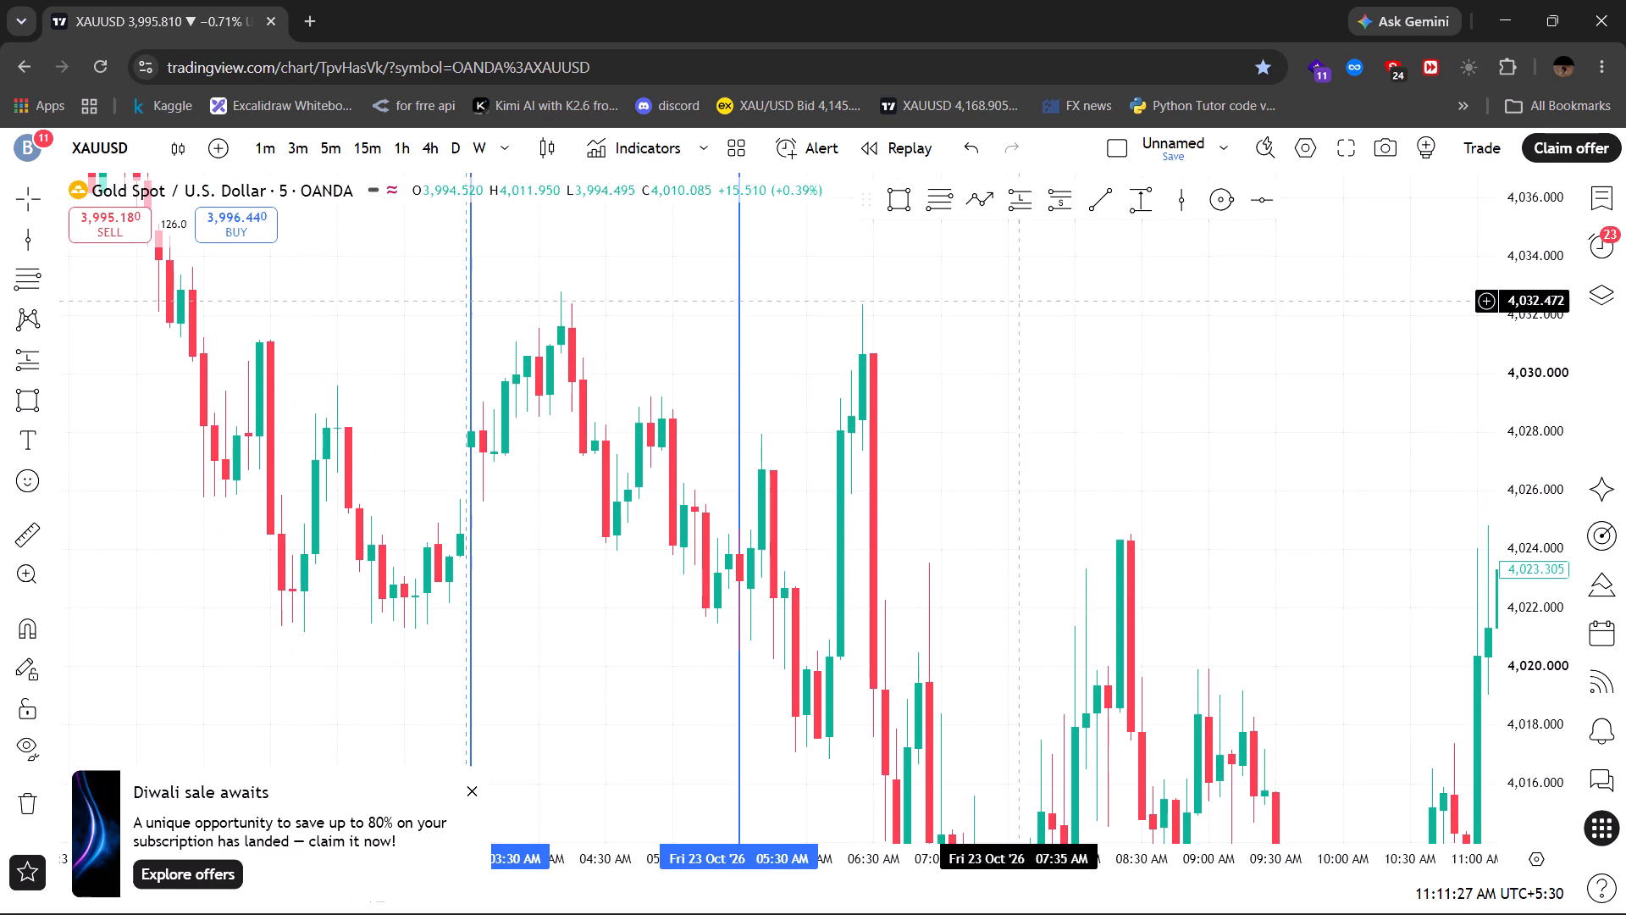
{"action": "left_click", "coordinate": [941, 209]}
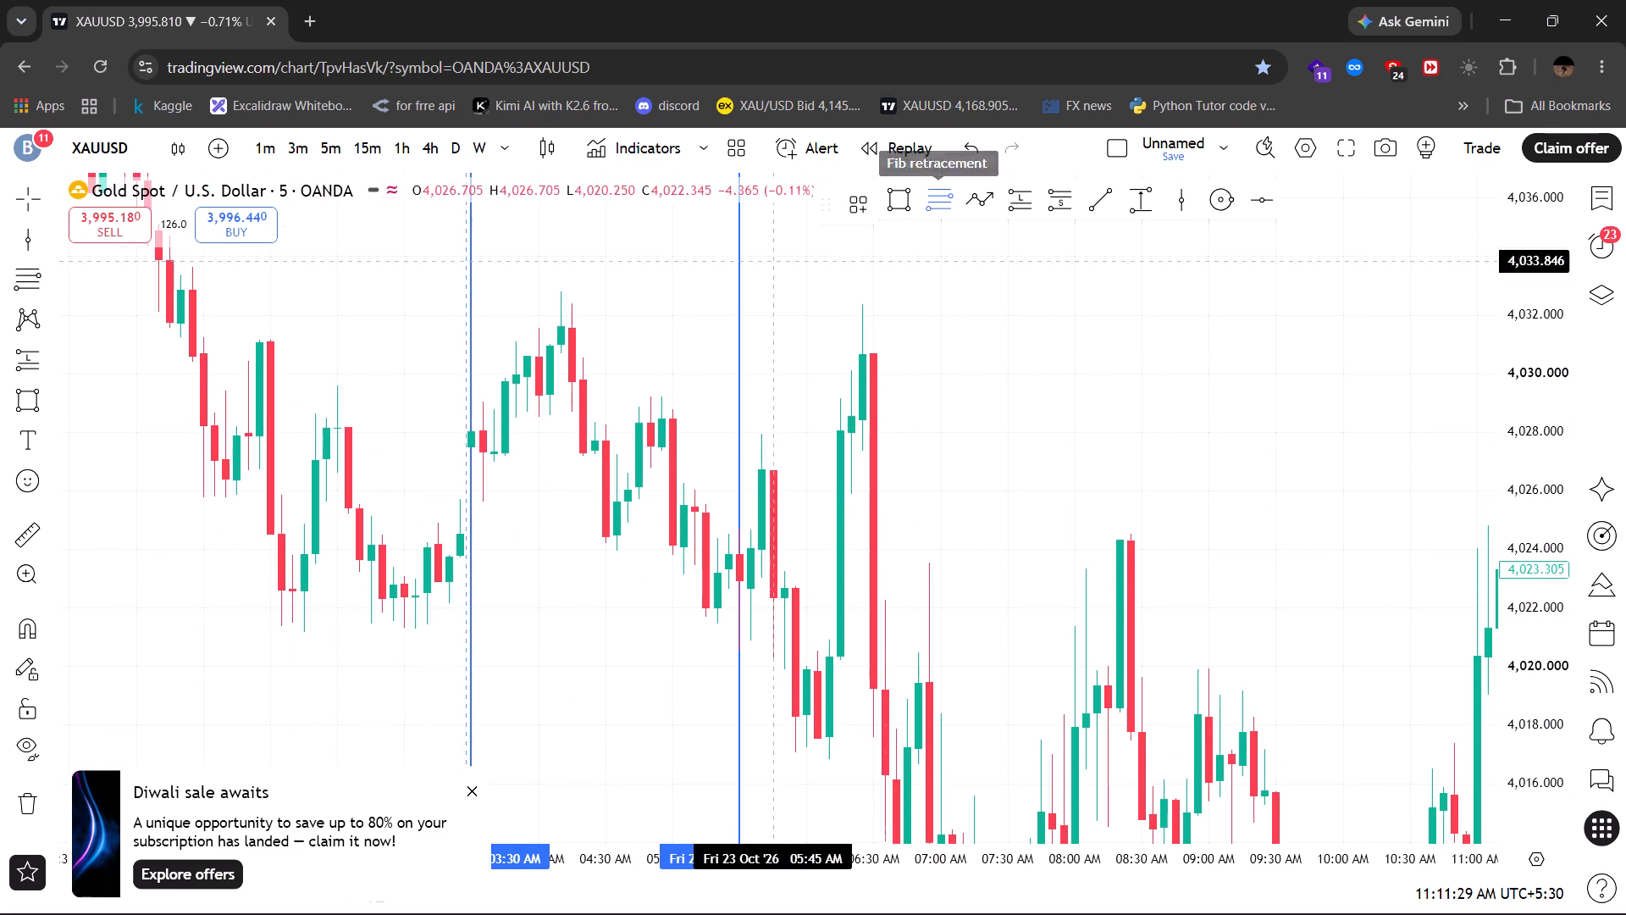
{"action": "left_click", "coordinate": [544, 291]}
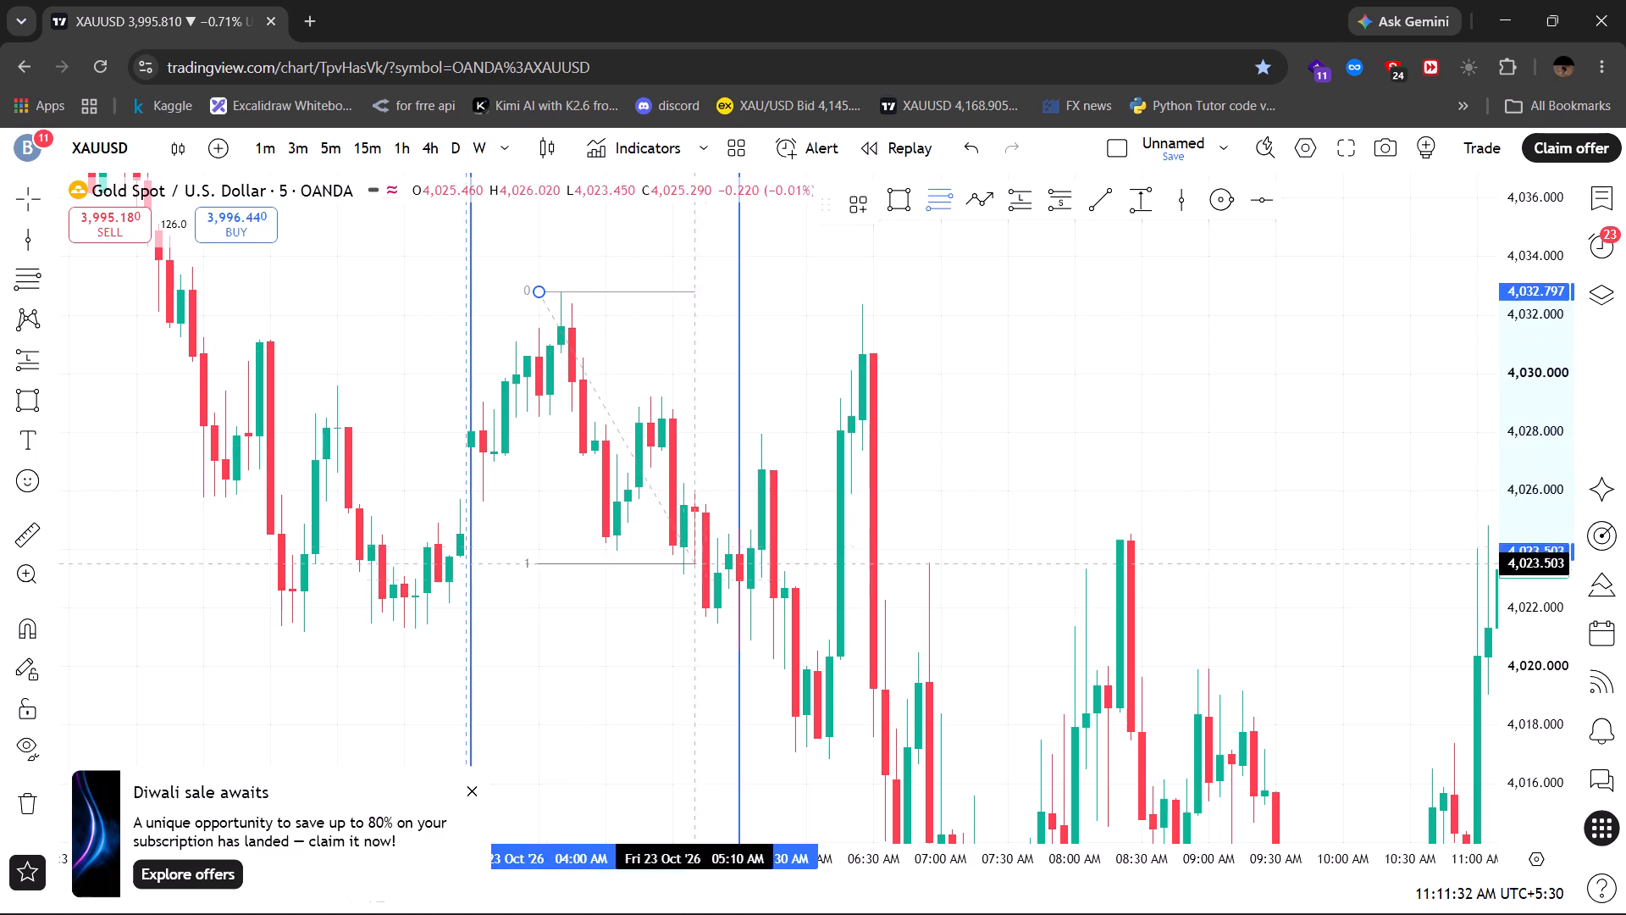
{"action": "left_click", "coordinate": [730, 623]}
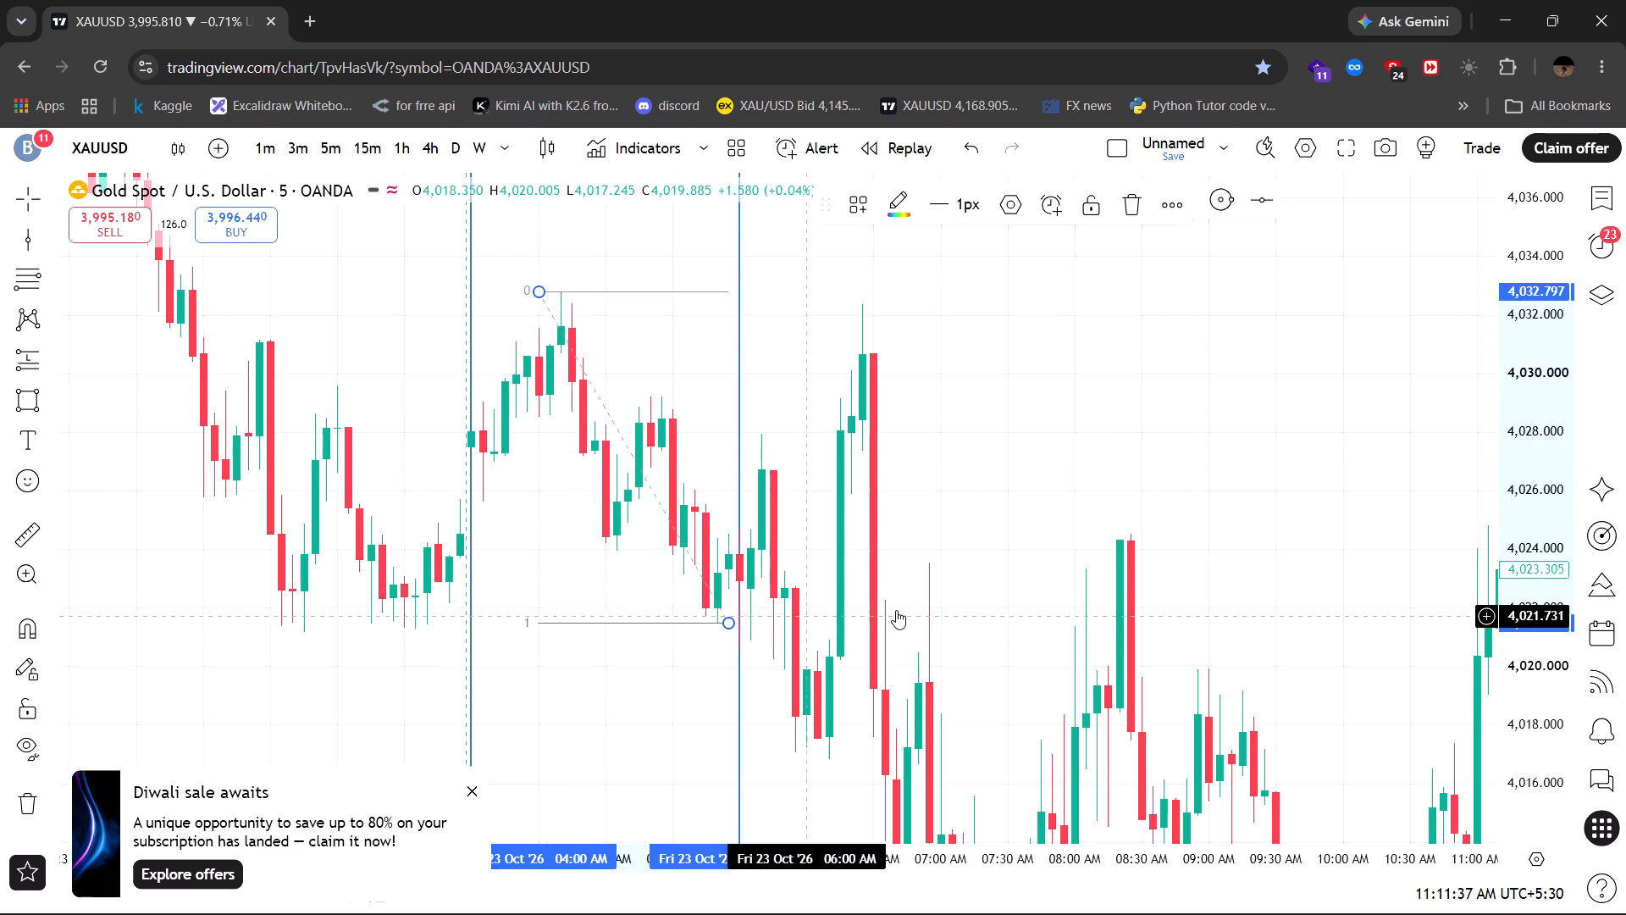
Turn off the Reverse option in the new Fib retracement's style settings.
{"action": "left_click", "coordinate": [1015, 218]}
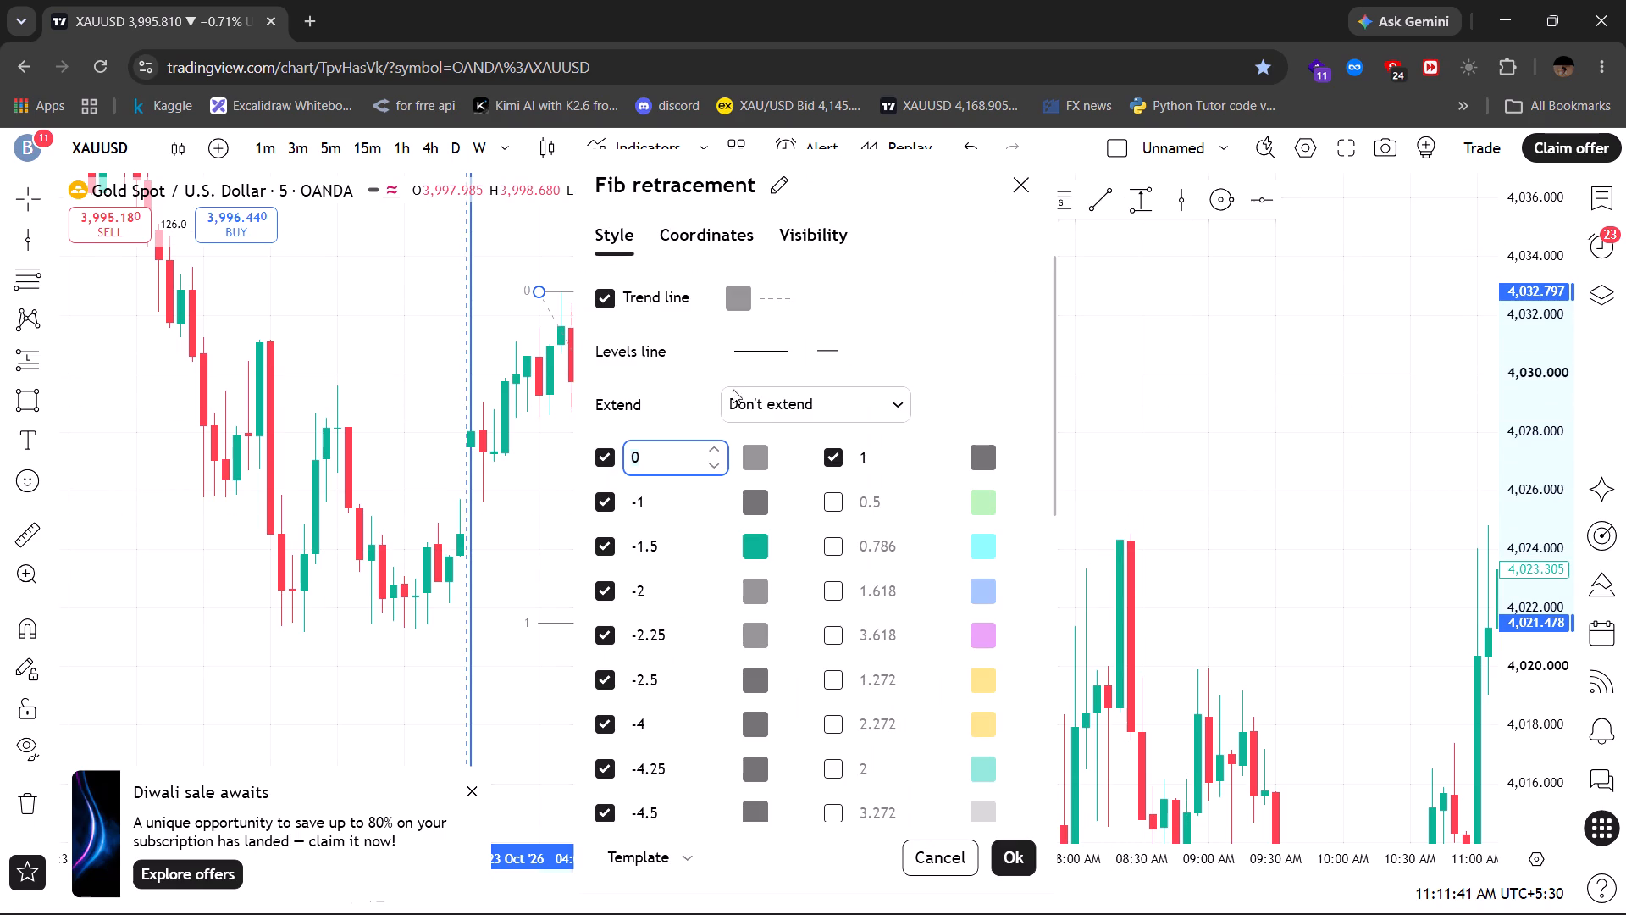
{"action": "left_click", "coordinate": [948, 329]}
{"action": "scroll", "coordinate": [948, 329], "scroll_direction": "down", "scroll_amount": 2}
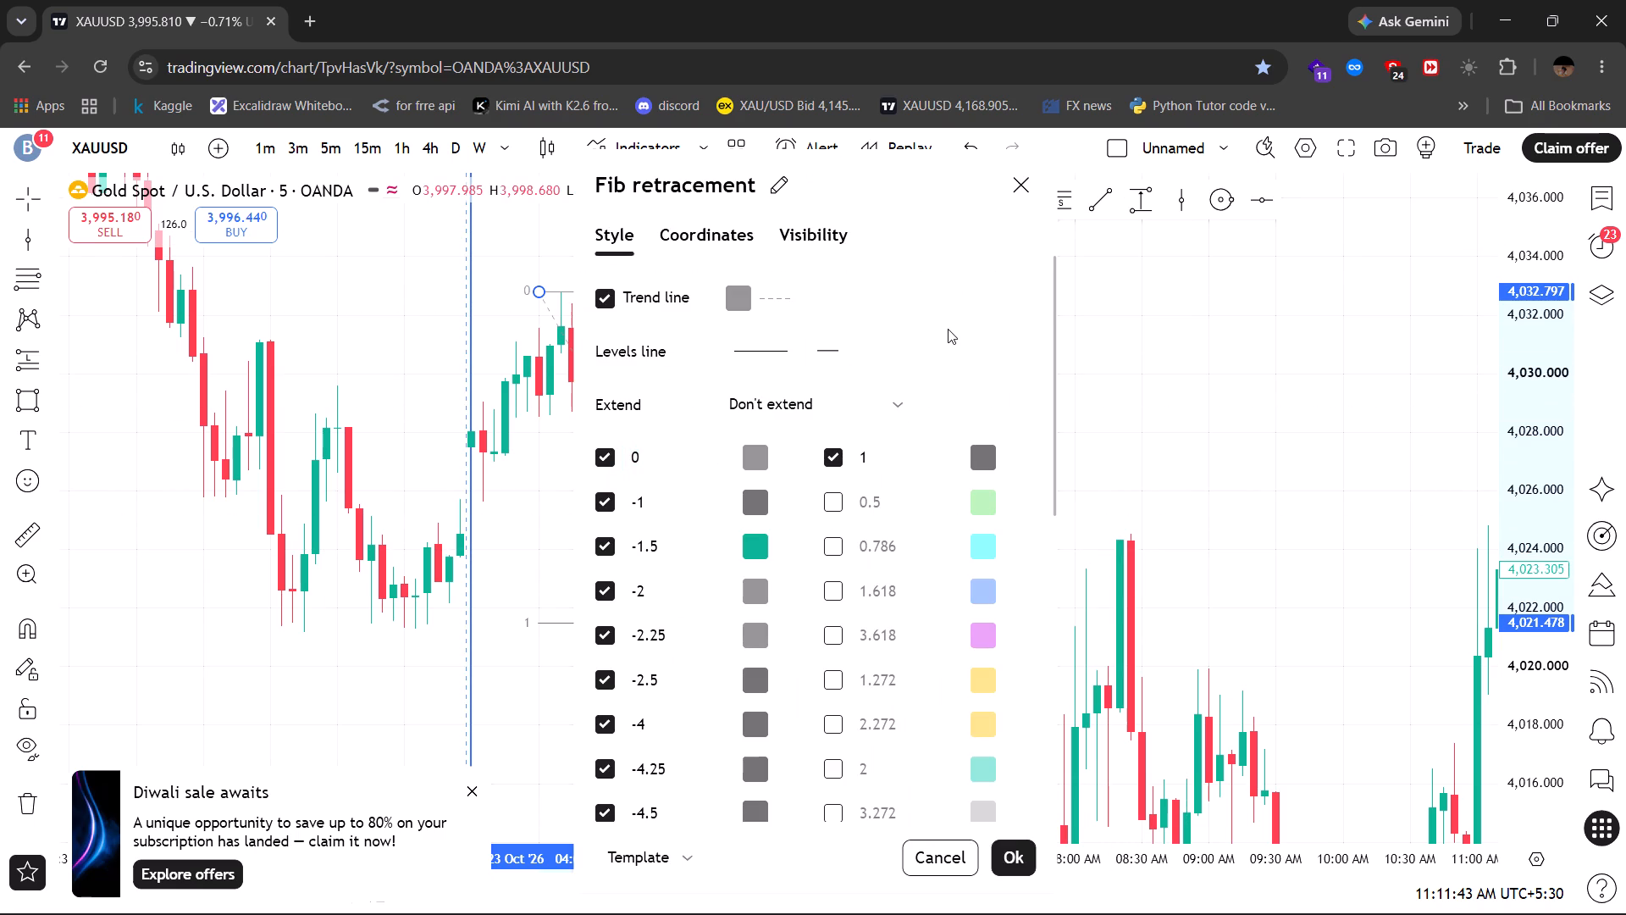
{"action": "scroll", "coordinate": [948, 329], "scroll_direction": "down", "scroll_amount": 3}
{"action": "left_click", "coordinate": [602, 466]}
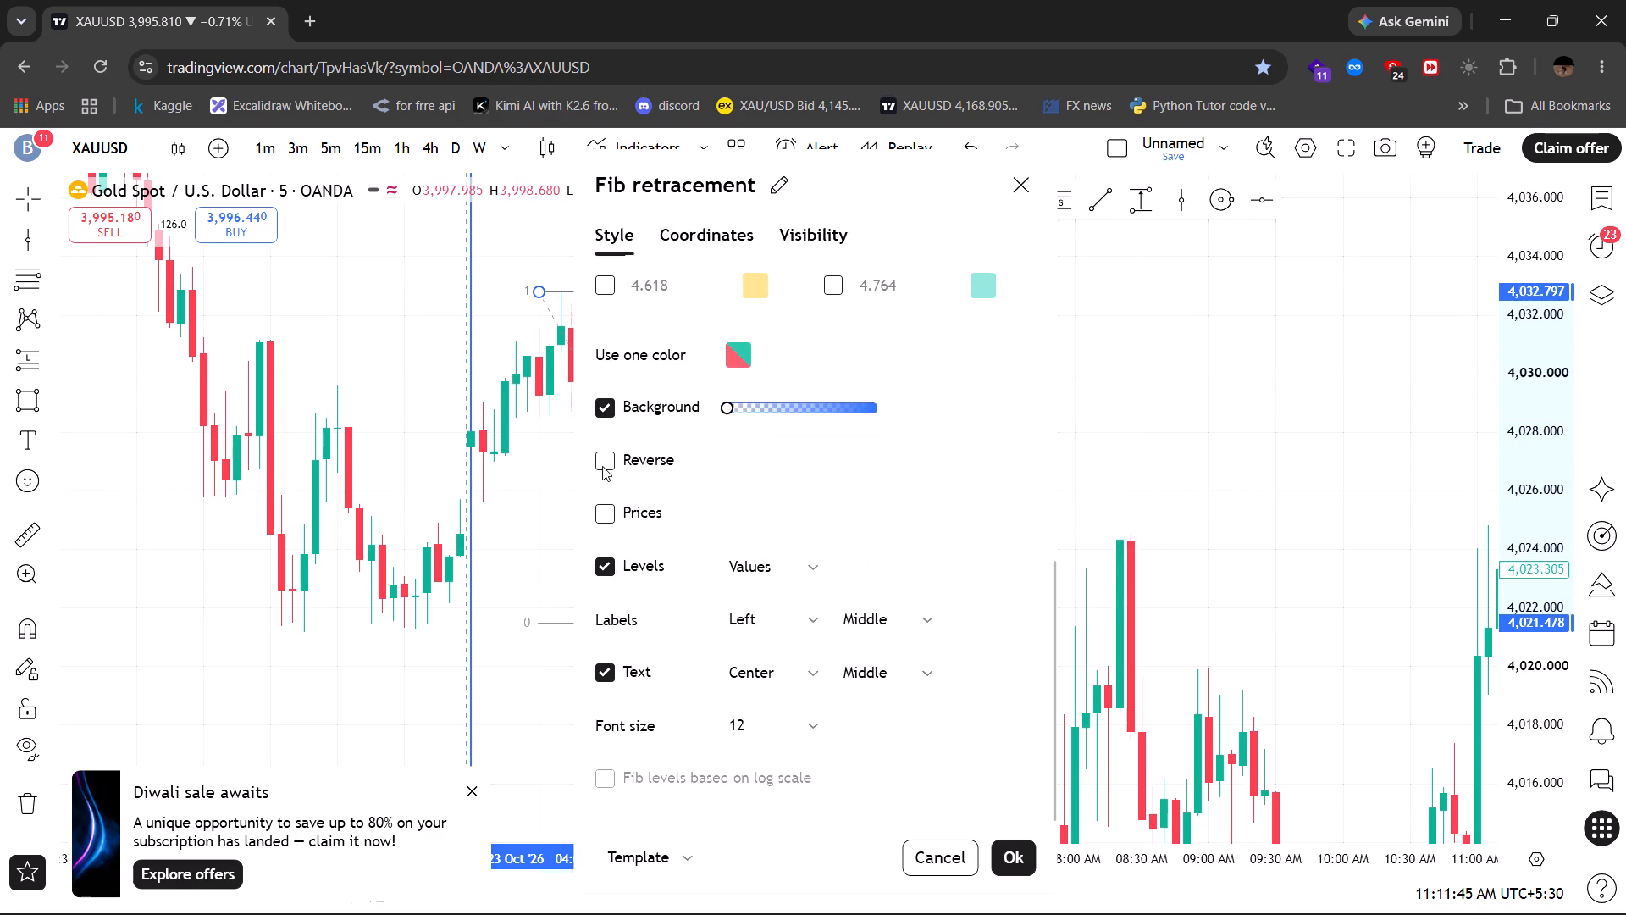
{"action": "left_click", "coordinate": [1235, 427]}
Draw a rectangle between Fib levels -2 and -2.5, about 3,998.70 to 3,993.09, spanning 04:10 AM to 06:20 AM.
{"action": "left_click_drag", "start_coordinate": [1541, 405], "coordinate": [1519, 719]}
{"action": "left_click_drag", "start_coordinate": [1037, 561], "coordinate": [1004, 391]}
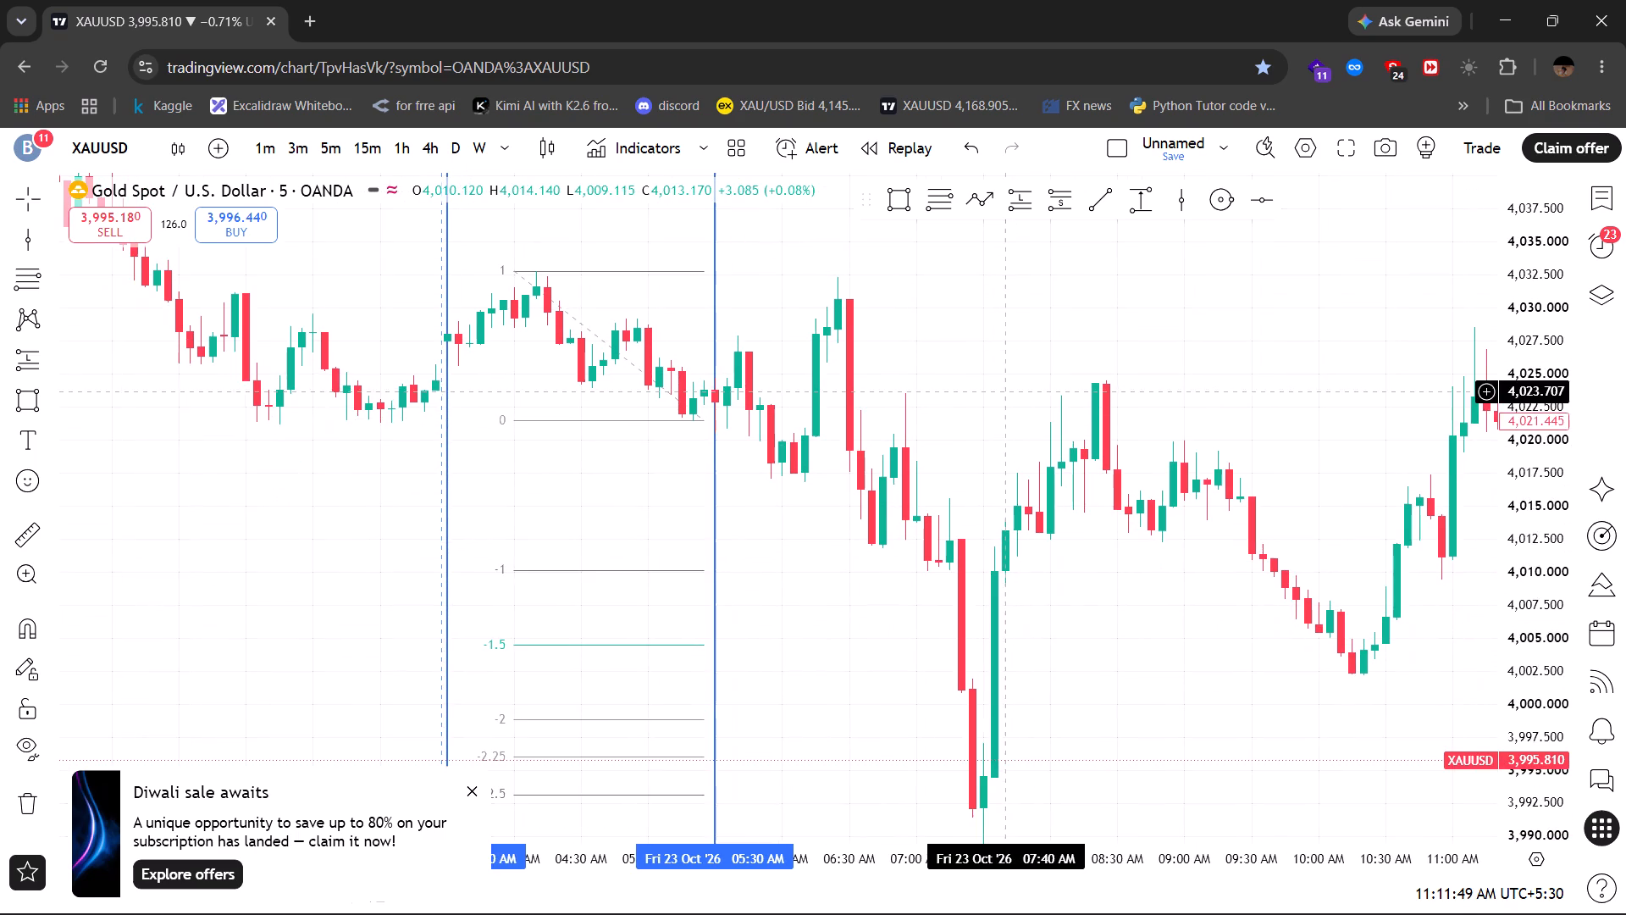
{"action": "left_click_drag", "start_coordinate": [1072, 674], "coordinate": [1064, 441]}
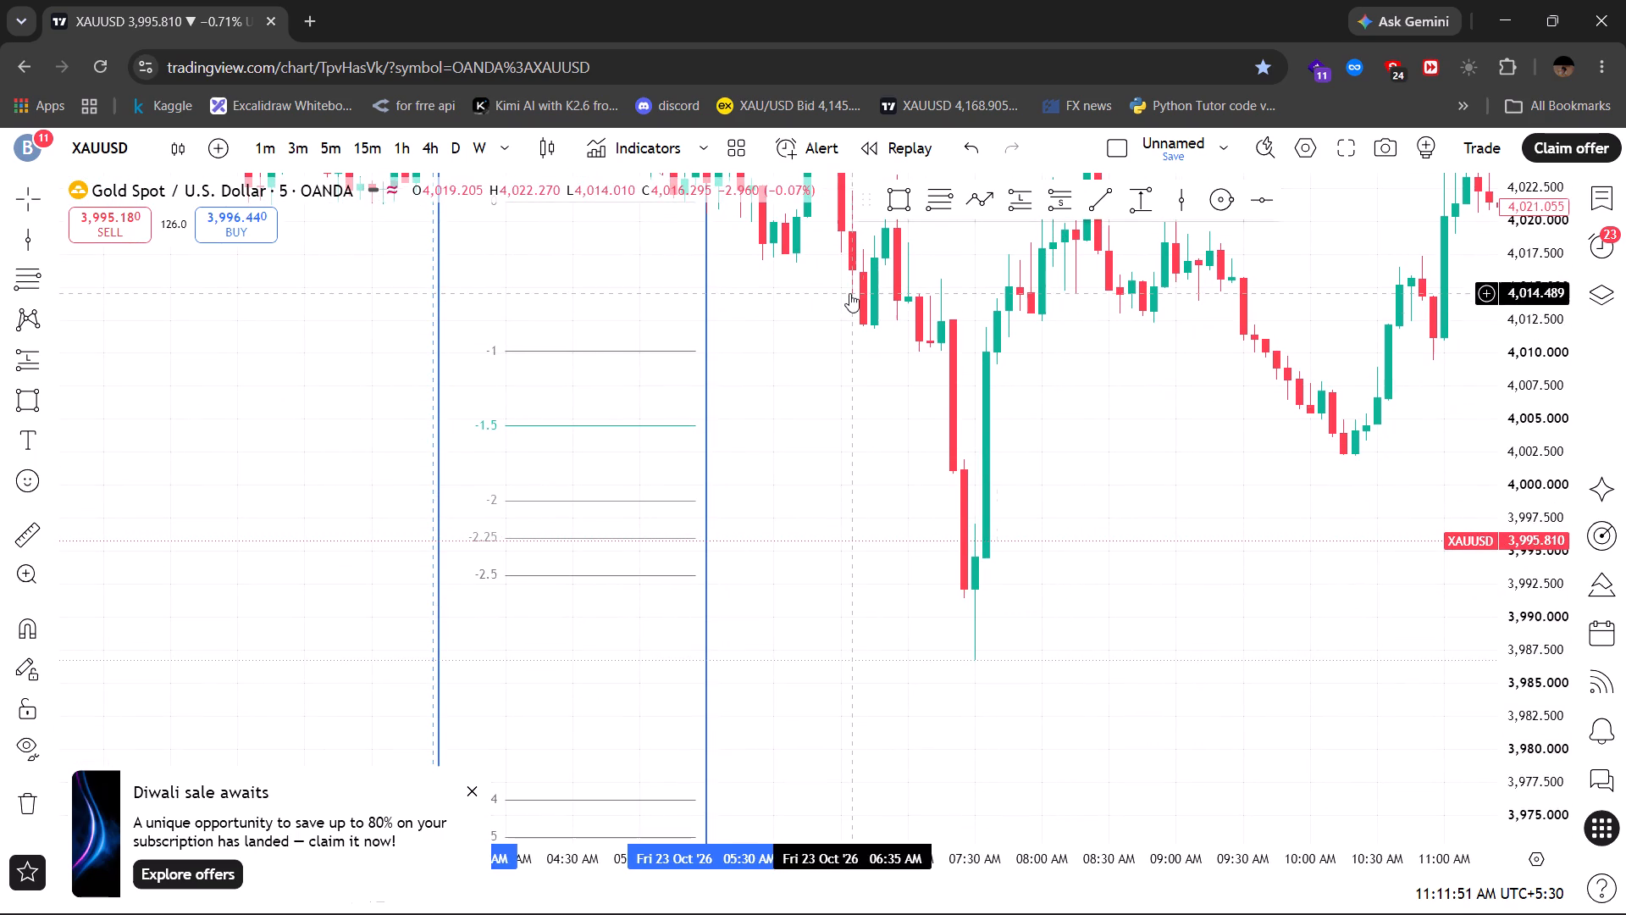
{"action": "left_click", "coordinate": [898, 200]}
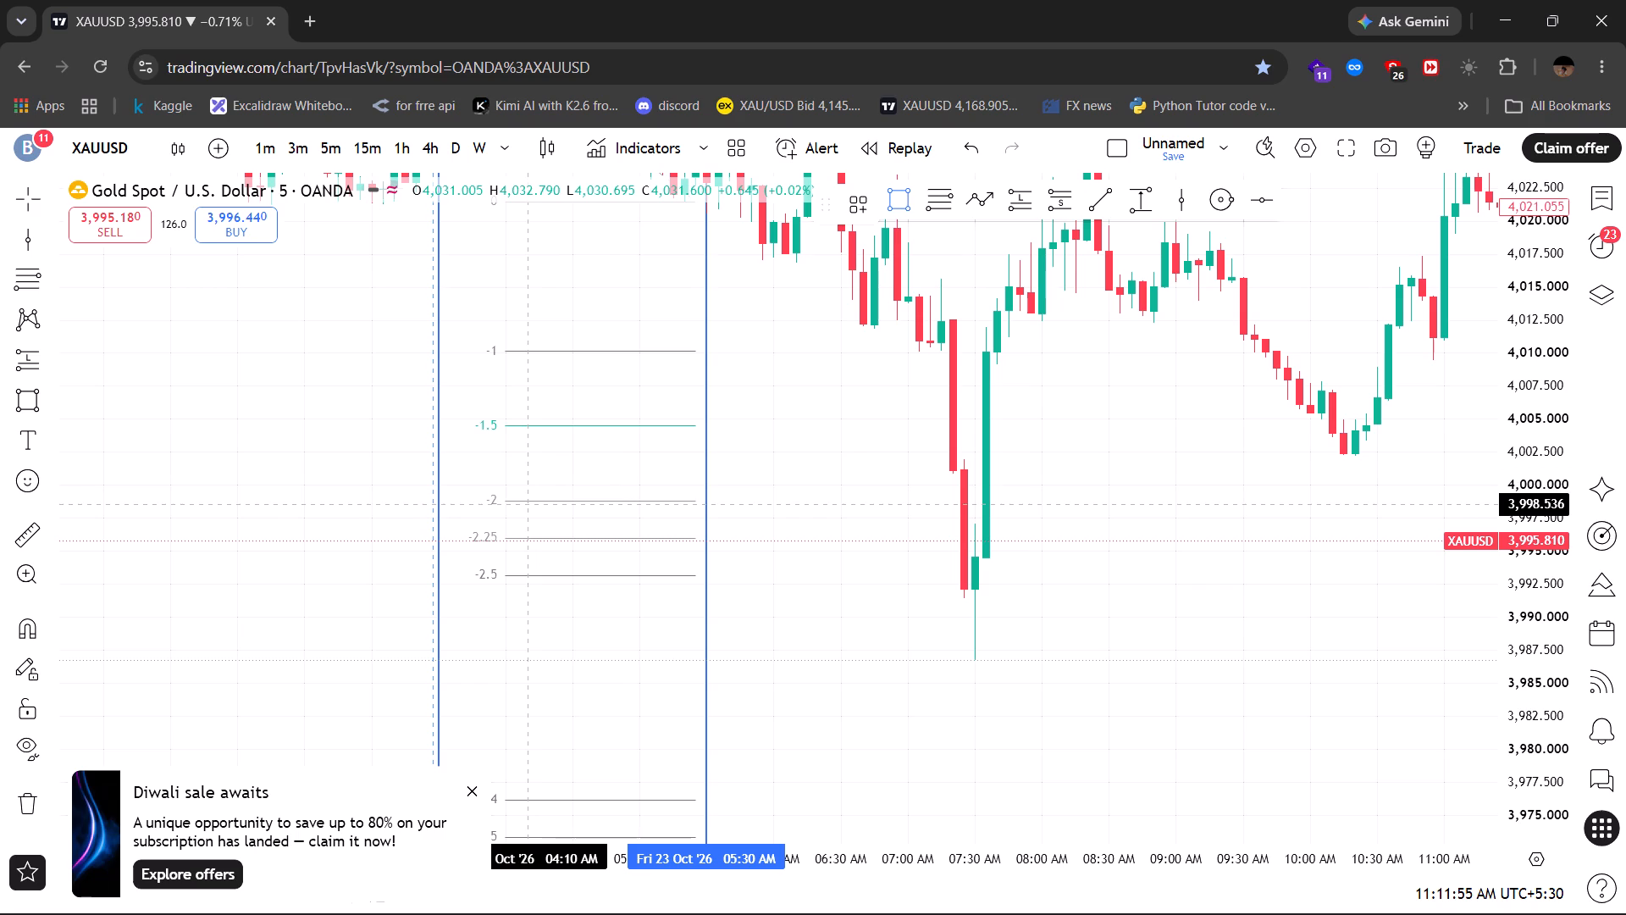
{"action": "left_click", "coordinate": [529, 502]}
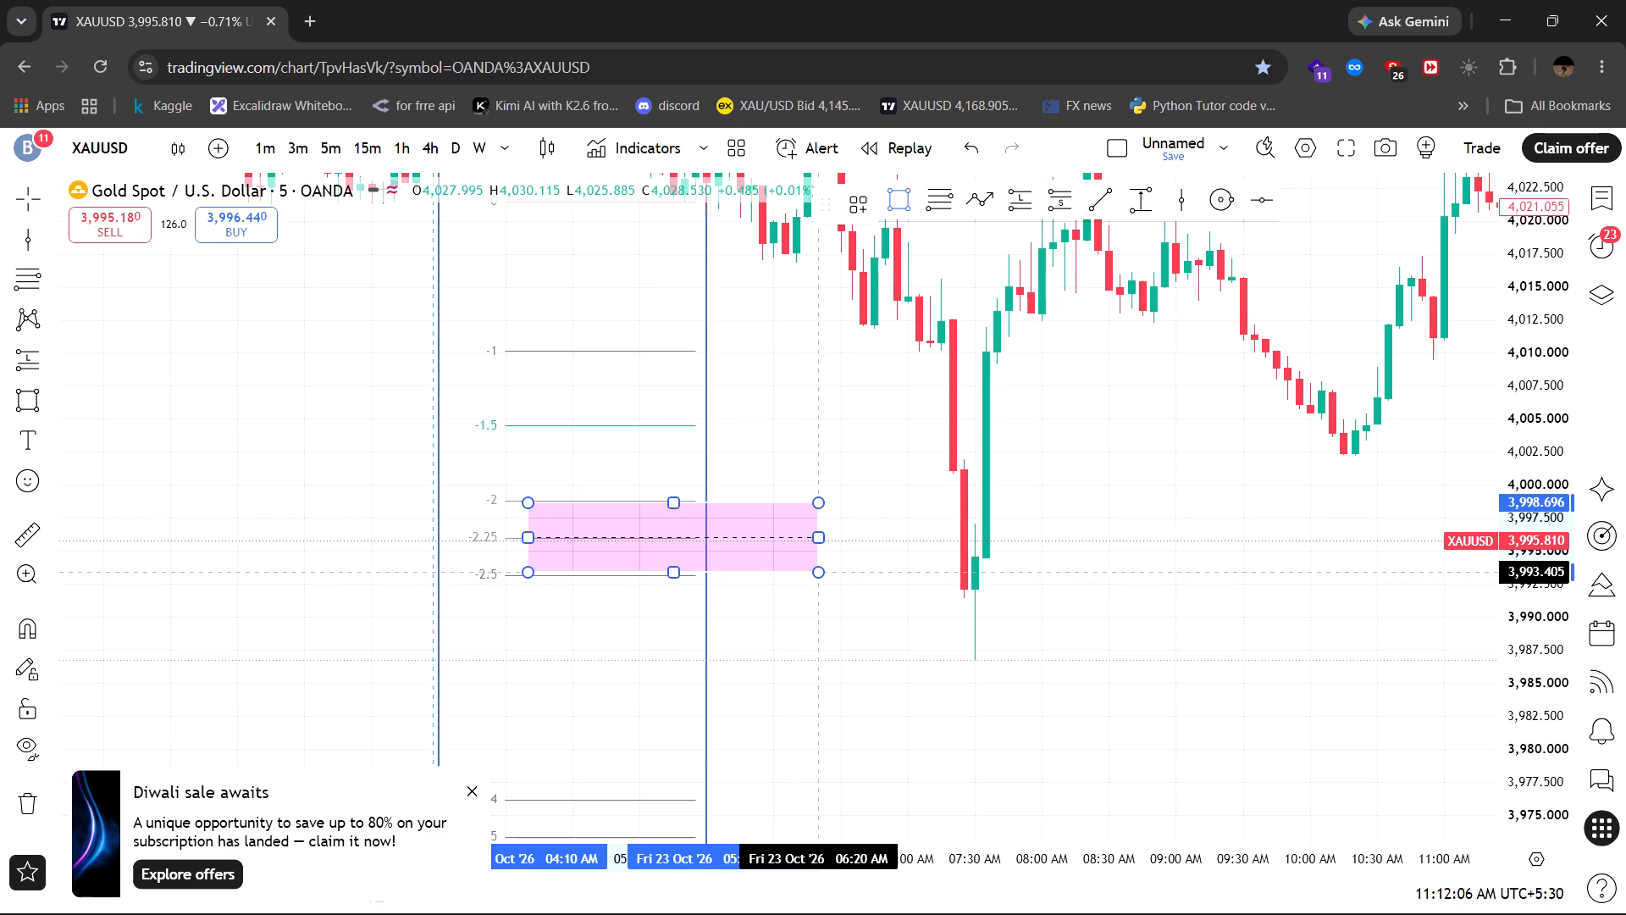
{"action": "left_click", "coordinate": [821, 576]}
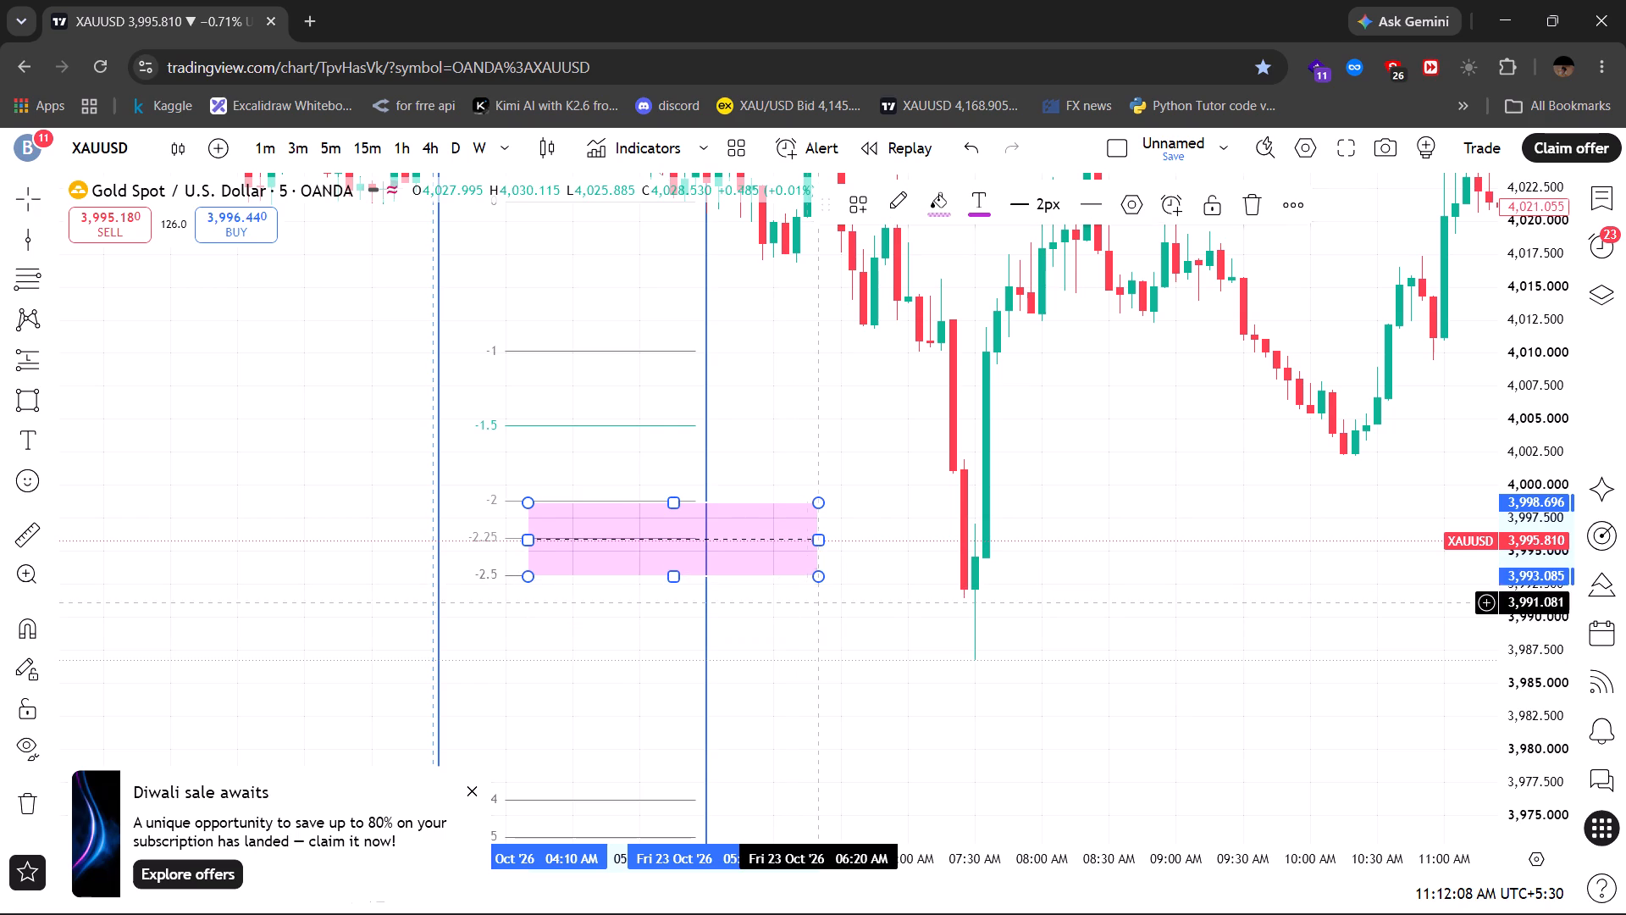
{"action": "left_click", "coordinate": [877, 410]}
{"action": "left_click", "coordinate": [877, 410]}
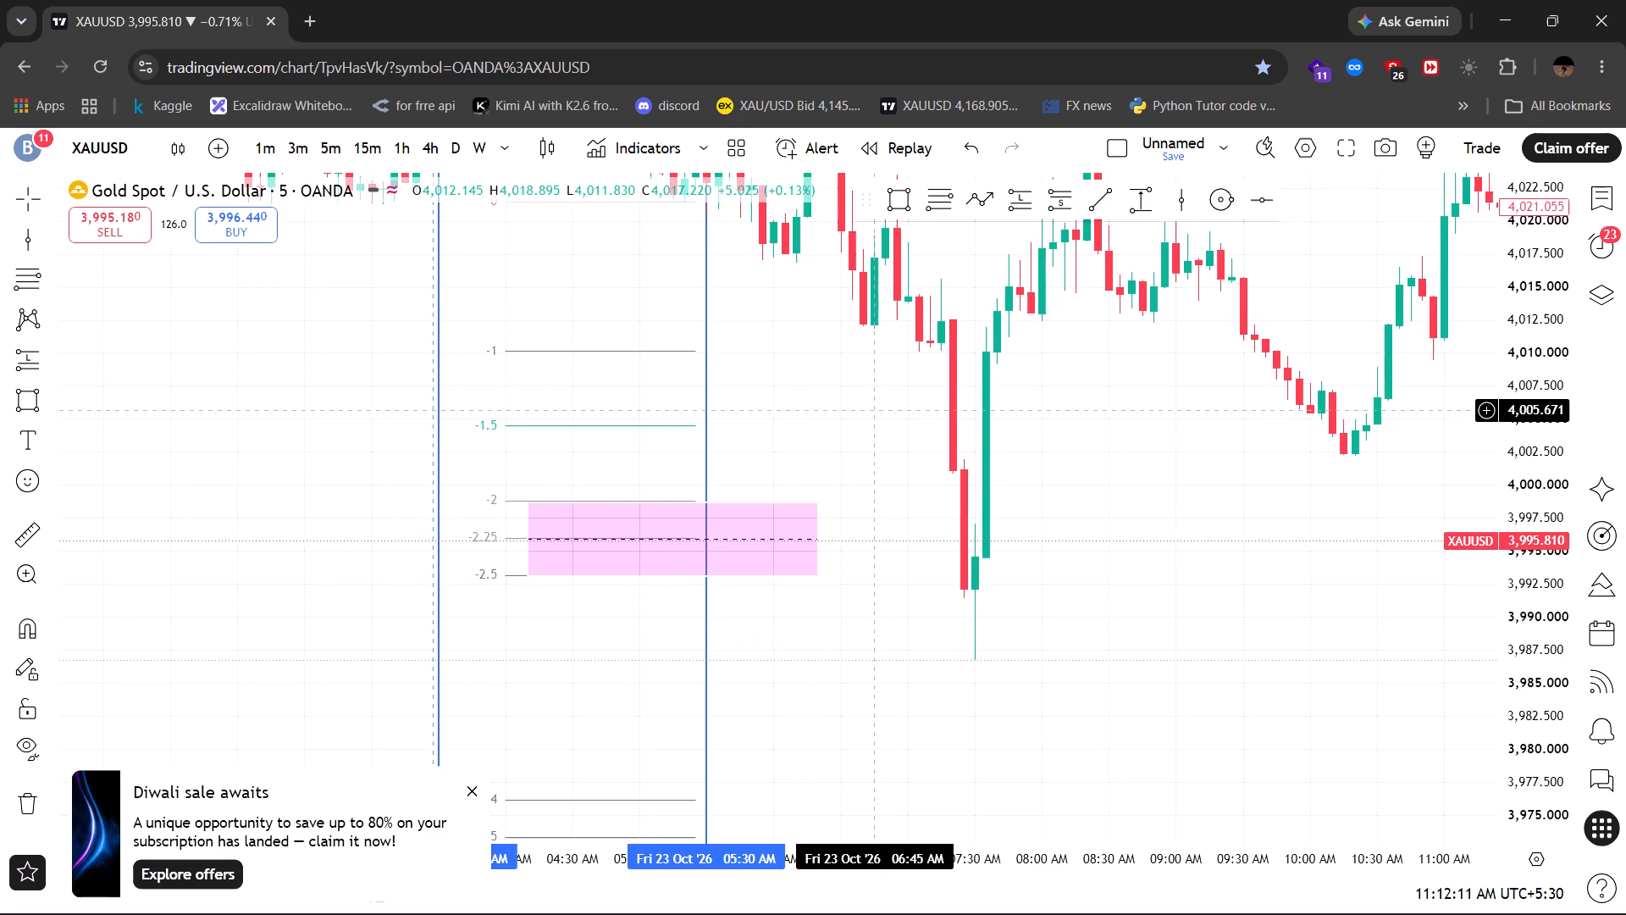
Extend the rectangle between Fib levels -2 and -2.5 forward in time to about 09:40 PM on 23 Oct.
{"action": "scroll", "coordinate": [877, 410], "scroll_direction": "down", "scroll_amount": 1}
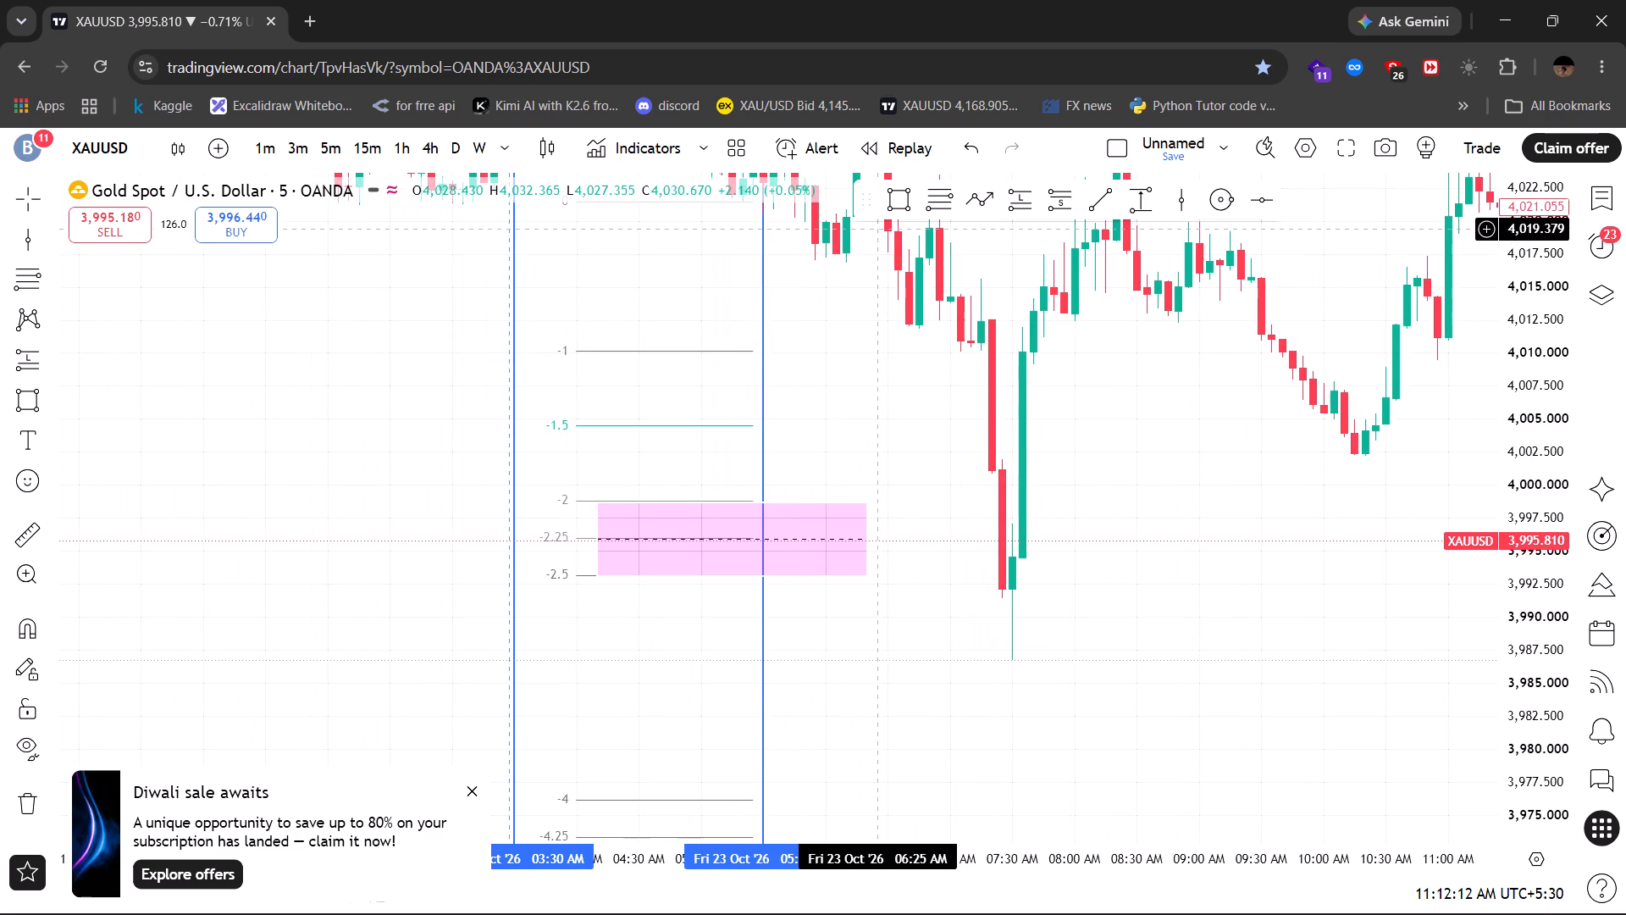
{"action": "left_click_drag", "start_coordinate": [905, 541], "coordinate": [914, 346]}
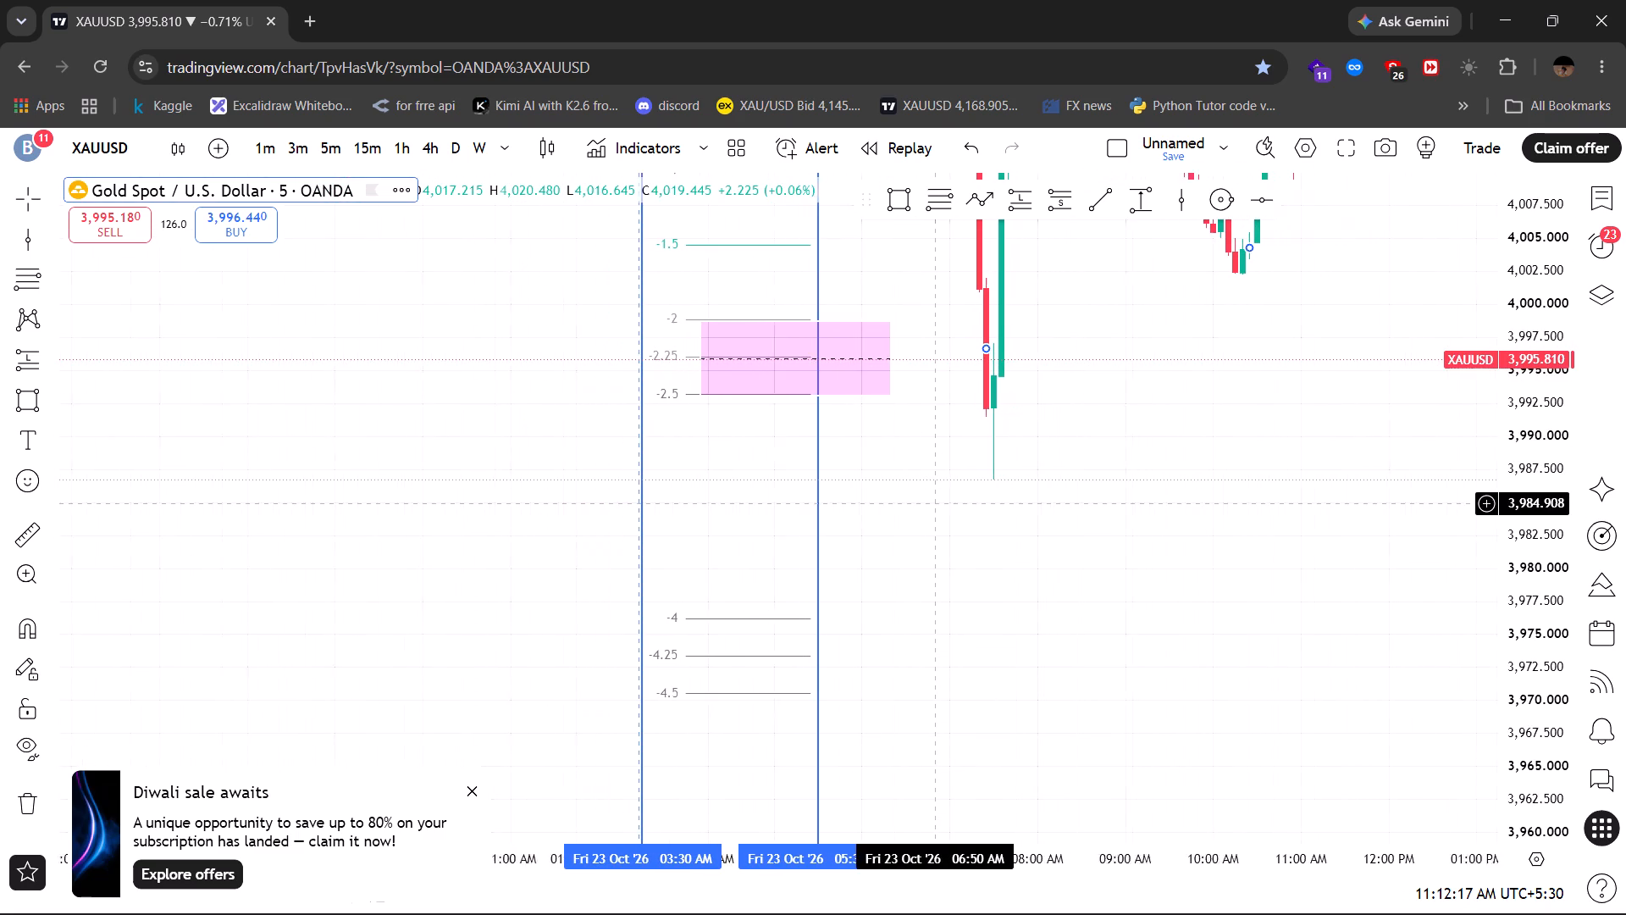
{"action": "left_click_drag", "start_coordinate": [1513, 329], "coordinate": [1474, 592]}
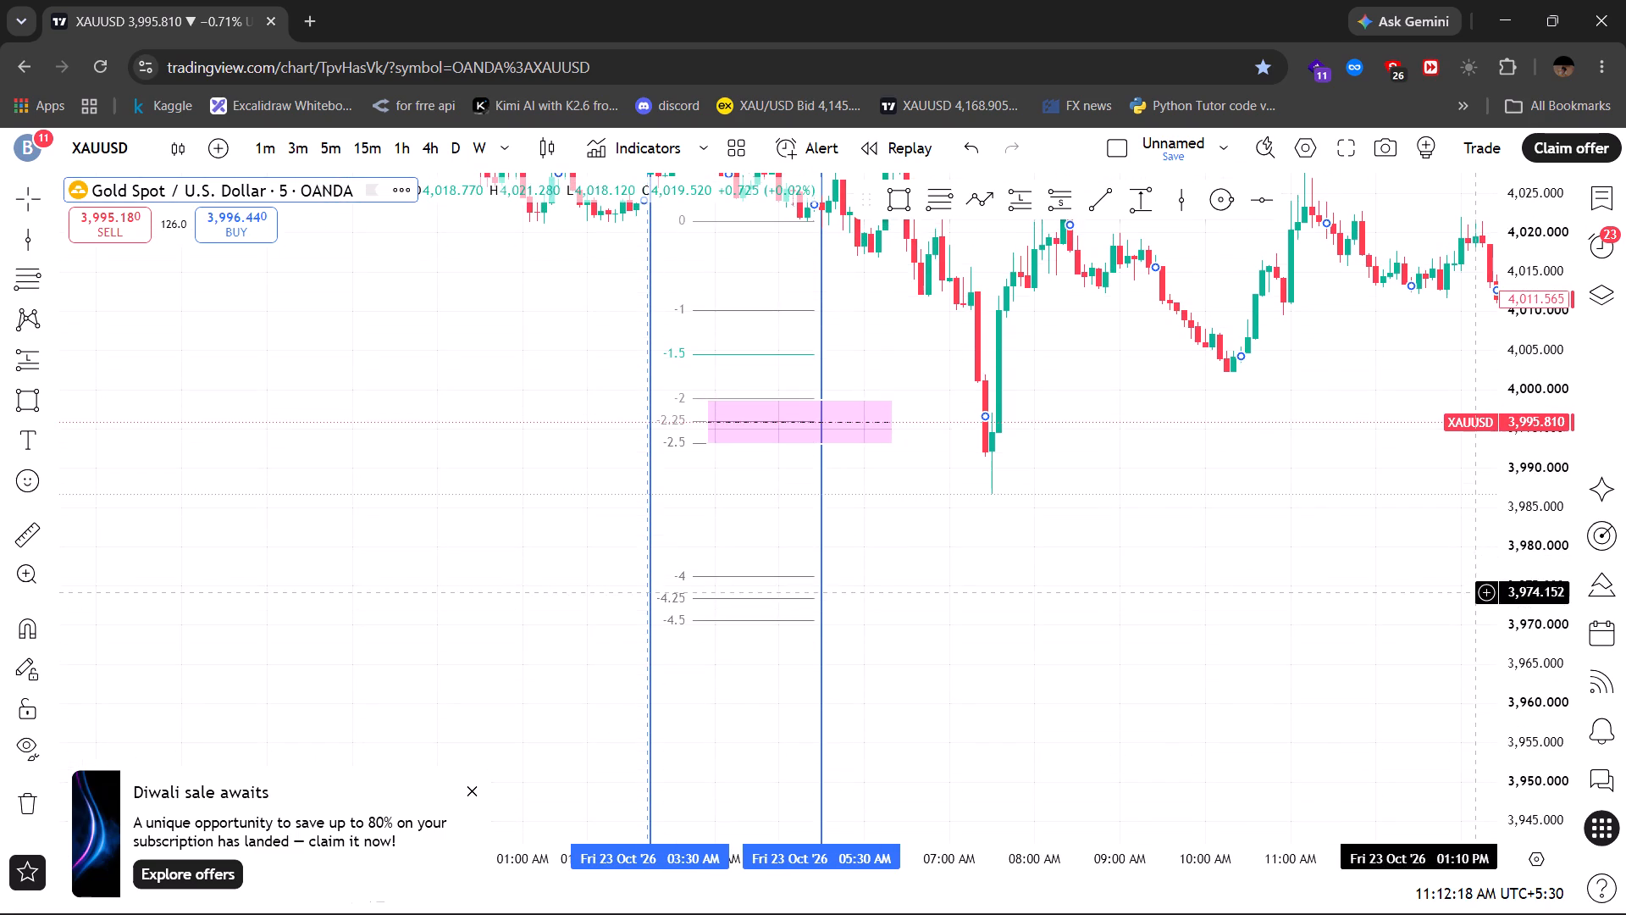
{"action": "left_click_drag", "start_coordinate": [894, 421], "coordinate": [1389, 441]}
{"action": "left_click_drag", "start_coordinate": [1486, 524], "coordinate": [1051, 596]}
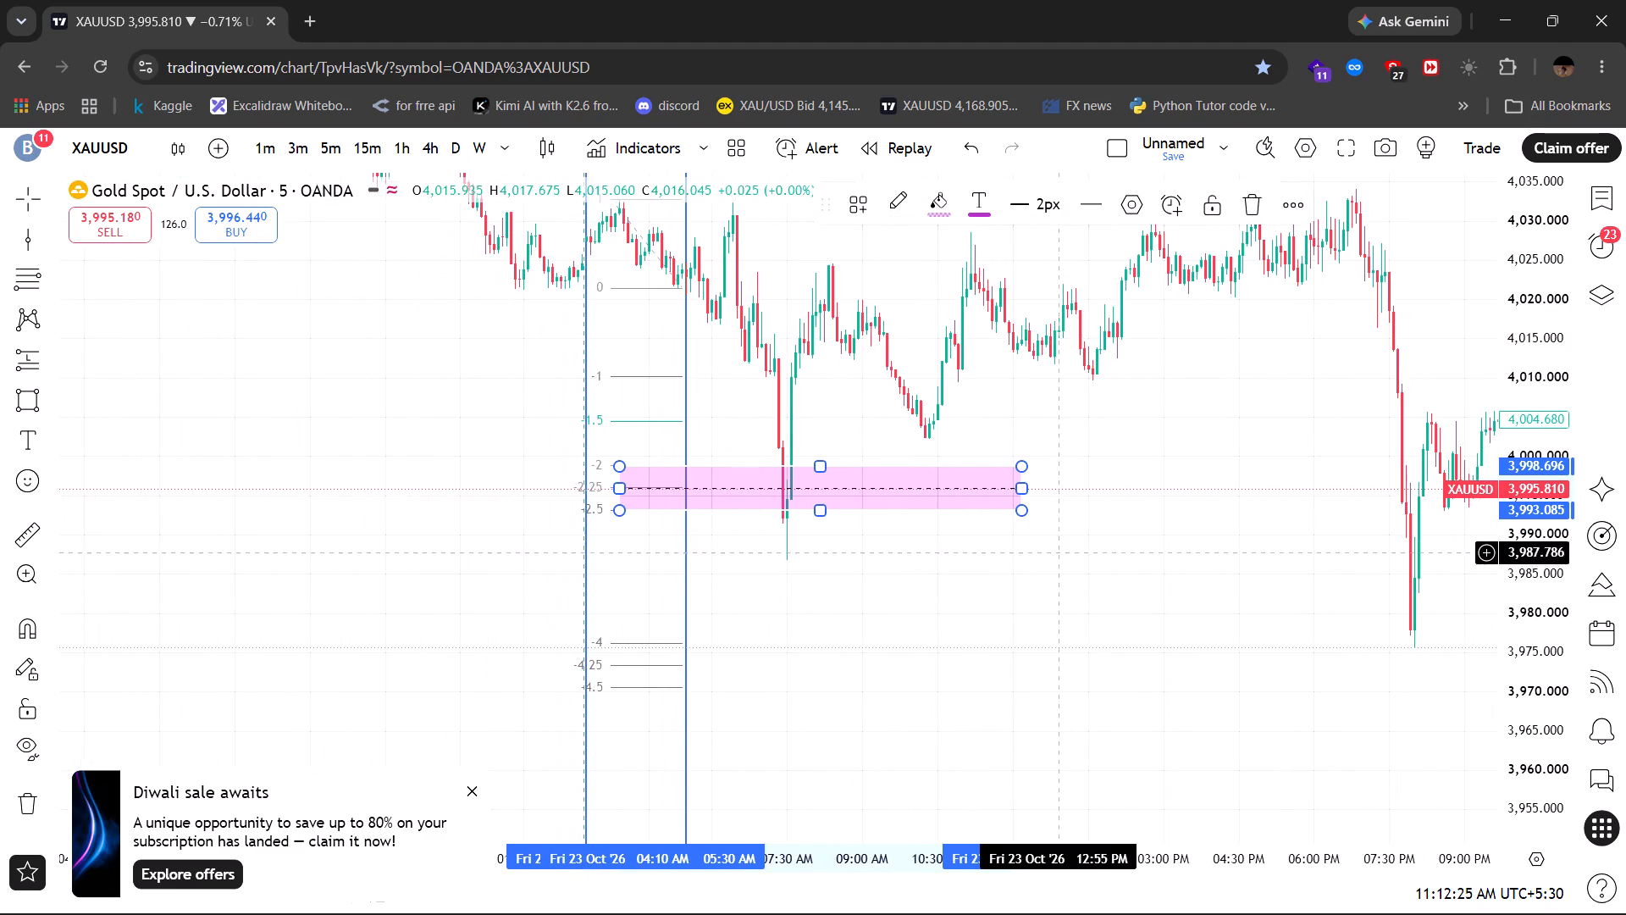
{"action": "left_click_drag", "start_coordinate": [1028, 489], "coordinate": [1546, 570]}
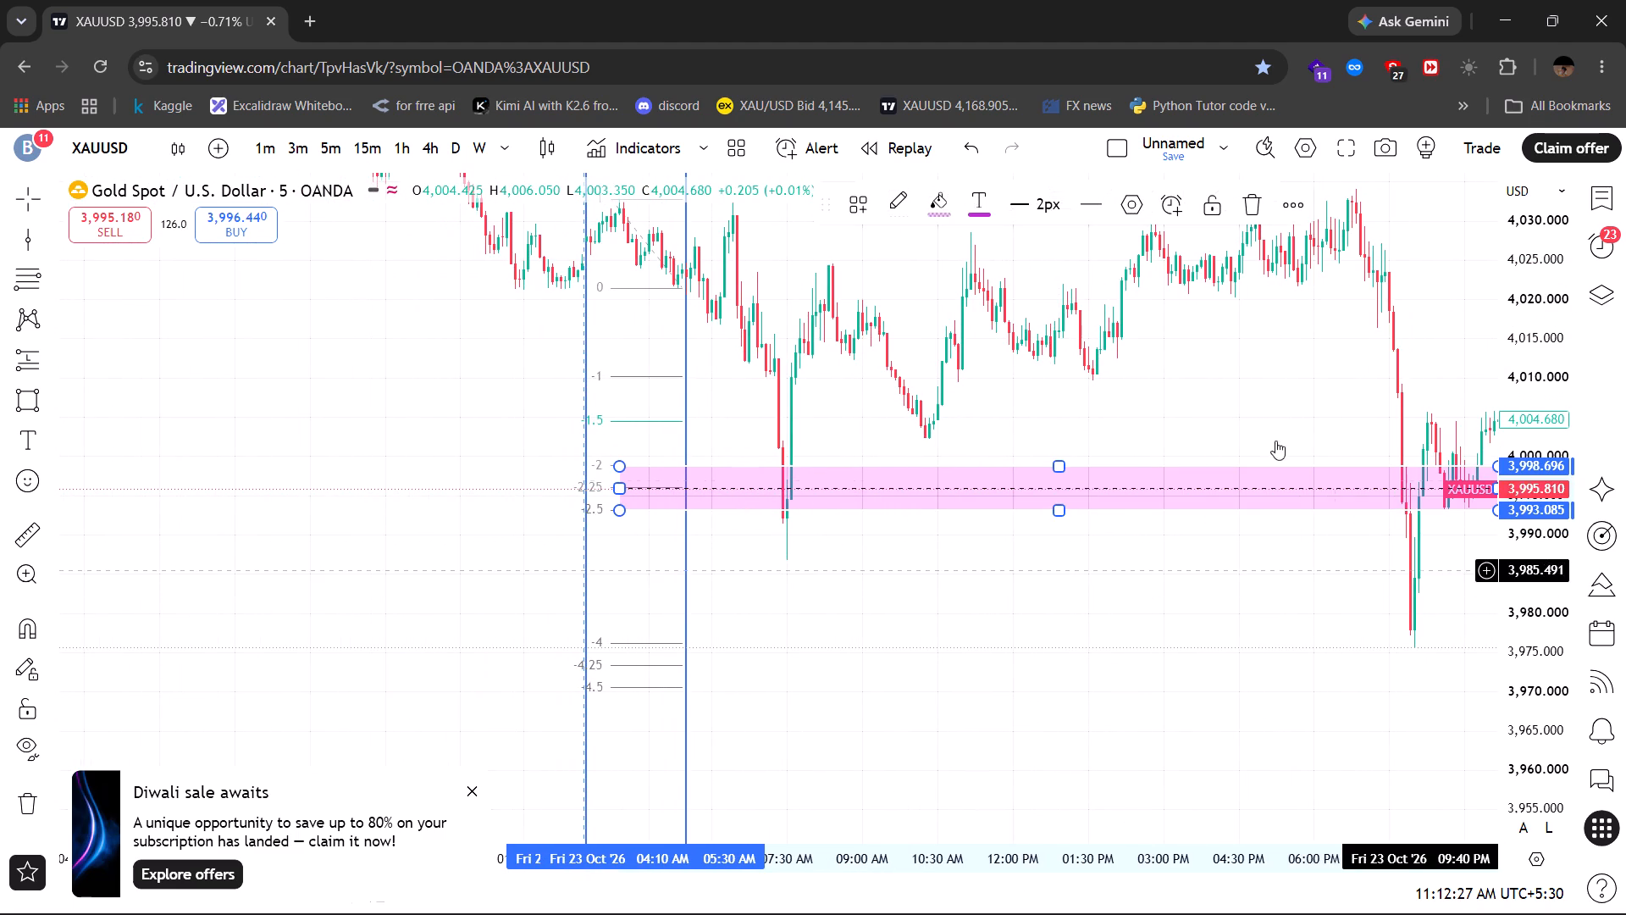
Draw a rectangle between Fib levels -4 and -4.5, about 3,976.18 to 3,970.64, spanning 05:15 AM to about 09:20 PM on 23 Oct.
{"action": "left_click", "coordinate": [923, 266]}
{"action": "left_click", "coordinate": [903, 197]}
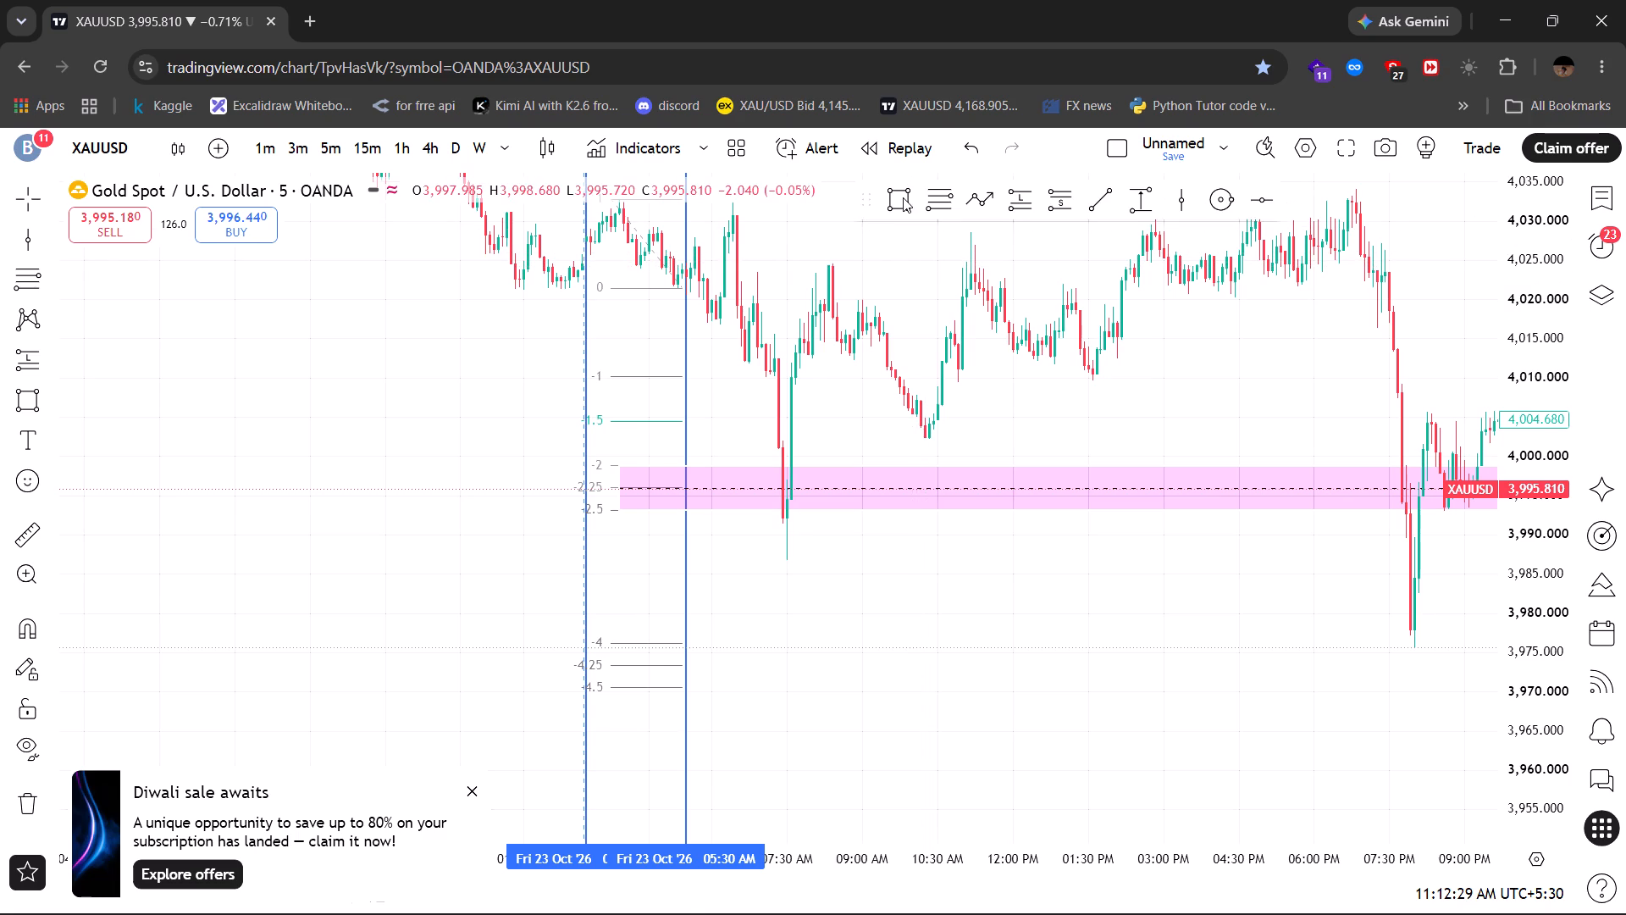
{"action": "left_click", "coordinate": [672, 643]}
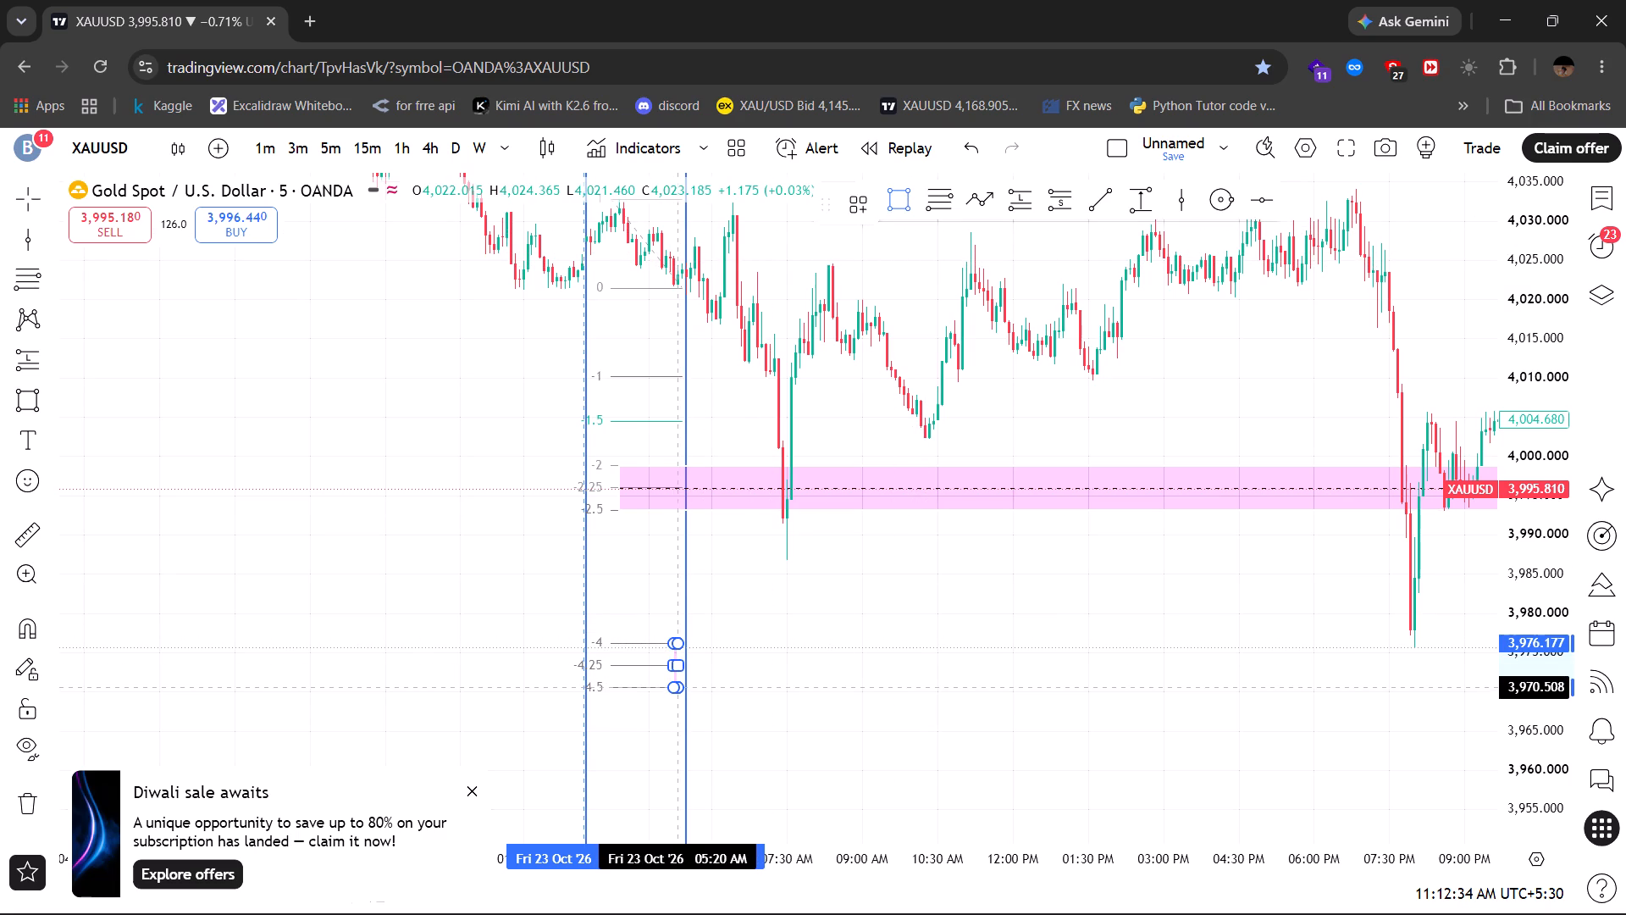
{"action": "left_click", "coordinate": [677, 687]}
{"action": "left_click_drag", "start_coordinate": [682, 668], "coordinate": [1069, 681]}
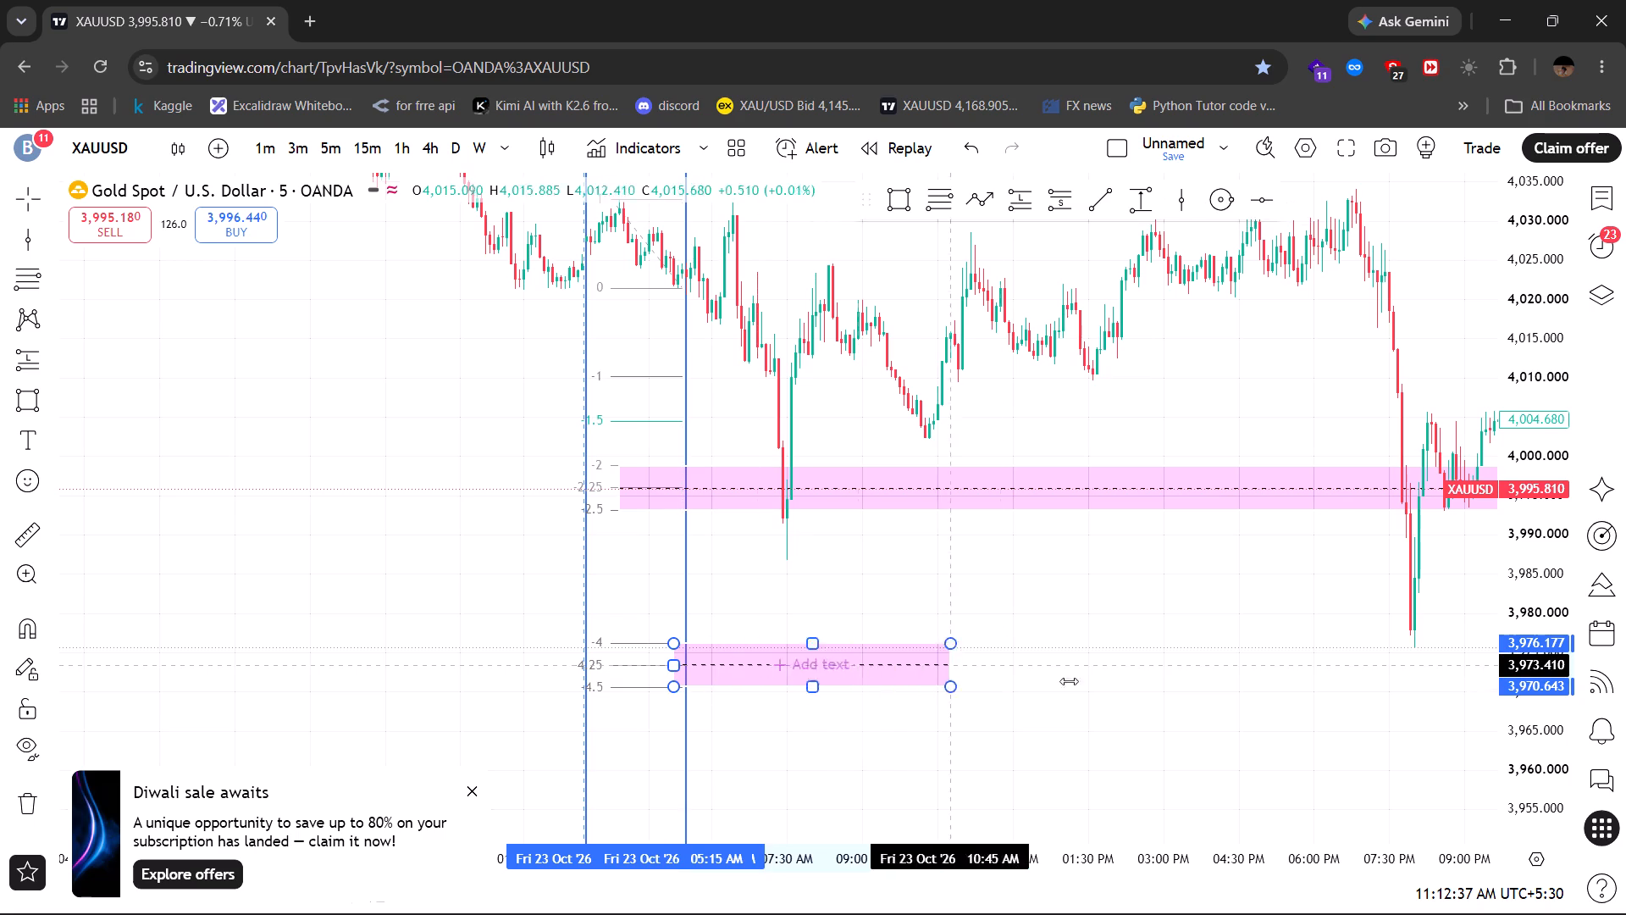
{"action": "left_click_drag", "start_coordinate": [1069, 681], "coordinate": [1480, 691]}
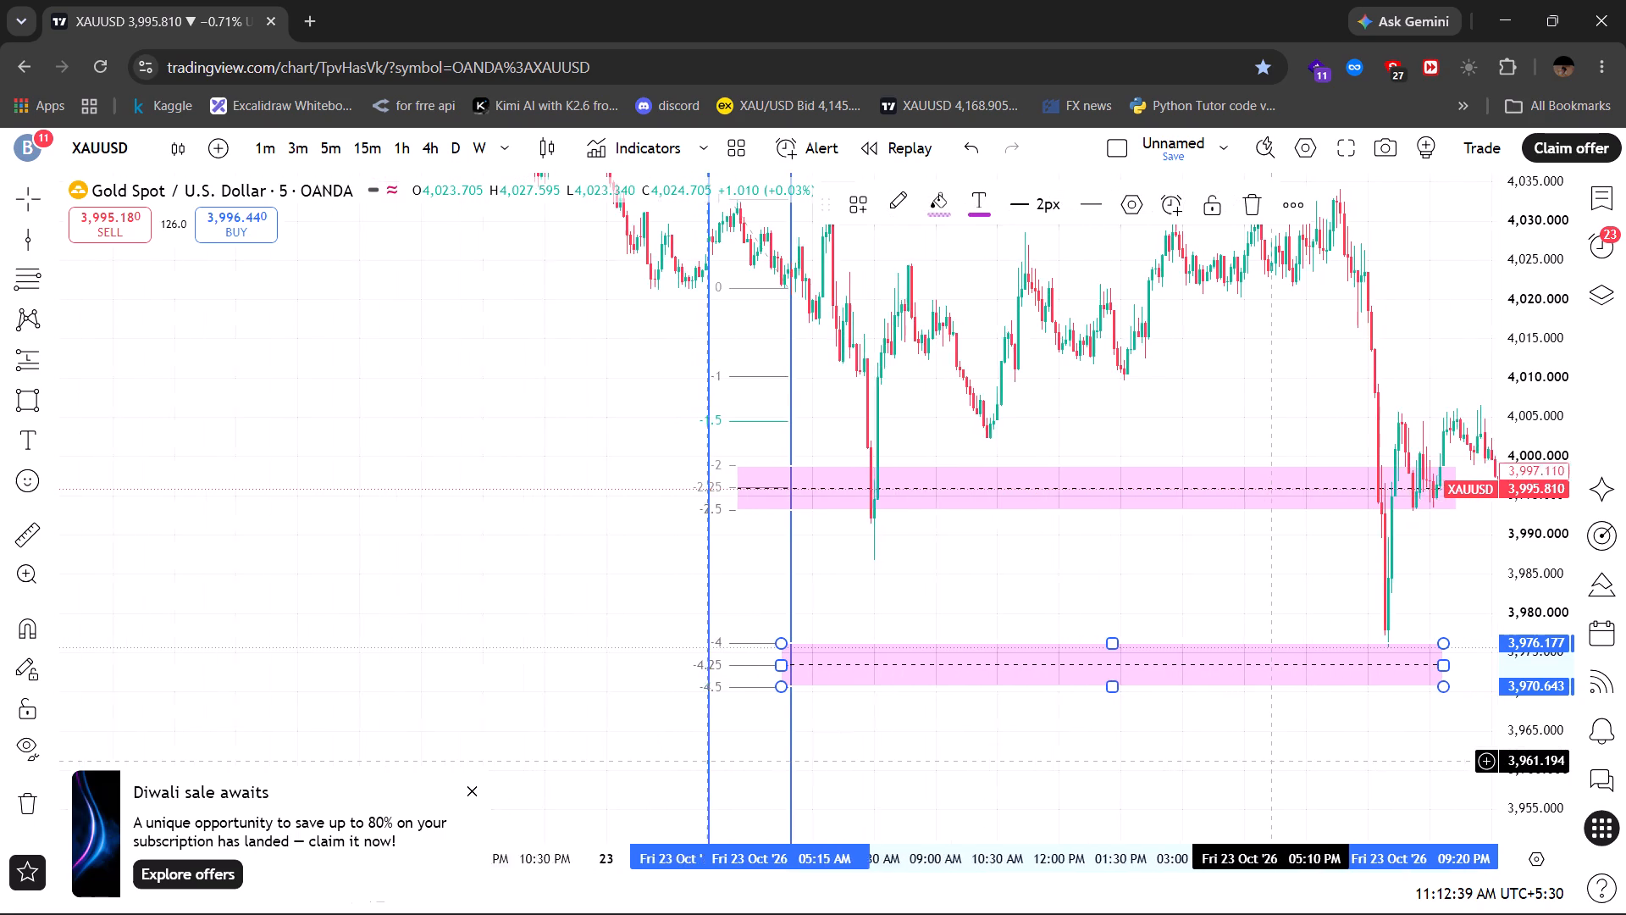
Extend the -2 to -2.5 zone to about 12:40 PM and the -4 to -4.5 zone to about 08:30 AM on 26 Oct.
{"action": "left_click_drag", "start_coordinate": [1225, 566], "coordinate": [777, 607]}
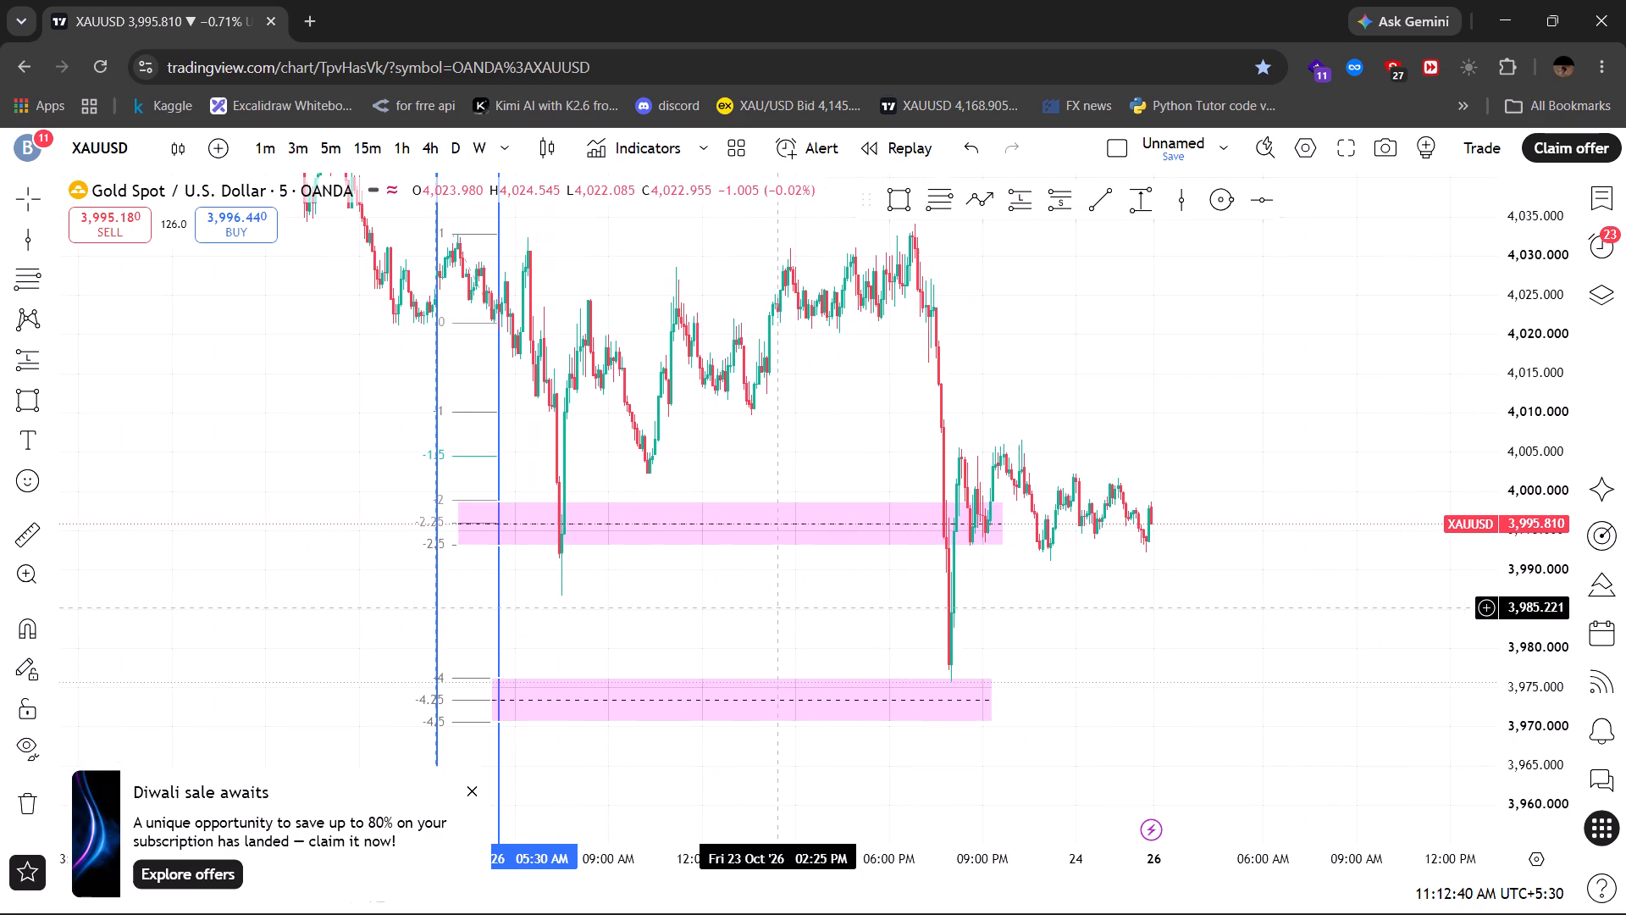
{"action": "left_click_drag", "start_coordinate": [1005, 521], "coordinate": [1471, 536]}
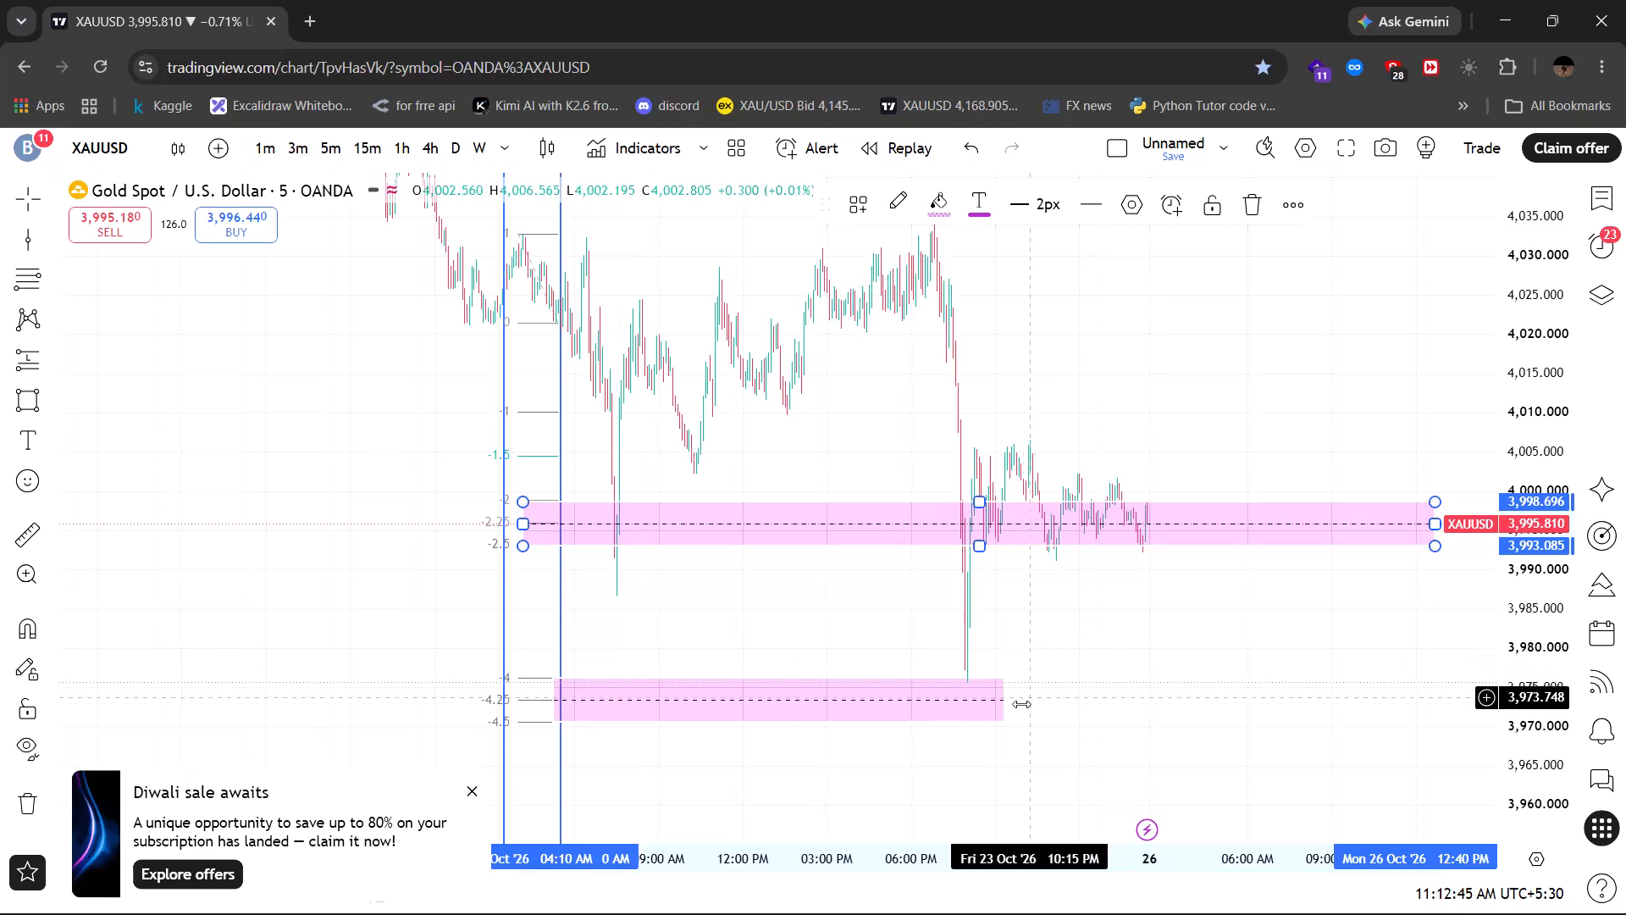
{"action": "left_click_drag", "start_coordinate": [1008, 699], "coordinate": [1319, 703]}
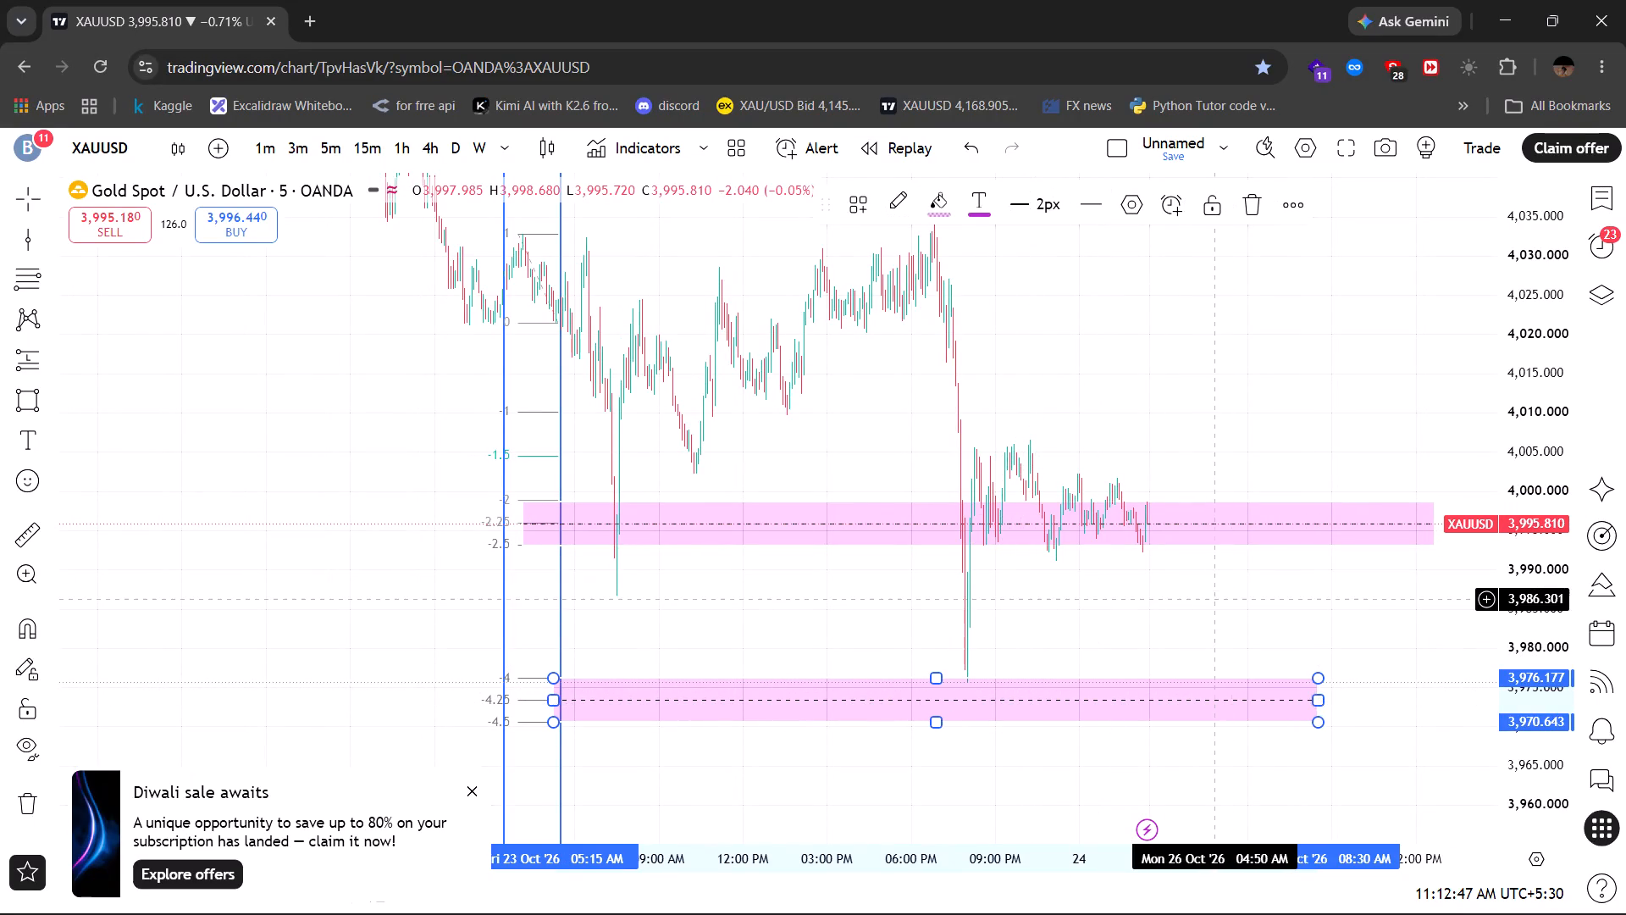
{"action": "left_click", "coordinate": [1213, 596]}
Switch the XAUUSD chart to the 3-minute interval.
{"action": "left_click_drag", "start_coordinate": [1549, 390], "coordinate": [1576, 610]}
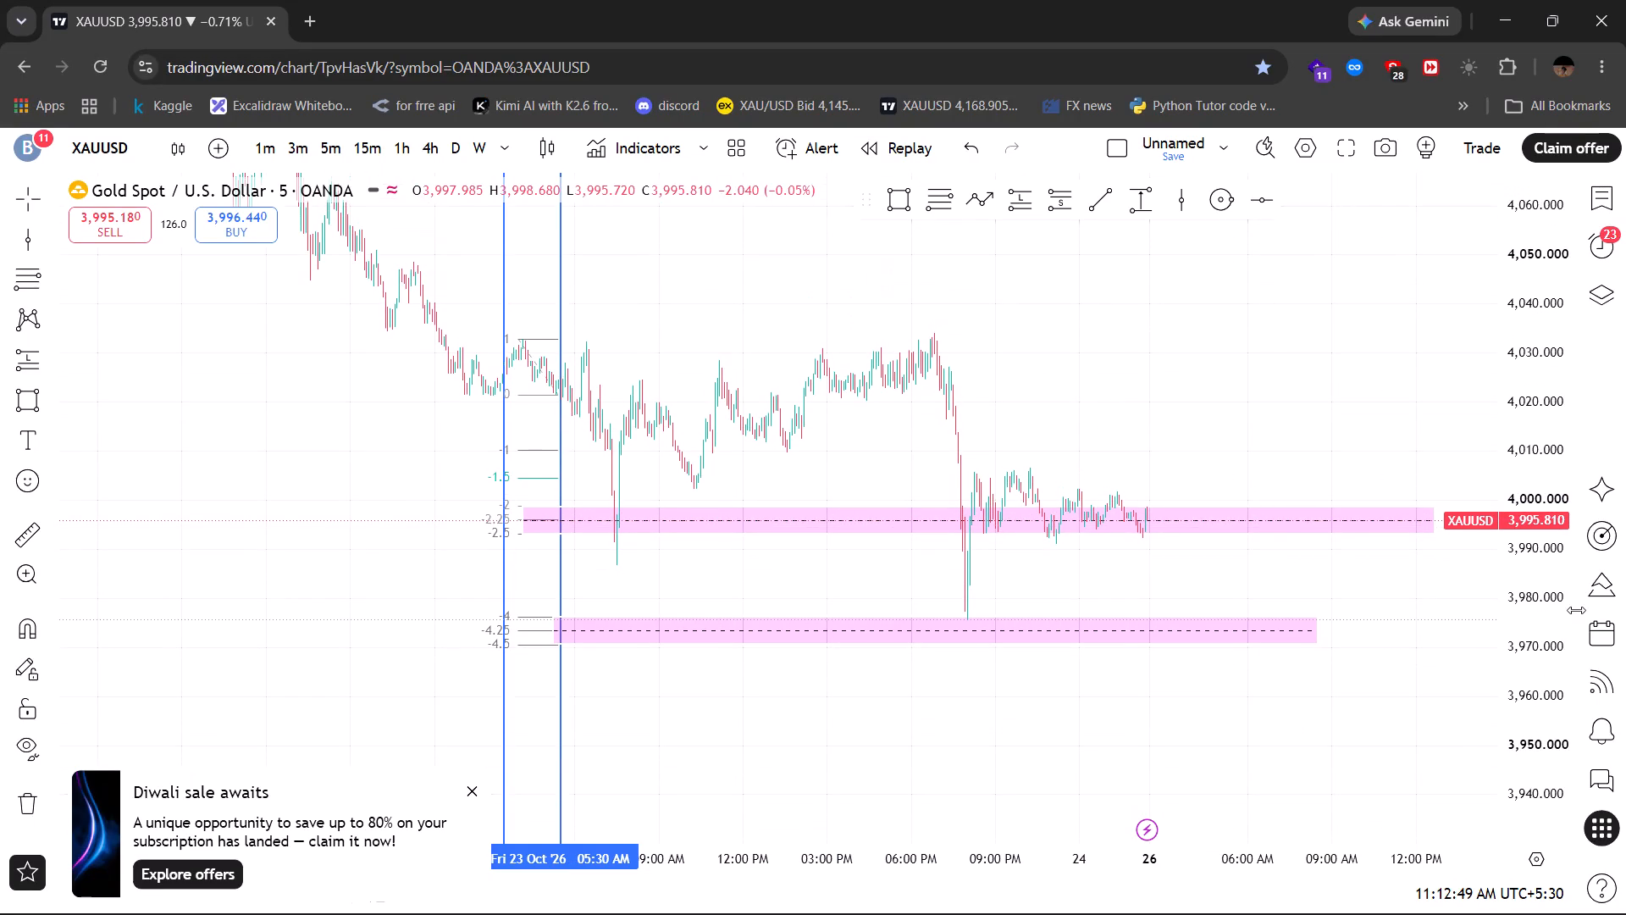
{"action": "left_click_drag", "start_coordinate": [970, 856], "coordinate": [568, 864]}
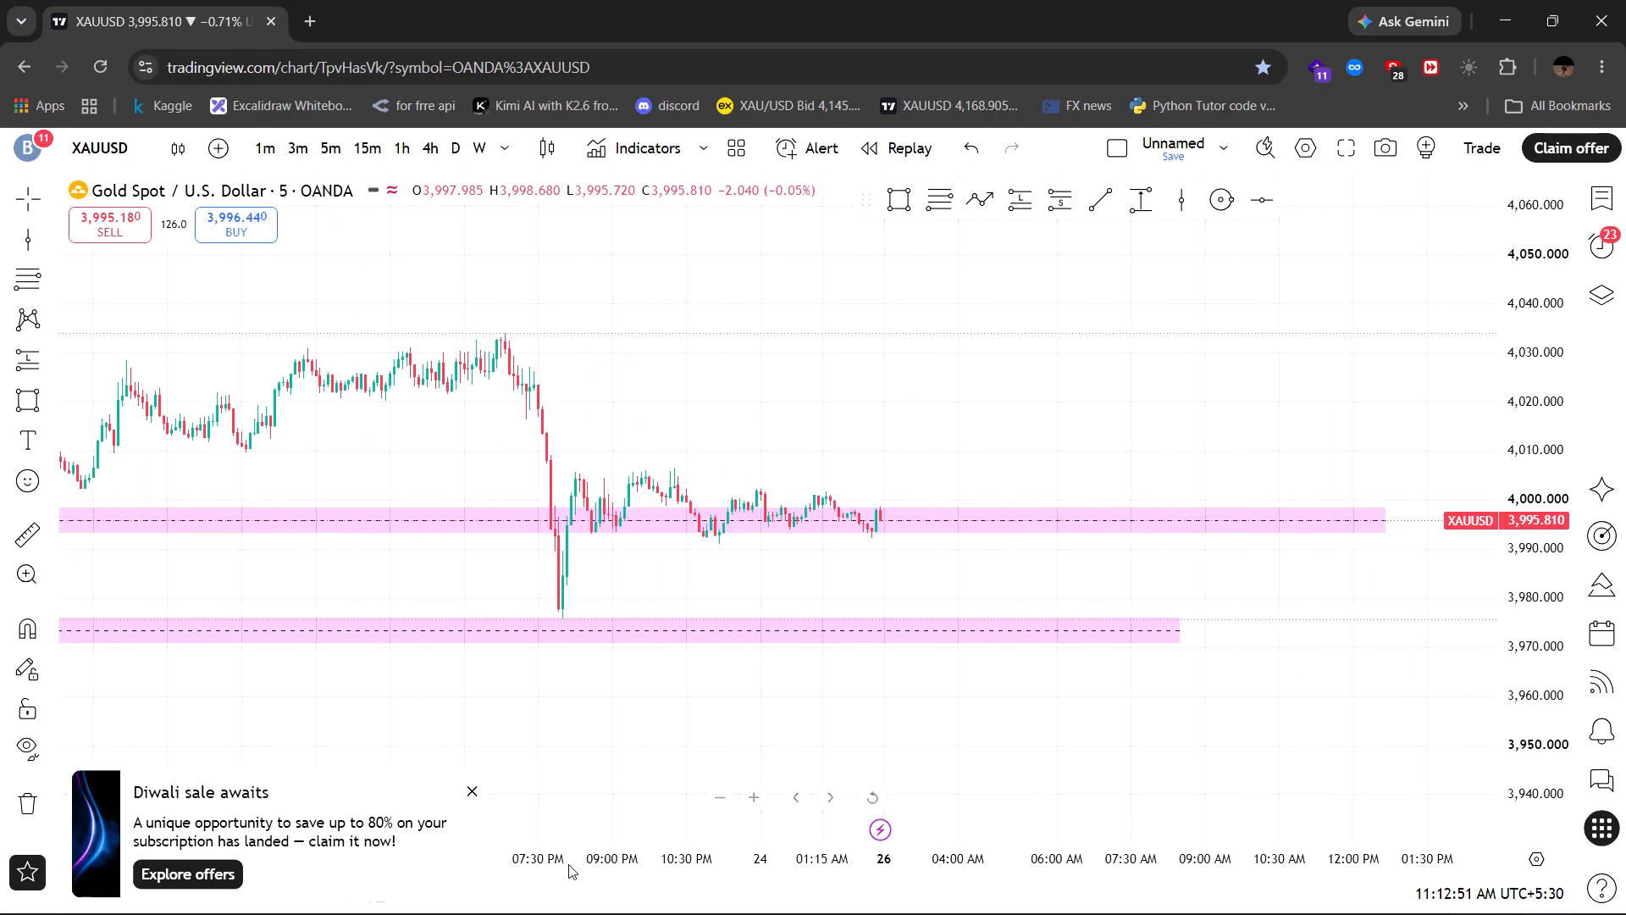
{"action": "left_click_drag", "start_coordinate": [473, 723], "coordinate": [1125, 791]}
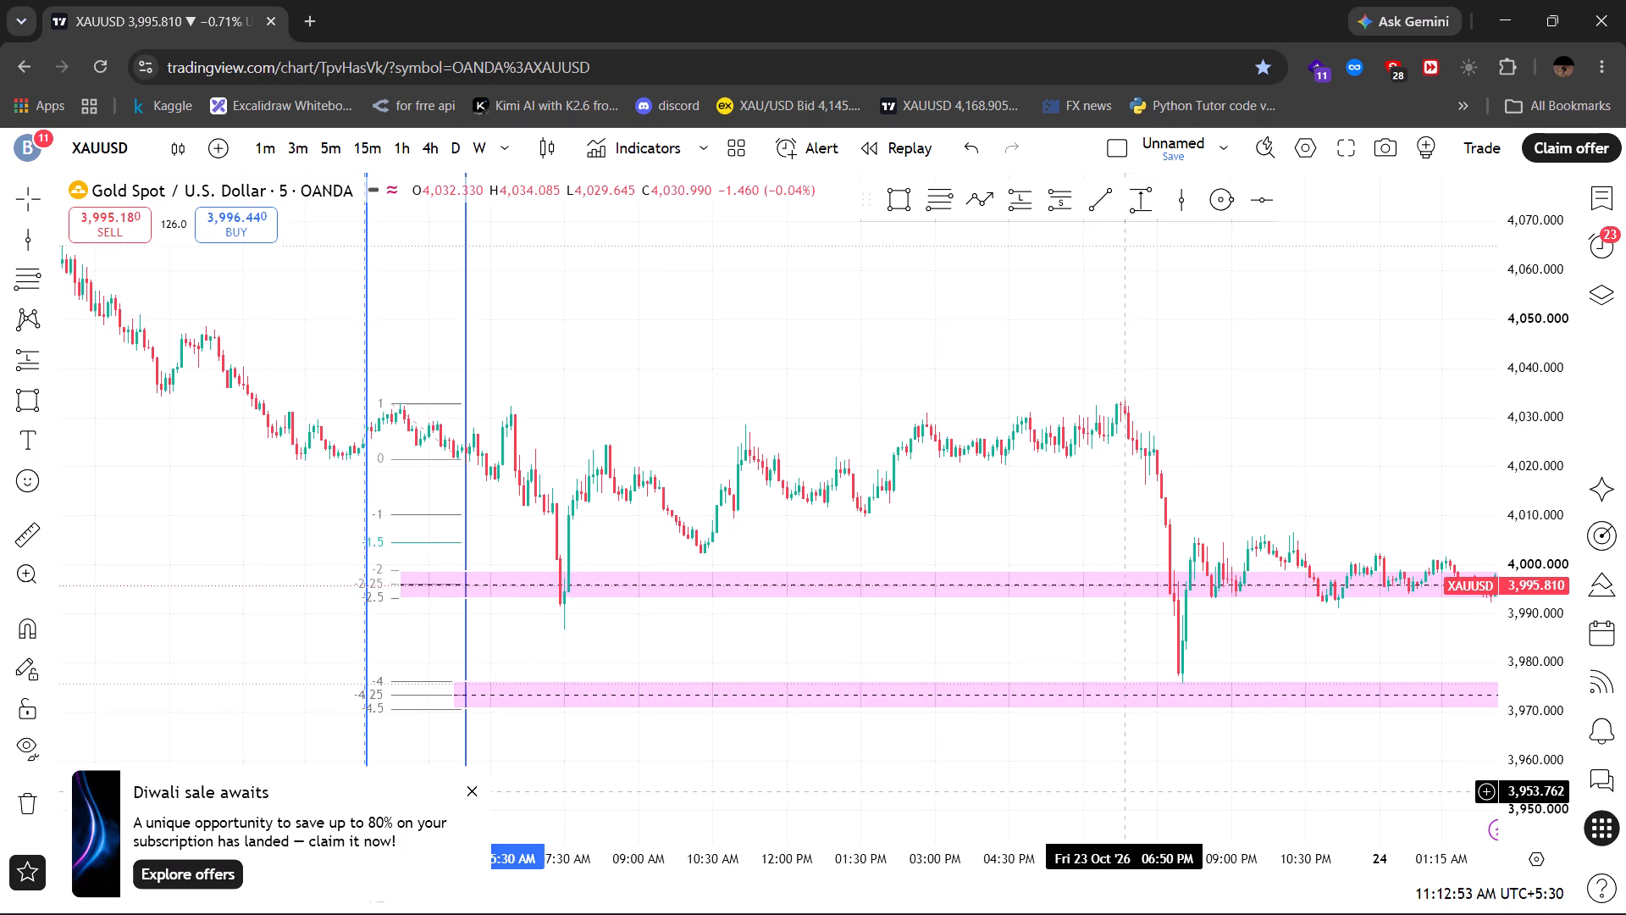
{"action": "left_click_drag", "start_coordinate": [1125, 791], "coordinate": [1122, 789]}
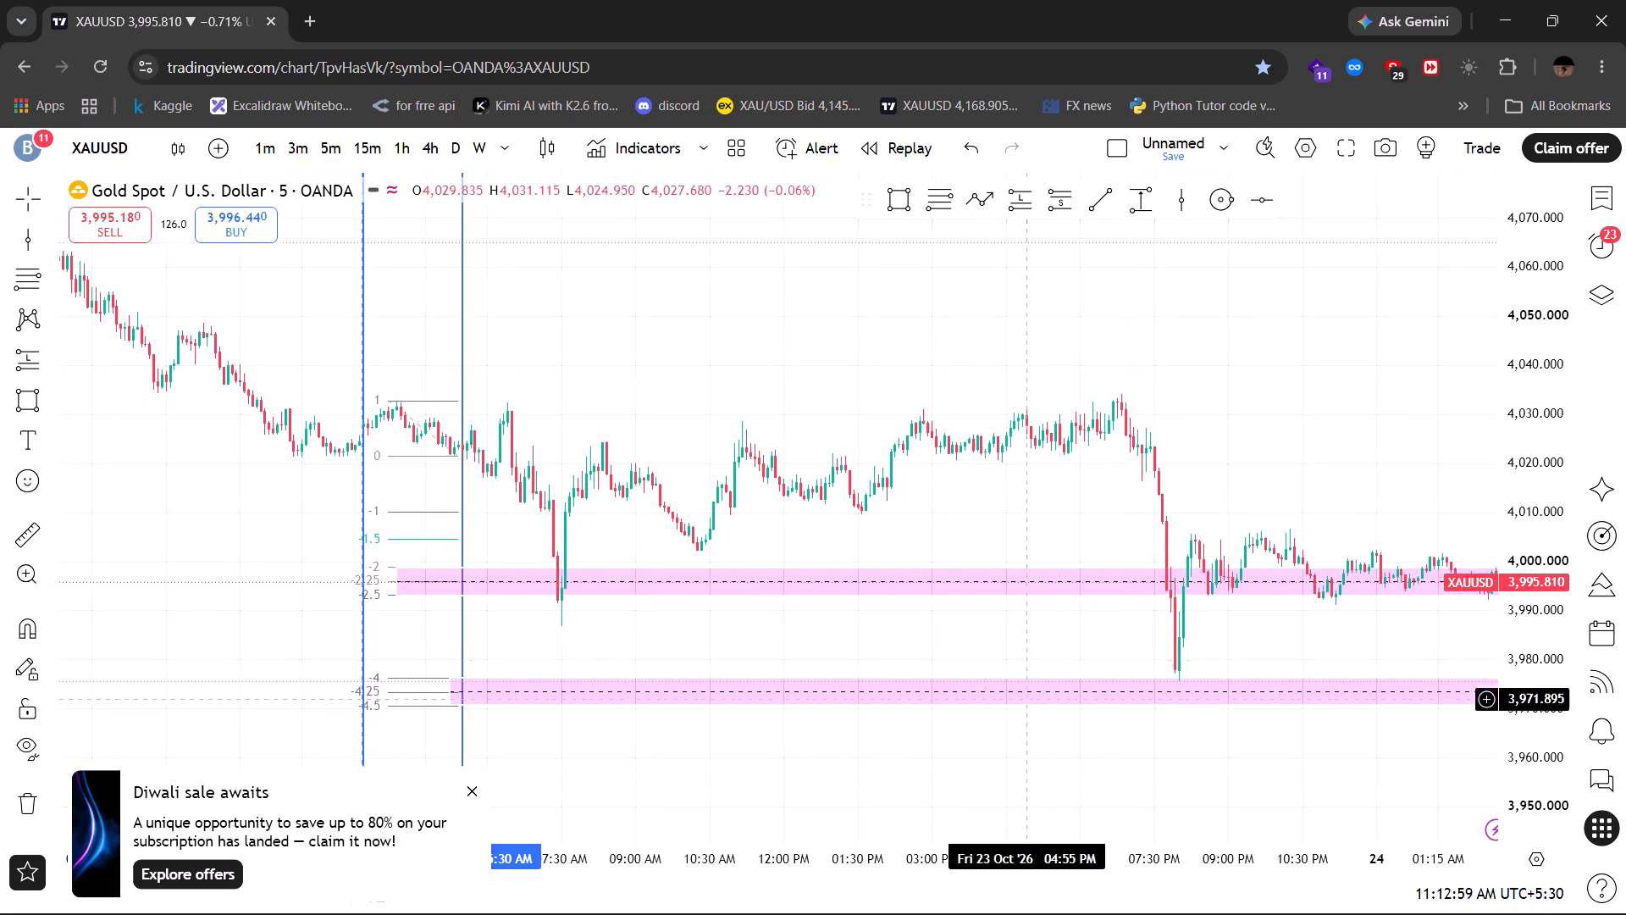
{"action": "left_click", "coordinate": [293, 141]}
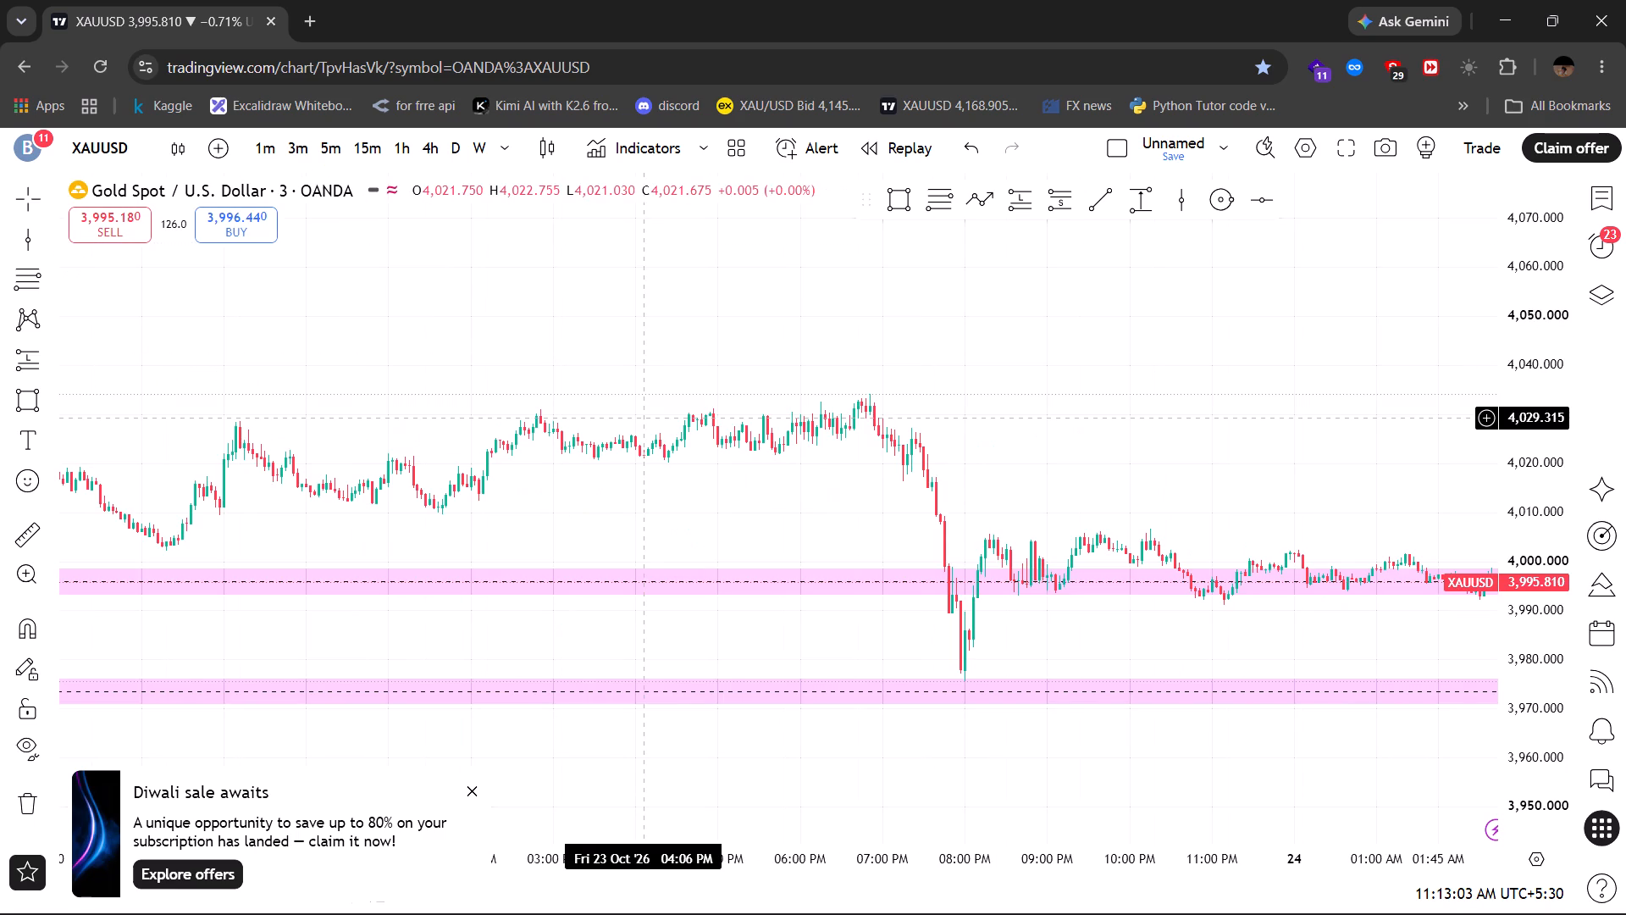
Examine the 3-minute candles of 23 Oct around the session lines, the Fib levels and the two extension zones.
{"action": "left_click_drag", "start_coordinate": [560, 440], "coordinate": [1053, 432]}
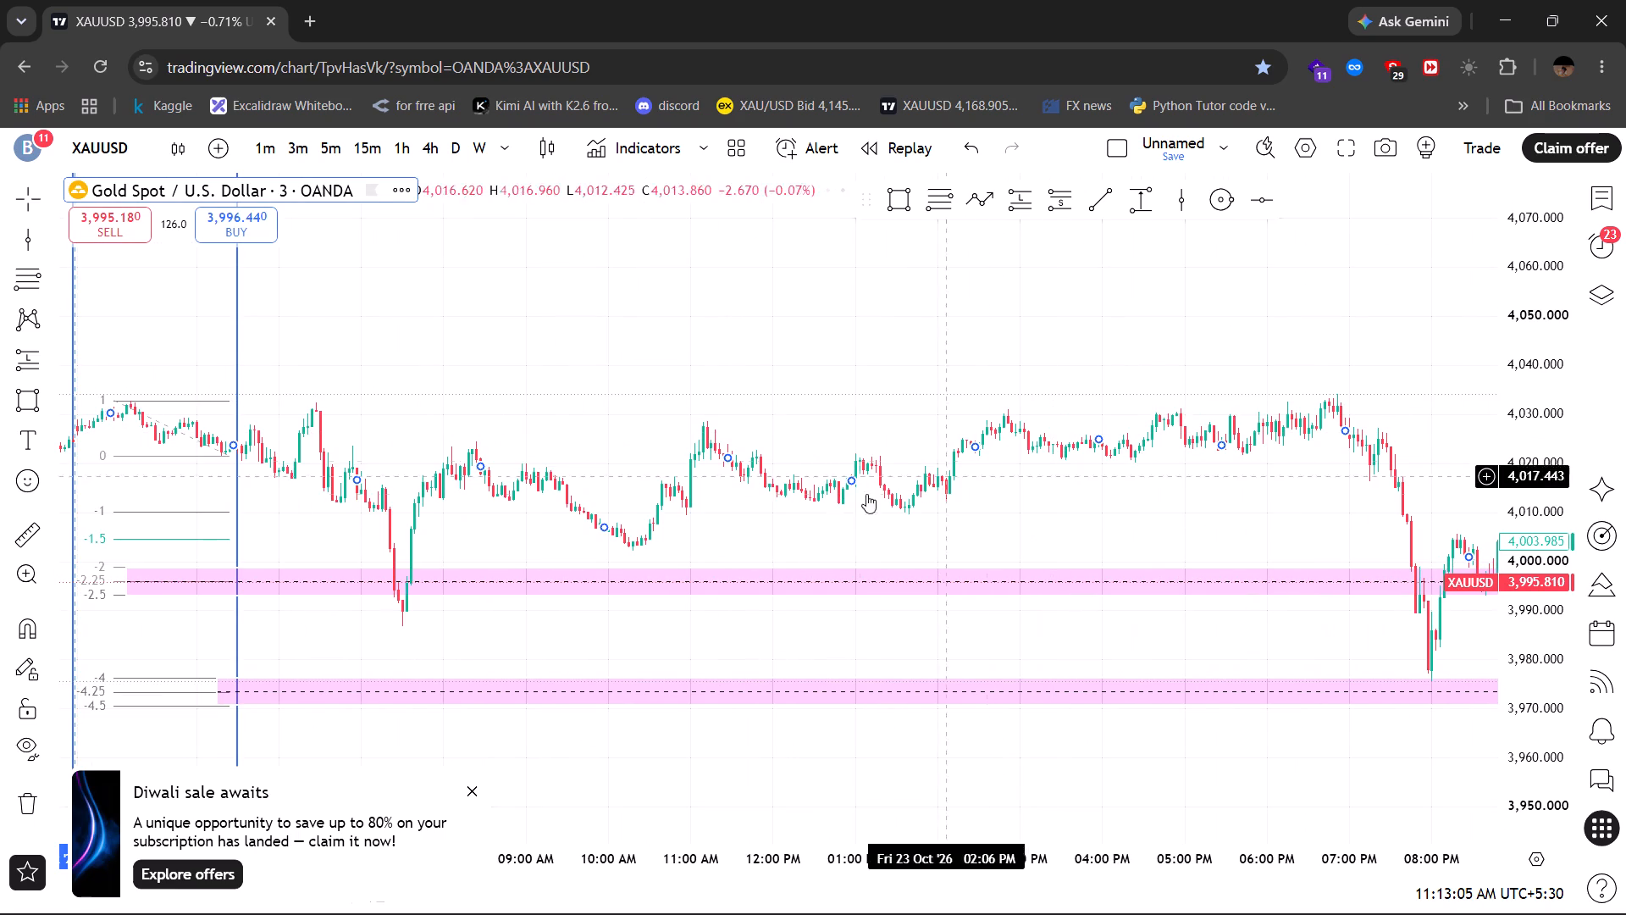
{"action": "left_click_drag", "start_coordinate": [710, 464], "coordinate": [1148, 384]}
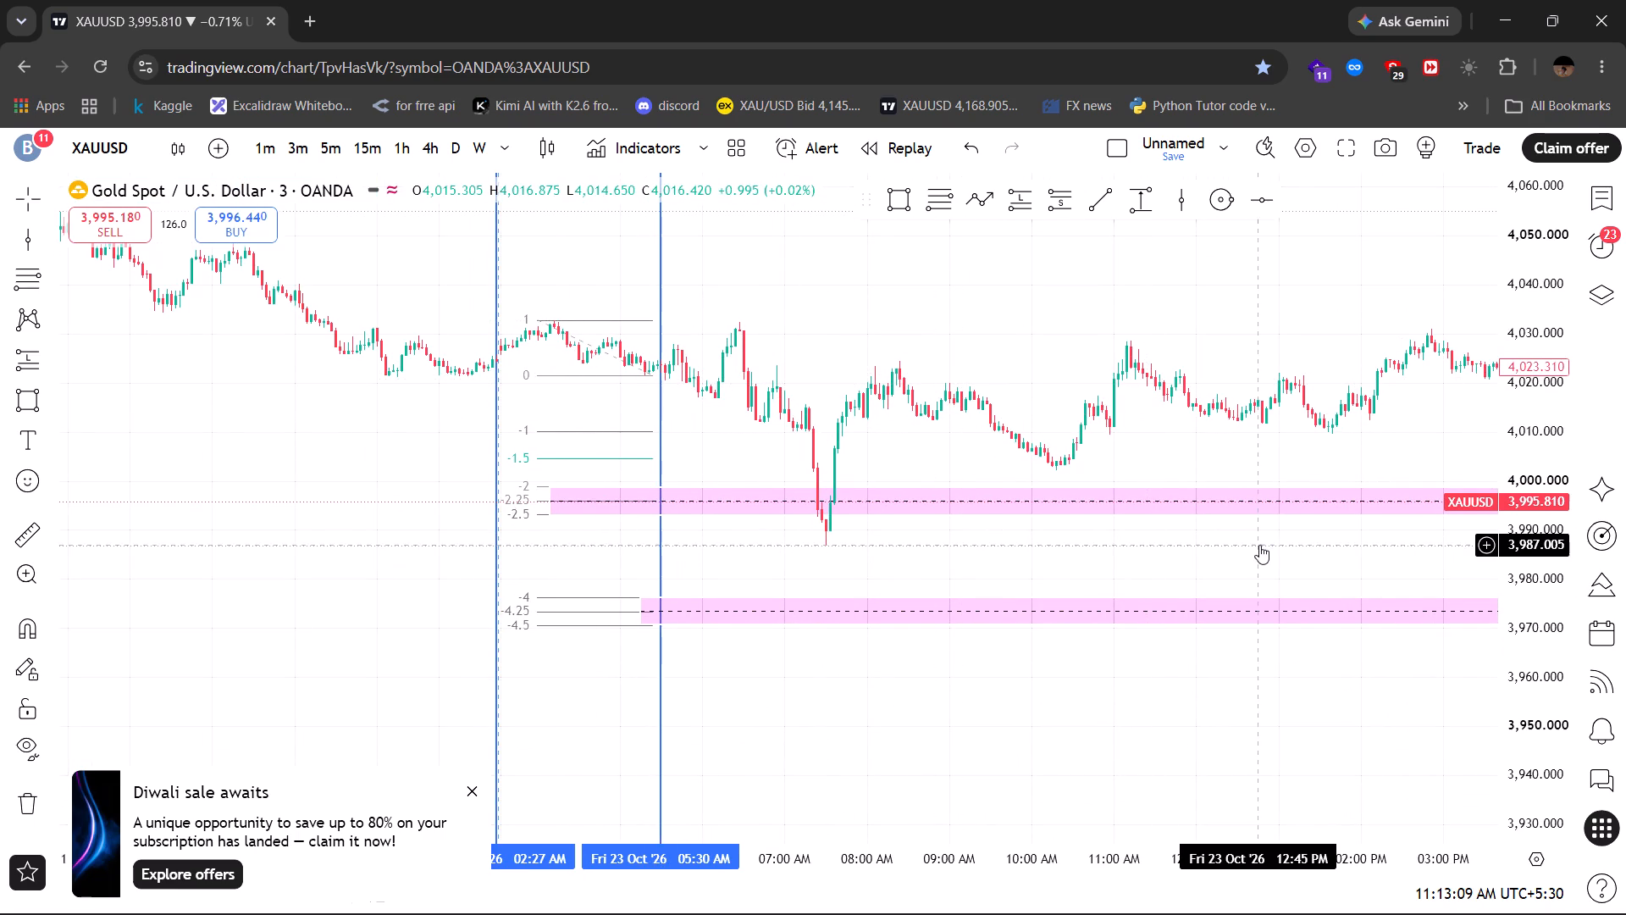
{"action": "left_click_drag", "start_coordinate": [1550, 605], "coordinate": [1528, 420]}
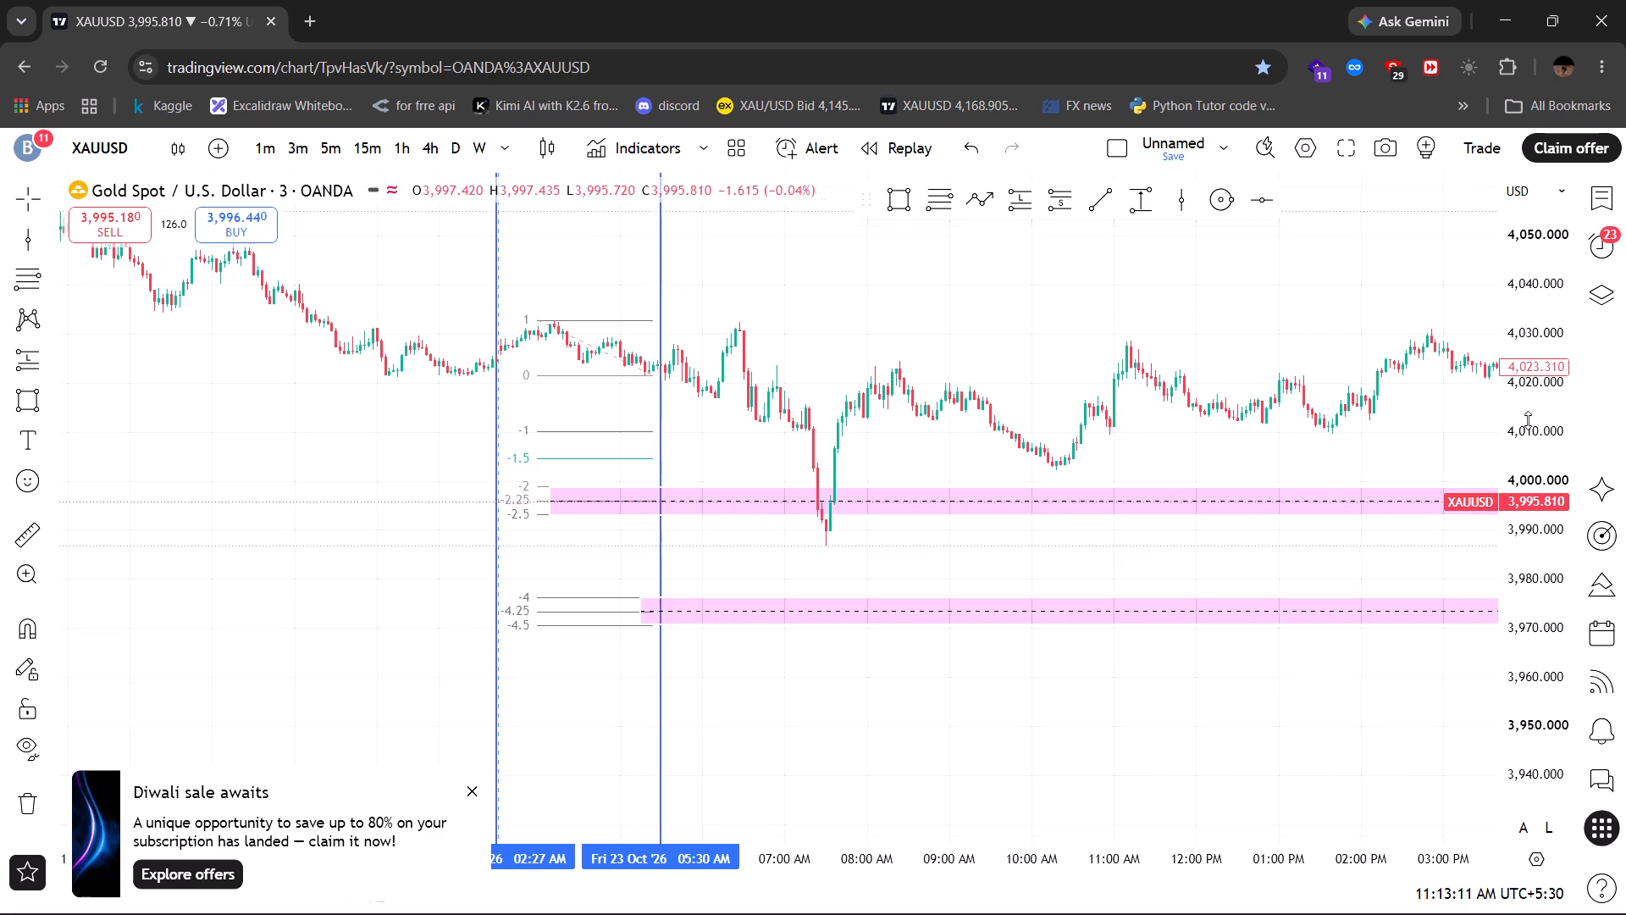
{"action": "left_click_drag", "start_coordinate": [1528, 420], "coordinate": [1510, 284]}
{"action": "left_click_drag", "start_coordinate": [1540, 563], "coordinate": [1541, 438]}
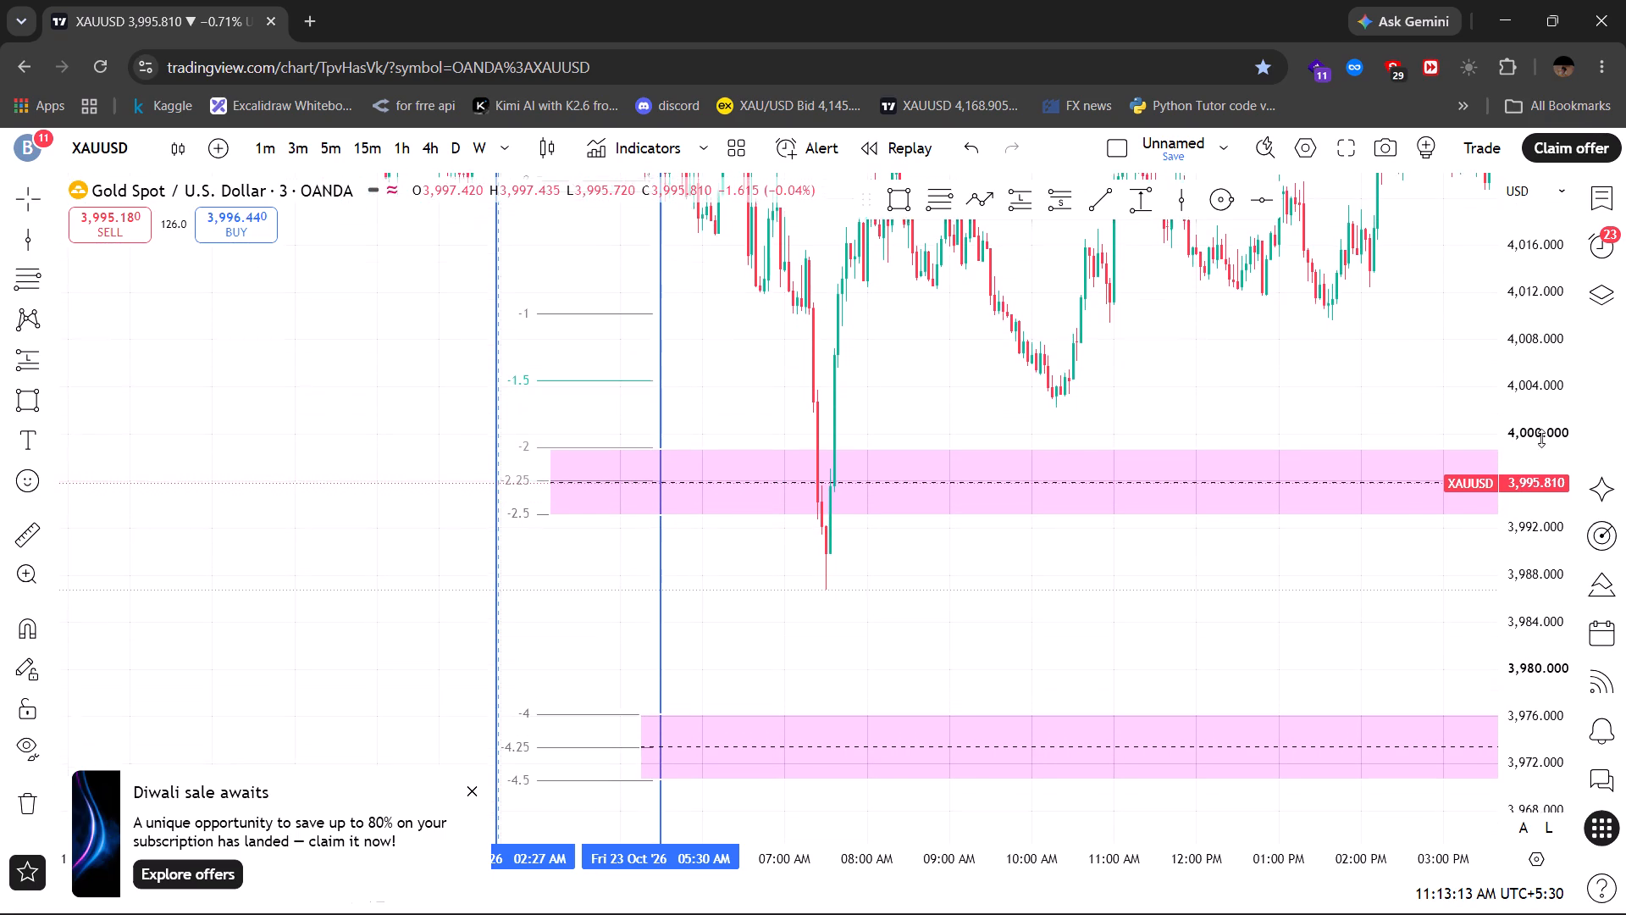
{"action": "left_click_drag", "start_coordinate": [1541, 438], "coordinate": [1543, 434]}
{"action": "left_click_drag", "start_coordinate": [1190, 607], "coordinate": [1218, 738]}
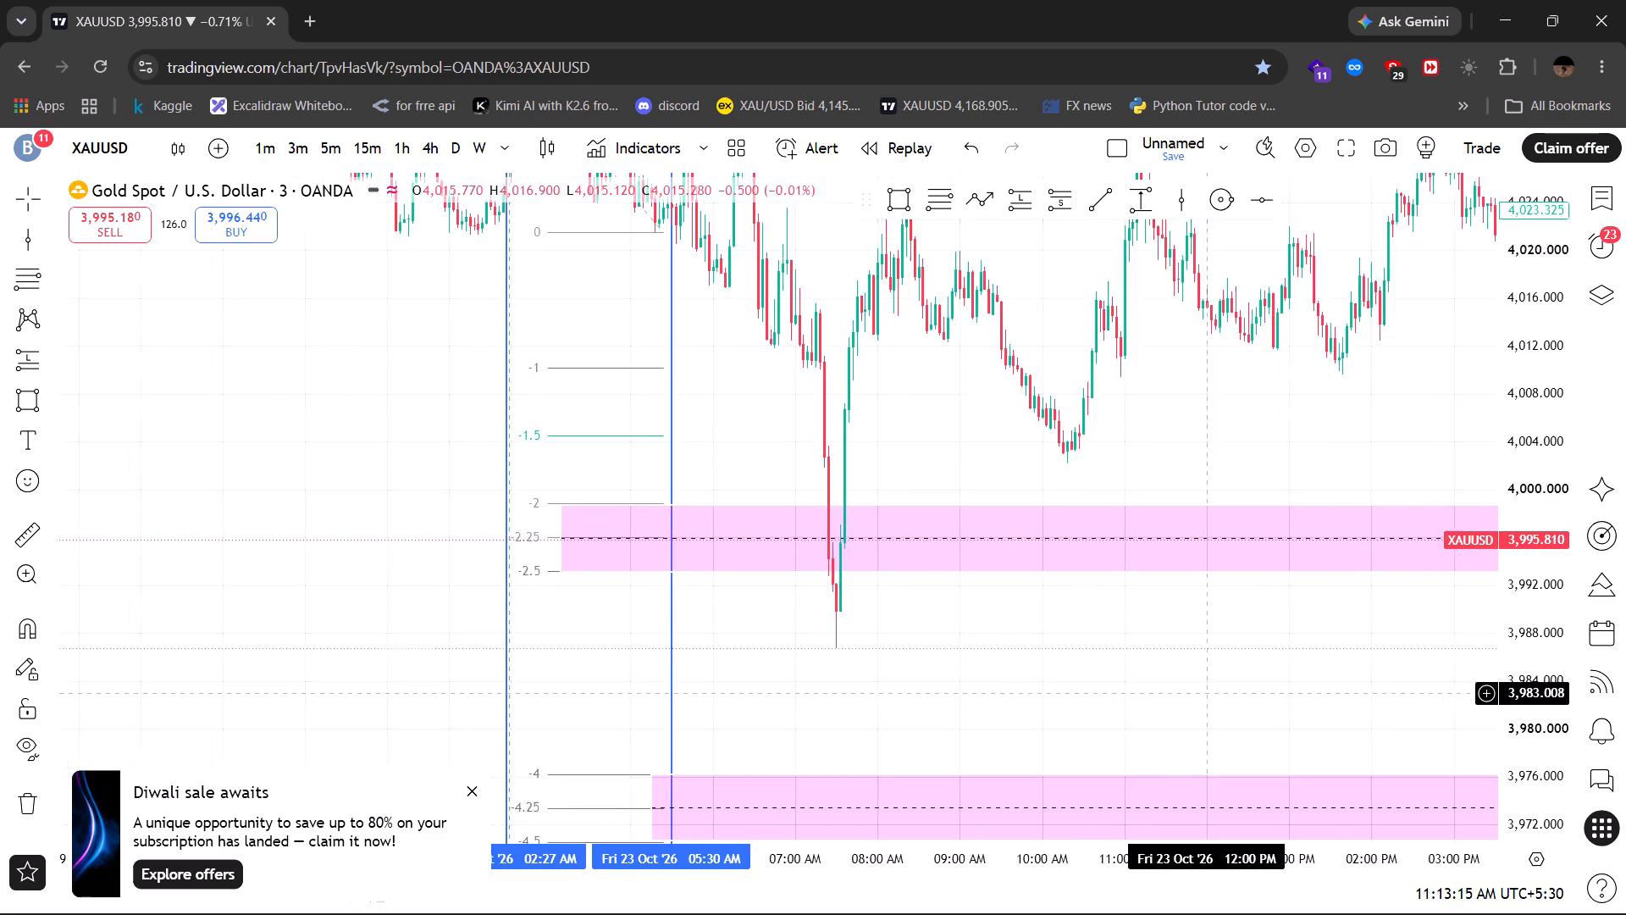
{"action": "left_click_drag", "start_coordinate": [1218, 738], "coordinate": [1226, 762]}
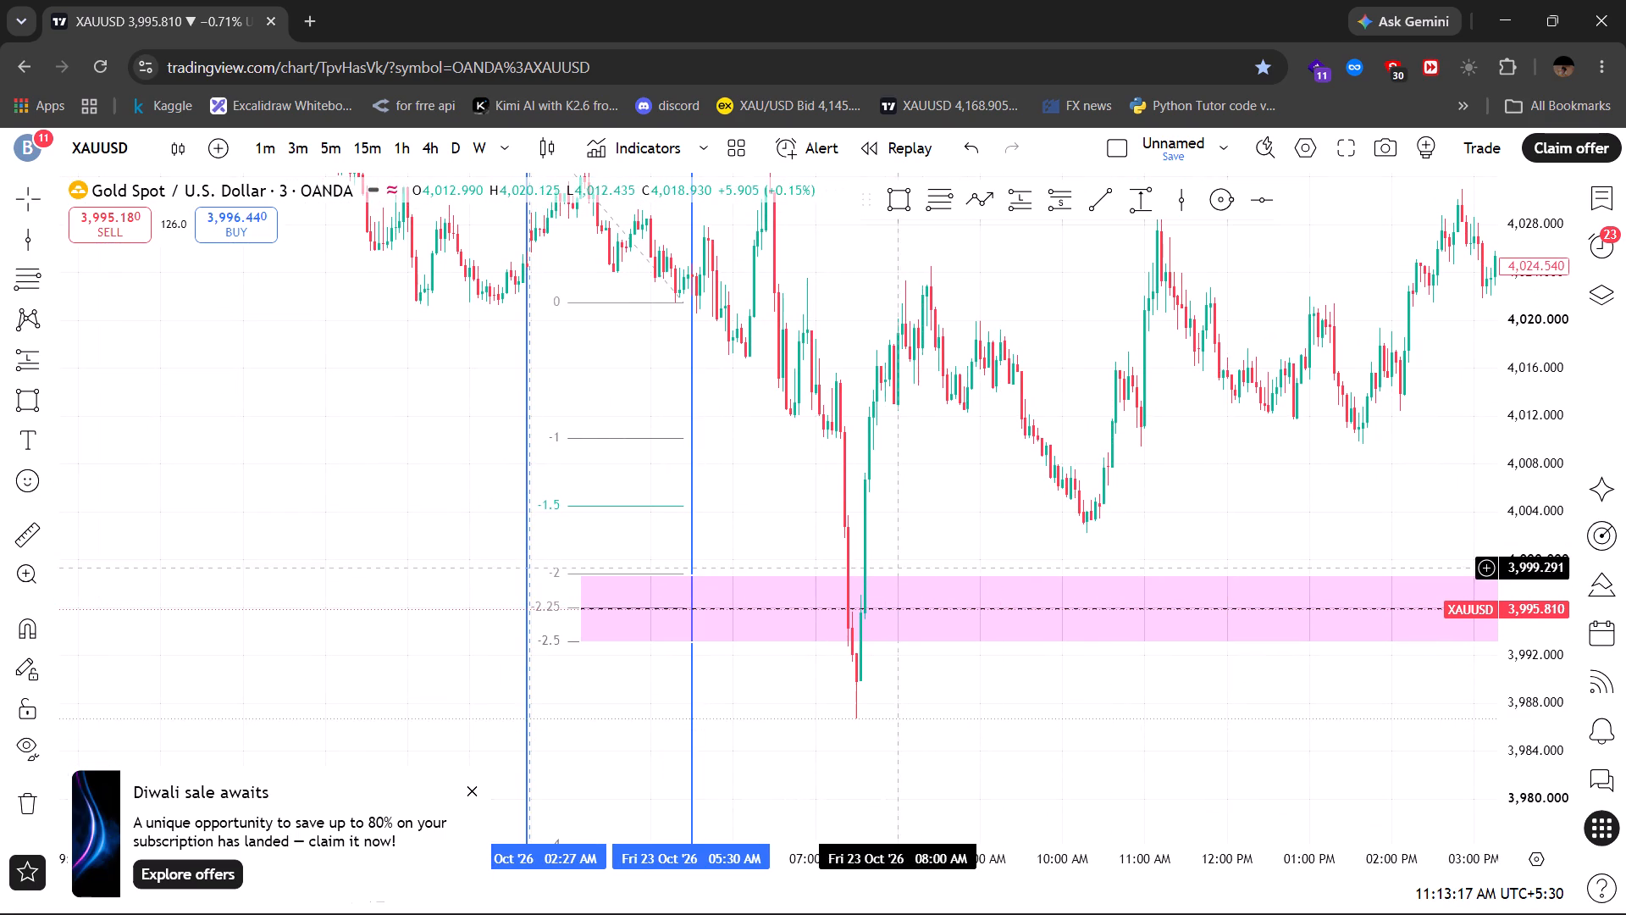
Move the Fib retracement's 0-level anchor to the session low, about 4,021.41 at 05:24 AM on 23 Oct.
{"action": "left_click_drag", "start_coordinate": [786, 439], "coordinate": [810, 515]}
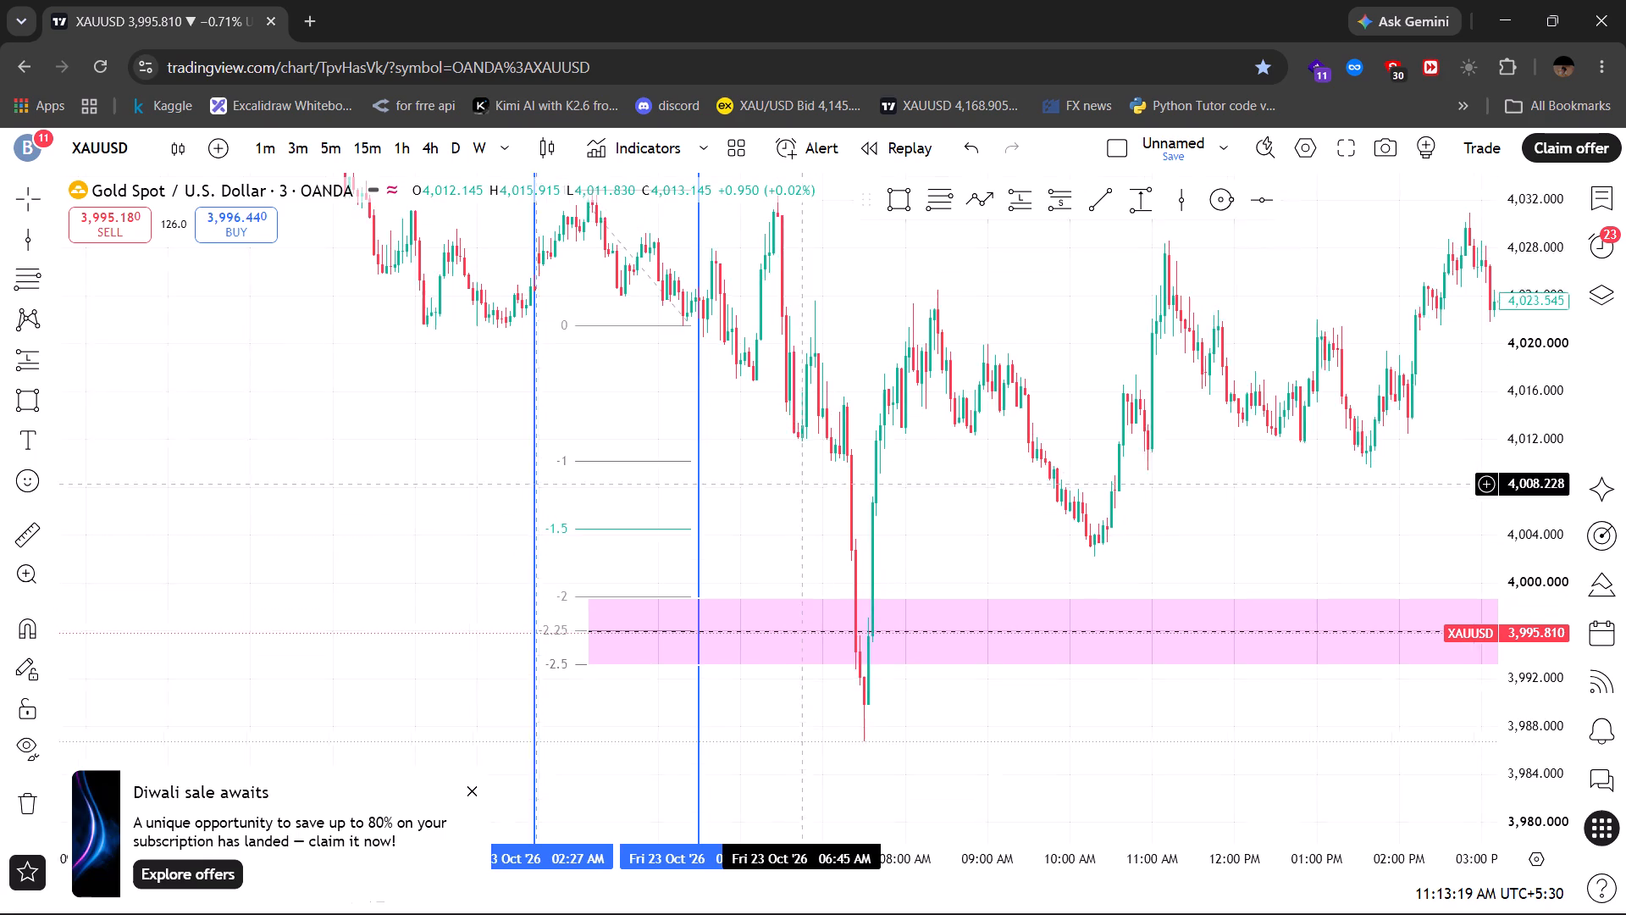
{"action": "left_click_drag", "start_coordinate": [810, 515], "coordinate": [821, 536]}
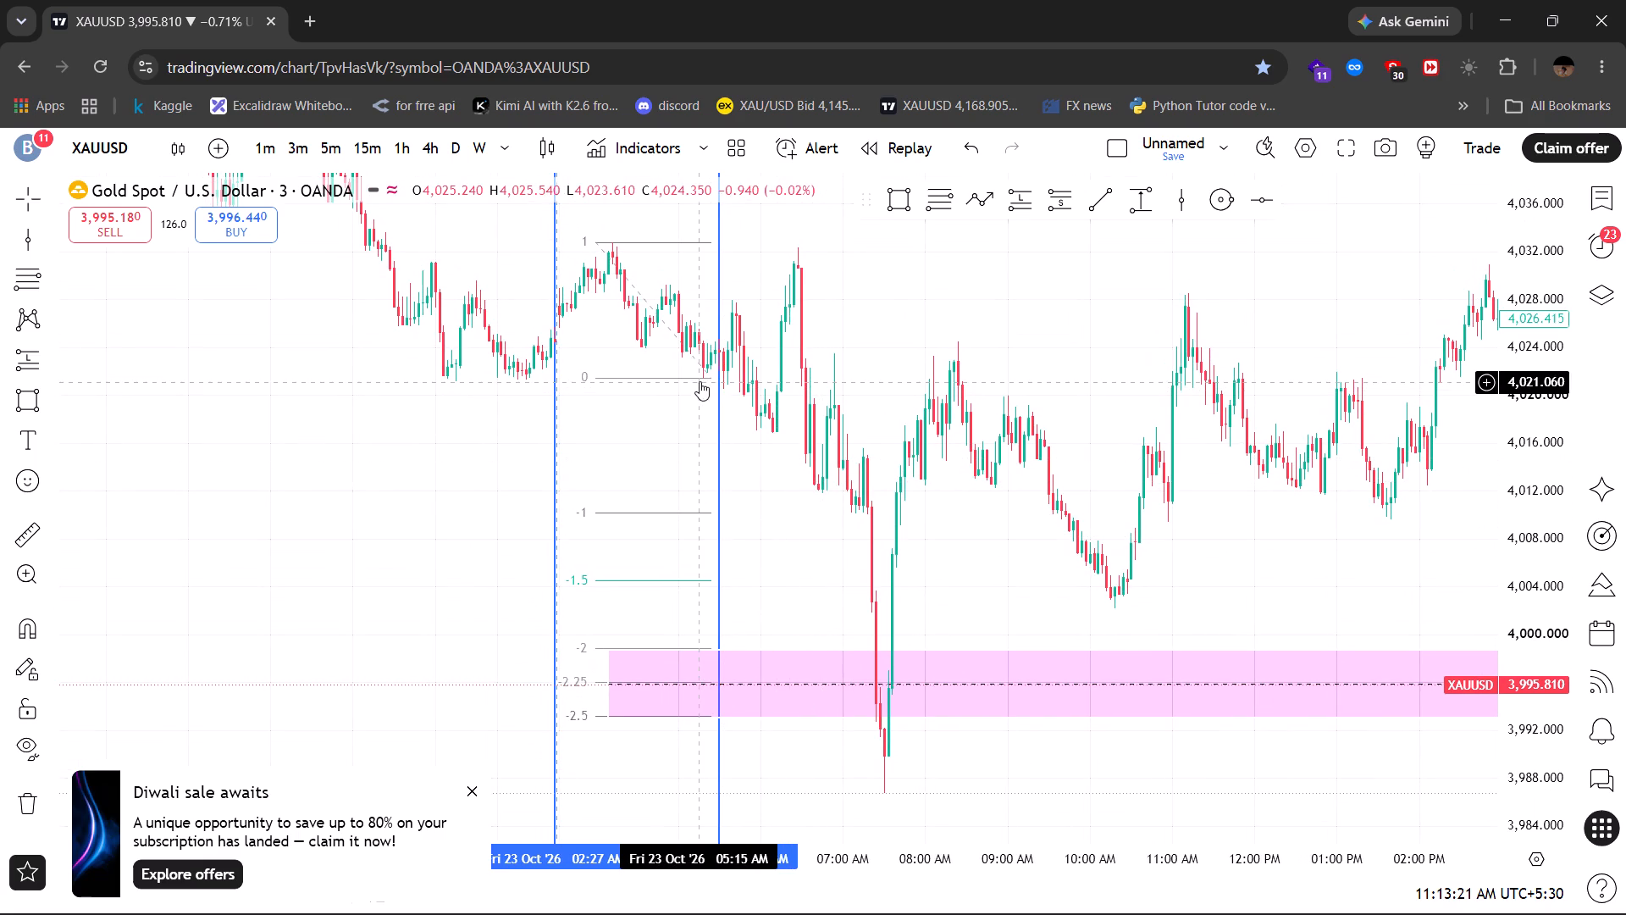
{"action": "left_click_drag", "start_coordinate": [705, 379], "coordinate": [672, 347]}
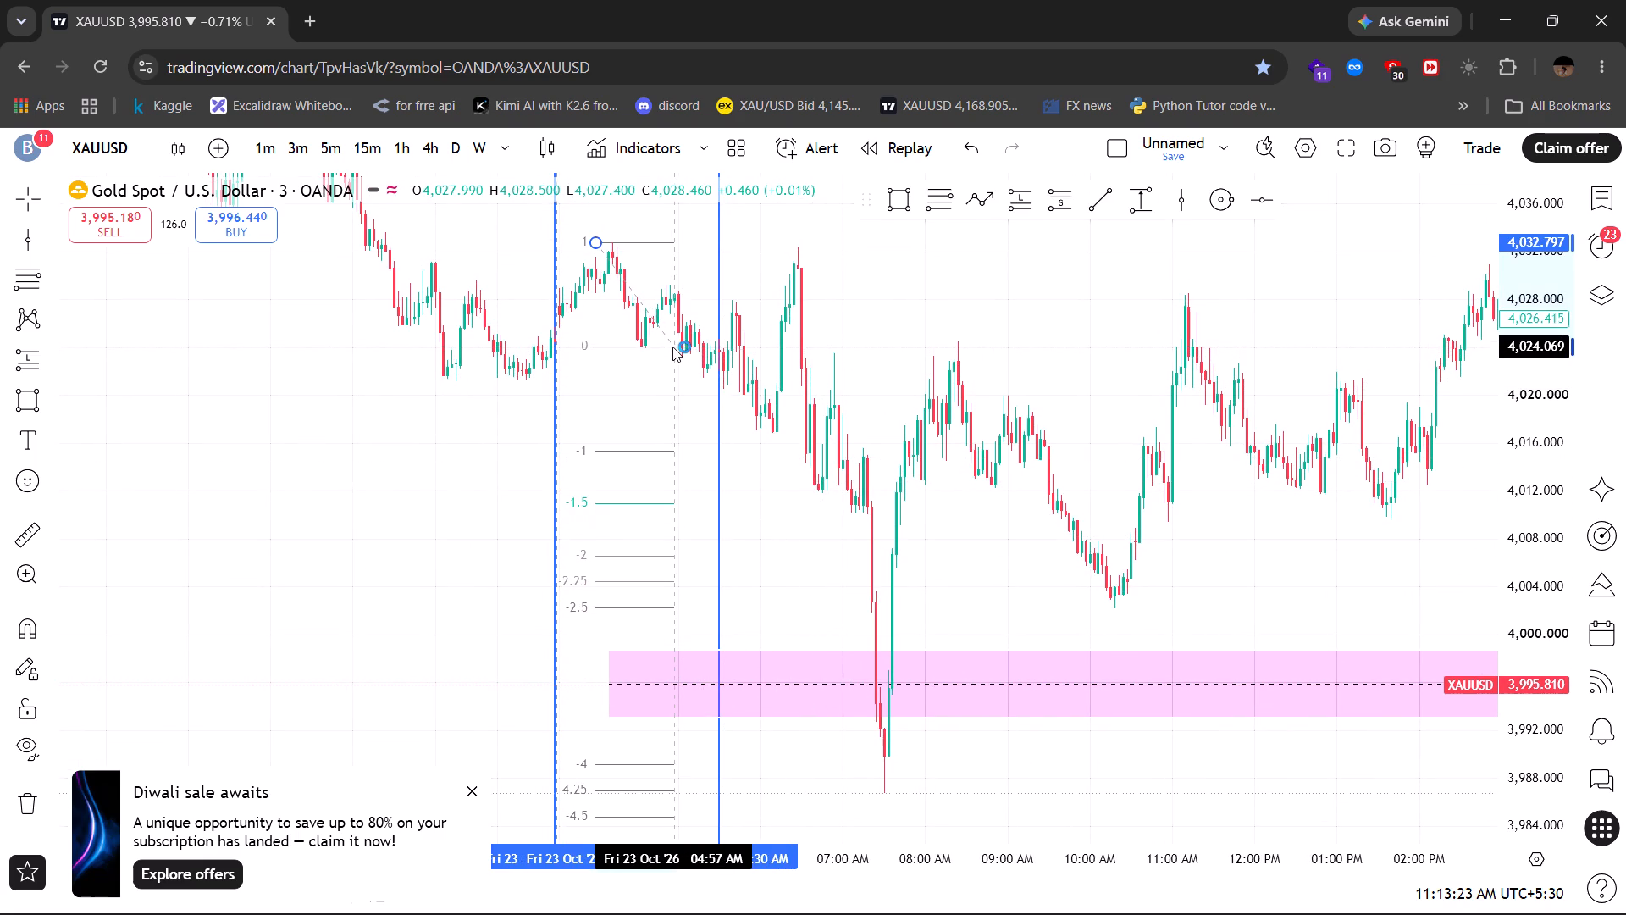
{"action": "left_click_drag", "start_coordinate": [672, 347], "coordinate": [685, 359]}
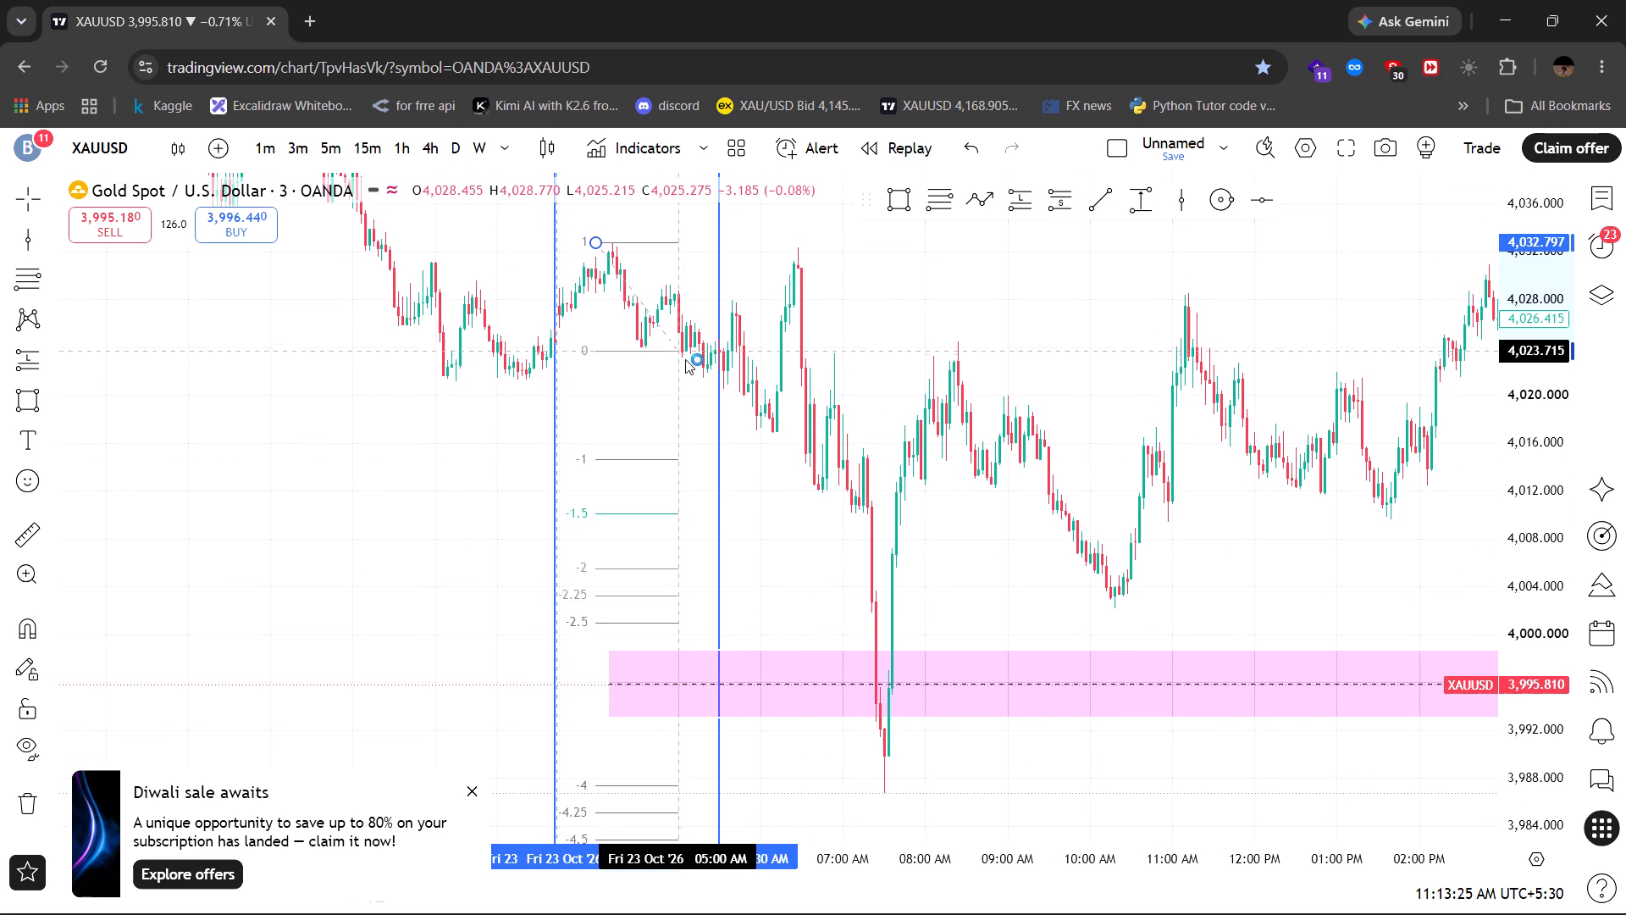
{"action": "left_click_drag", "start_coordinate": [685, 359], "coordinate": [712, 388]}
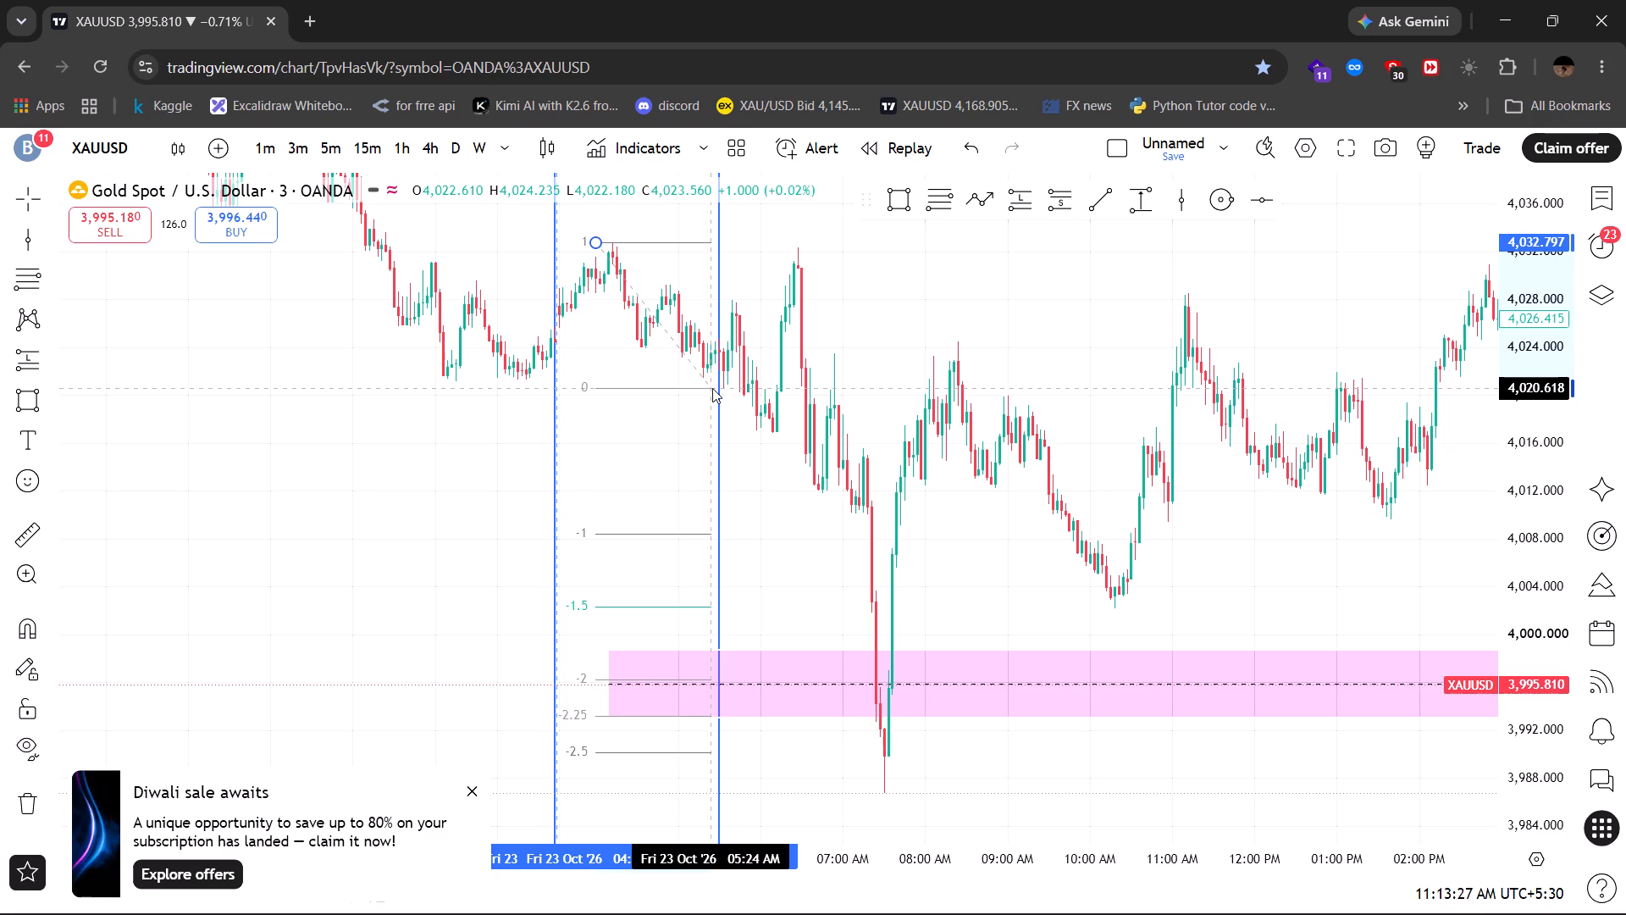
{"action": "left_click_drag", "start_coordinate": [712, 388], "coordinate": [713, 380]}
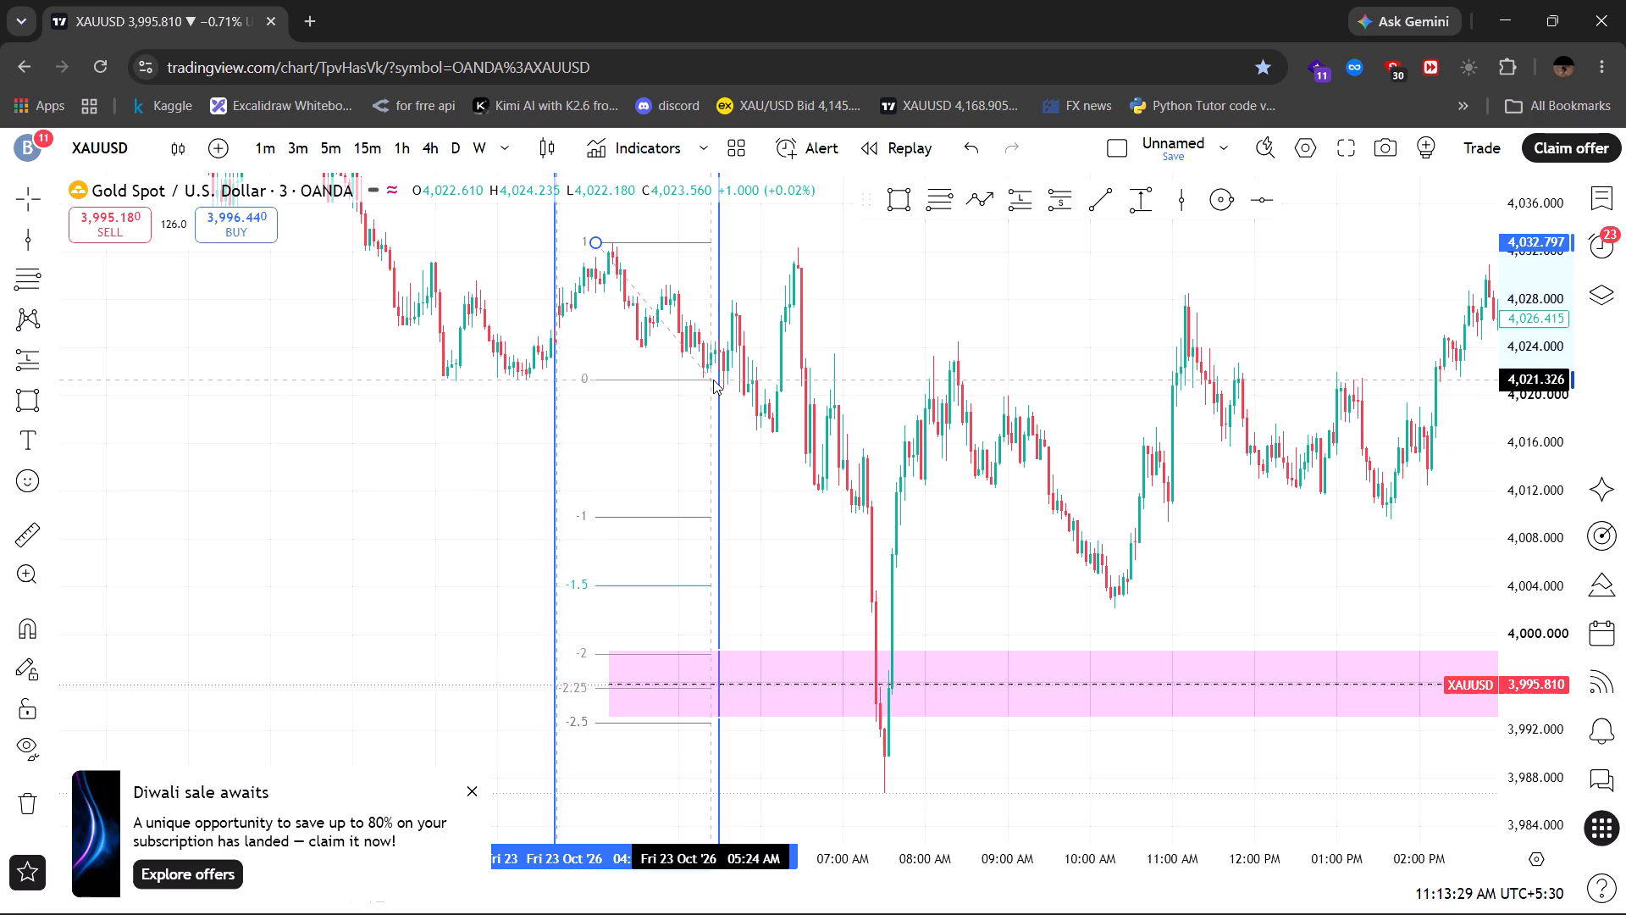
{"action": "left_click_drag", "start_coordinate": [713, 380], "coordinate": [718, 401]}
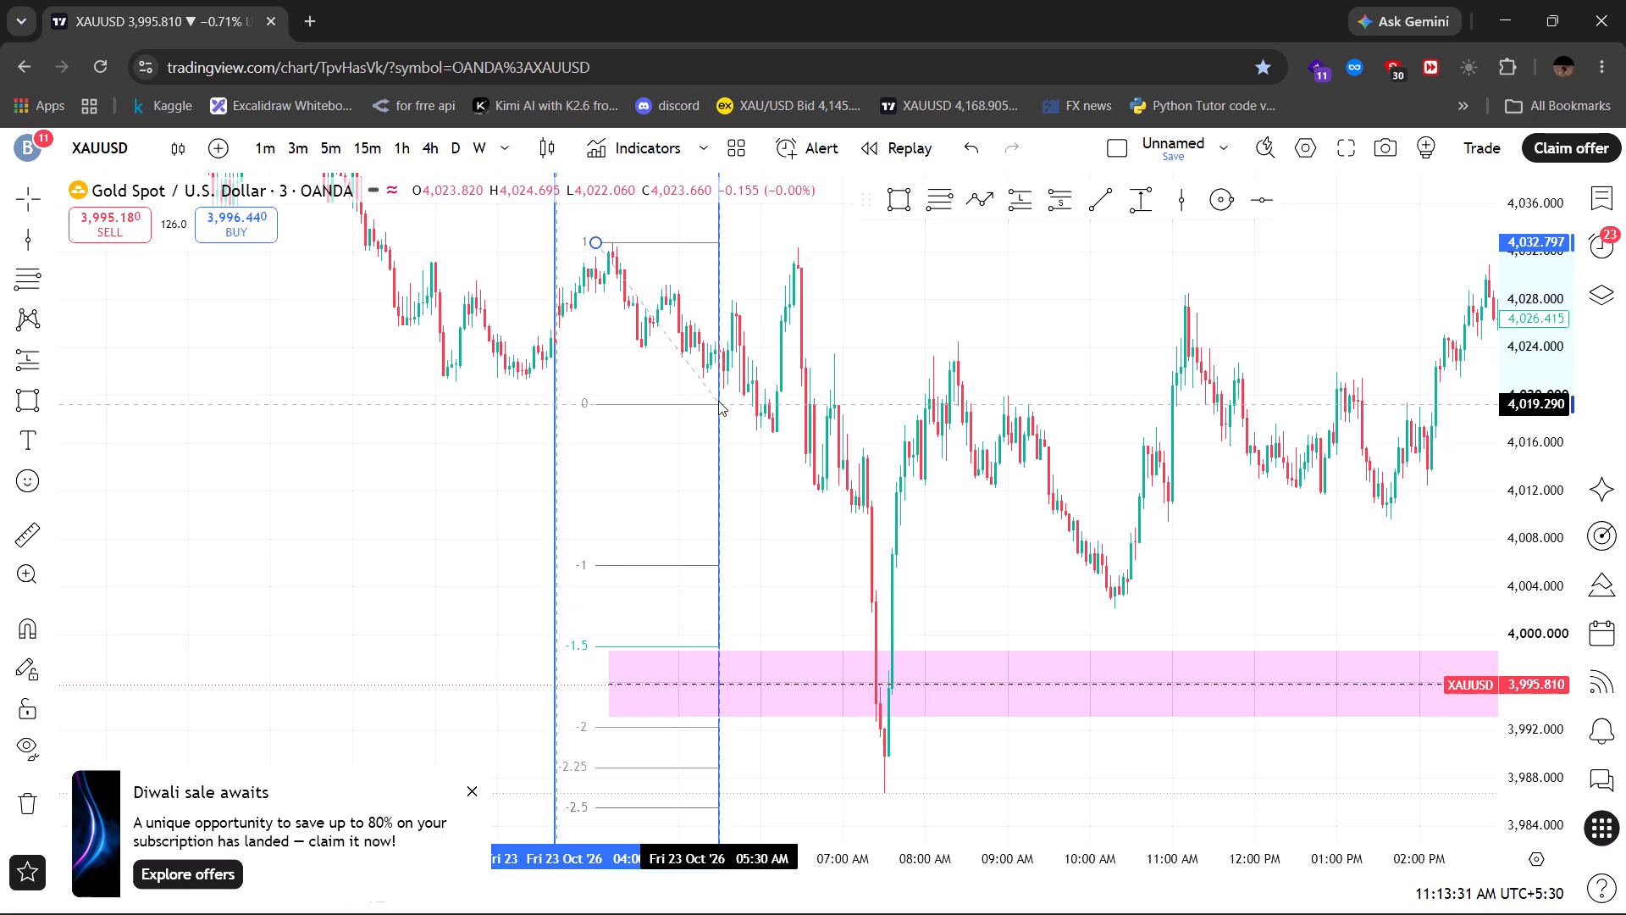
{"action": "left_click_drag", "start_coordinate": [718, 401], "coordinate": [713, 379]}
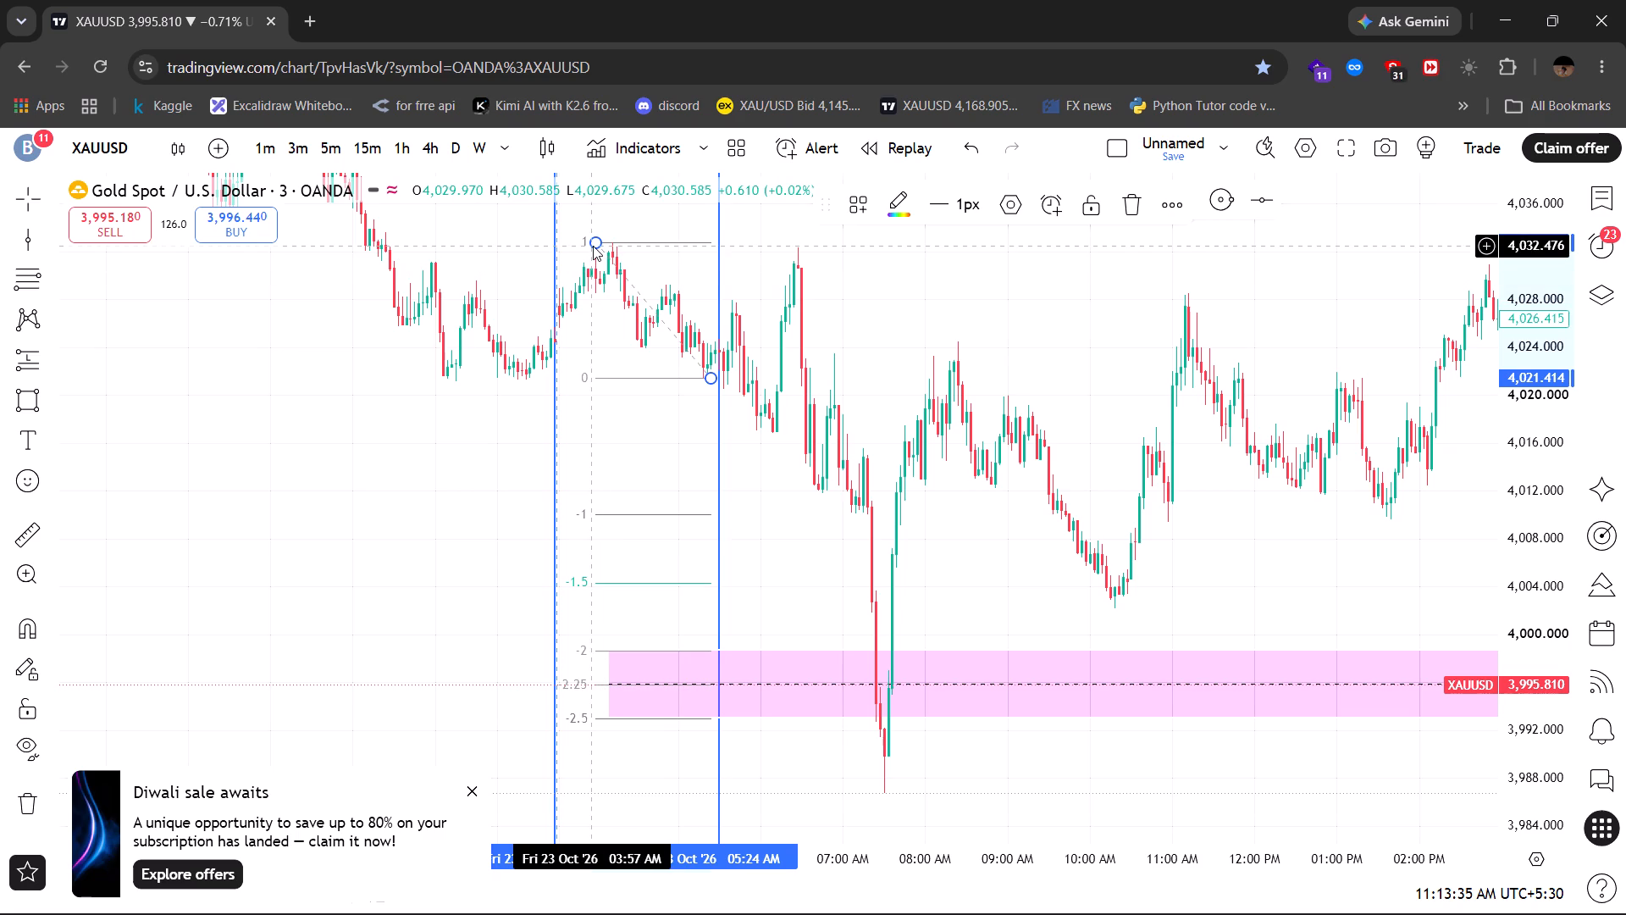
Move the Fib retracement's 1-level anchor to about 4,032.83 at 03:39 AM, near the first session line.
{"action": "left_click_drag", "start_coordinate": [593, 246], "coordinate": [572, 245]}
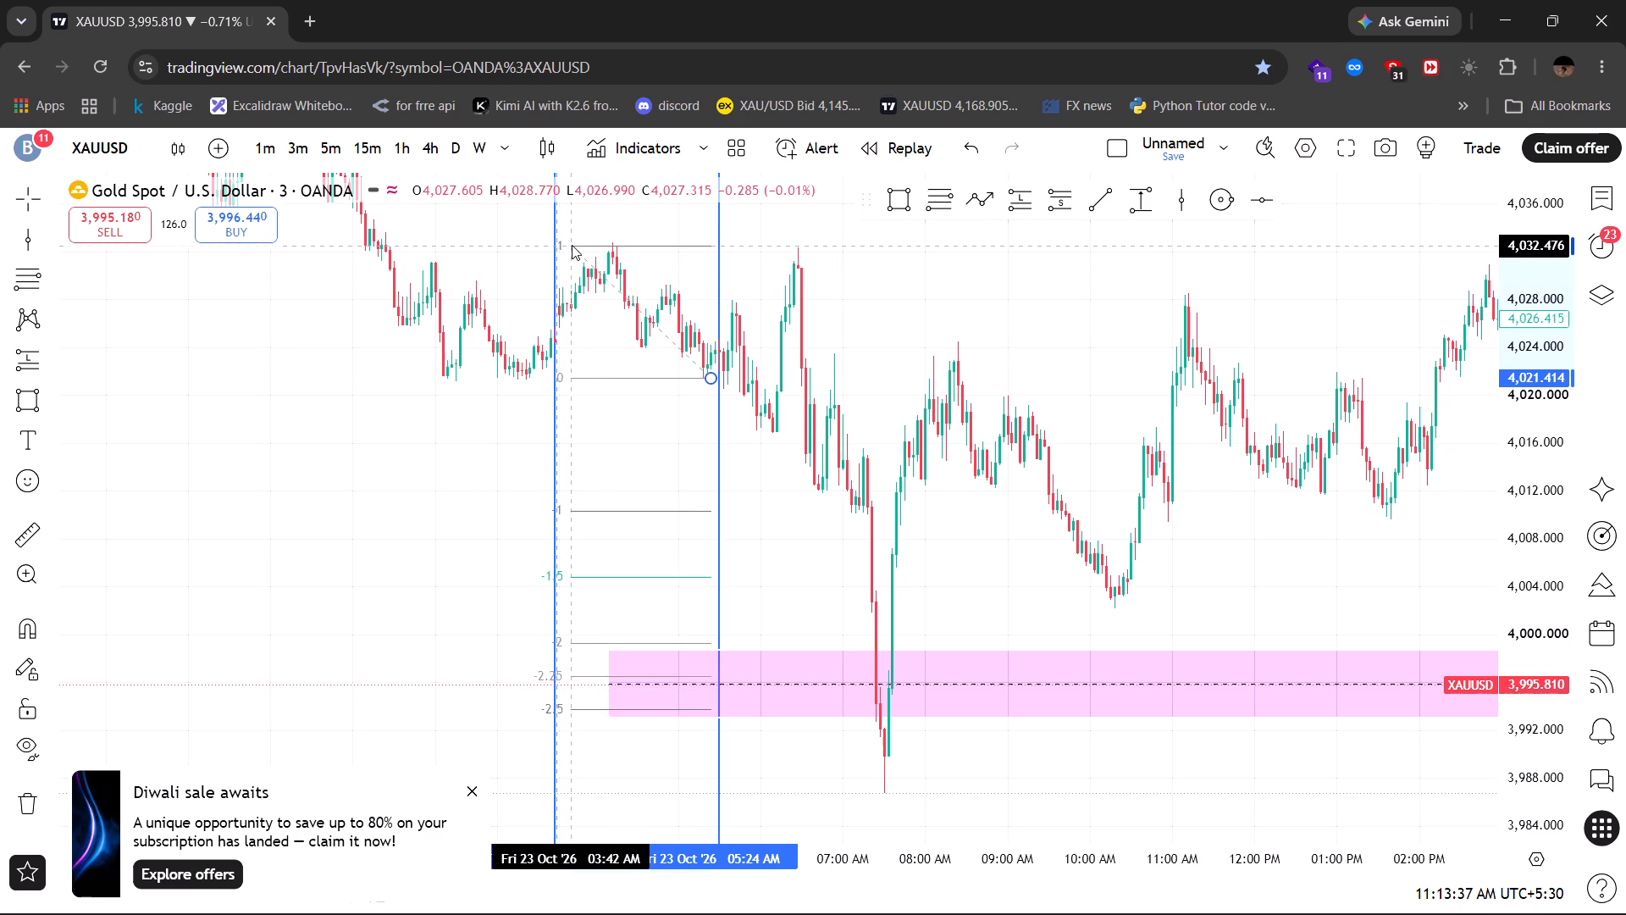
{"action": "left_click_drag", "start_coordinate": [572, 245], "coordinate": [569, 242]}
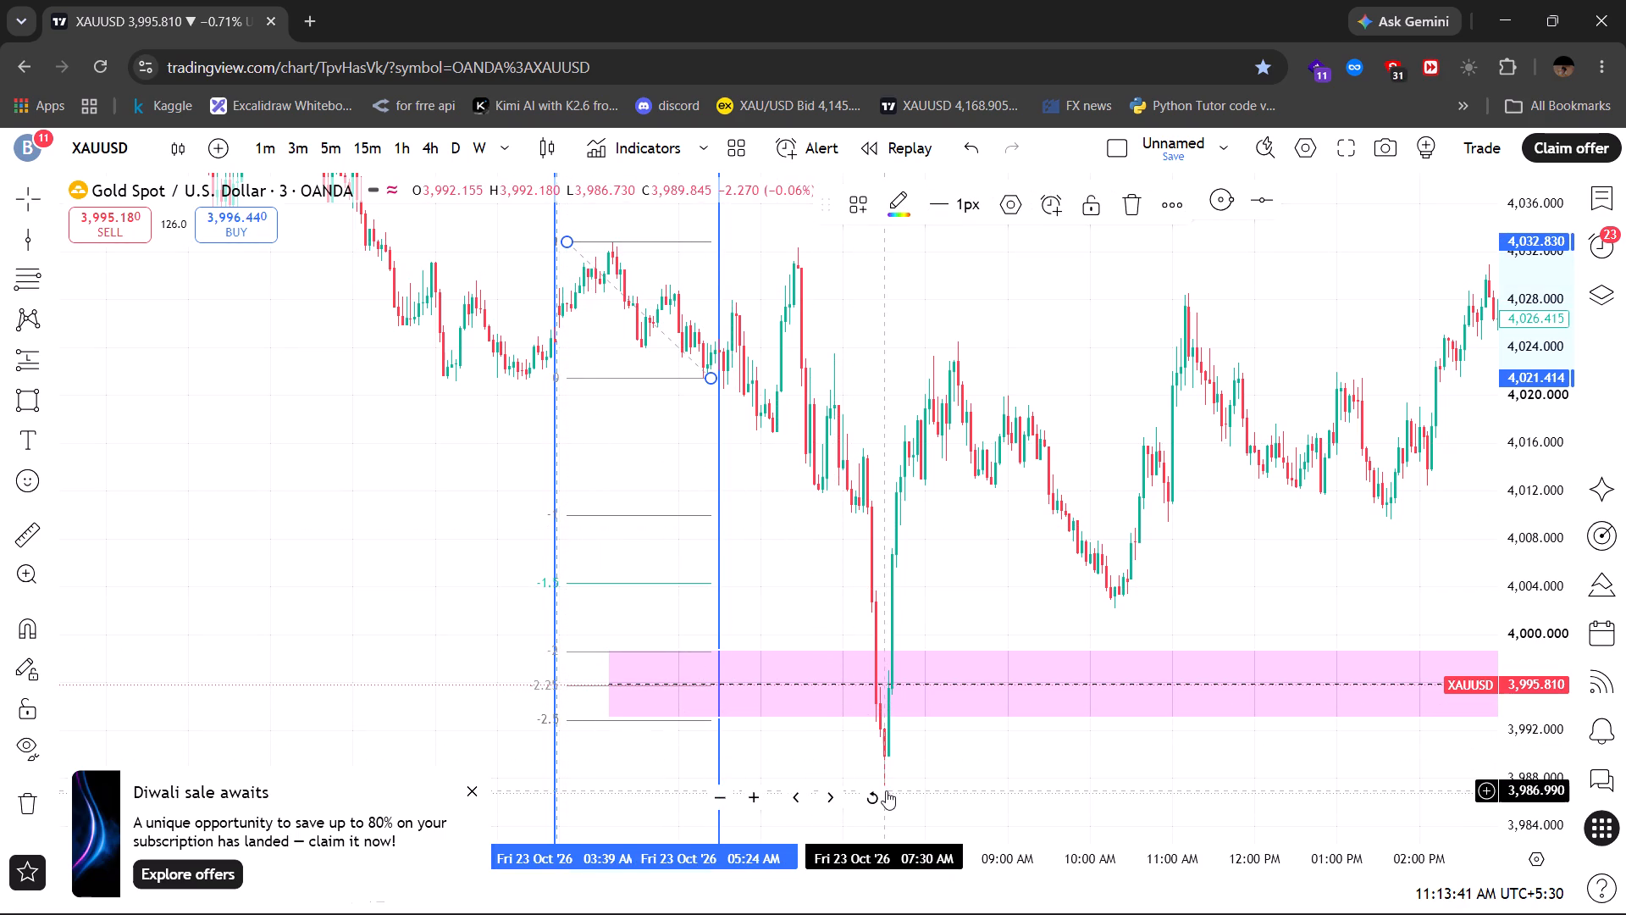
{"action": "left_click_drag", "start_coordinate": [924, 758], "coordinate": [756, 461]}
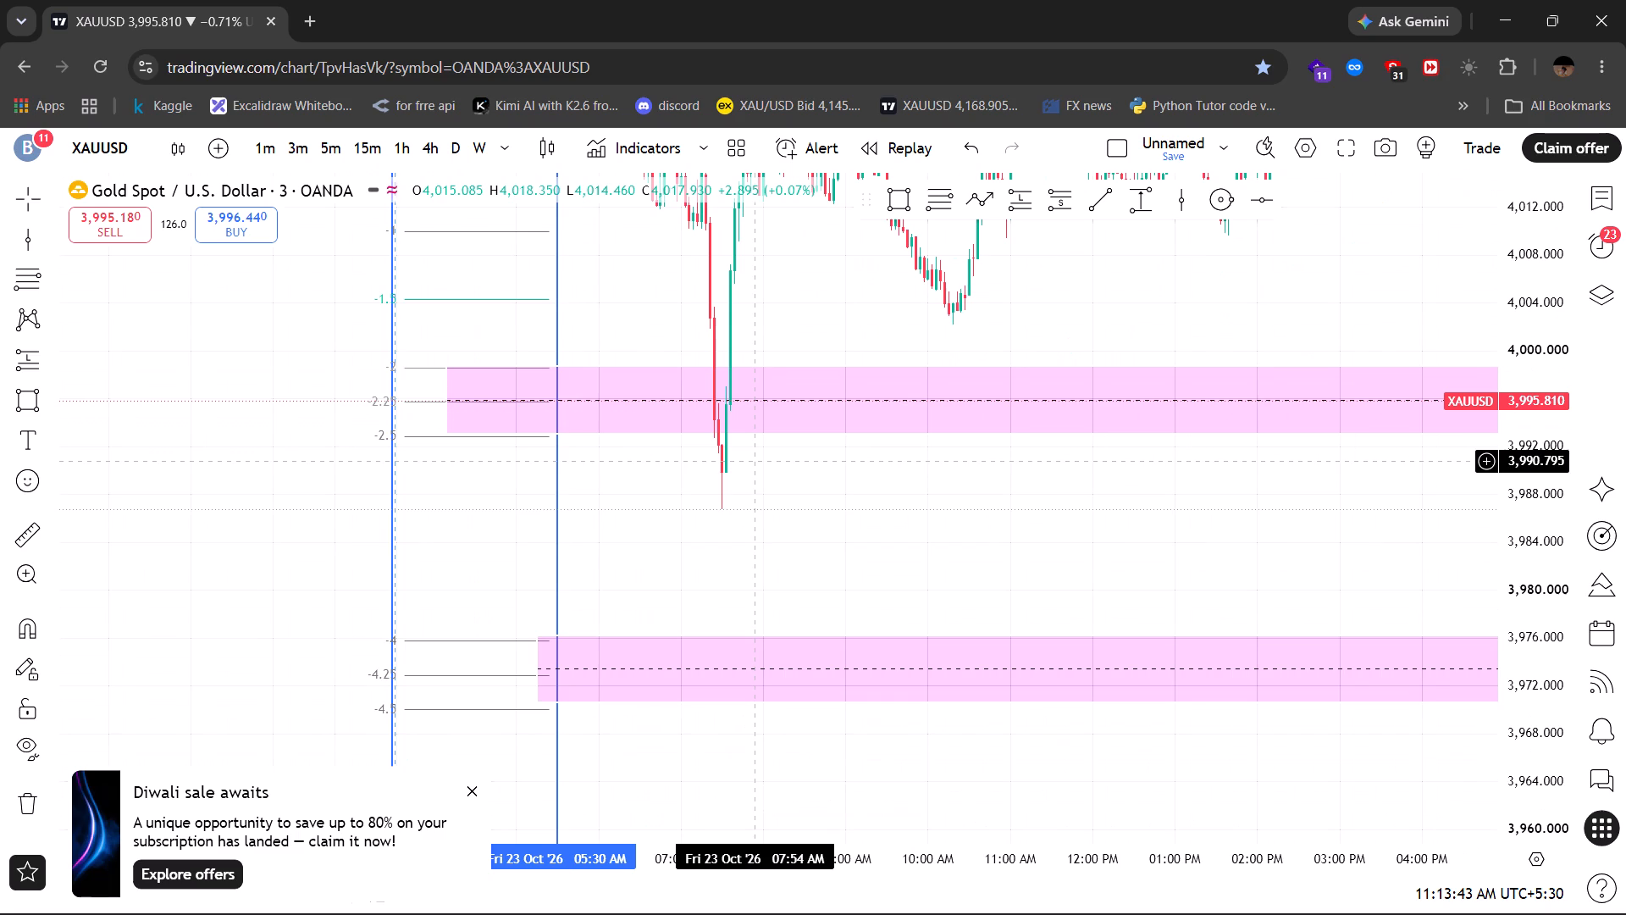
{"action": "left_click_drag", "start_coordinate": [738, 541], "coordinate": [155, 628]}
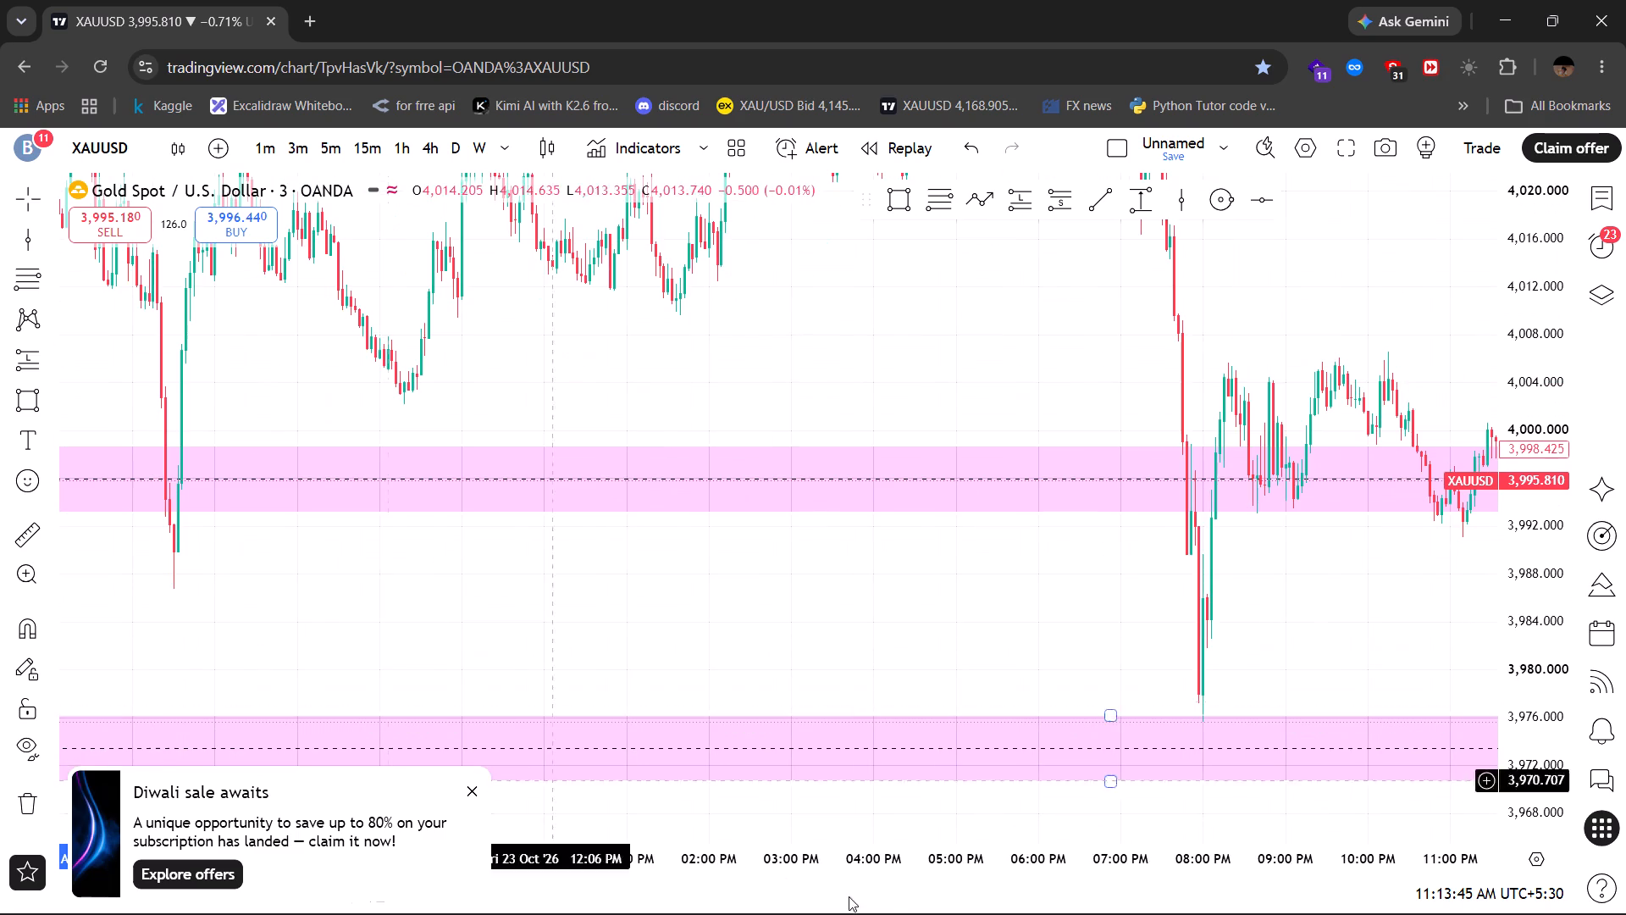
Switch the XAUUSD chart to the 5-minute interval.
{"action": "left_click_drag", "start_coordinate": [965, 580], "coordinate": [722, 554]}
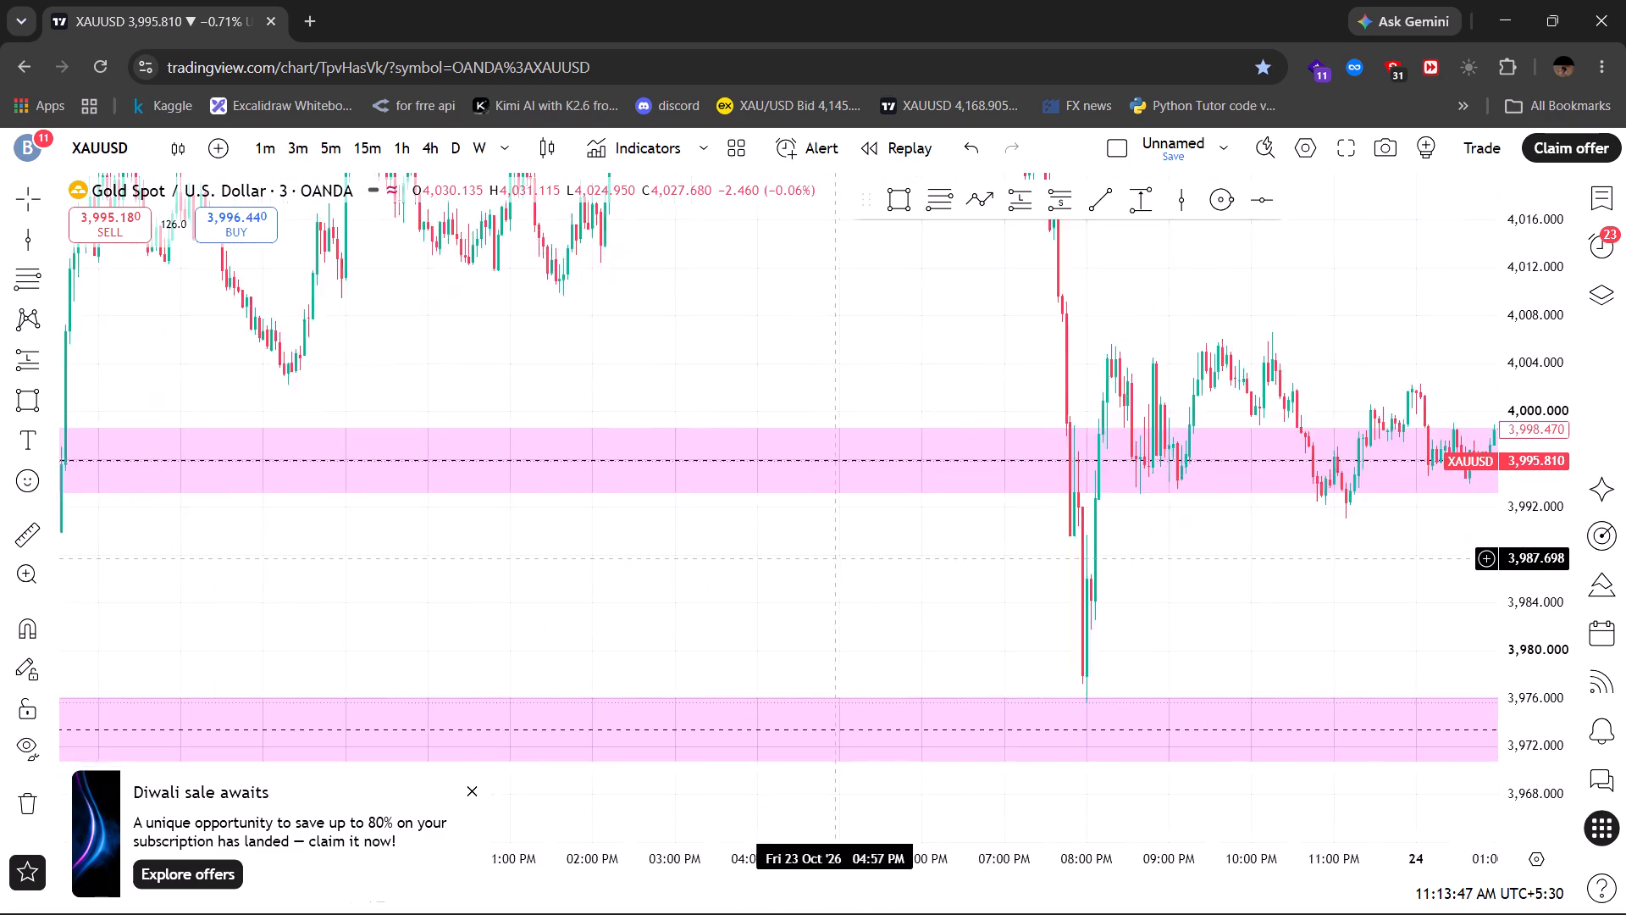
{"action": "left_click_drag", "start_coordinate": [722, 554], "coordinate": [946, 509]}
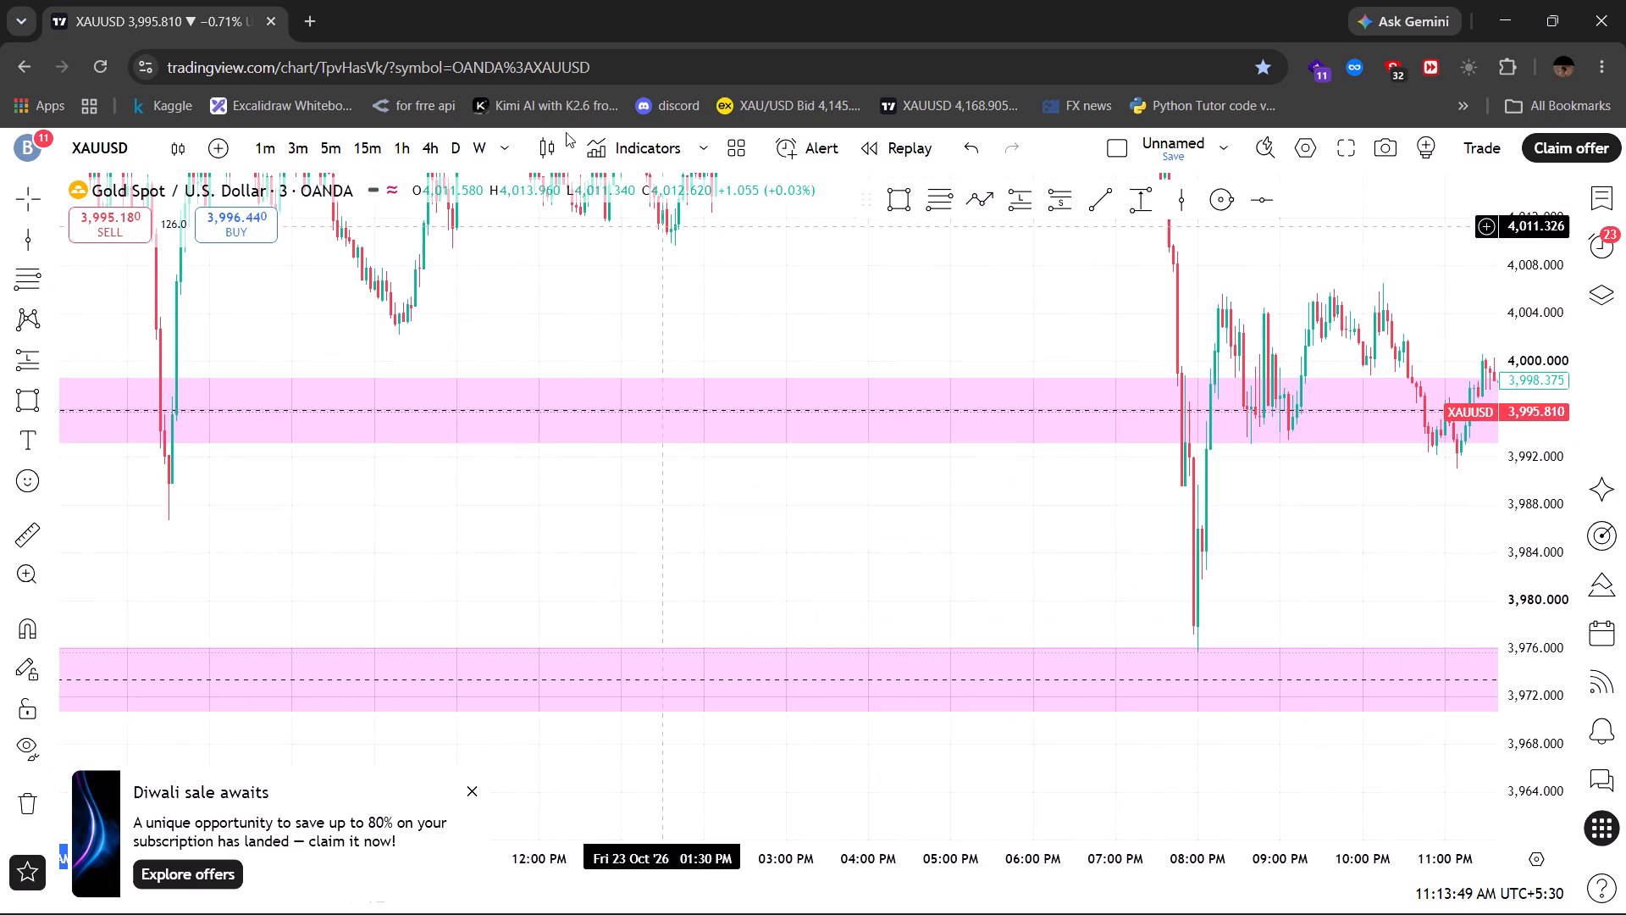
{"action": "left_click", "coordinate": [325, 152]}
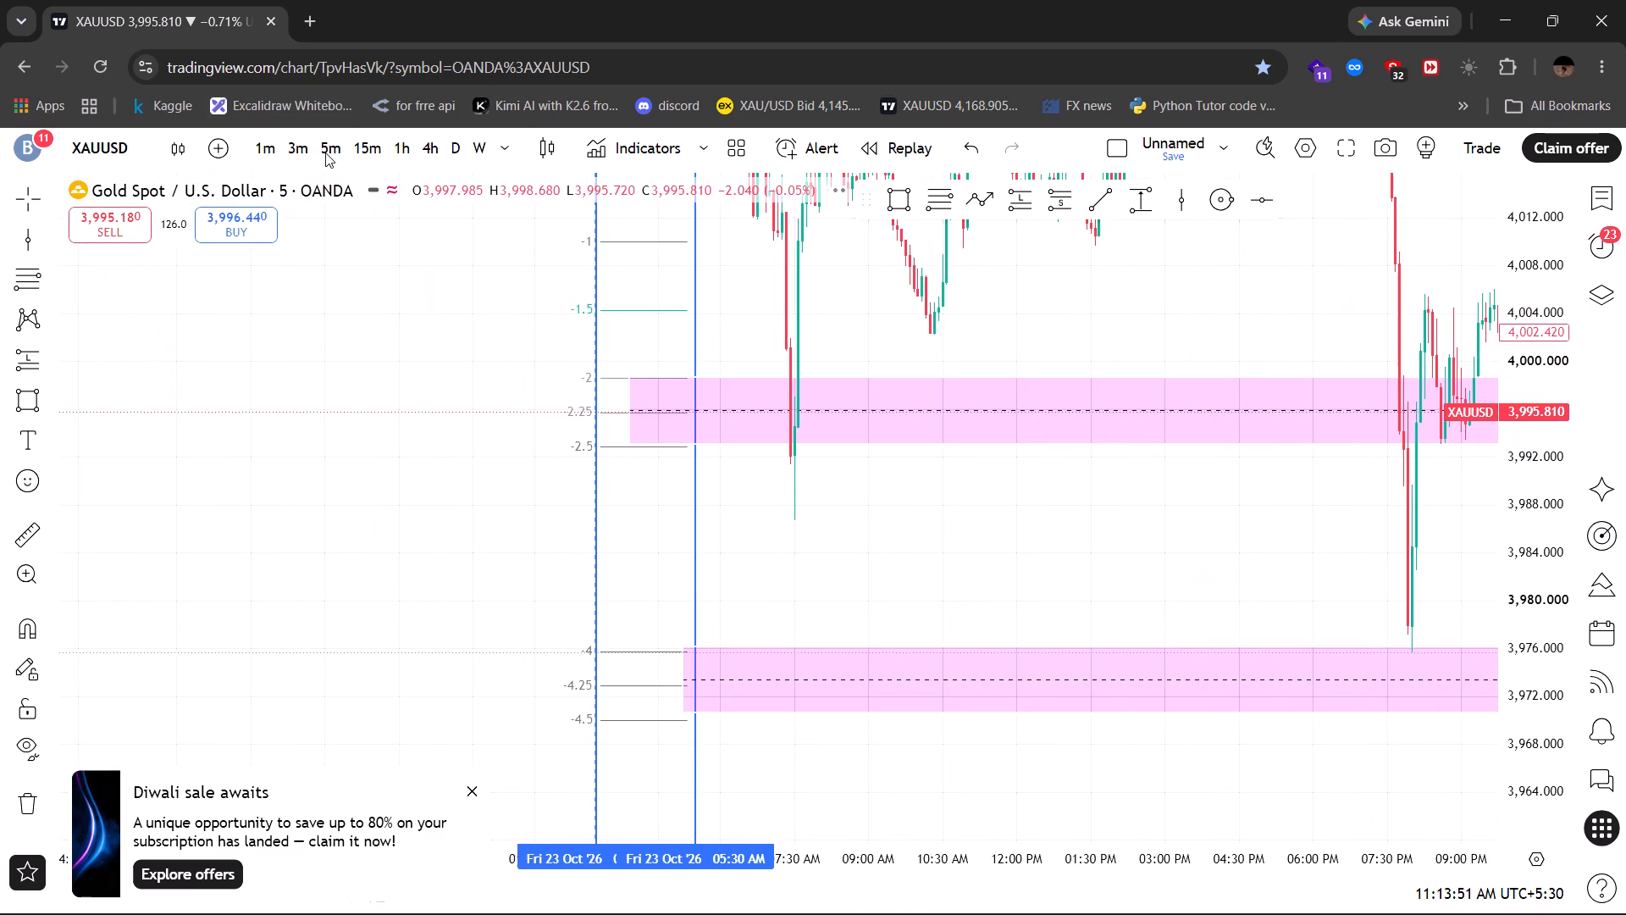
Set the chart's time zone to (UTC-4) New York.
{"action": "left_click_drag", "start_coordinate": [845, 526], "coordinate": [617, 837]}
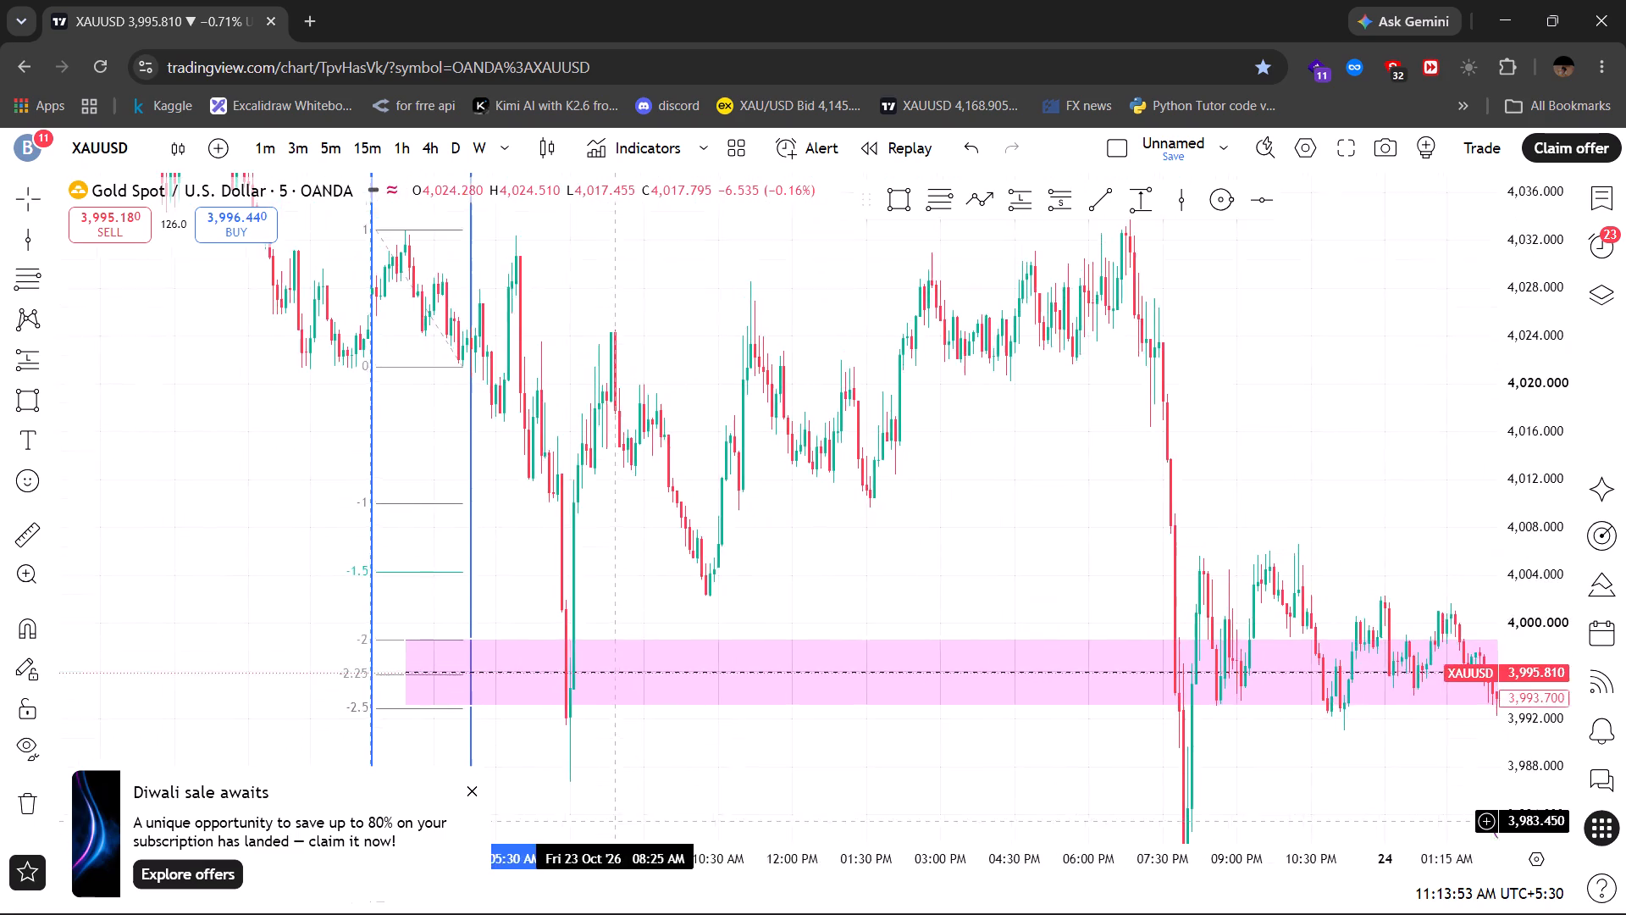
{"action": "left_click_drag", "start_coordinate": [617, 837], "coordinate": [675, 873]}
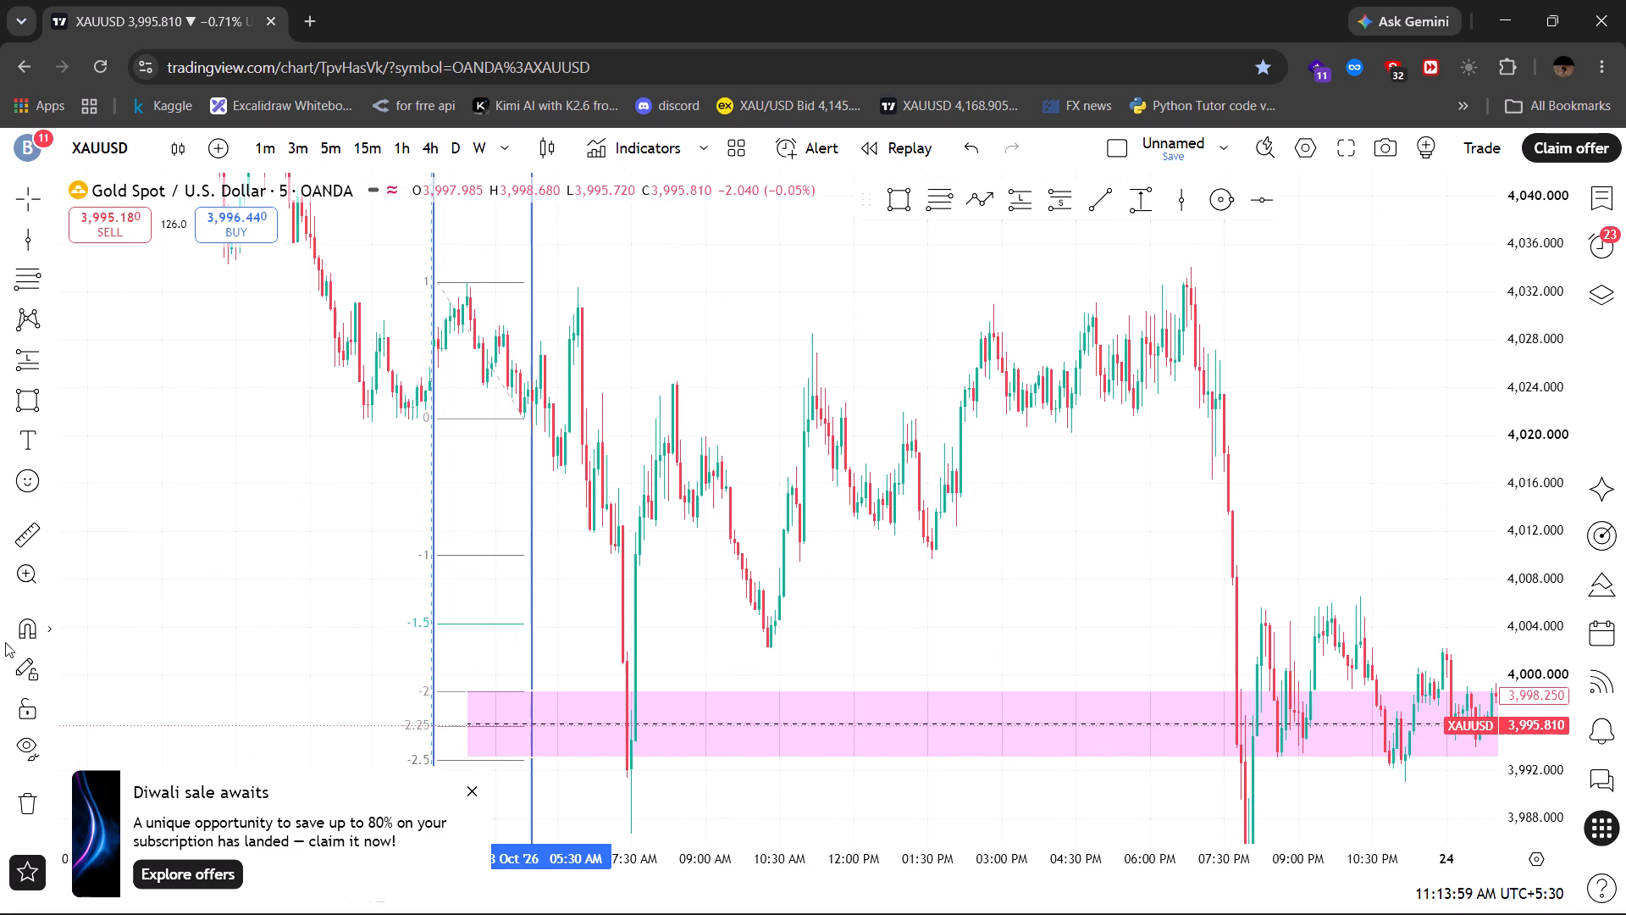
{"action": "left_click_drag", "start_coordinate": [932, 548], "coordinate": [465, 520]}
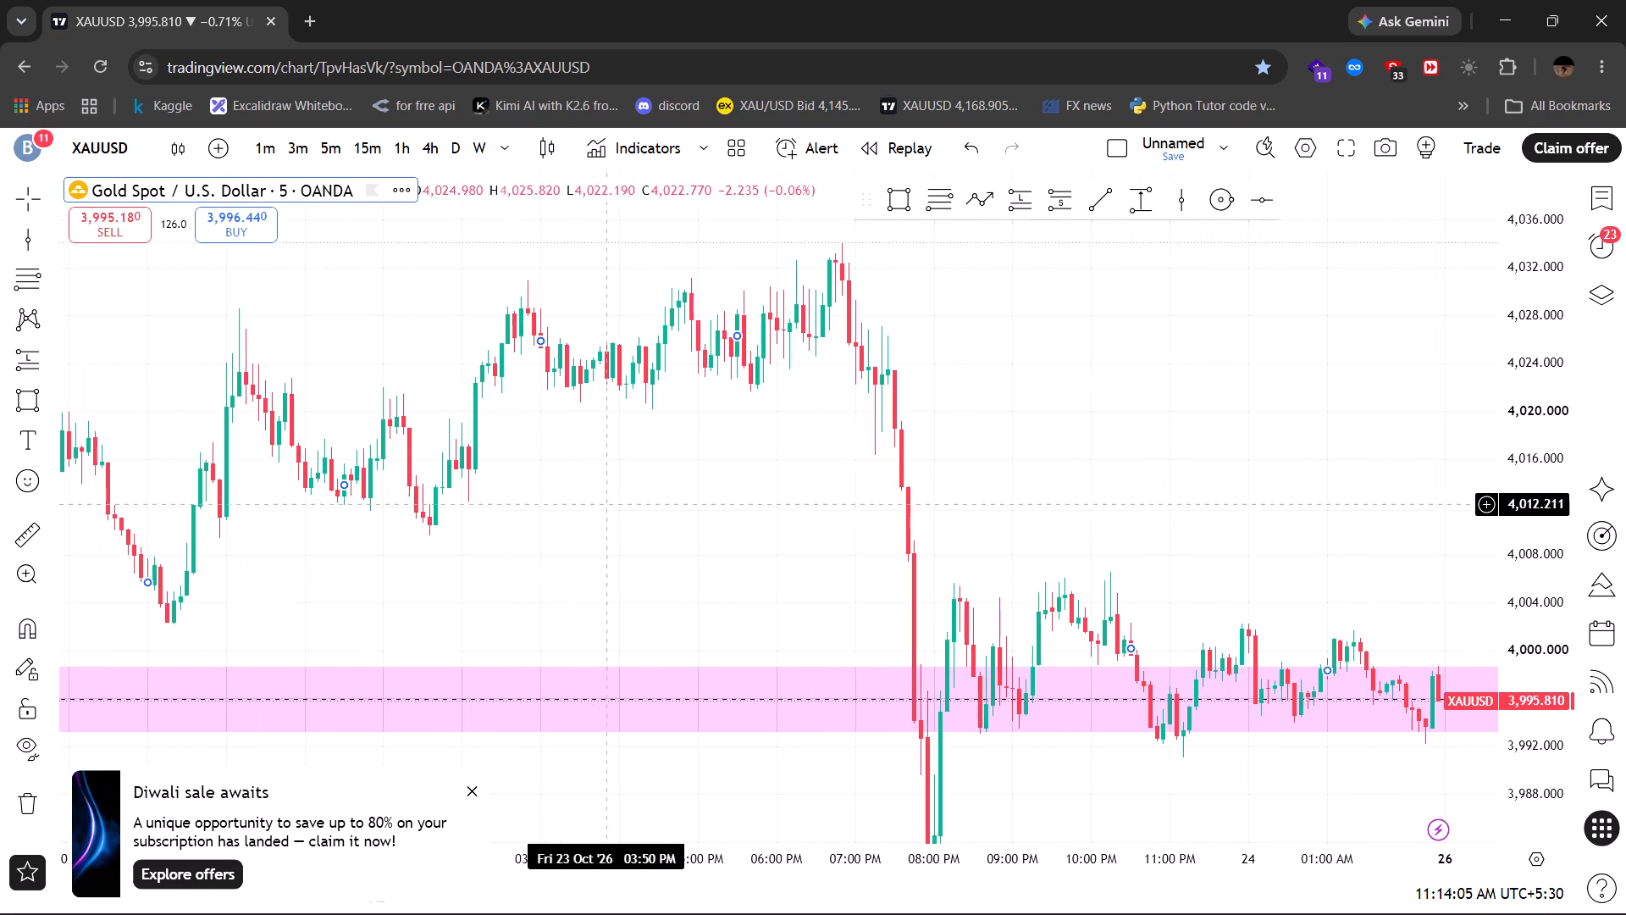
{"action": "left_click", "coordinate": [1517, 890]}
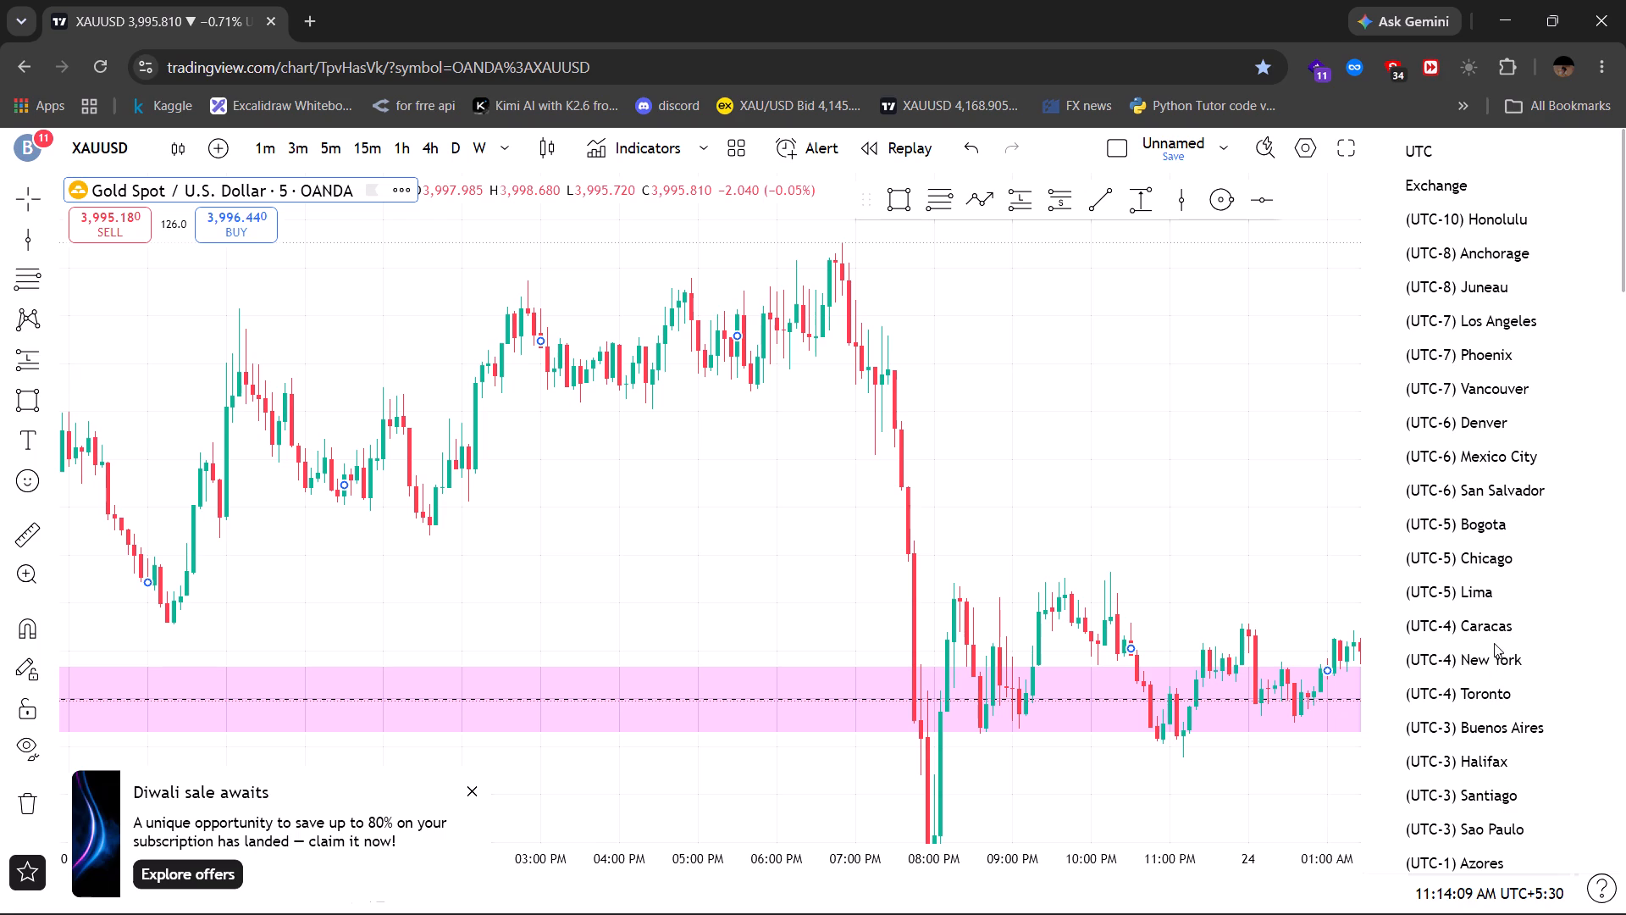
{"action": "left_click", "coordinate": [1490, 652]}
Examine the 5-minute candles of 23 Oct in New York time around the morning sell-off and the upper rectangle zone.
{"action": "left_click_drag", "start_coordinate": [689, 448], "coordinate": [903, 452]}
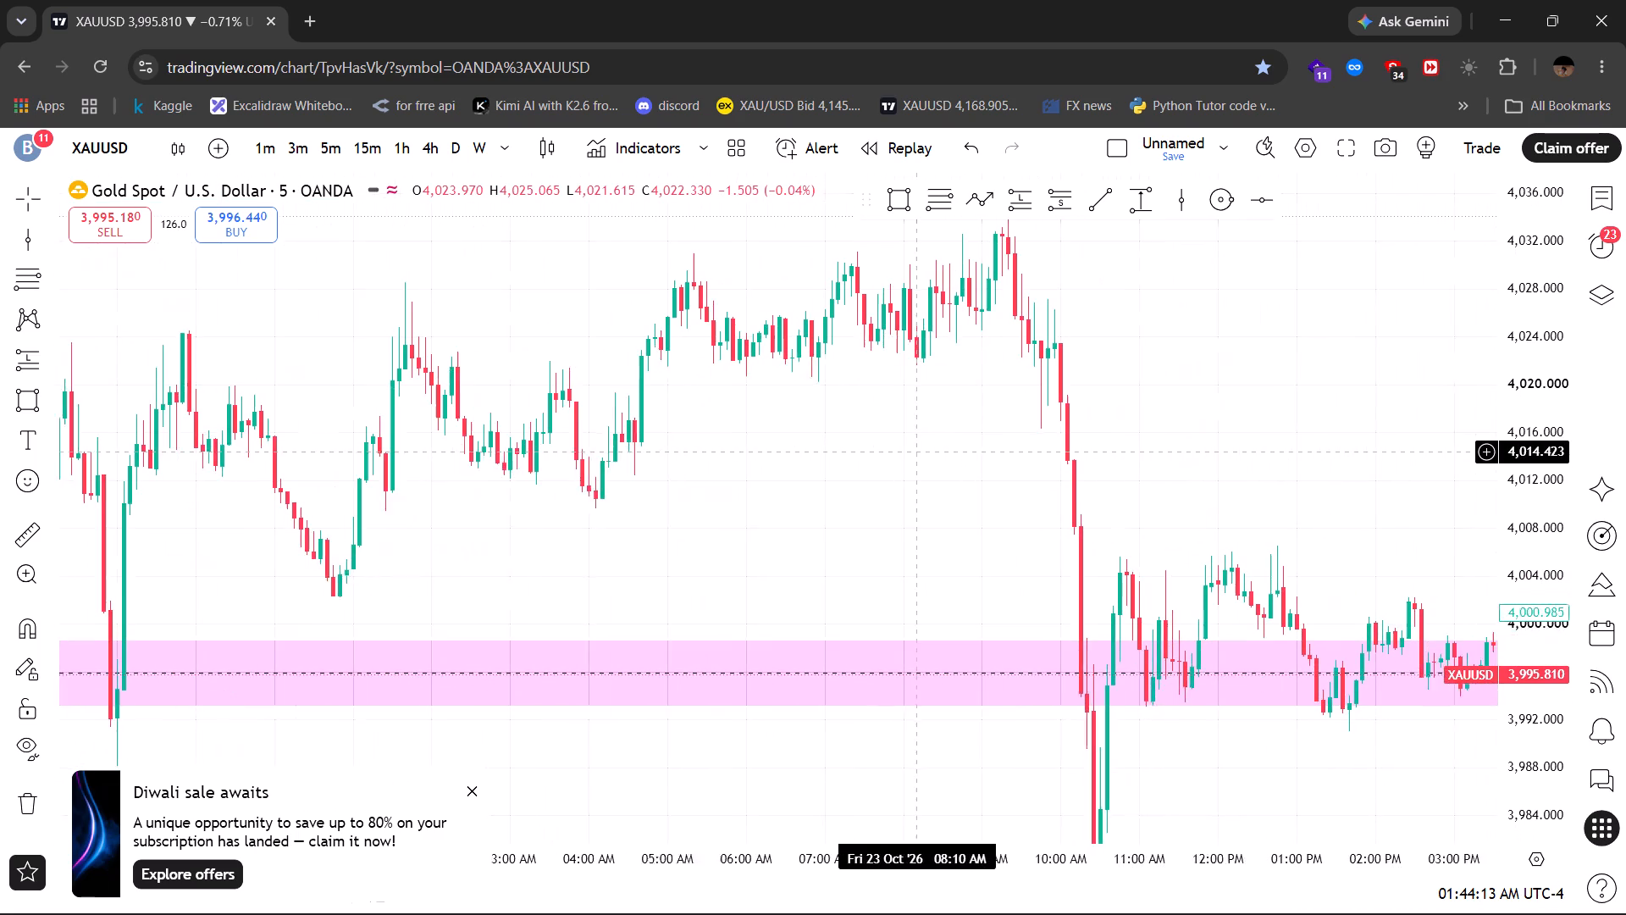
{"action": "left_click_drag", "start_coordinate": [903, 452], "coordinate": [899, 451]}
{"action": "left_click_drag", "start_coordinate": [1178, 480], "coordinate": [948, 469]}
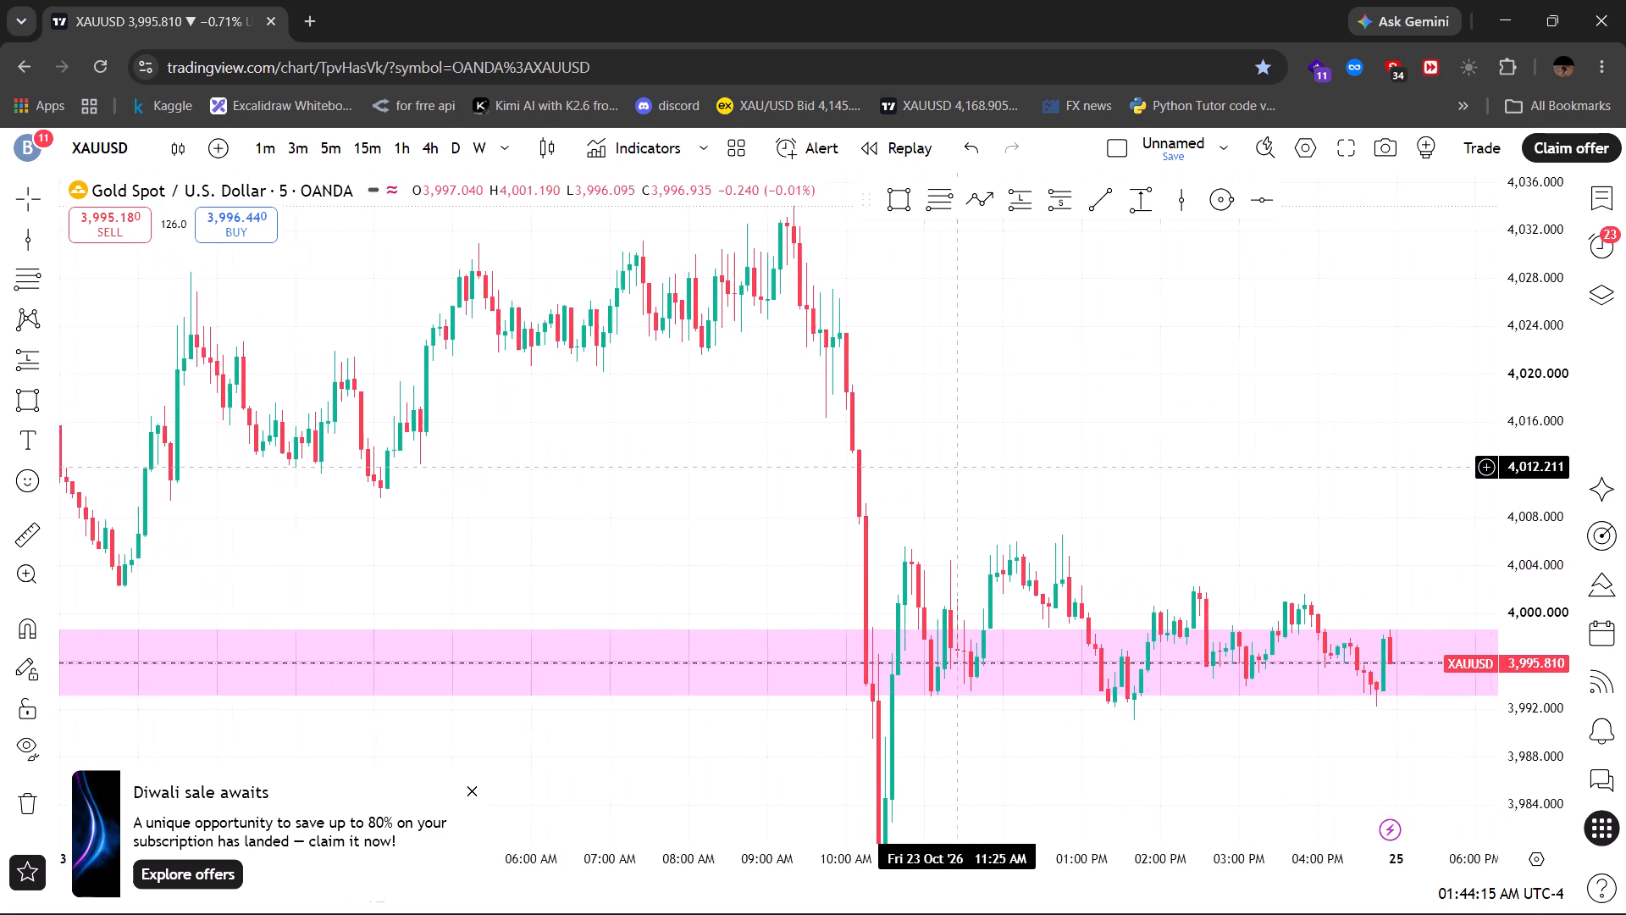
{"action": "left_click_drag", "start_coordinate": [948, 469], "coordinate": [931, 479]}
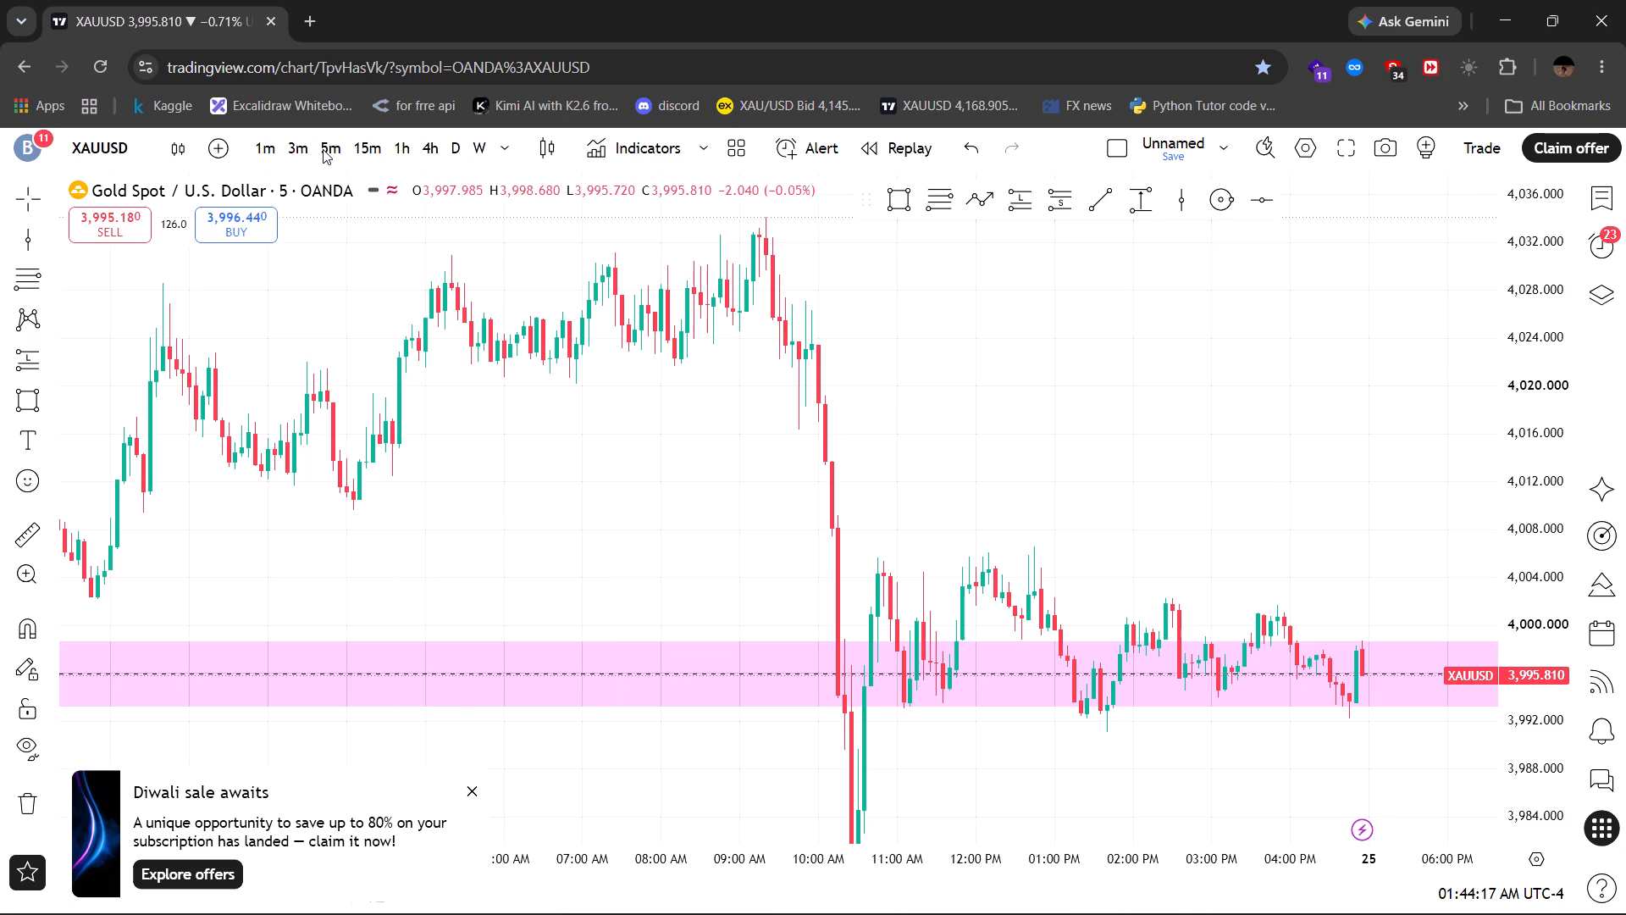
{"action": "left_click", "coordinate": [323, 149]}
{"action": "left_click", "coordinate": [323, 149]}
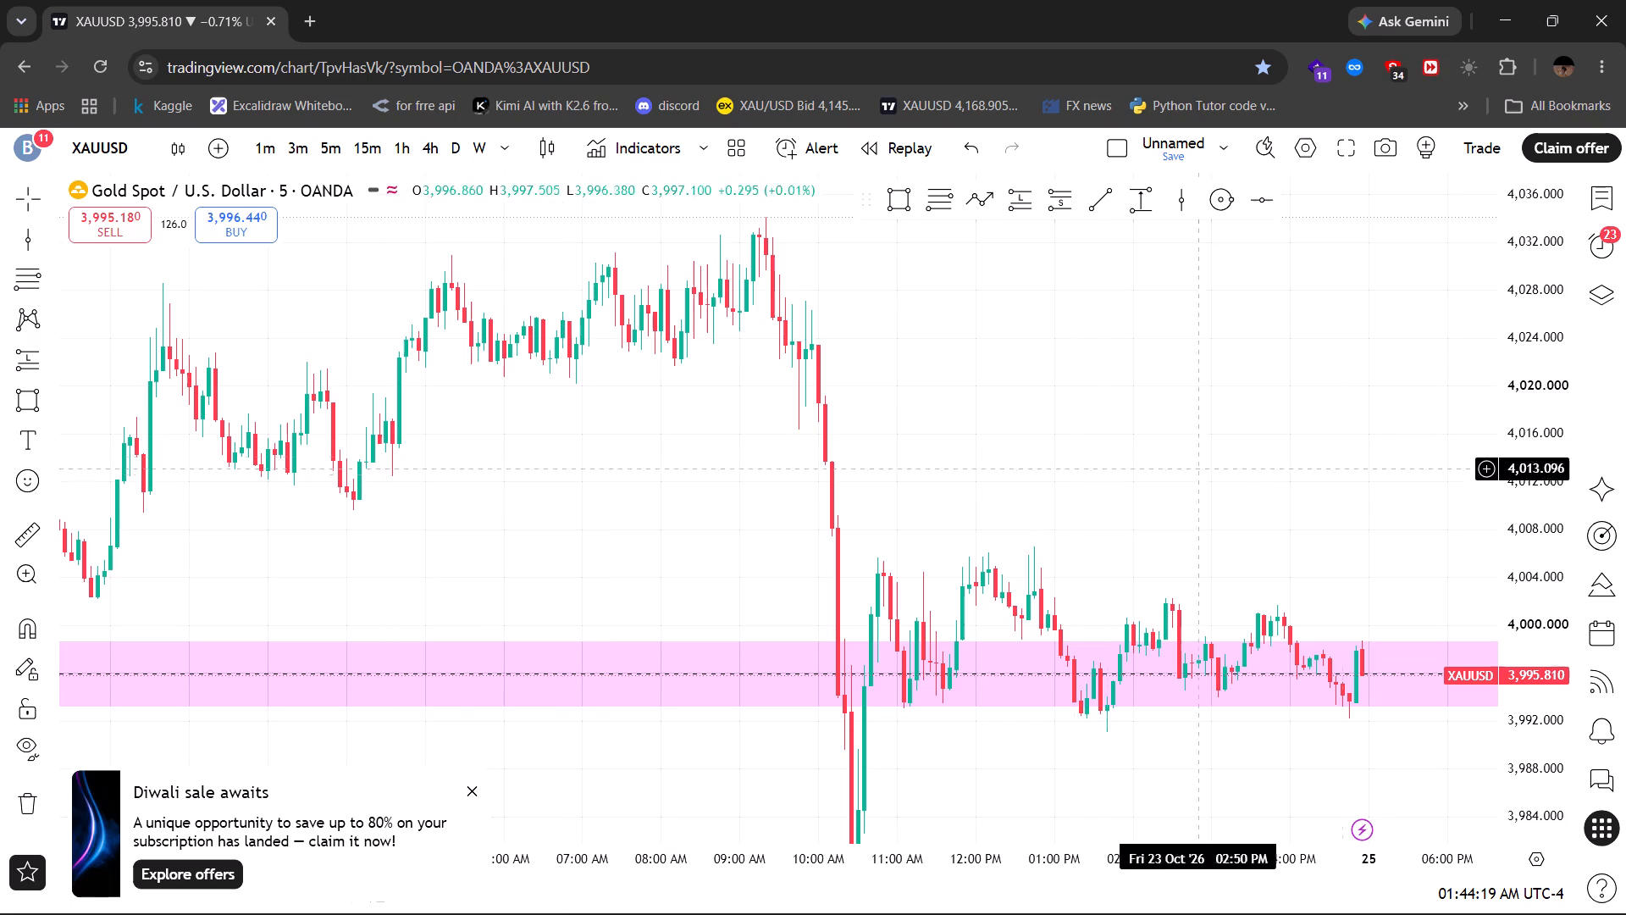
{"action": "left_click_drag", "start_coordinate": [1537, 453], "coordinate": [1524, 275]}
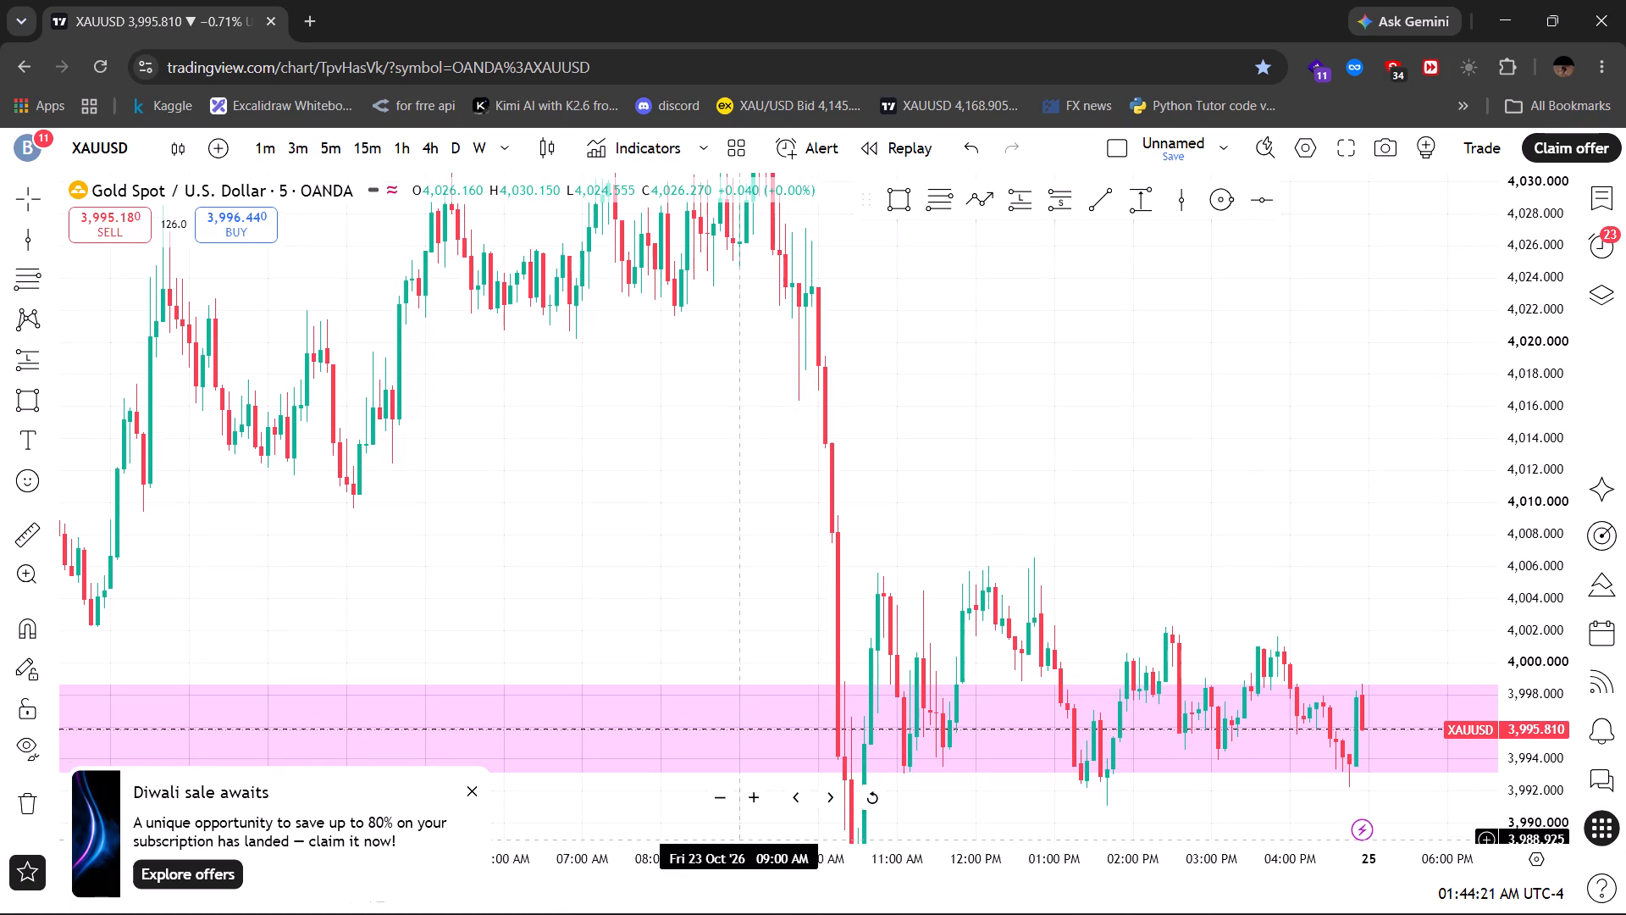
{"action": "left_click_drag", "start_coordinate": [731, 858], "coordinate": [415, 820]}
{"action": "left_click_drag", "start_coordinate": [333, 515], "coordinate": [867, 657]}
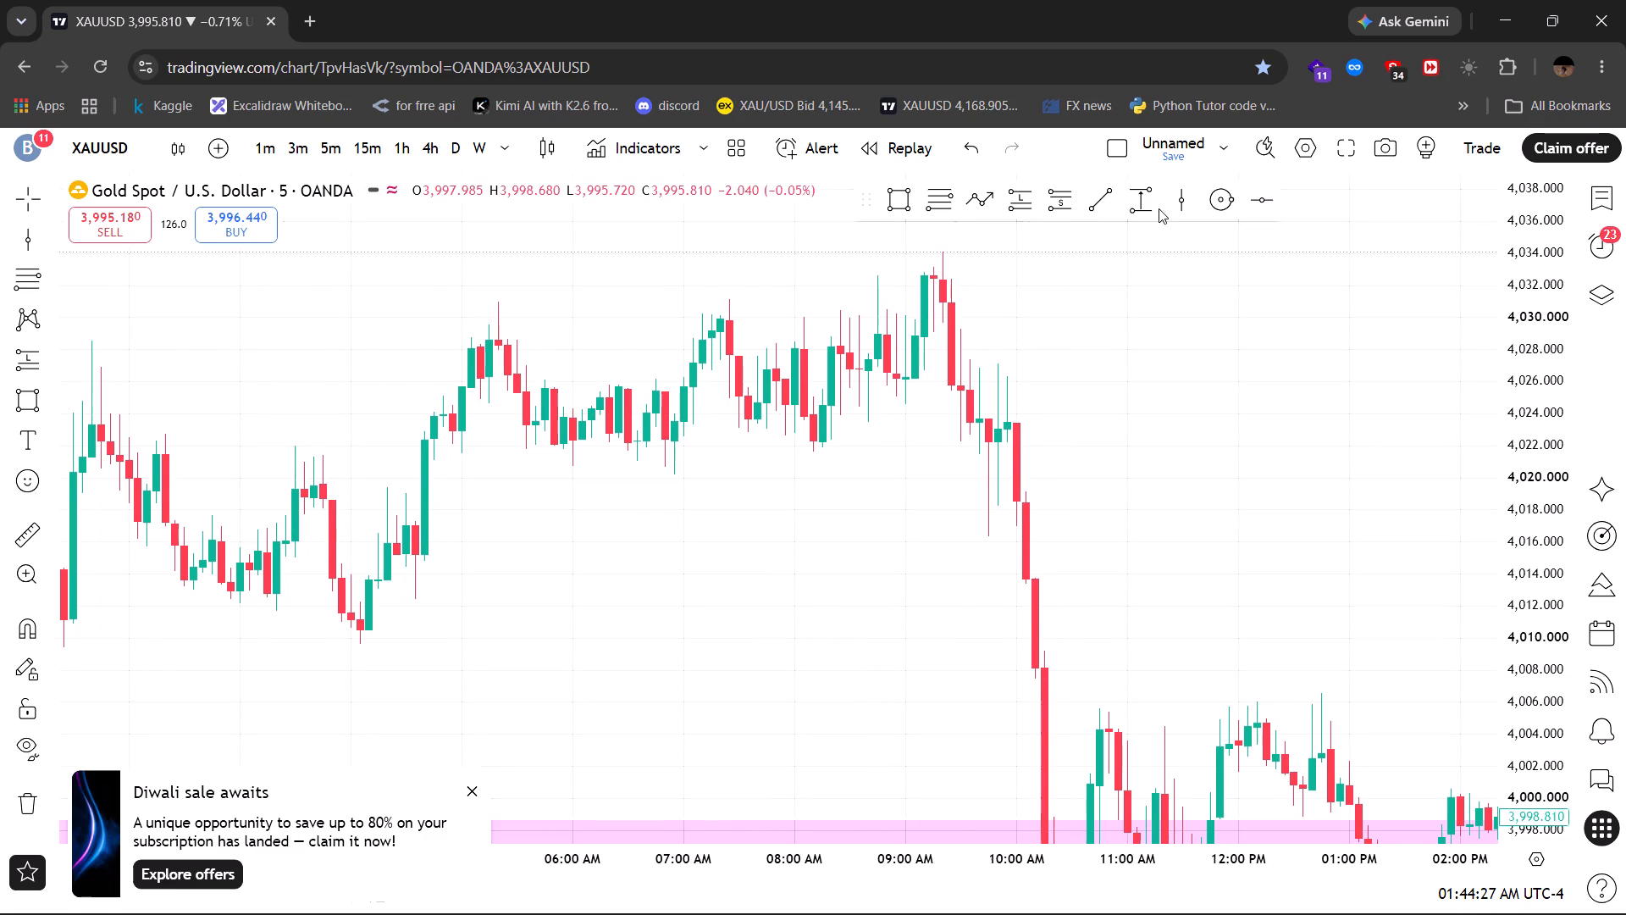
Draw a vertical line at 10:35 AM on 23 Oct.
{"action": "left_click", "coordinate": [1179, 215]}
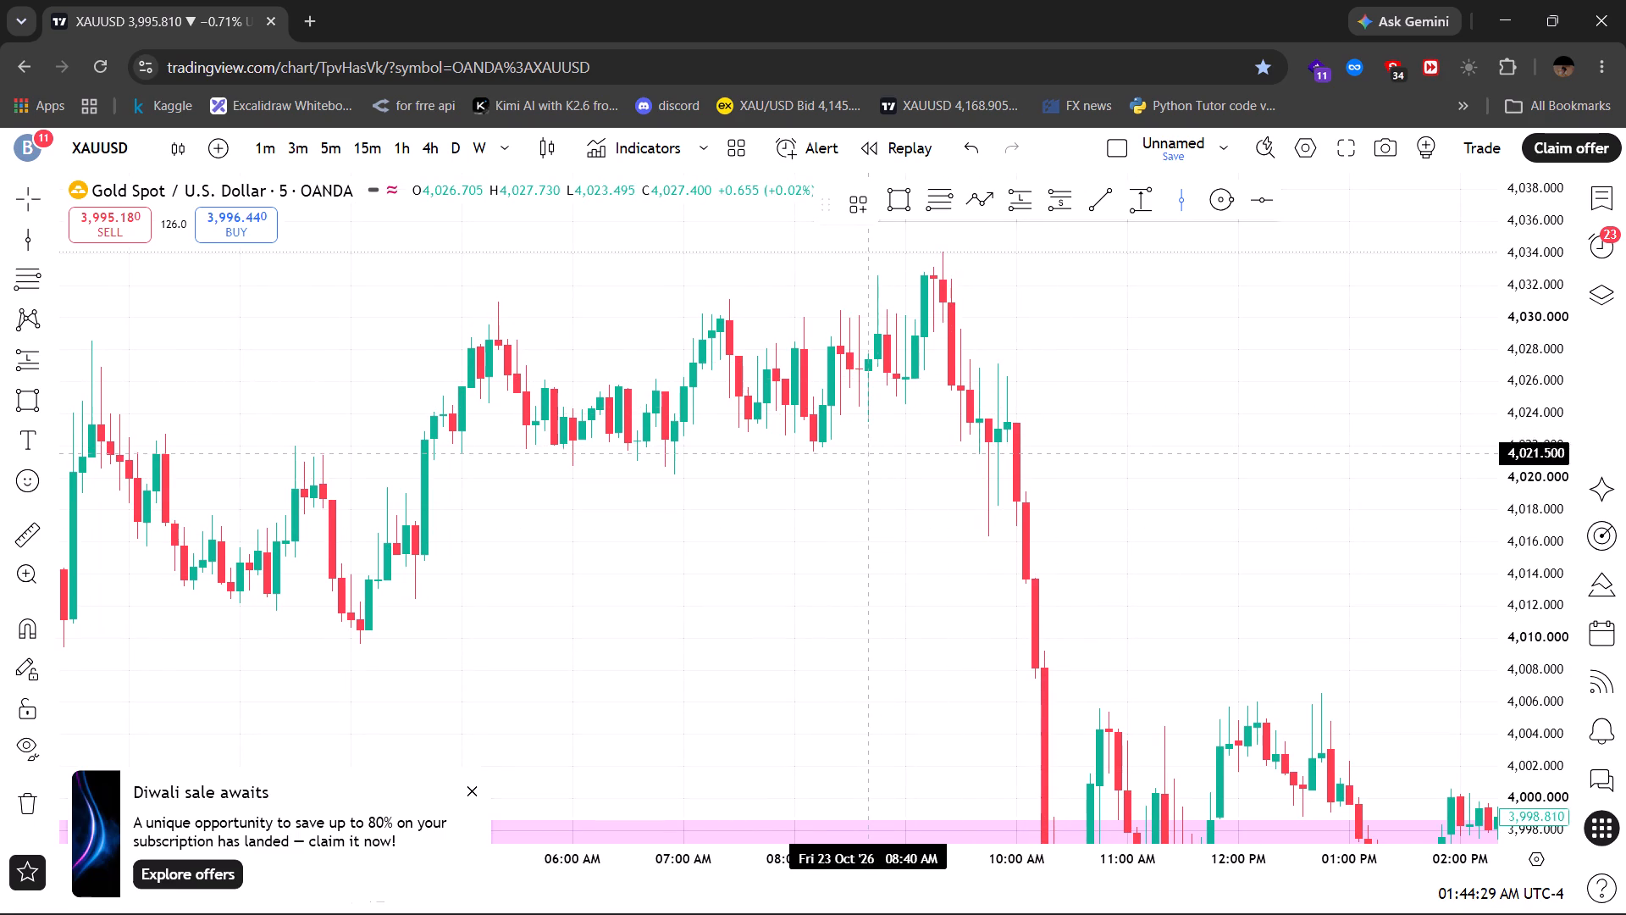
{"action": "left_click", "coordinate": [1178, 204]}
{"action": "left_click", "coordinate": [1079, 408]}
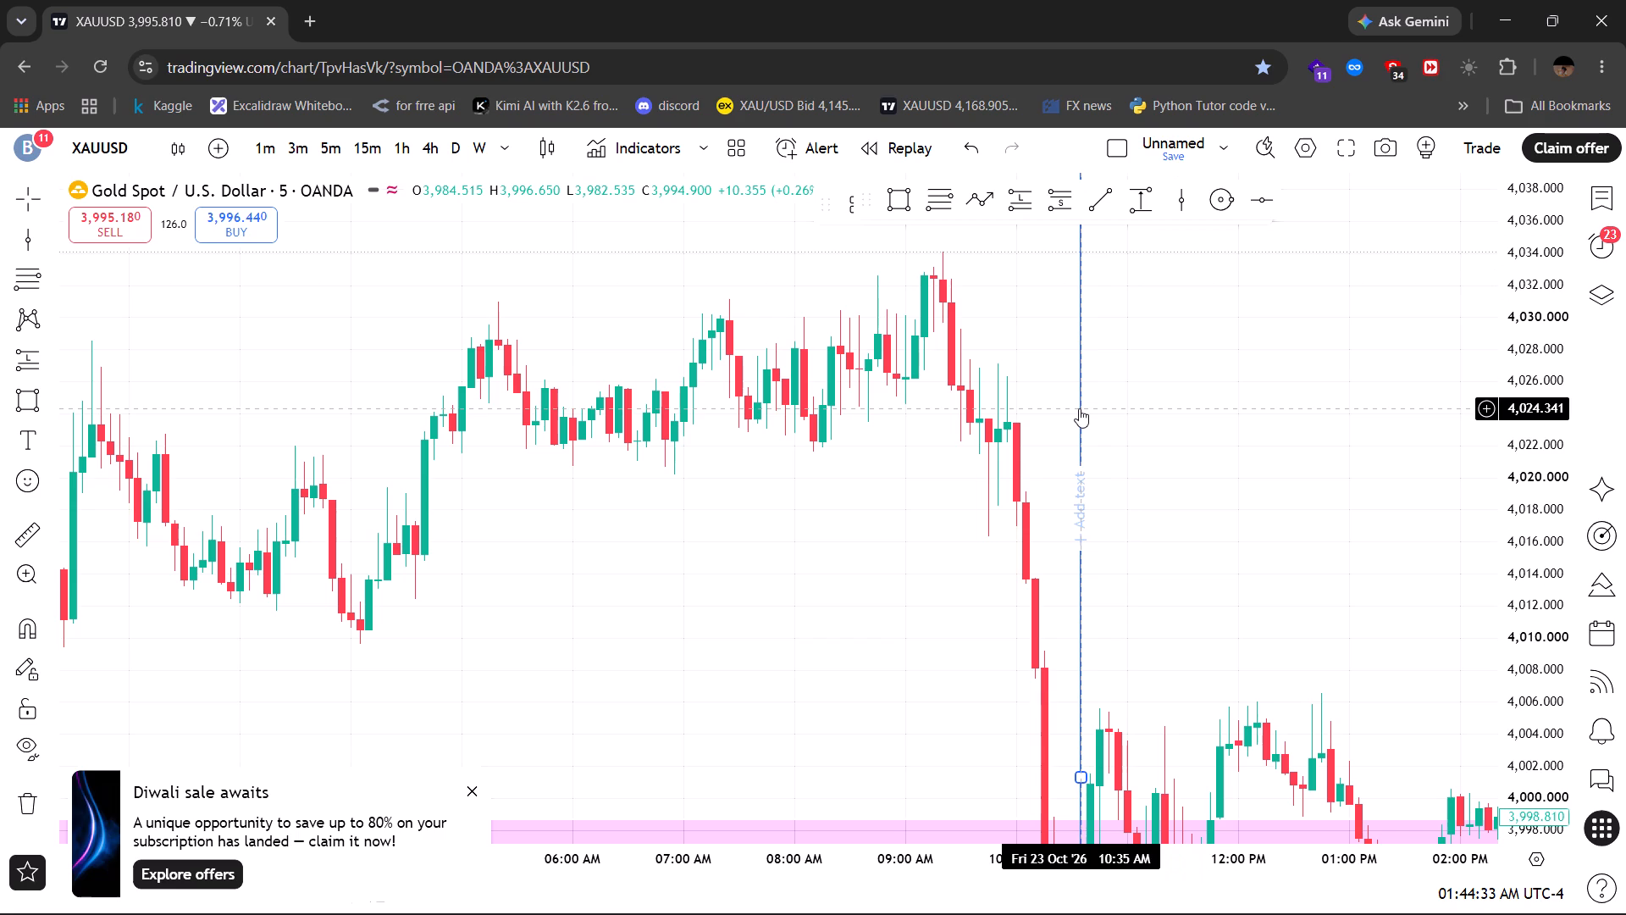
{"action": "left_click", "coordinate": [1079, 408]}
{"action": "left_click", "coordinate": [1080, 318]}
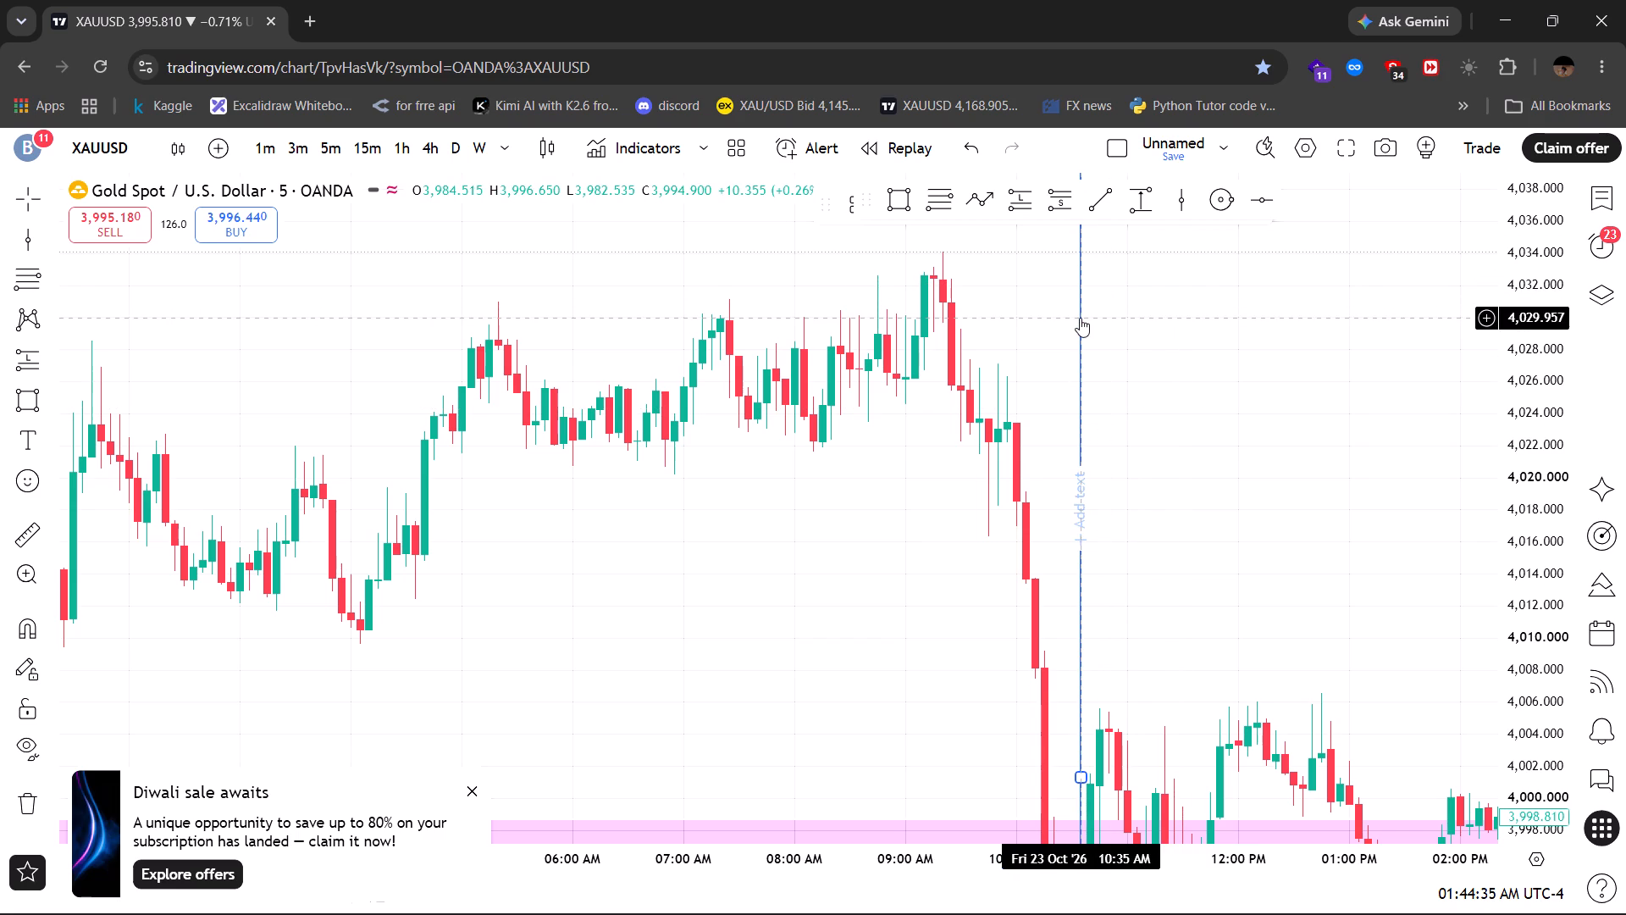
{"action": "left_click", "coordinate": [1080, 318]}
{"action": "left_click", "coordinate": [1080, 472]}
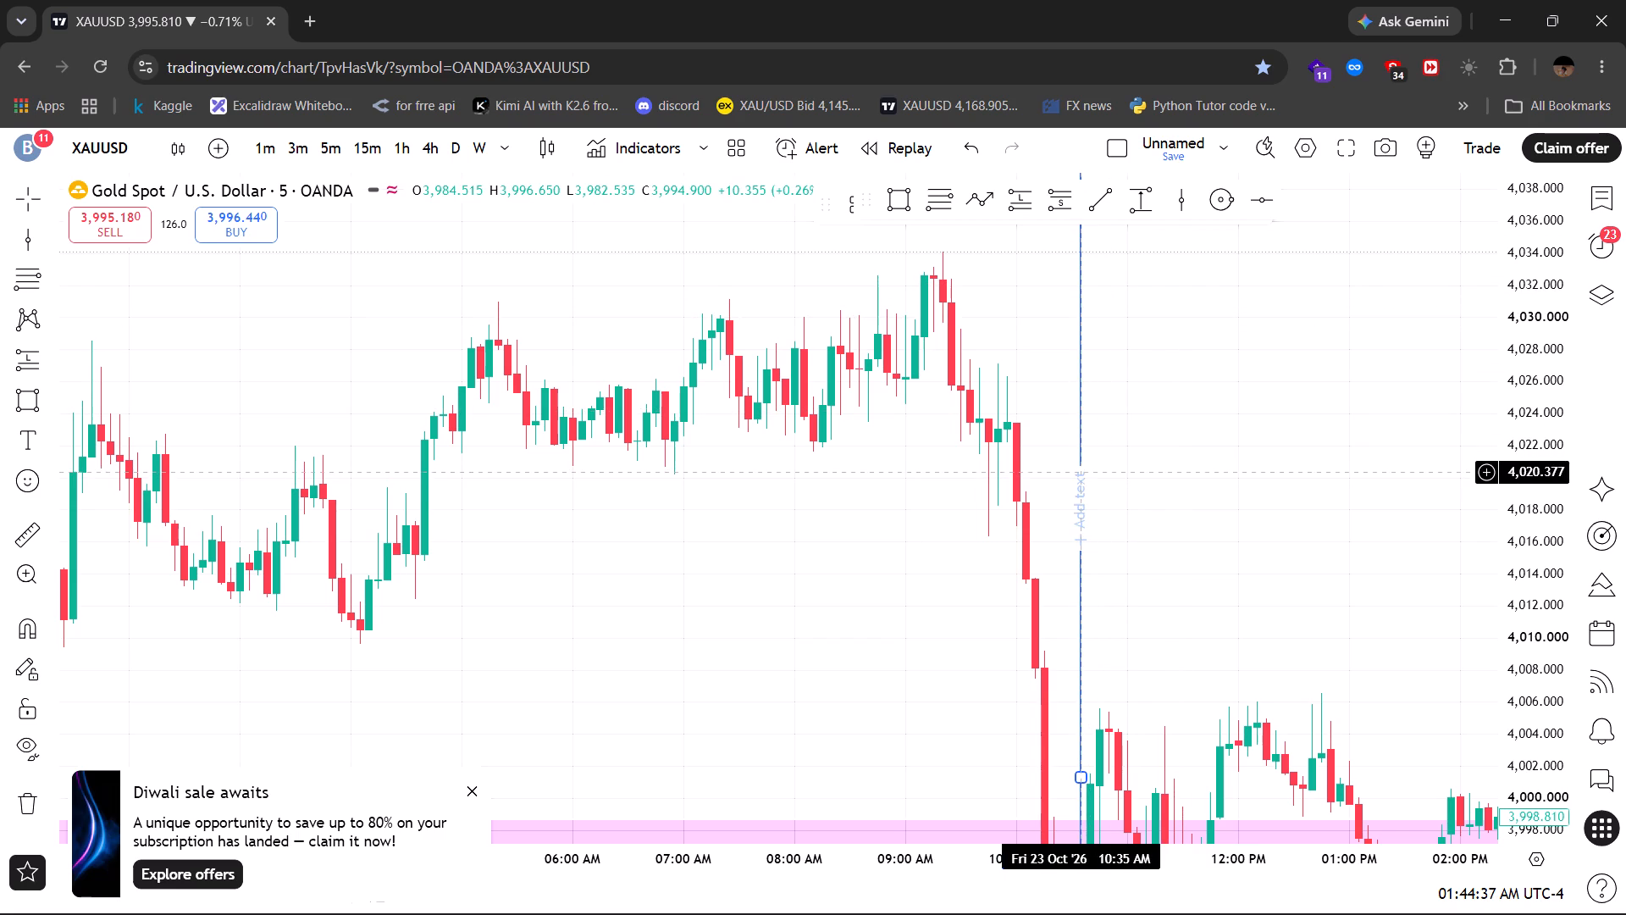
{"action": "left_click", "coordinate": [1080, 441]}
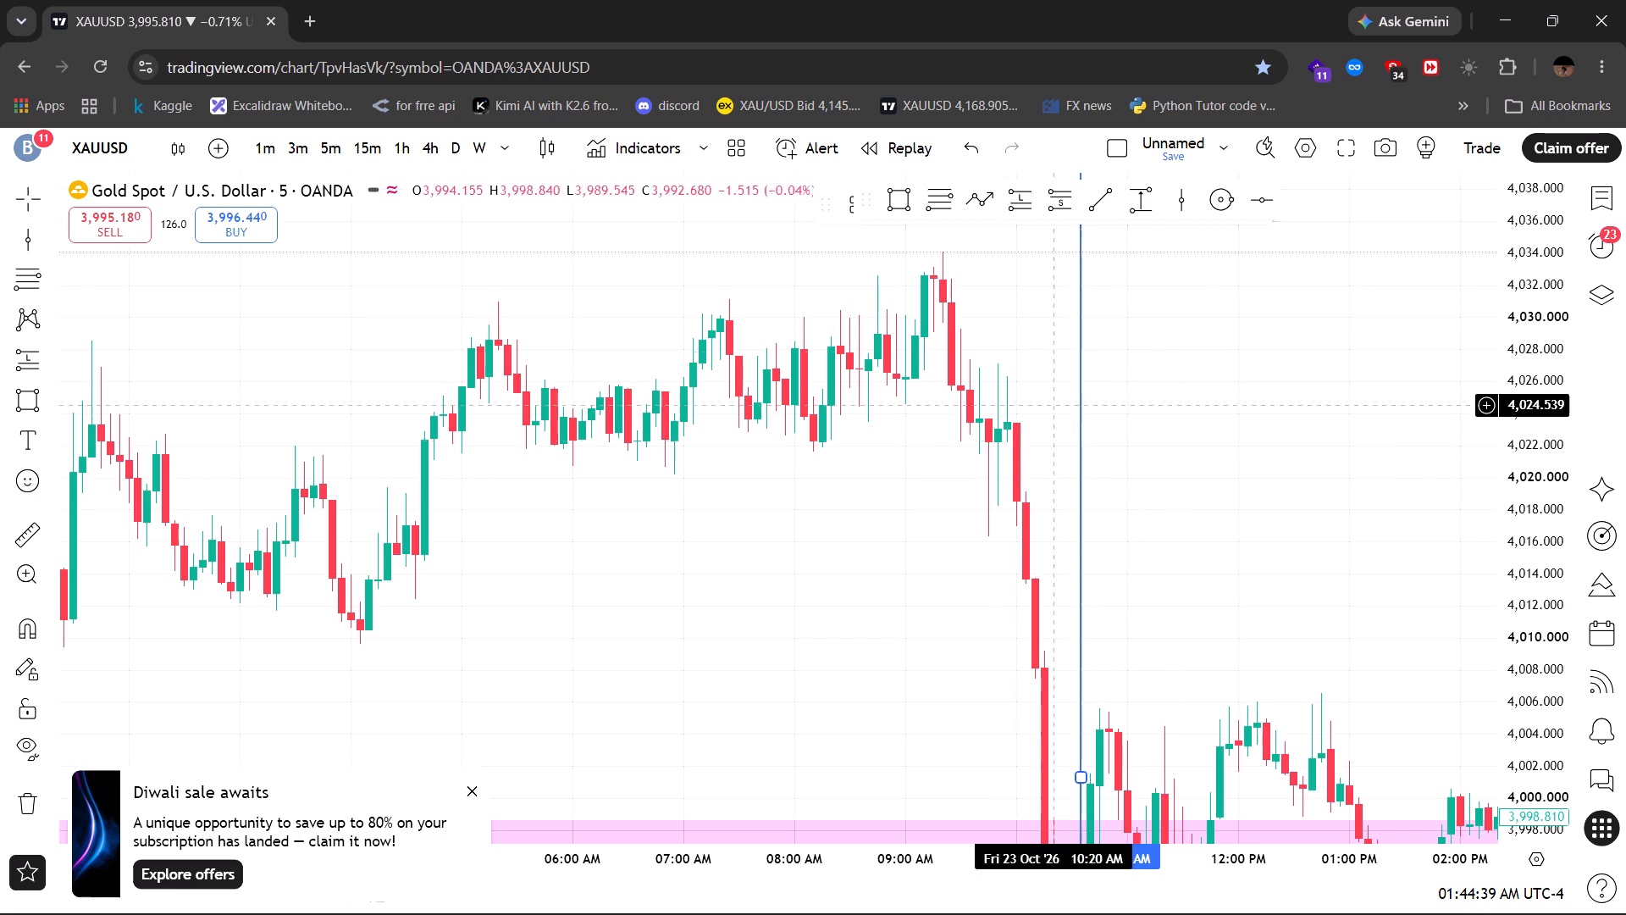
Move the favourite drawing tools bar clear of the selected line's settings bar, beside the sell and buy quotes.
{"action": "left_click_drag", "start_coordinate": [870, 208], "coordinate": [605, 260]}
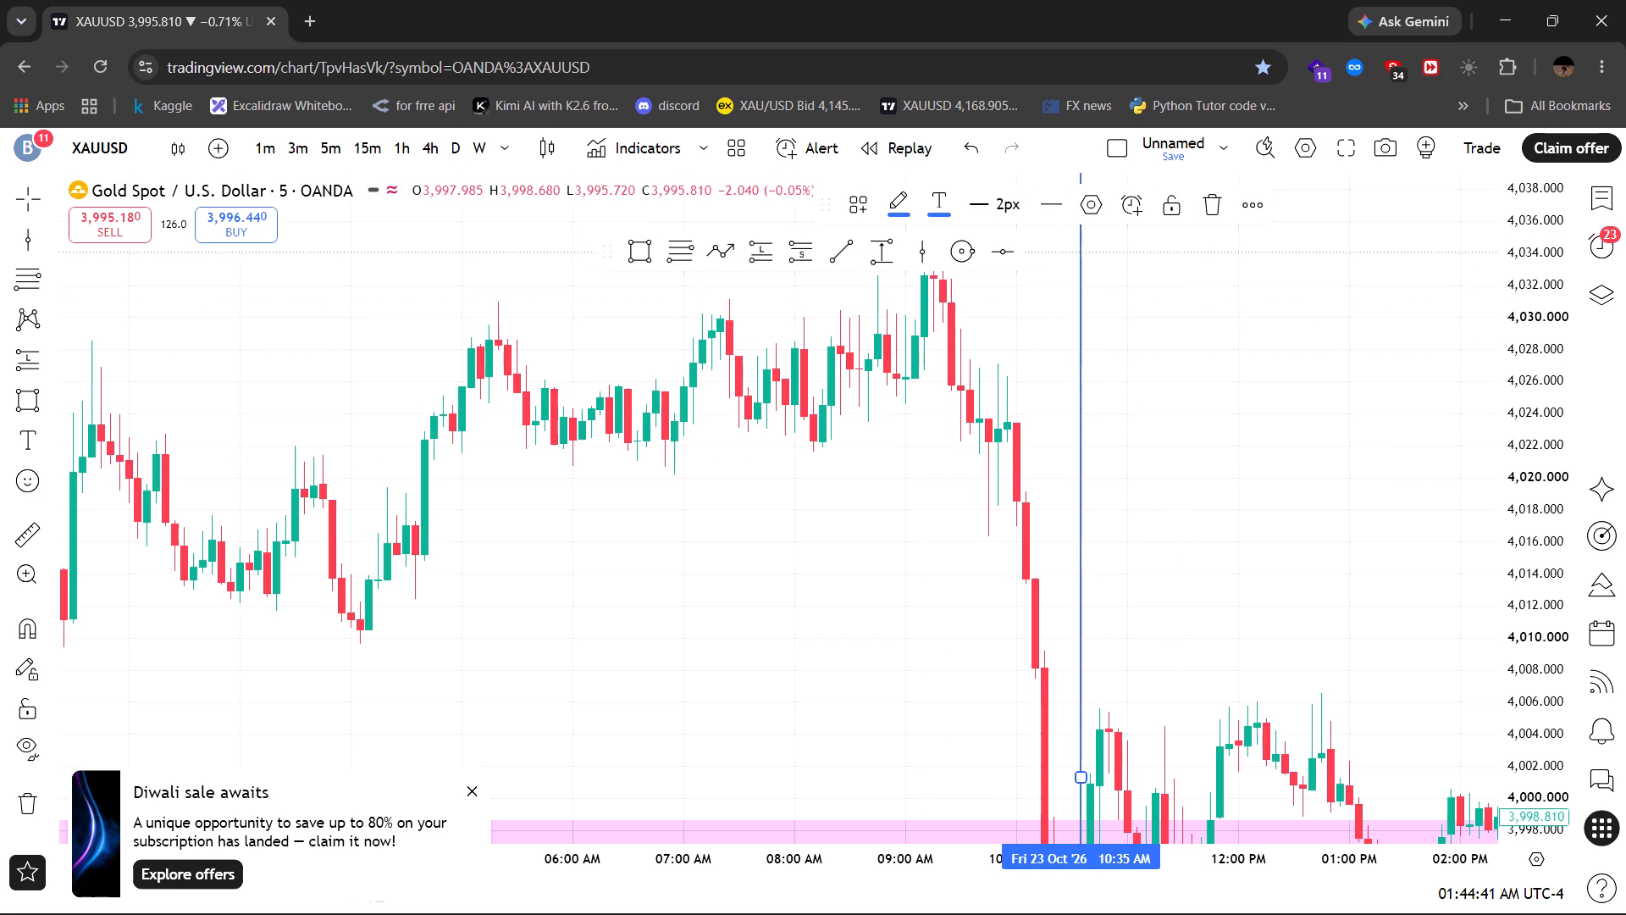
{"action": "left_click_drag", "start_coordinate": [605, 260], "coordinate": [317, 239]}
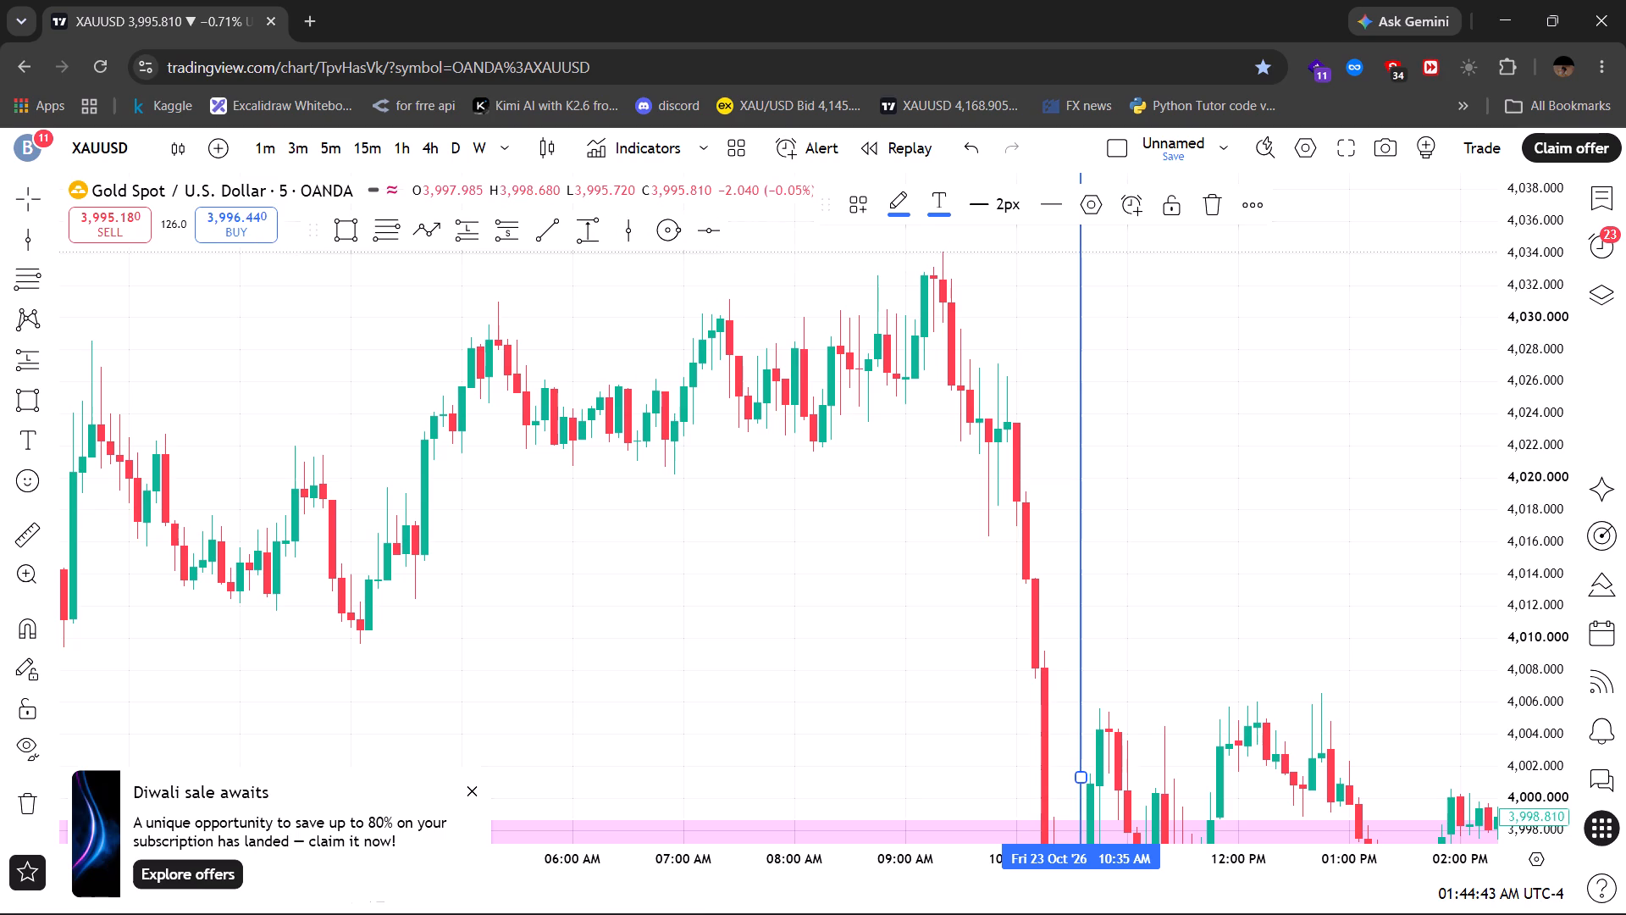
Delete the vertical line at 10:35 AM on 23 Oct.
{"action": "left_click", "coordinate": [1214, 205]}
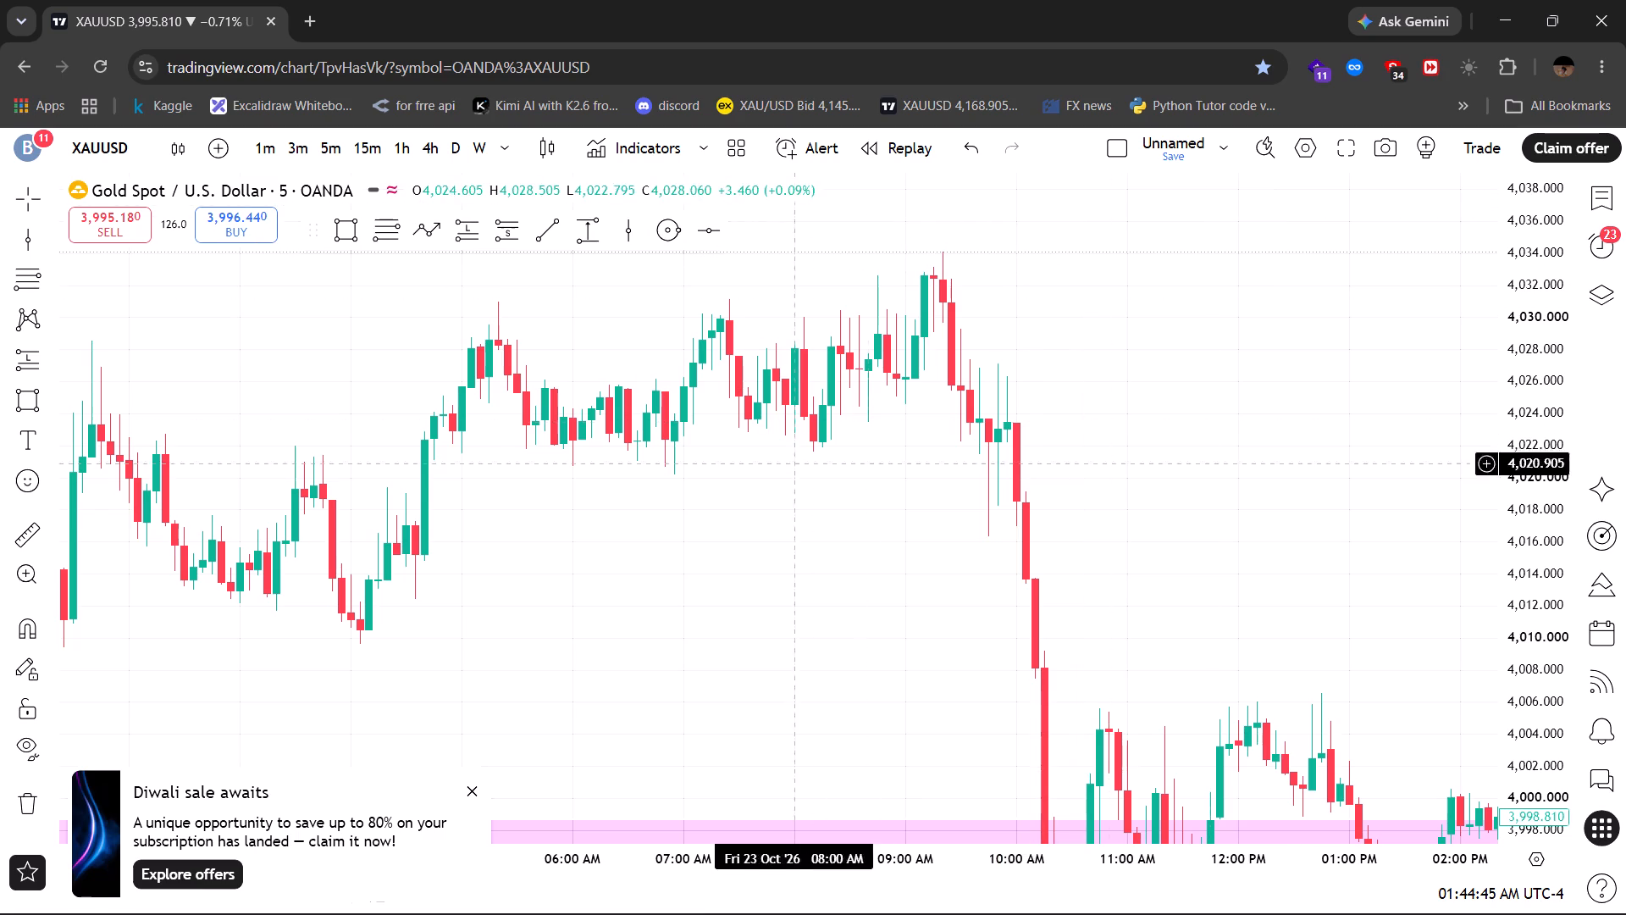
Dismiss the Diwali sale promotion covering the chart.
{"action": "left_click_drag", "start_coordinate": [738, 498], "coordinate": [1102, 522]}
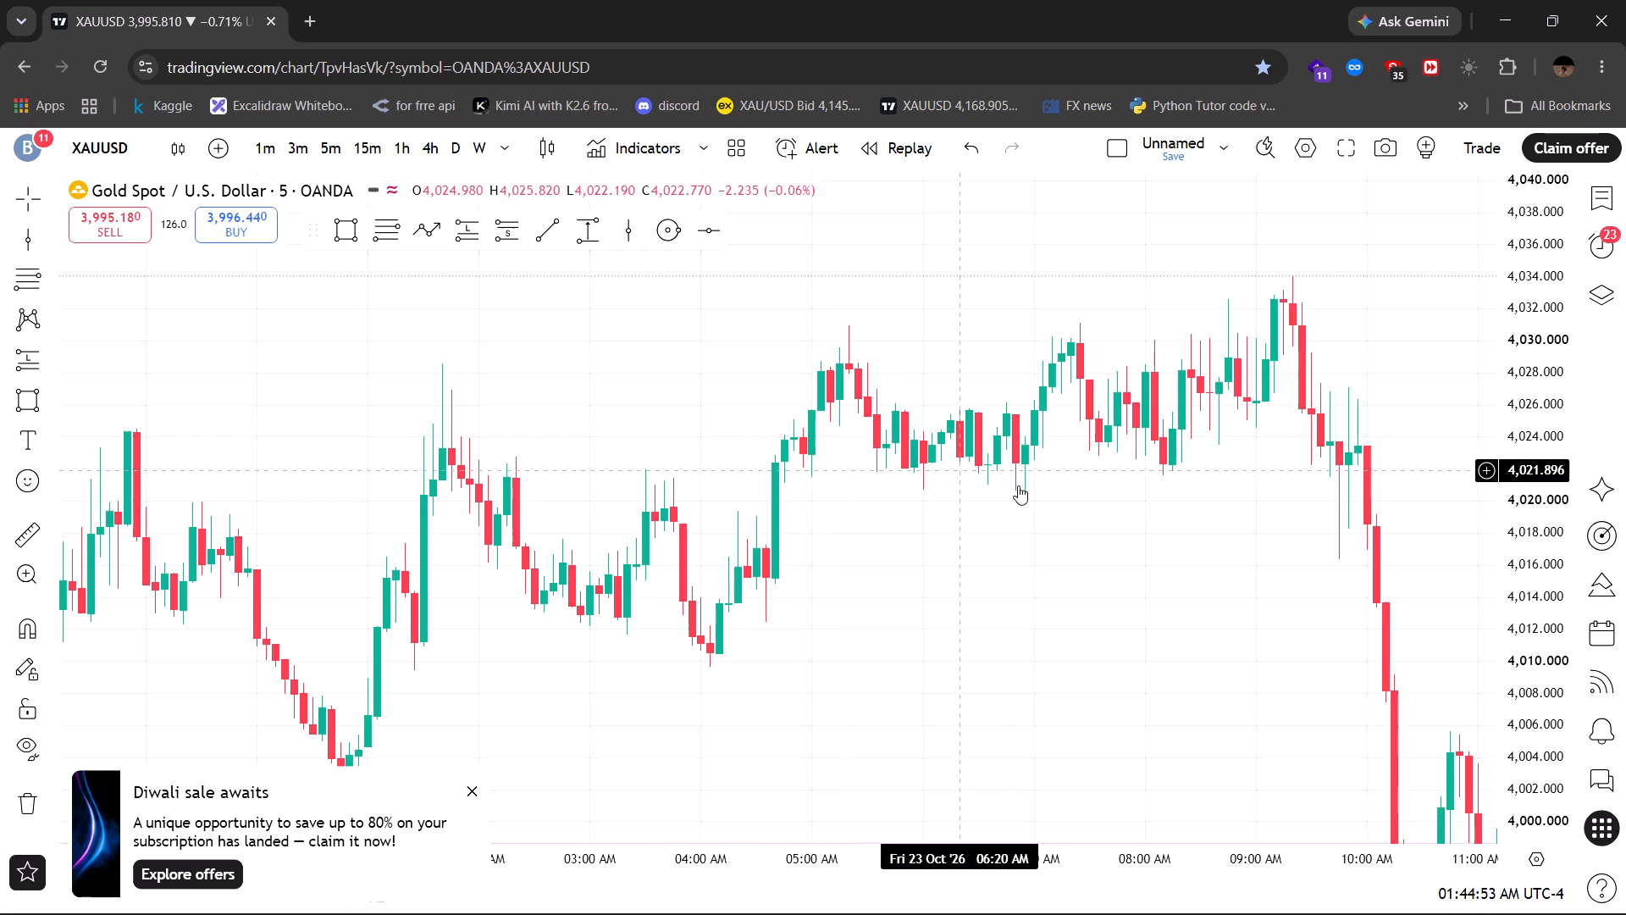
{"action": "left_click", "coordinate": [466, 790]}
Draw a vertical line at 12:00 AM on 23 Oct.
{"action": "left_click_drag", "start_coordinate": [74, 692], "coordinate": [126, 688]}
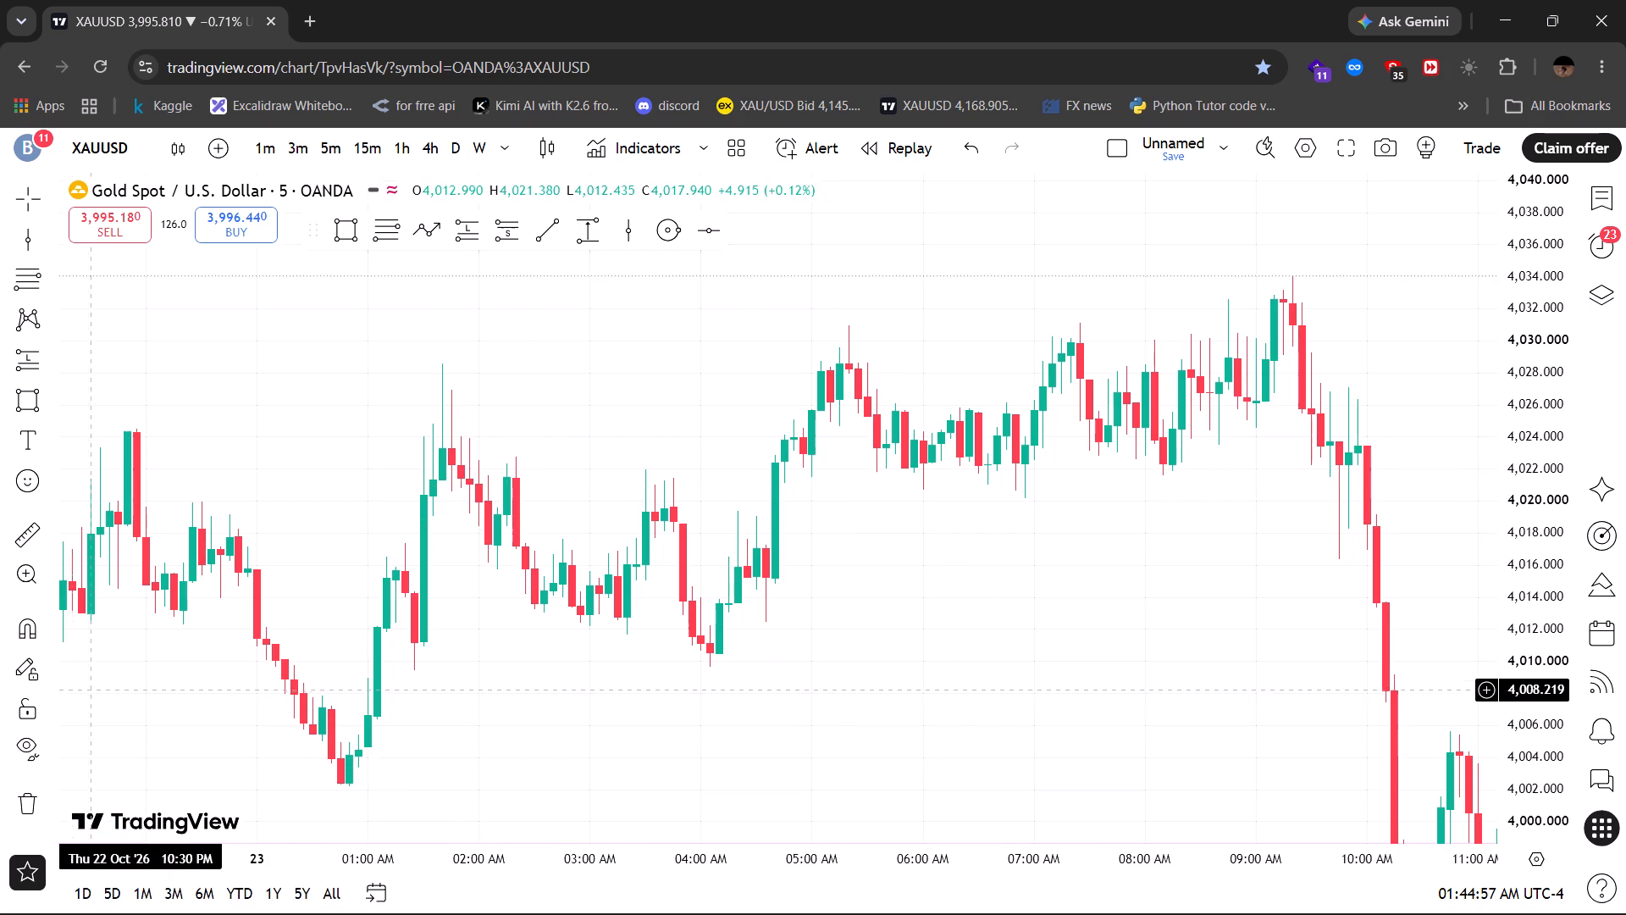
{"action": "left_click_drag", "start_coordinate": [126, 688], "coordinate": [617, 625]}
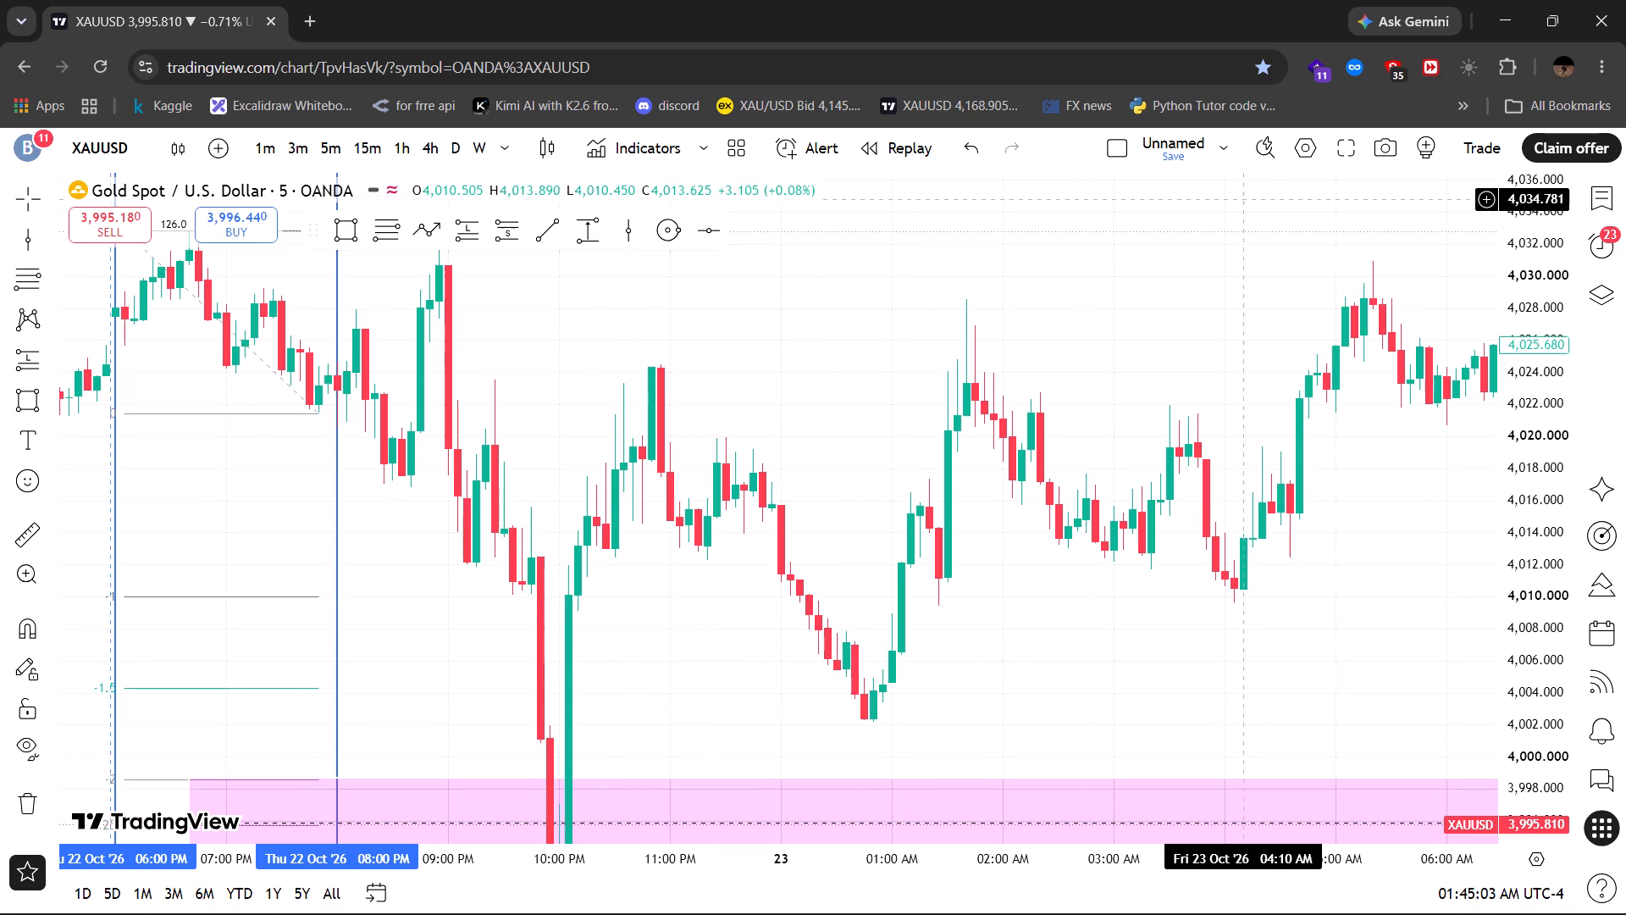
{"action": "left_click", "coordinate": [627, 238]}
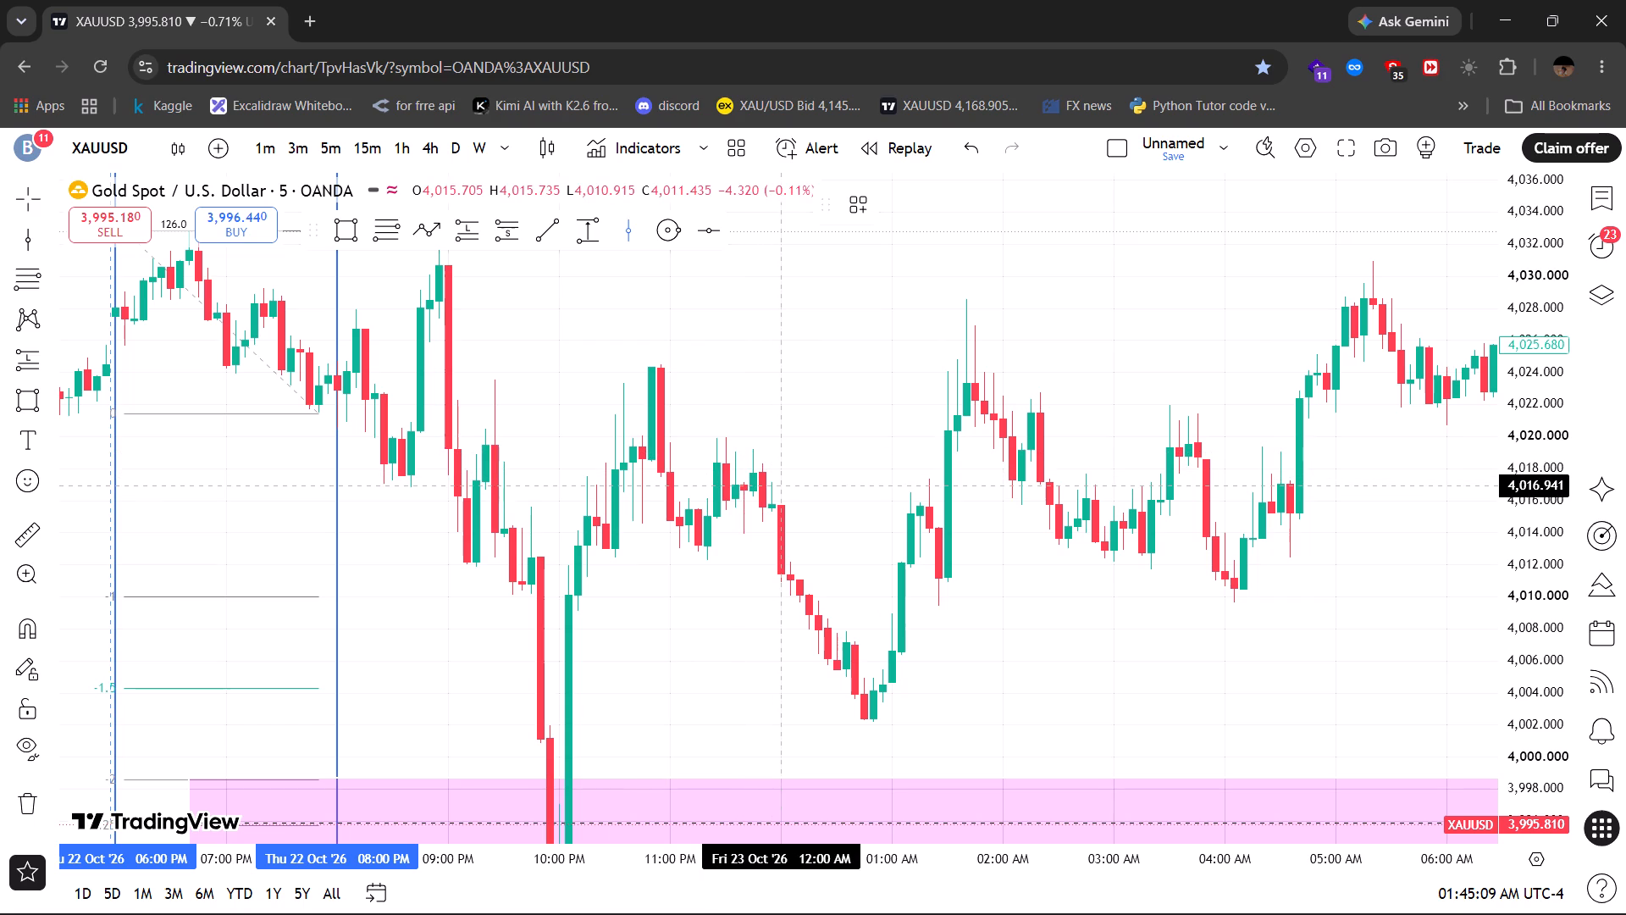
{"action": "left_click", "coordinate": [784, 485]}
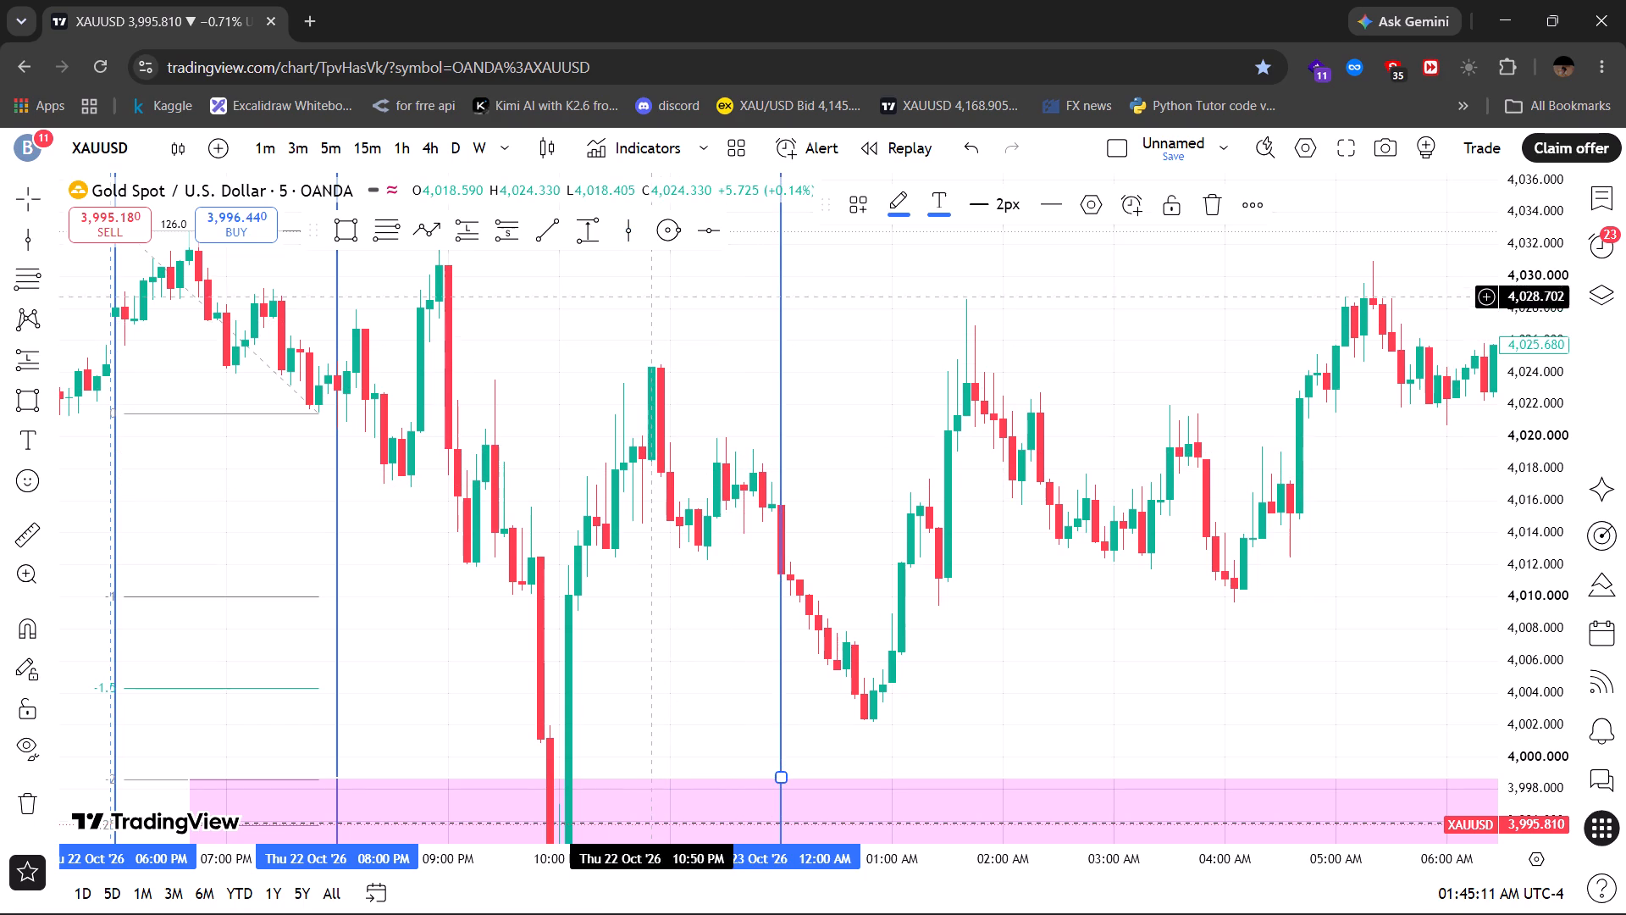
Draw a second vertical line at 12:30 AM on 23 Oct.
{"action": "left_click", "coordinate": [634, 238]}
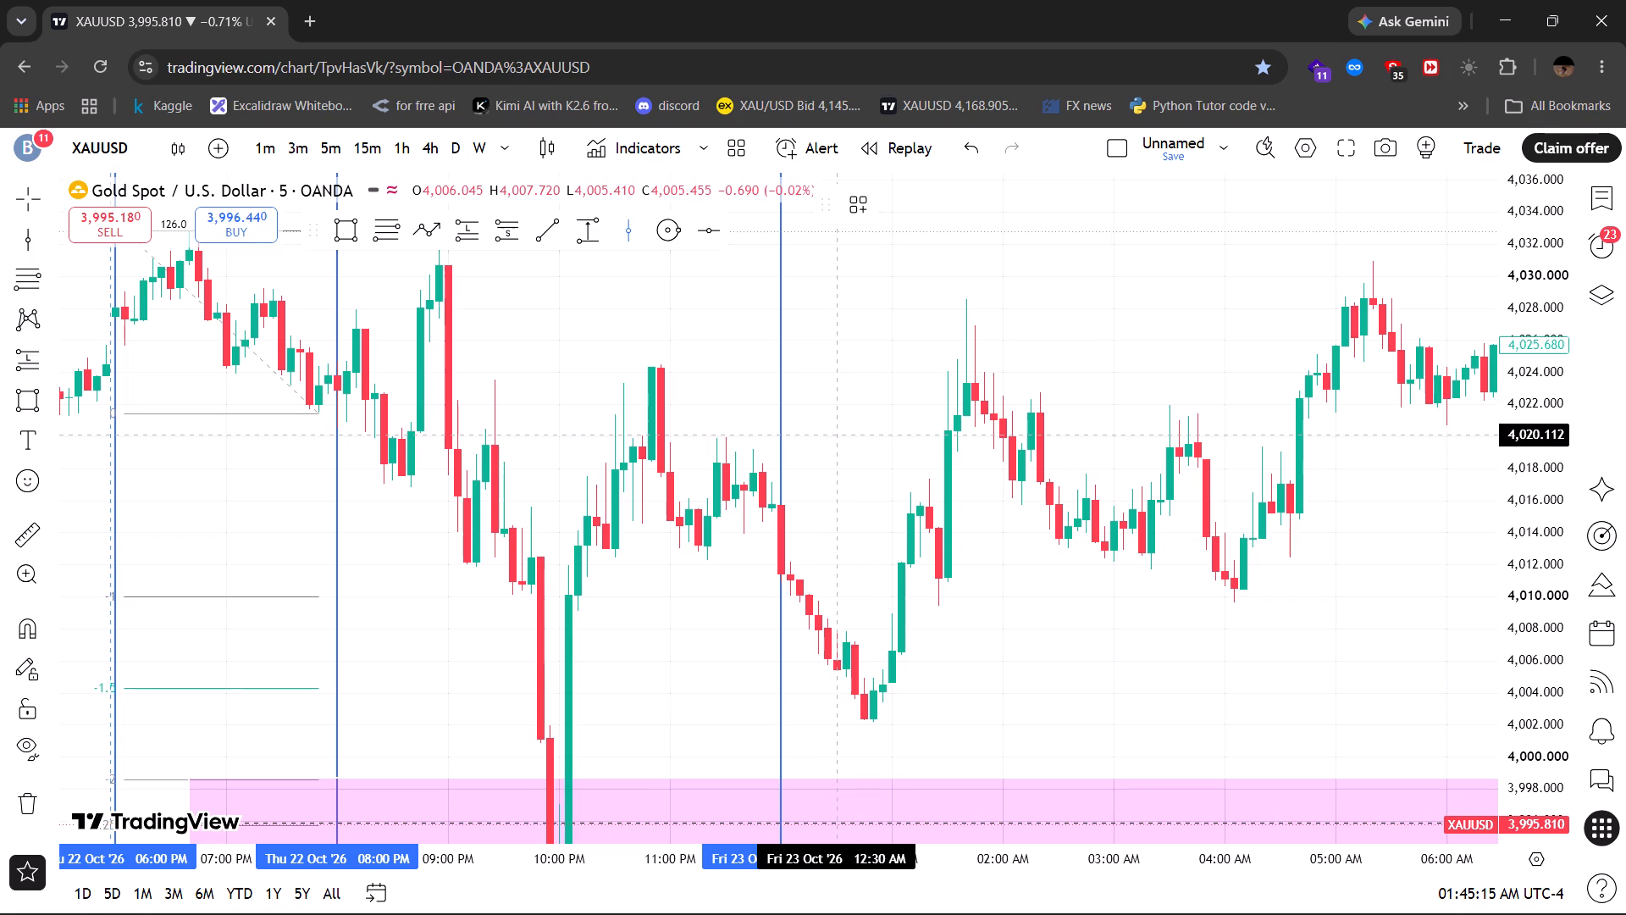
{"action": "left_click", "coordinate": [833, 435]}
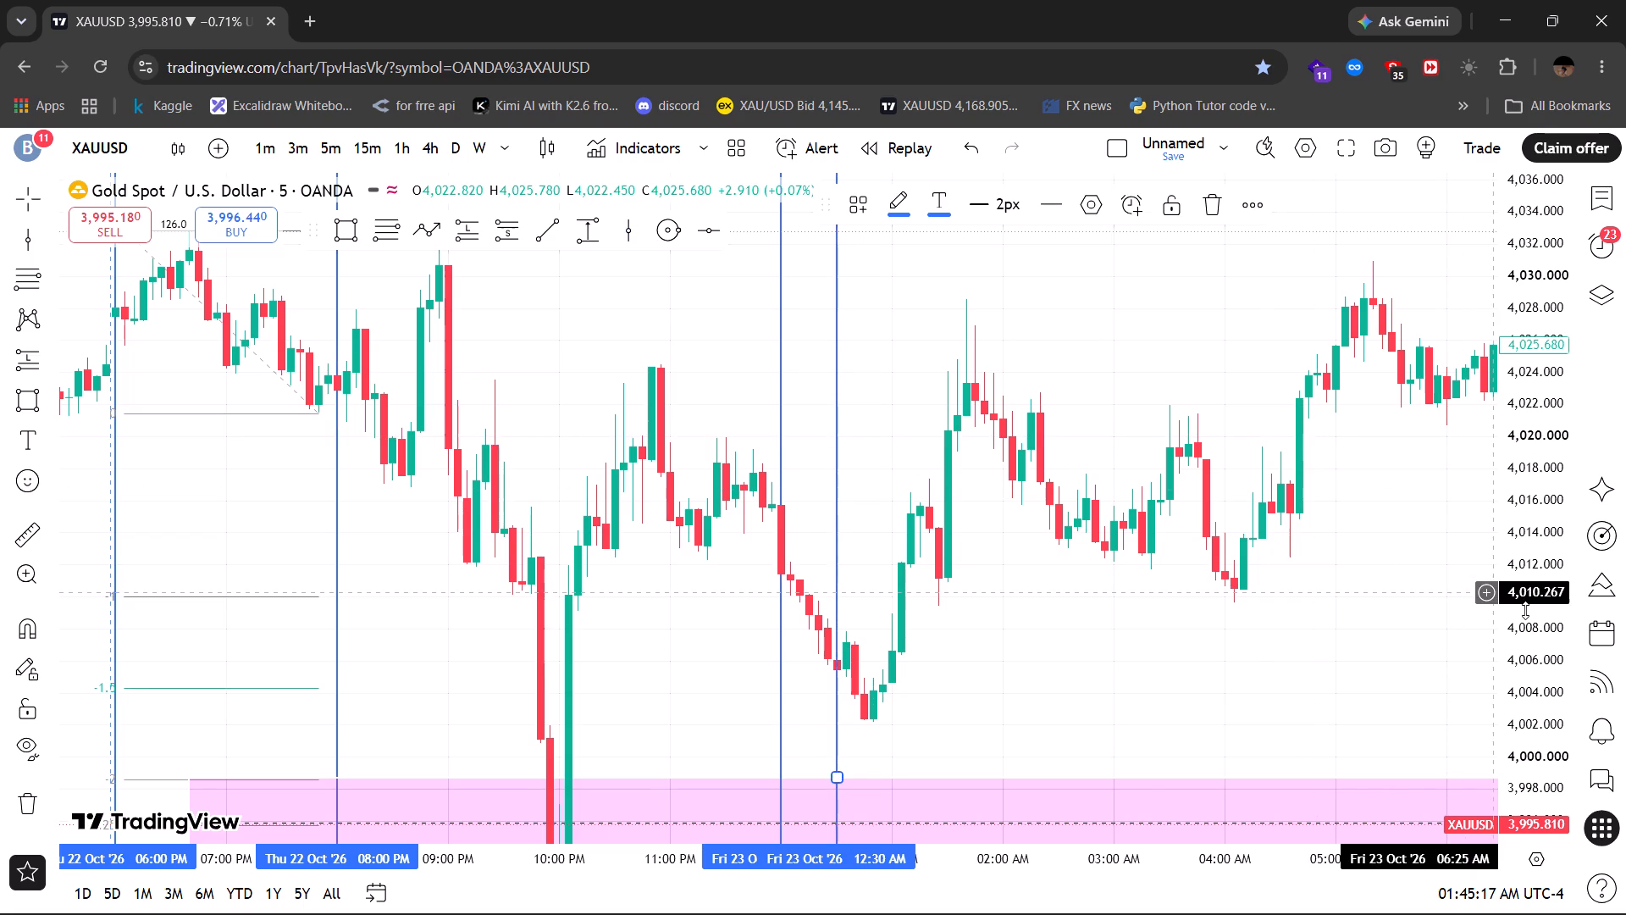
Switch the XAUUSD chart to the 1-minute interval.
{"action": "left_click_drag", "start_coordinate": [1525, 610], "coordinate": [1530, 190]}
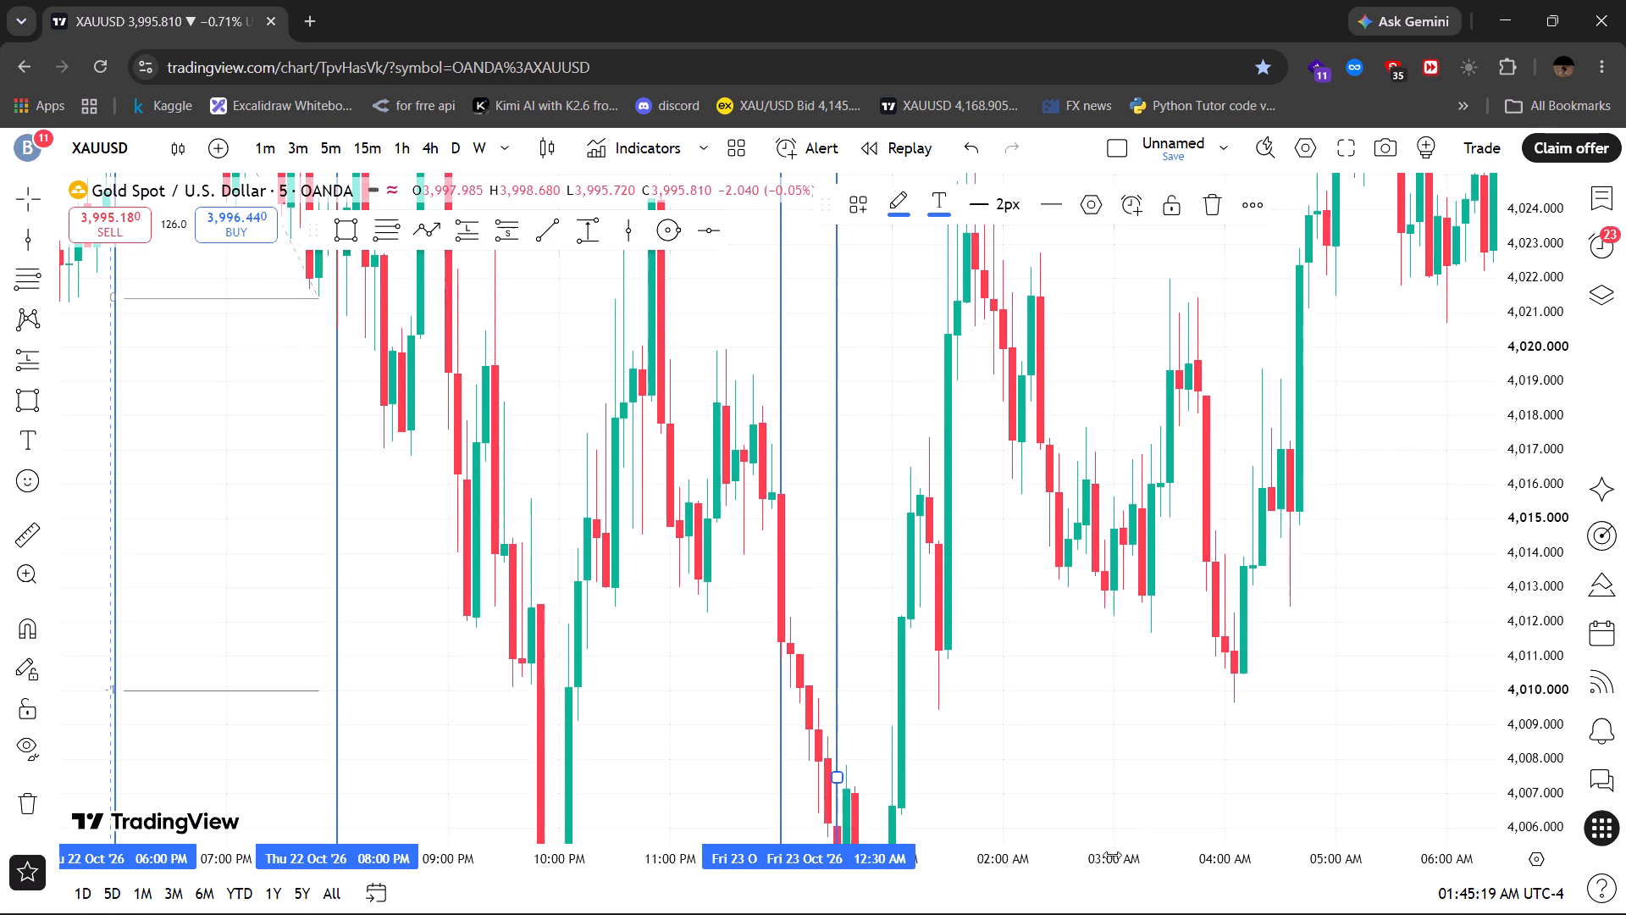
{"action": "left_click_drag", "start_coordinate": [1112, 855], "coordinate": [672, 845]}
{"action": "left_click_drag", "start_coordinate": [493, 686], "coordinate": [1147, 402]}
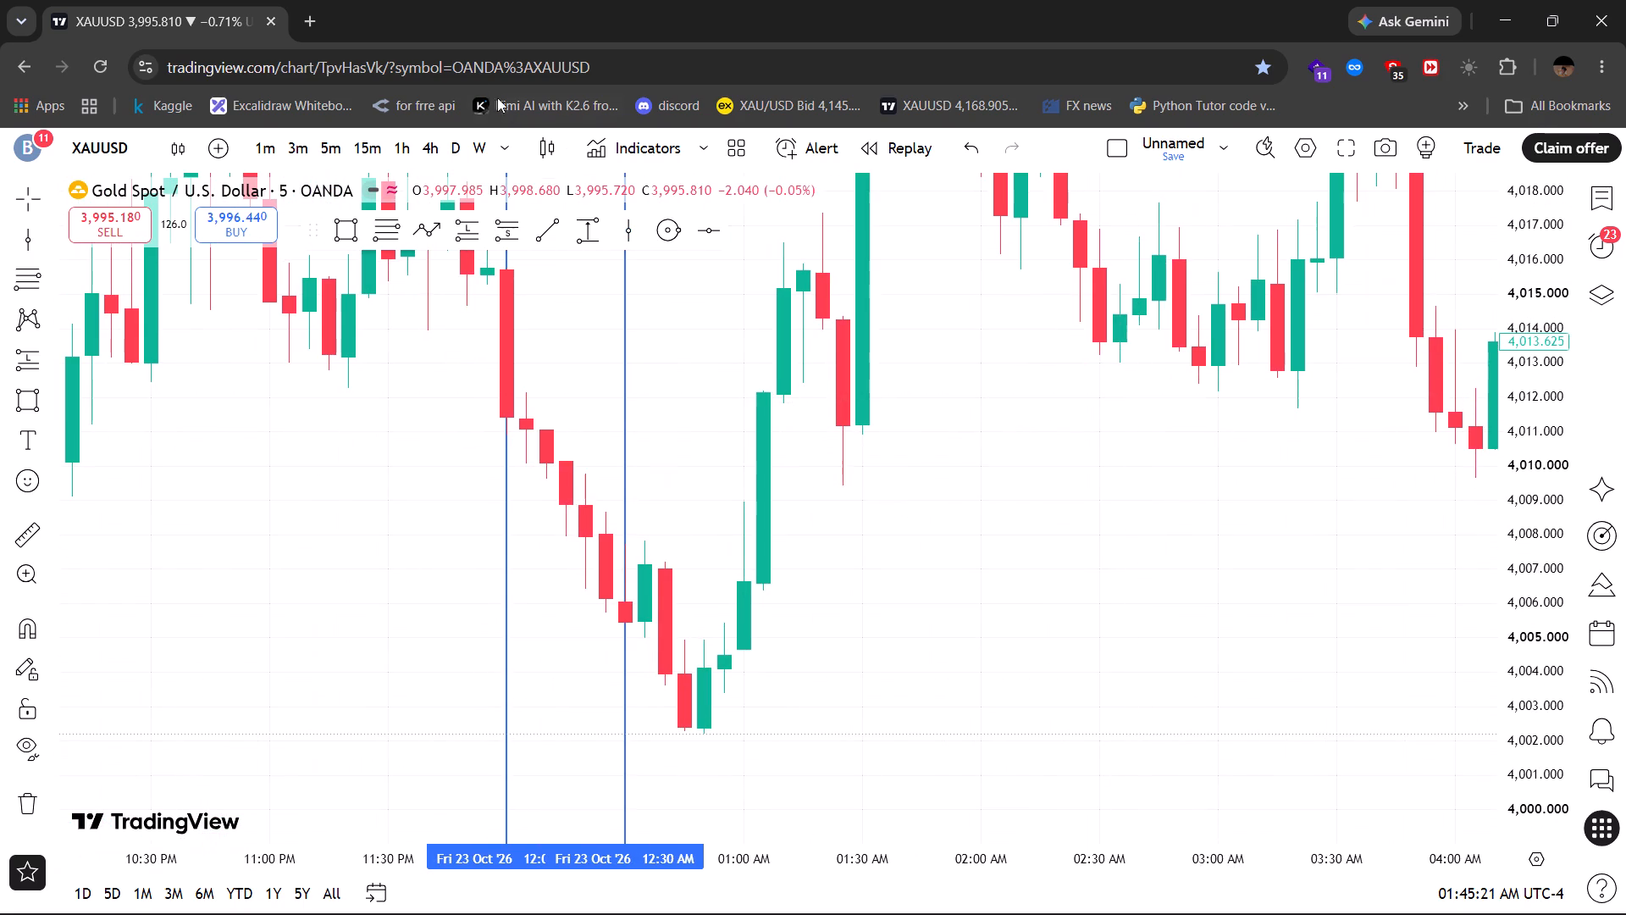
{"action": "left_click", "coordinate": [265, 147]}
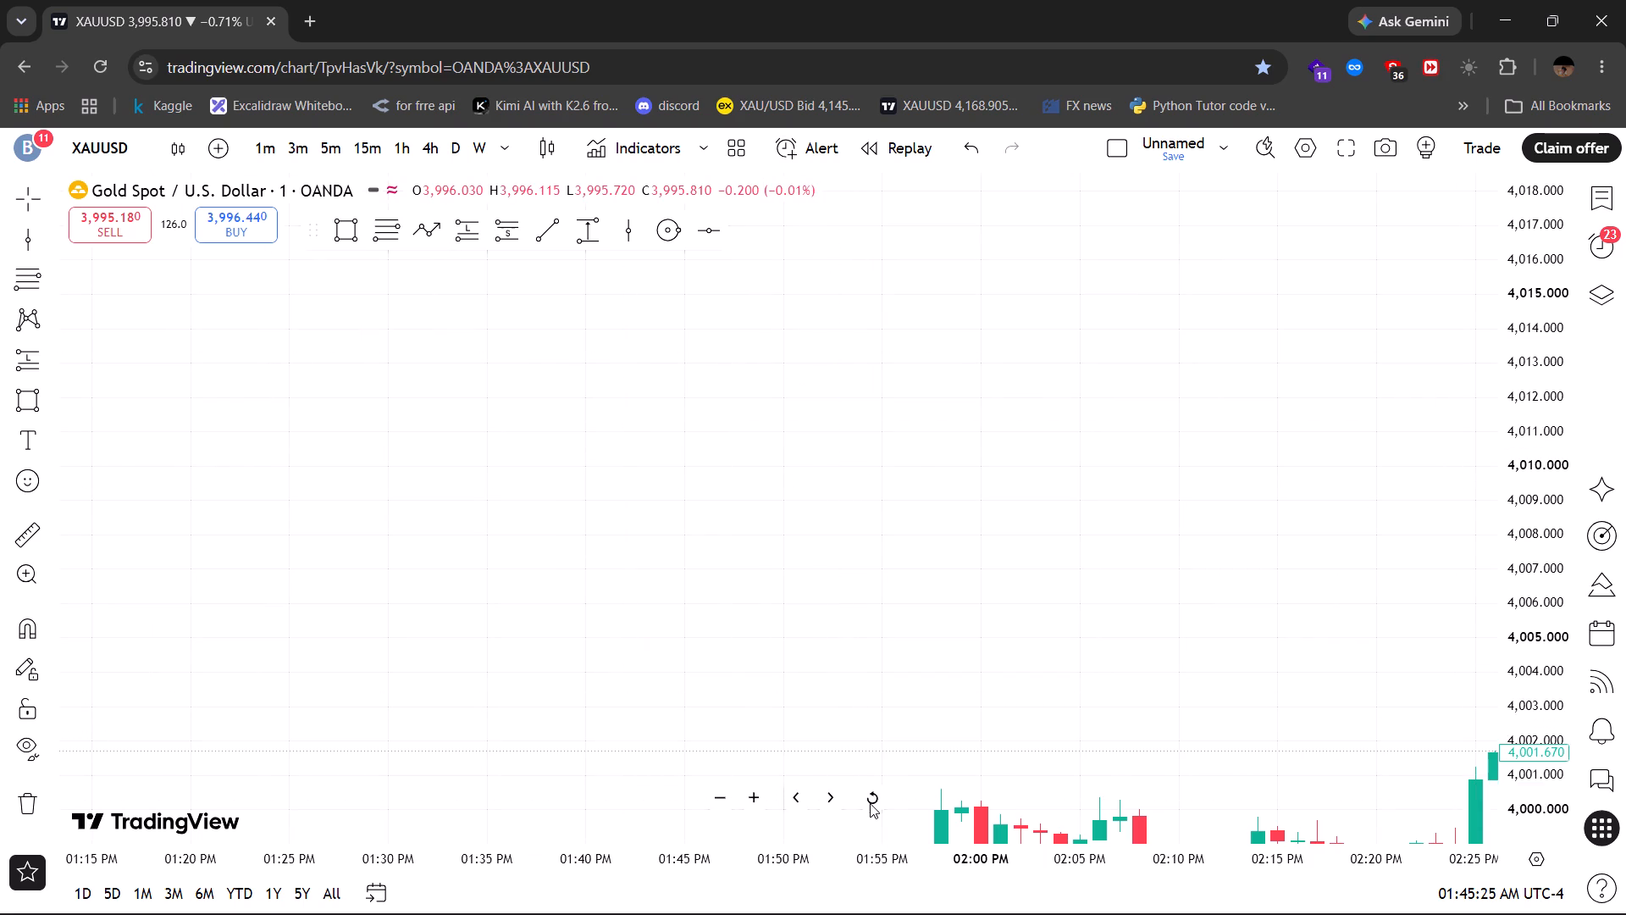
Draw a Fib retracement across the 12:00–12:30 AM window on 23 Oct, from about 4,014.03 at 12:03 AM to about 4,005.78 at 12:30 AM.
{"action": "left_click", "coordinate": [870, 803]}
{"action": "left_click_drag", "start_coordinate": [754, 738], "coordinate": [1215, 750]}
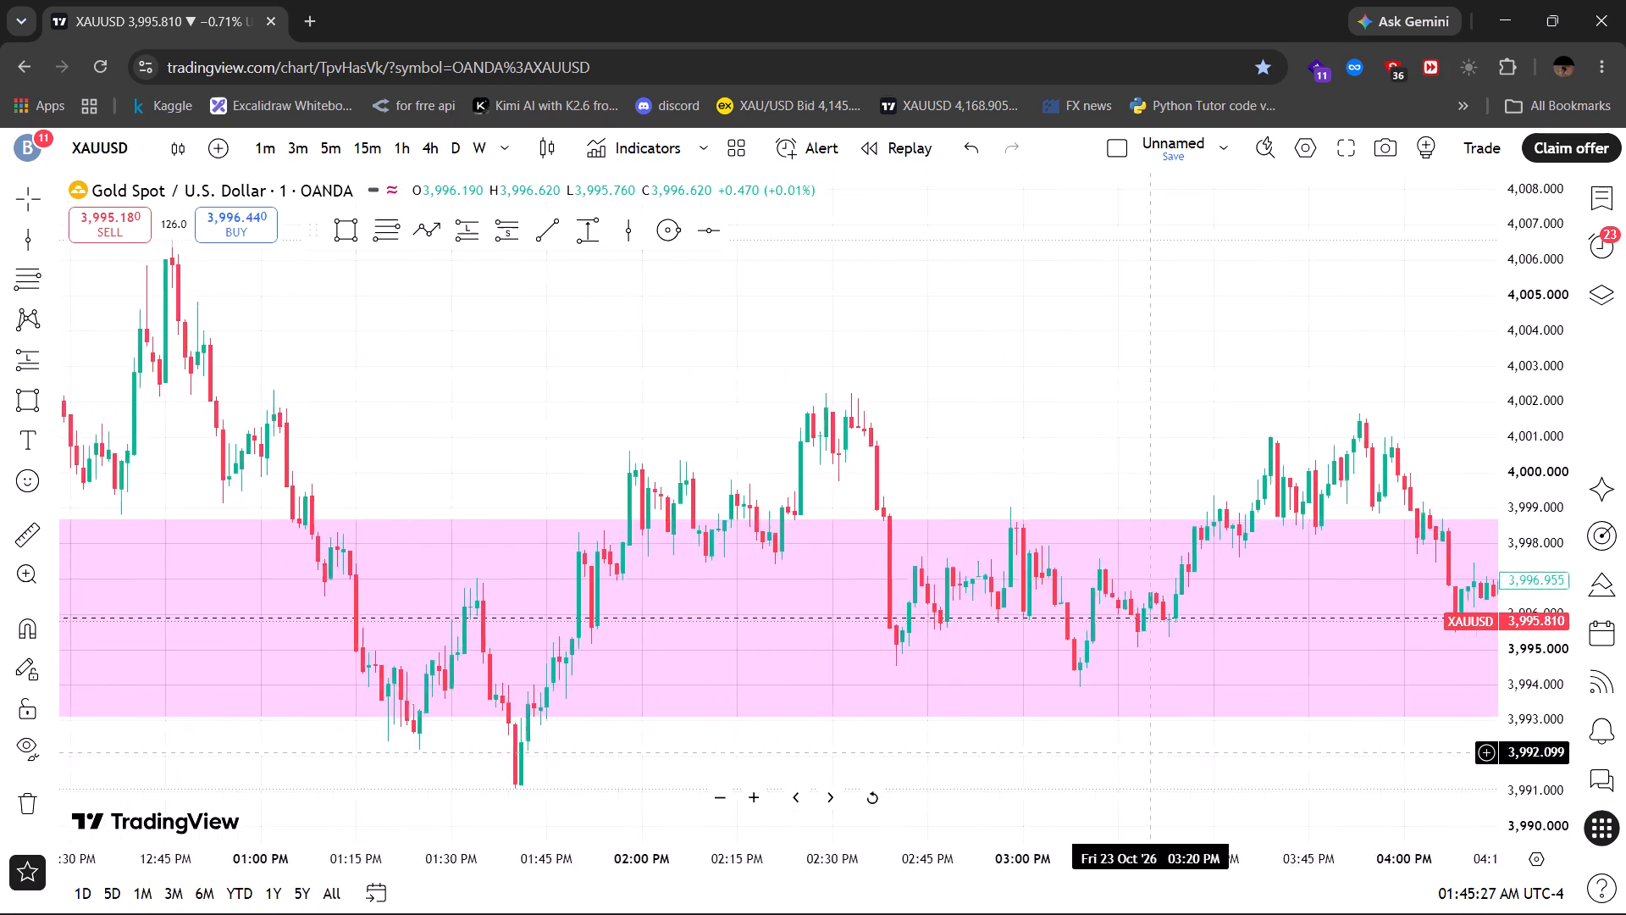
{"action": "left_click_drag", "start_coordinate": [1215, 750], "coordinate": [1265, 749]}
{"action": "left_click_drag", "start_coordinate": [661, 478], "coordinate": [1551, 496]}
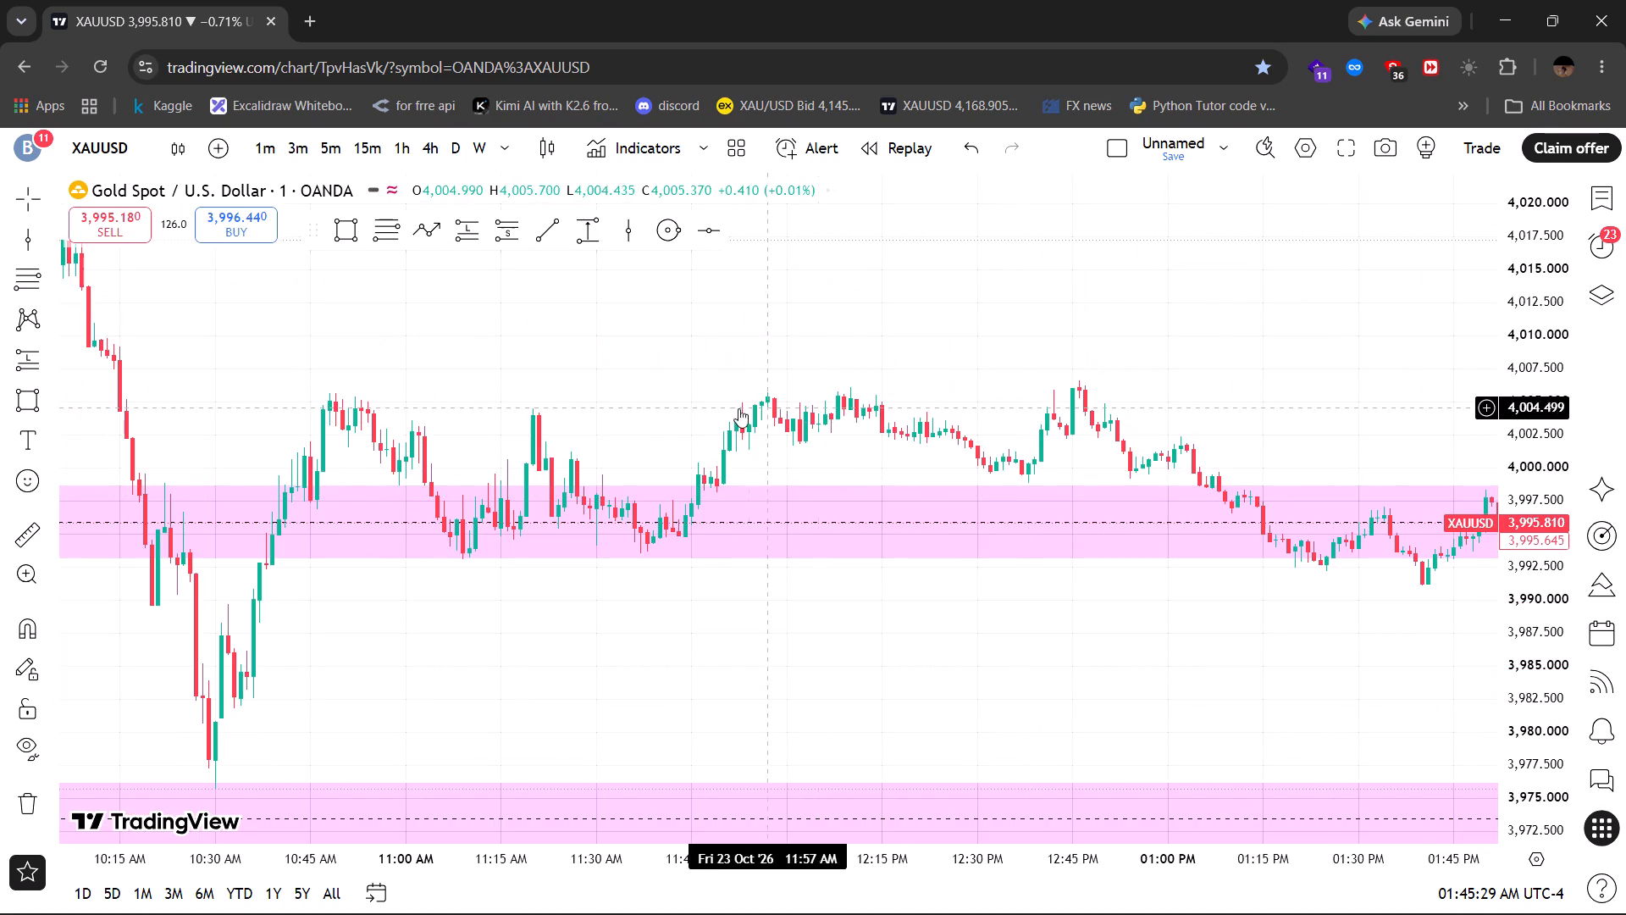
{"action": "left_click_drag", "start_coordinate": [677, 388], "coordinate": [1200, 350]}
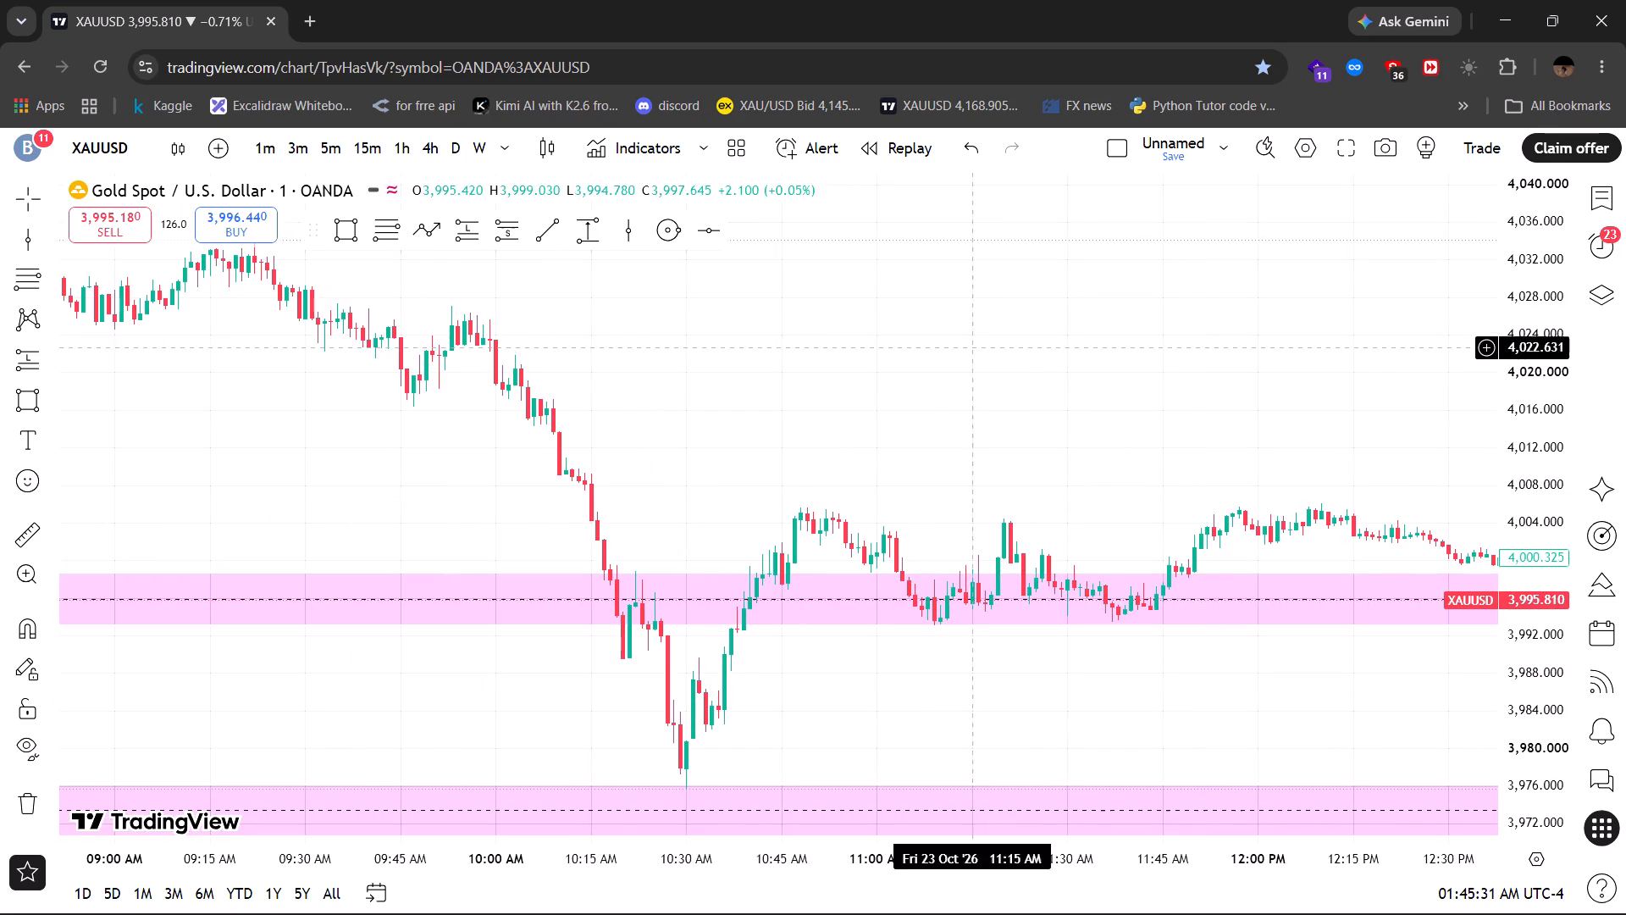
{"action": "left_click_drag", "start_coordinate": [685, 384], "coordinate": [358, 309]}
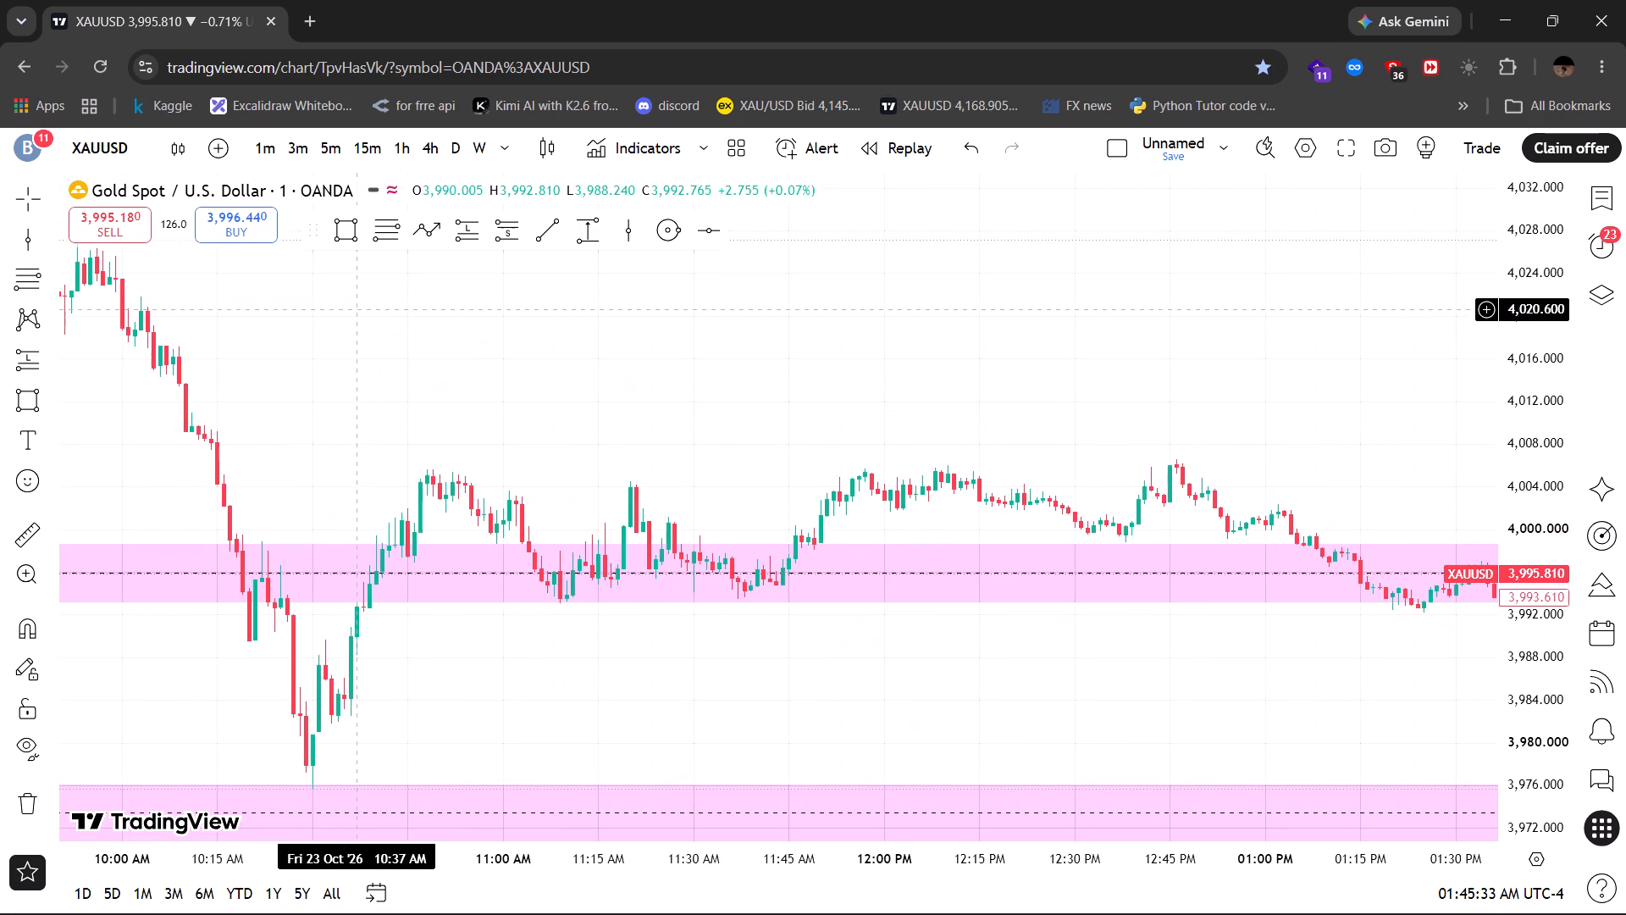
{"action": "left_click_drag", "start_coordinate": [358, 309], "coordinate": [1352, 412]}
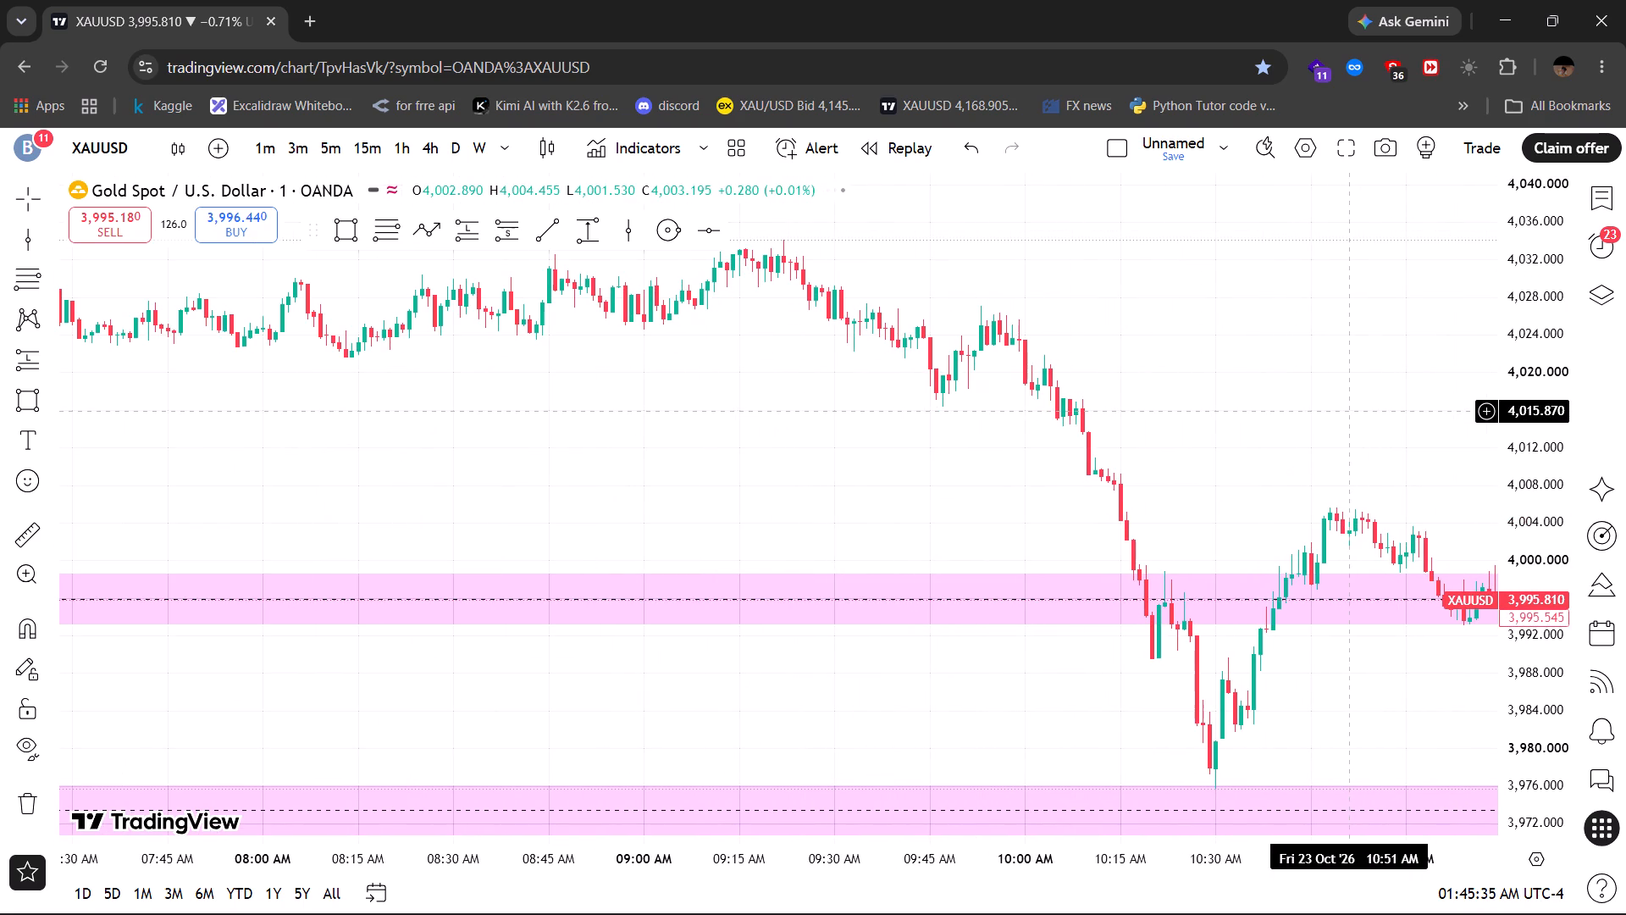
{"action": "left_click_drag", "start_coordinate": [473, 549], "coordinate": [1272, 525]}
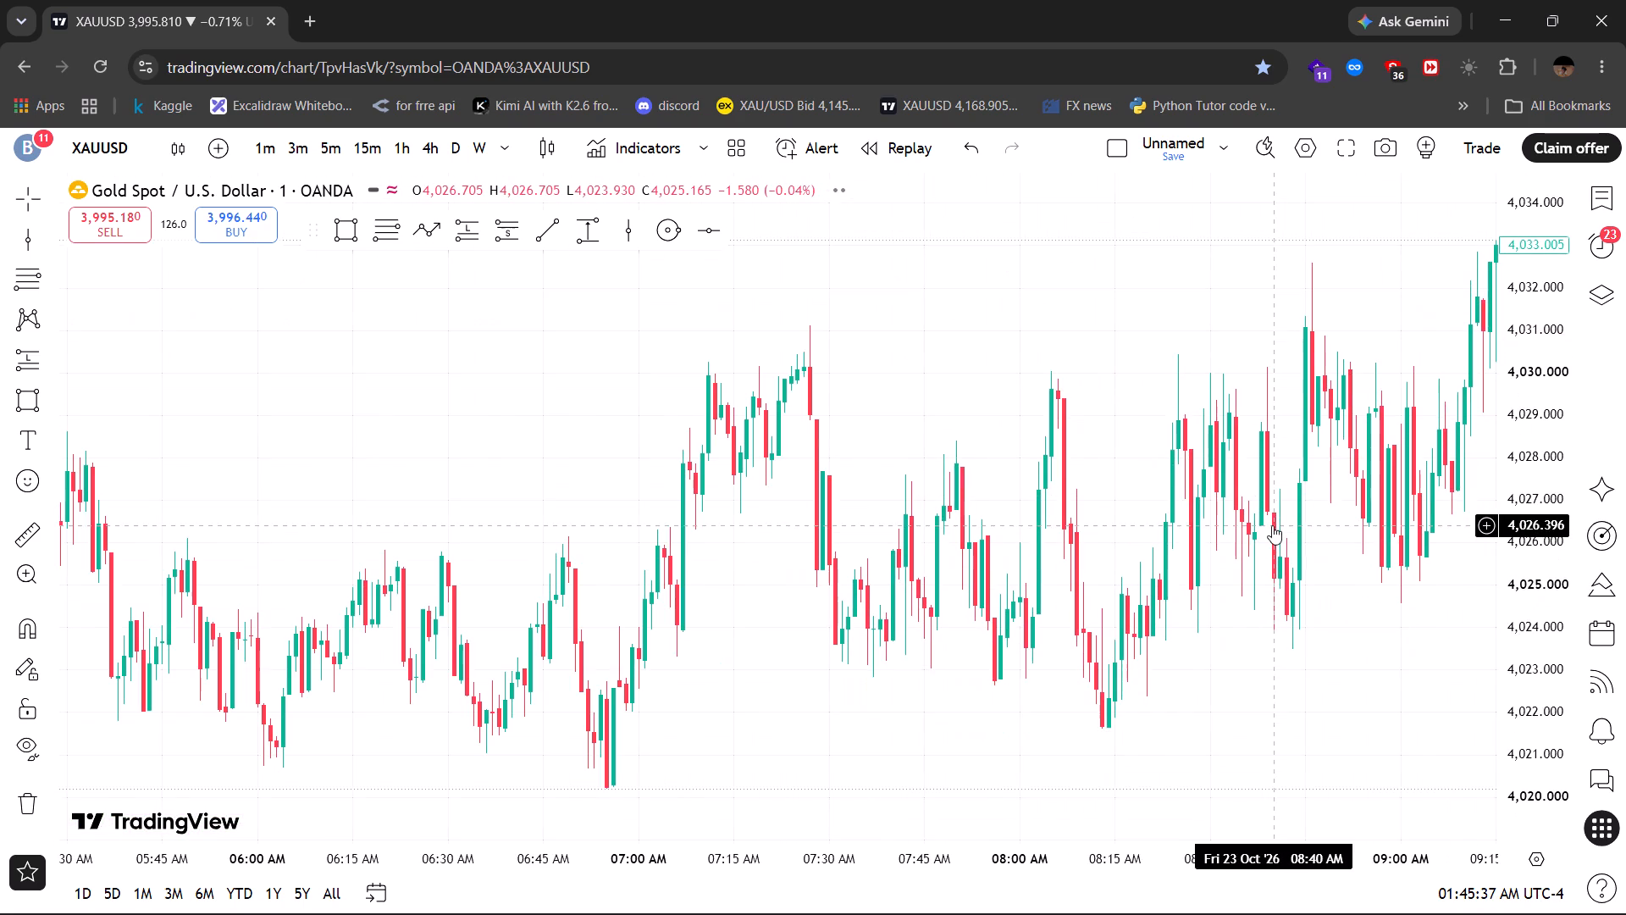
{"action": "left_click_drag", "start_coordinate": [440, 378], "coordinate": [1293, 394]}
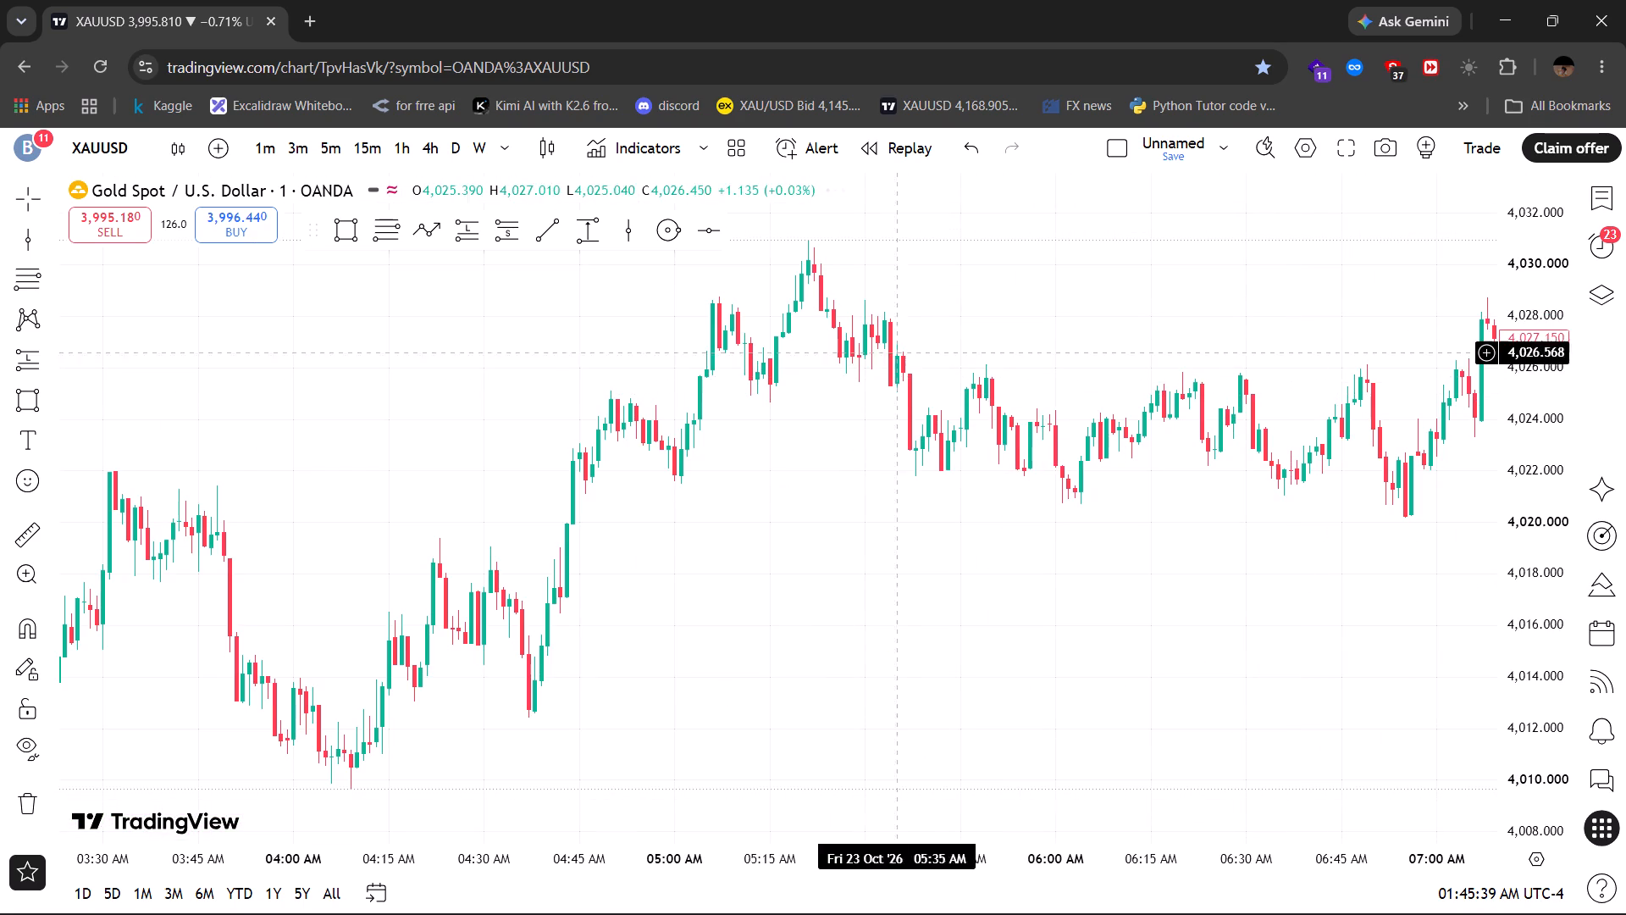
{"action": "left_click_drag", "start_coordinate": [545, 357], "coordinate": [1445, 393]}
{"action": "left_click_drag", "start_coordinate": [610, 385], "coordinate": [1453, 434]}
{"action": "left_click_drag", "start_coordinate": [735, 430], "coordinate": [1125, 396]}
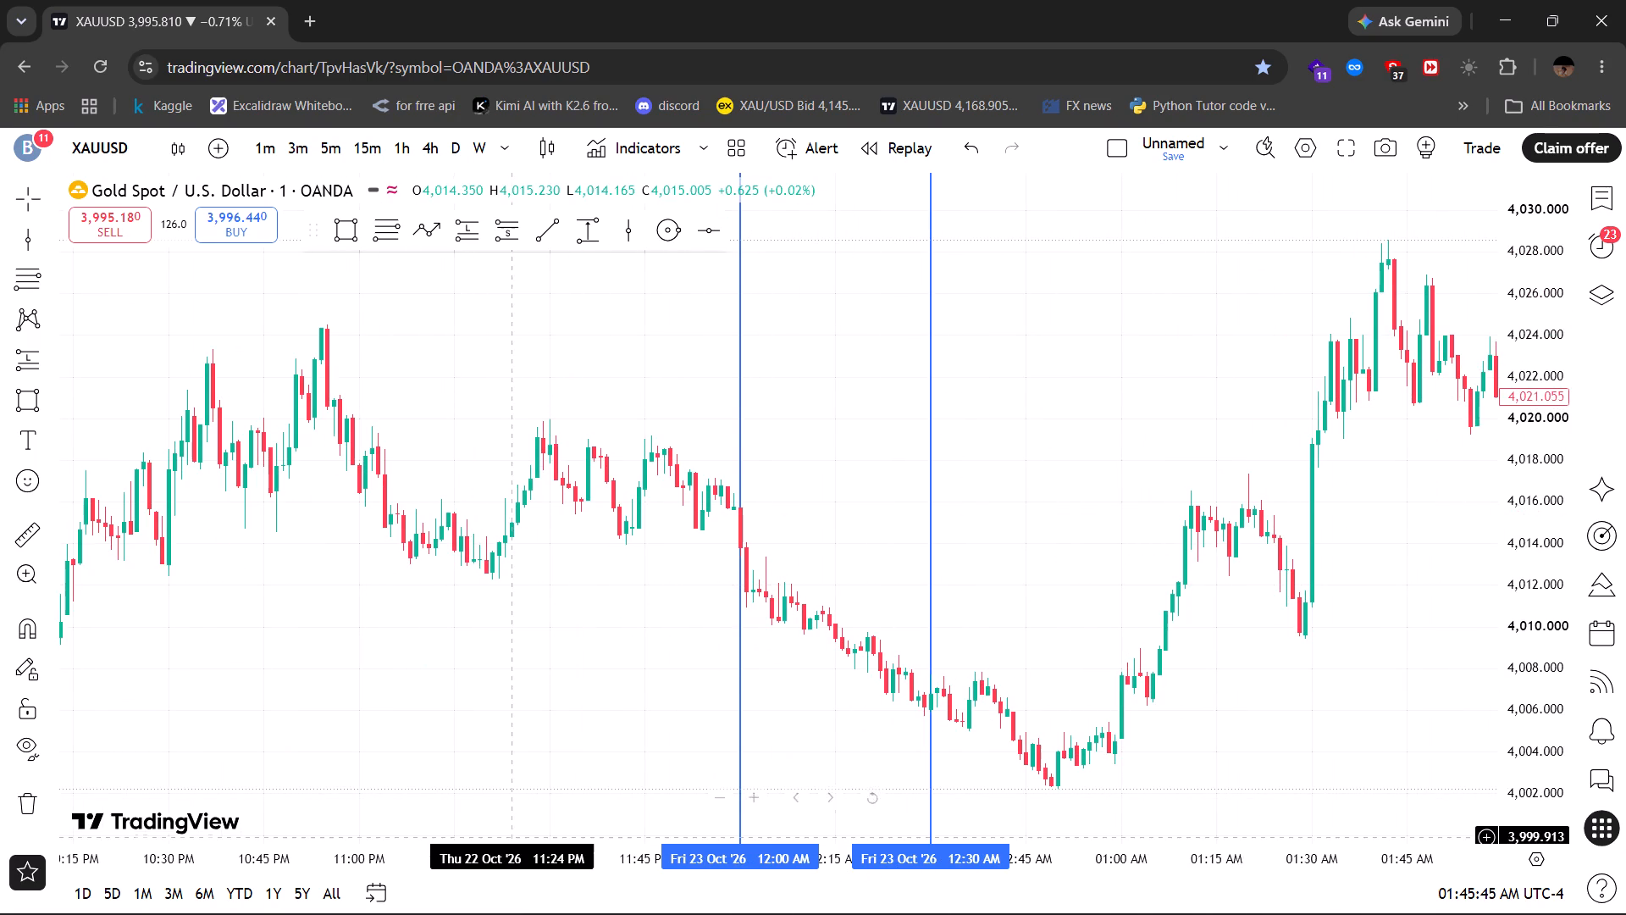
{"action": "left_click_drag", "start_coordinate": [680, 857], "coordinate": [218, 792]}
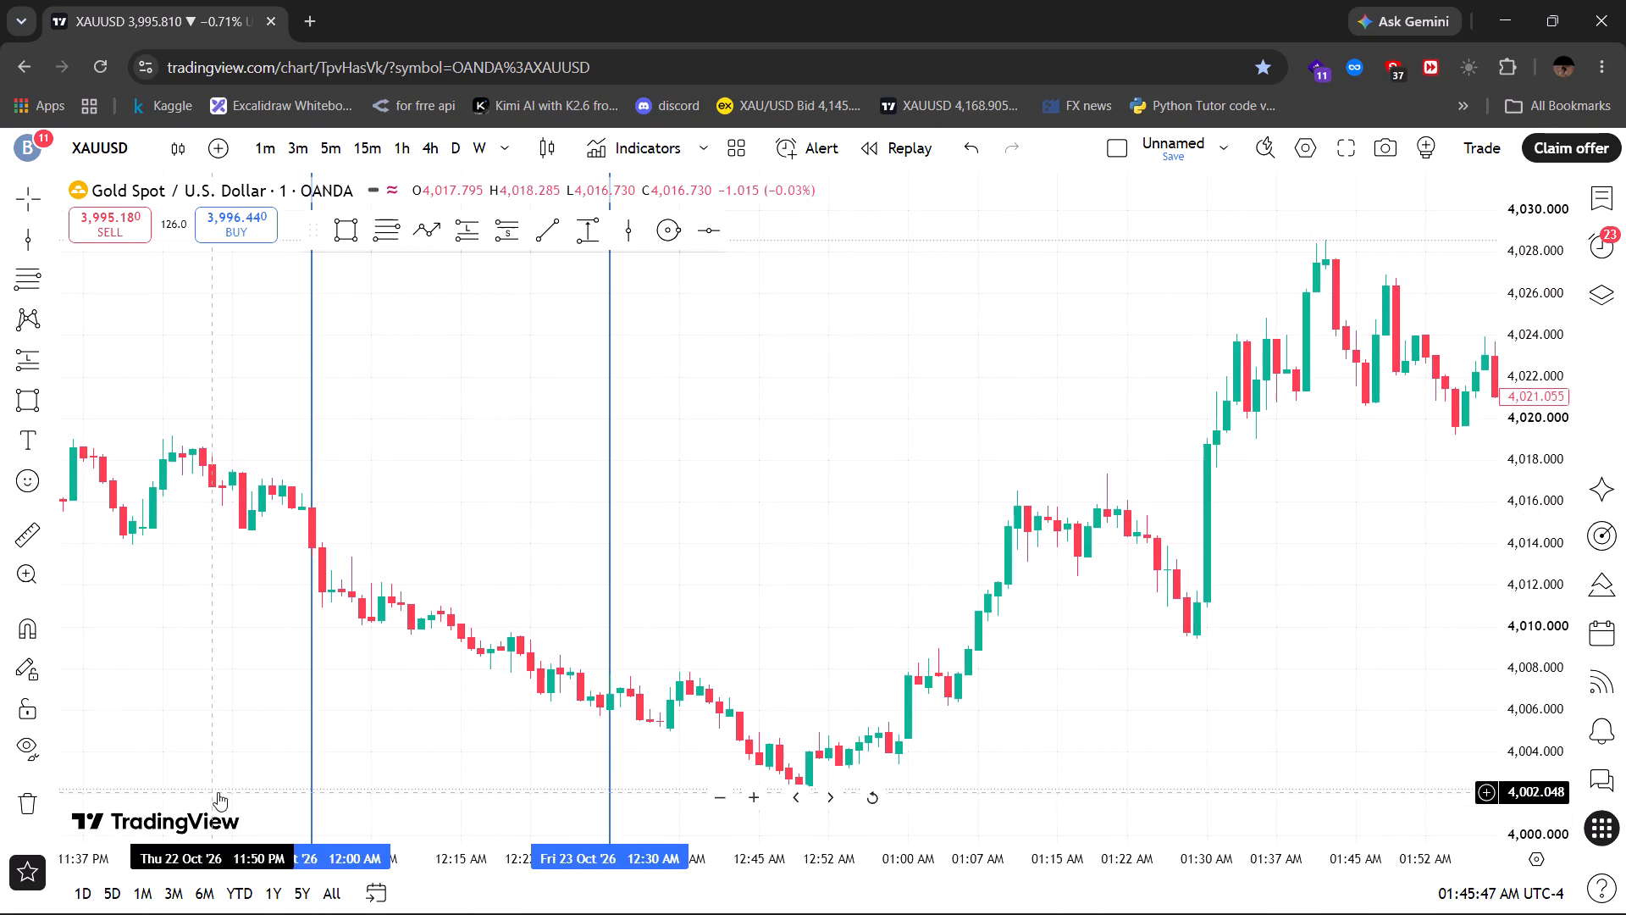
{"action": "left_click_drag", "start_coordinate": [716, 497], "coordinate": [912, 323]}
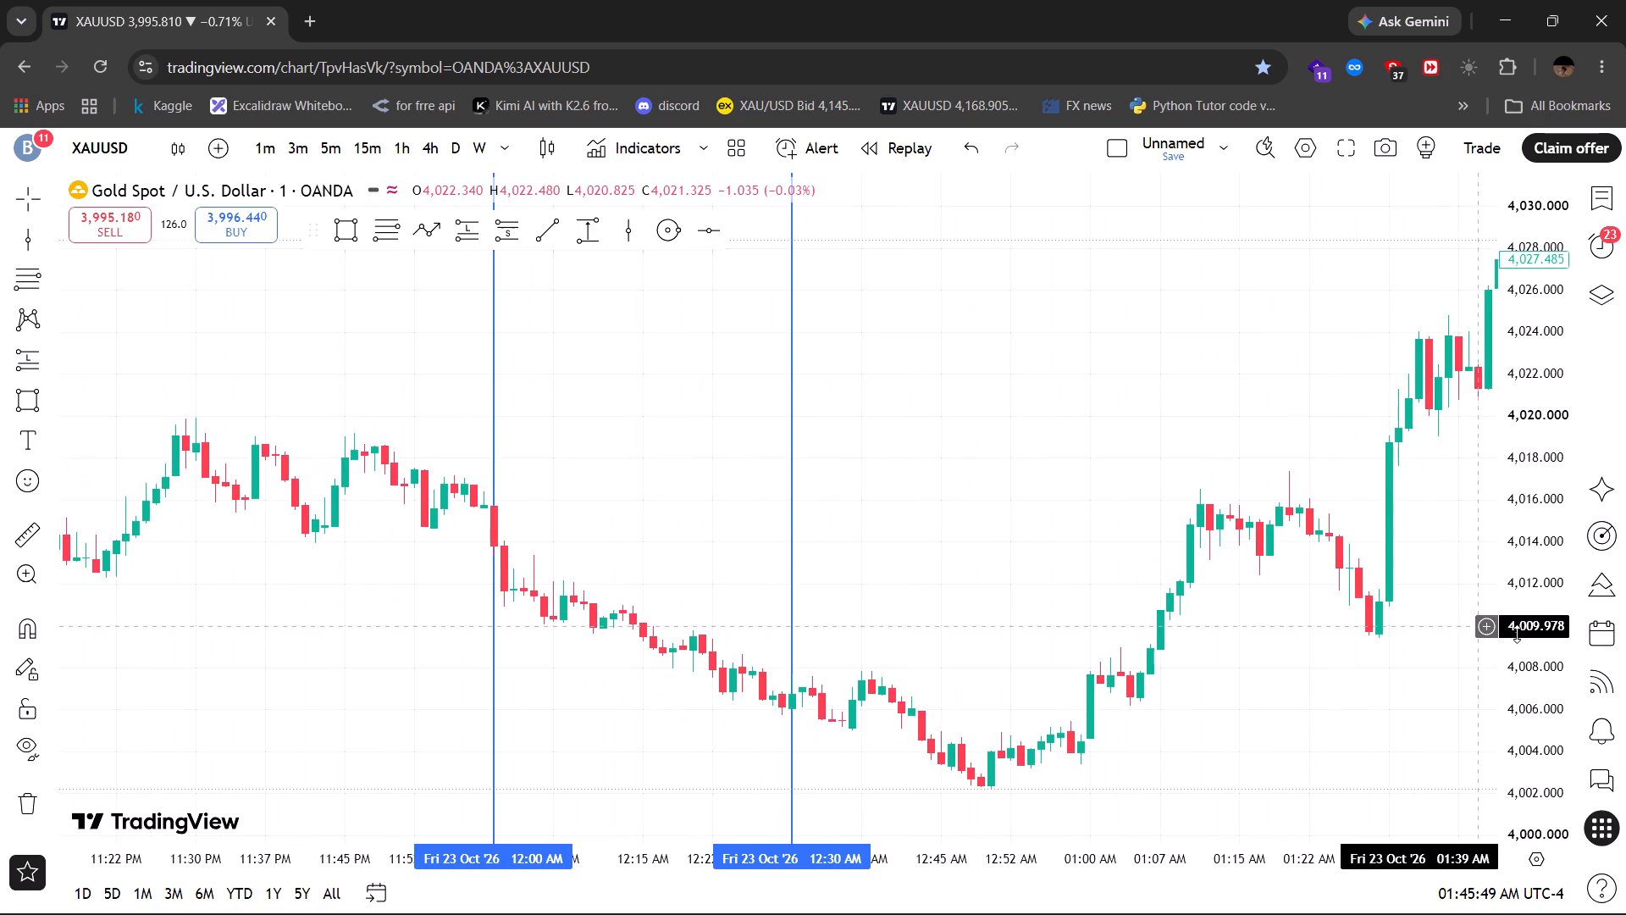
{"action": "left_click_drag", "start_coordinate": [1517, 634], "coordinate": [1552, 369]}
{"action": "left_click_drag", "start_coordinate": [954, 545], "coordinate": [996, 297]}
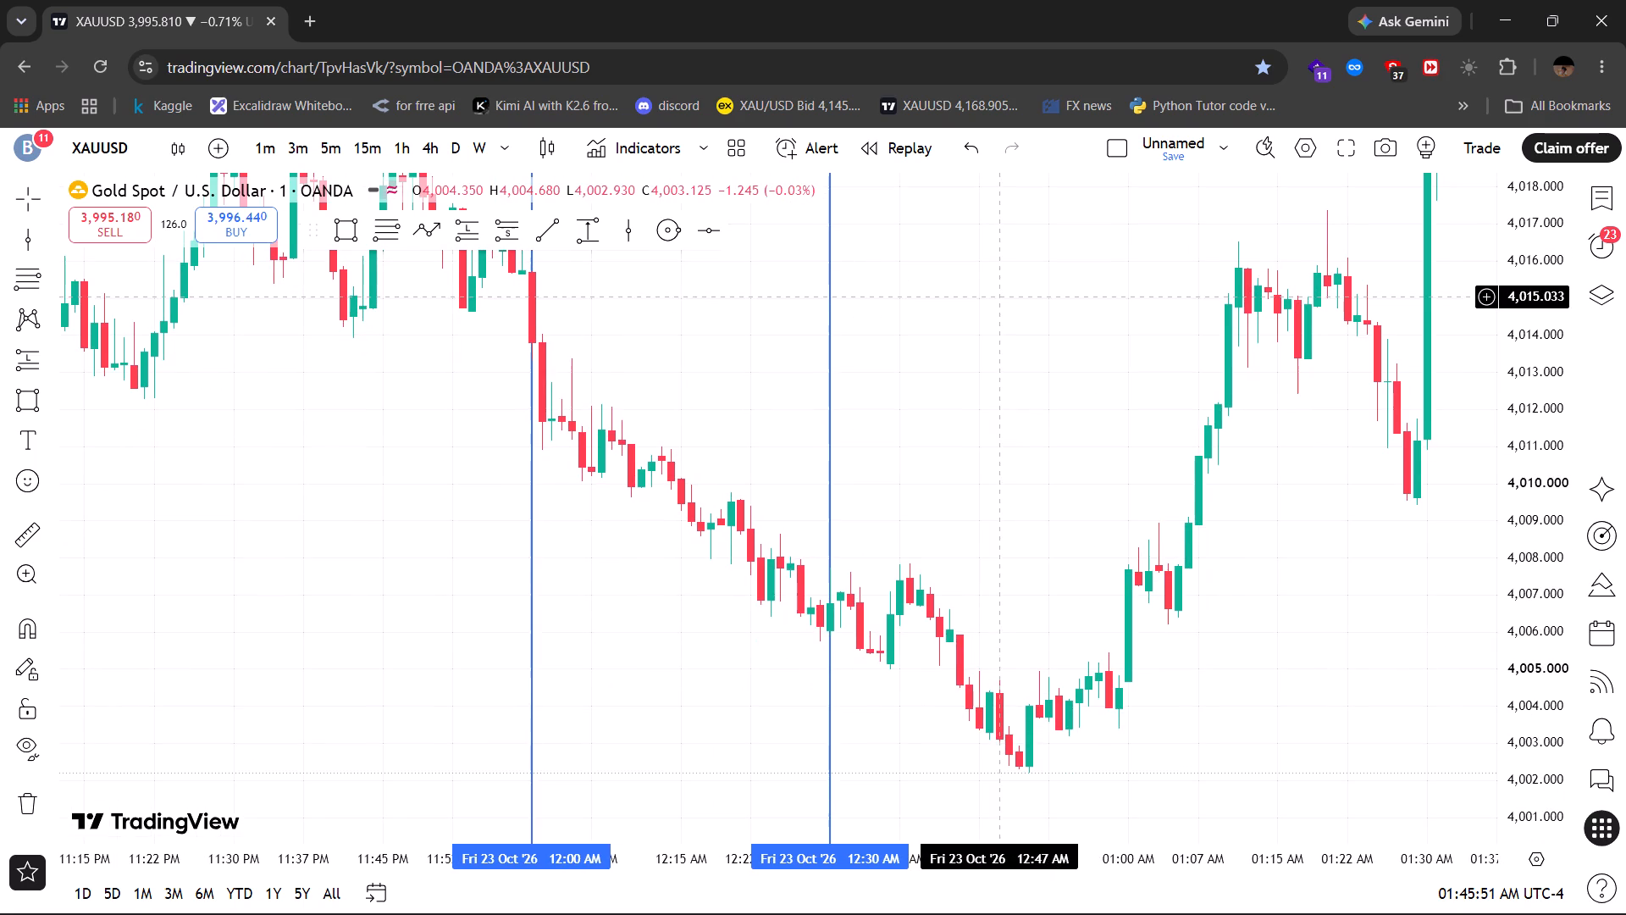
{"action": "left_click", "coordinate": [346, 227]}
{"action": "left_click", "coordinate": [392, 242]}
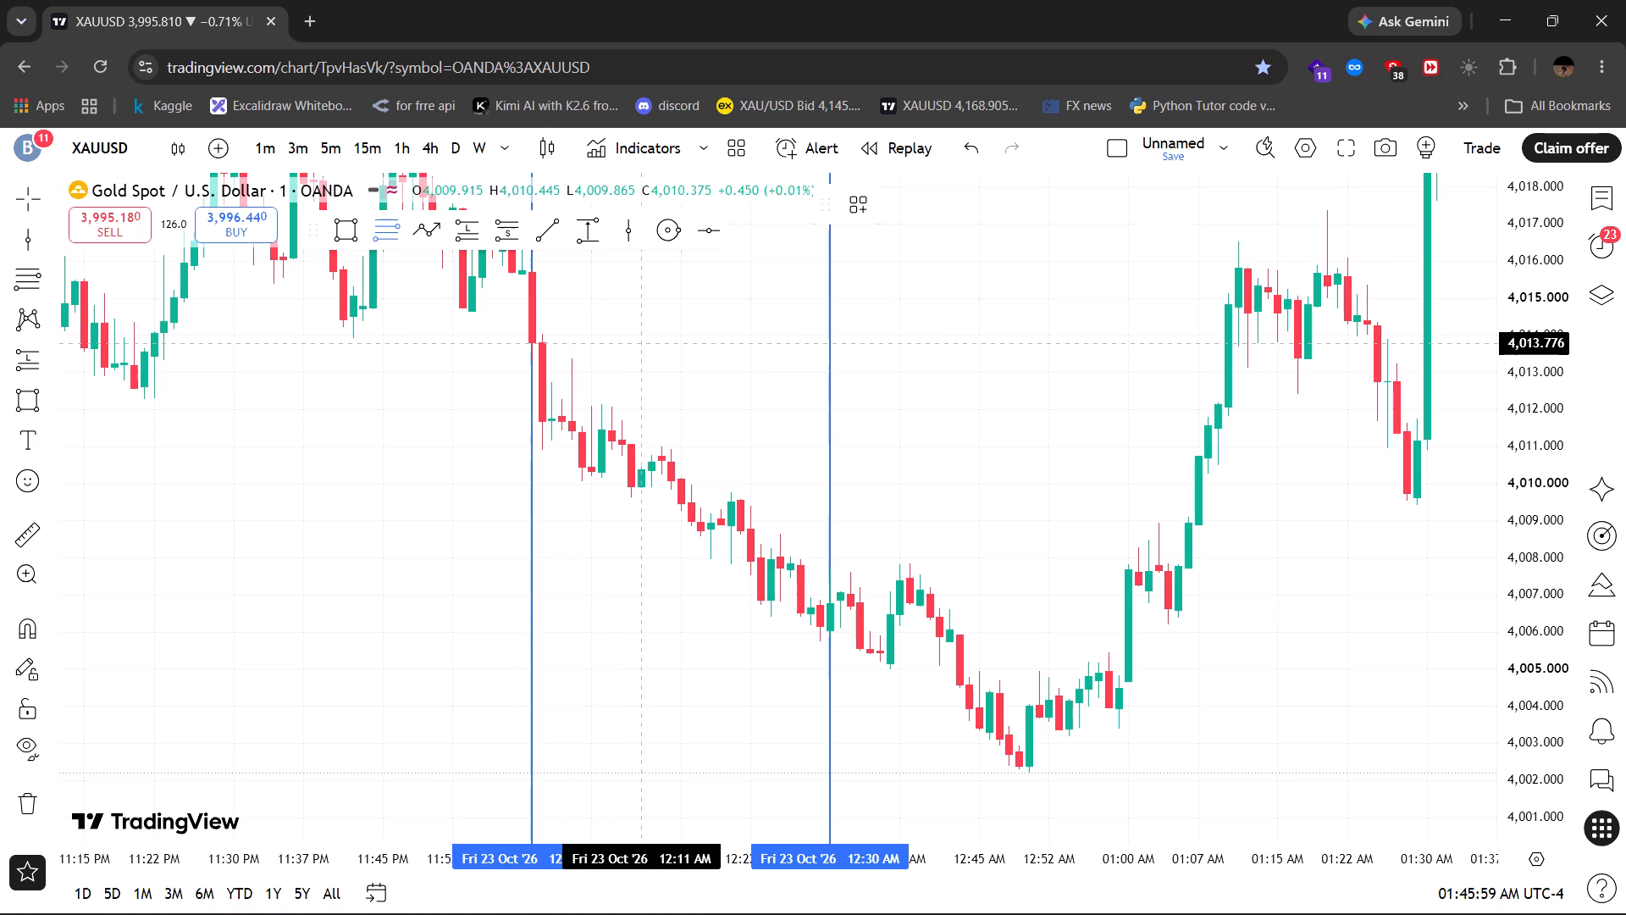
{"action": "left_click", "coordinate": [557, 334]}
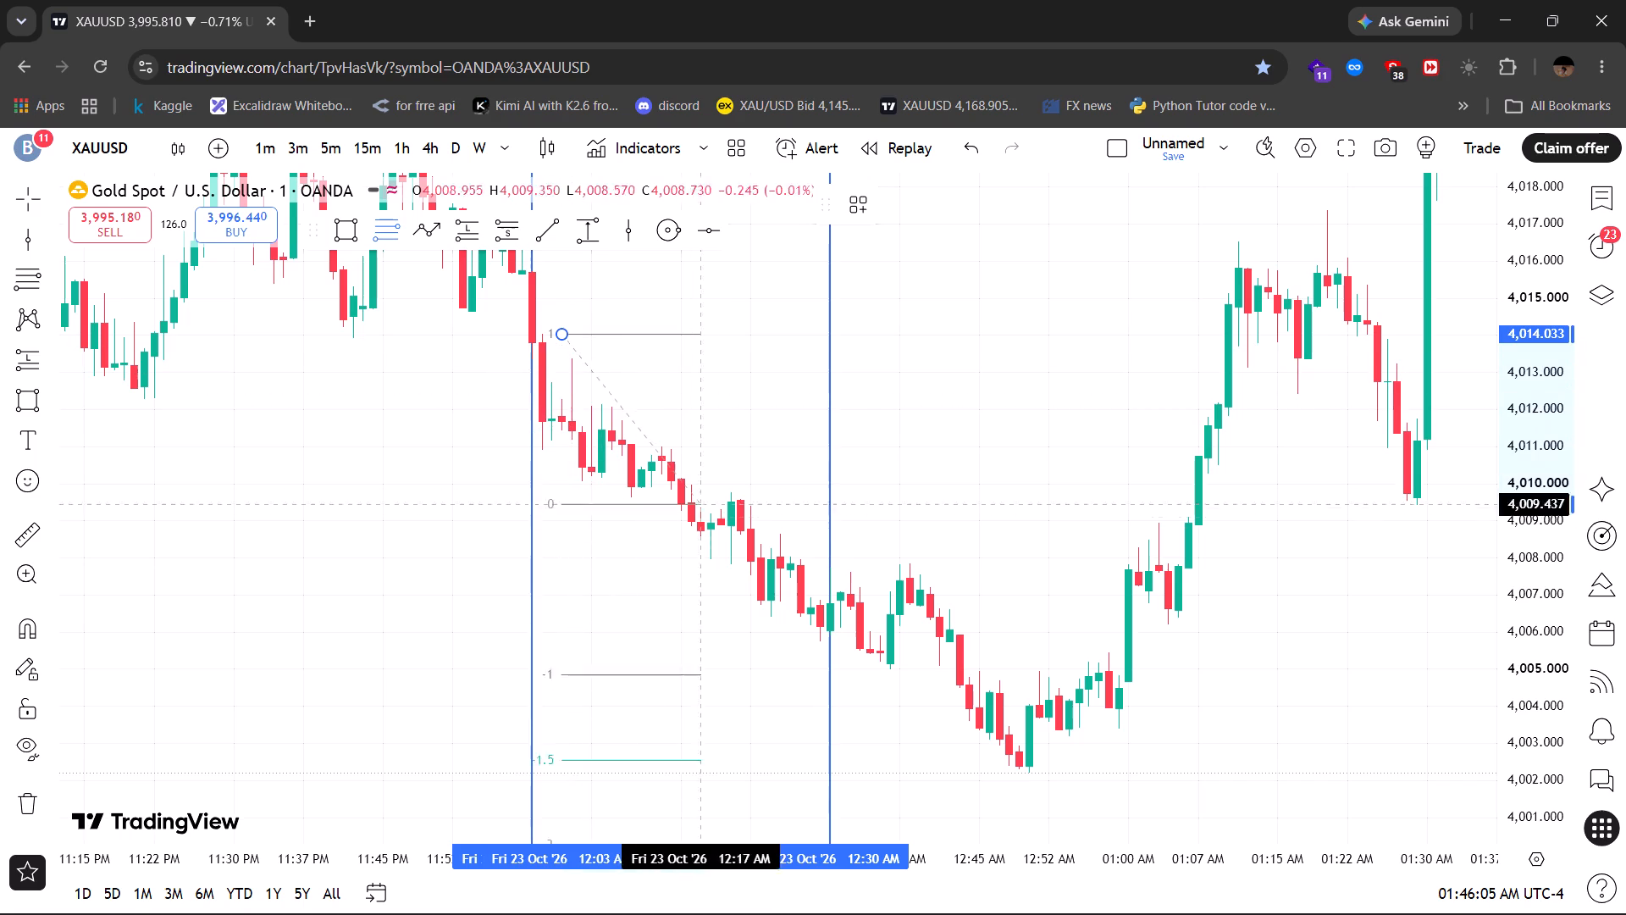
{"action": "left_click", "coordinate": [832, 640]}
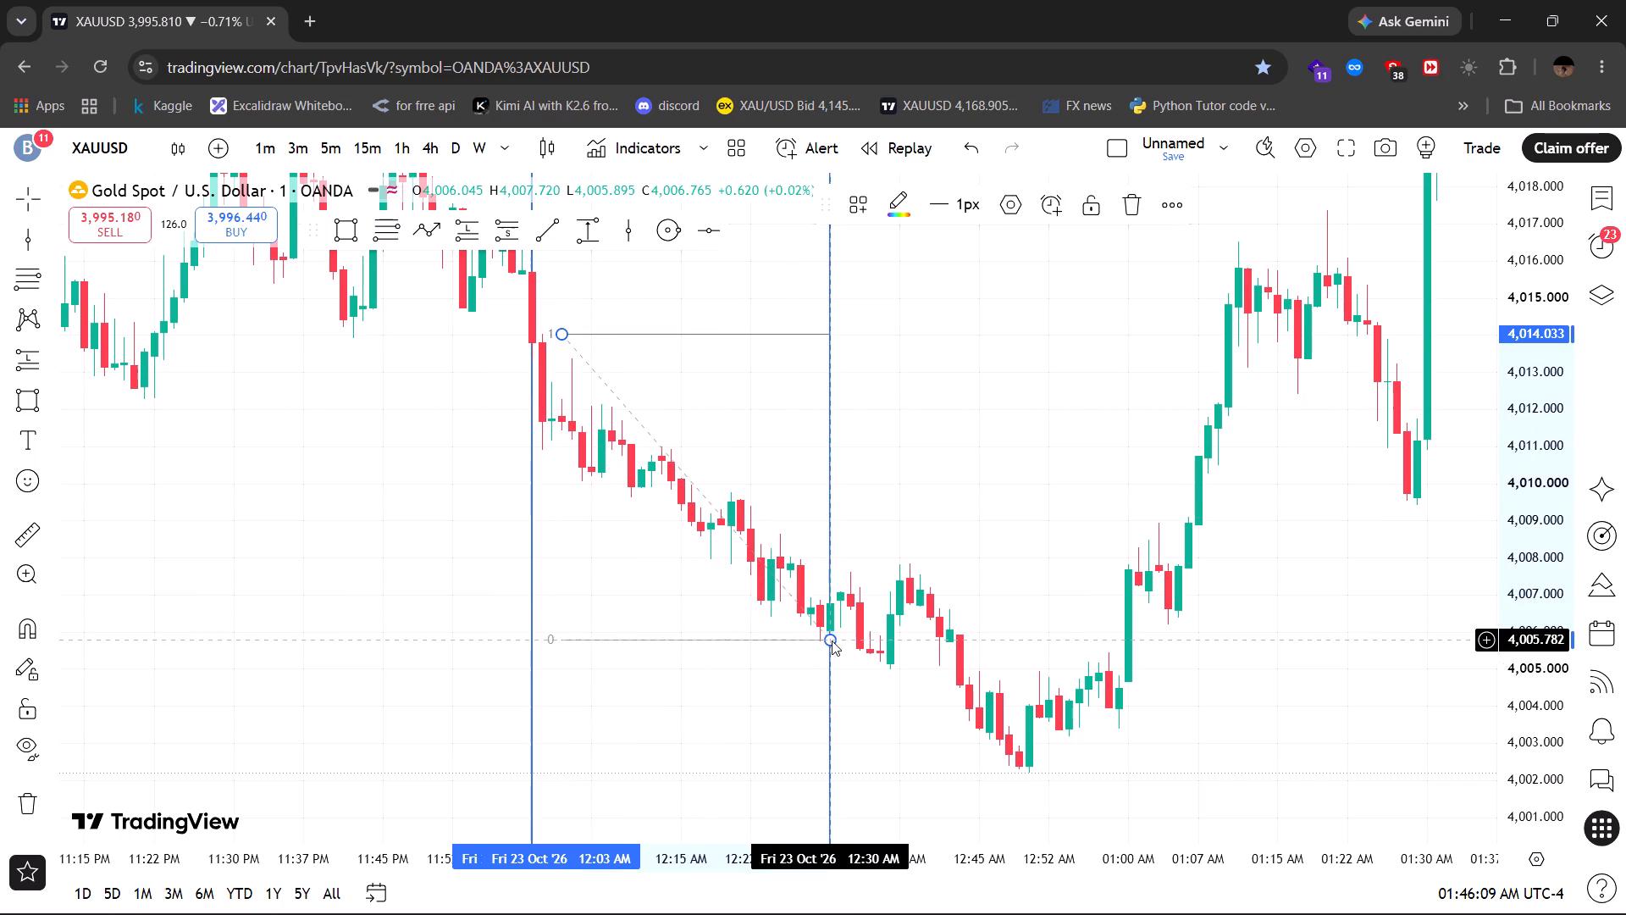
Delete the two extended pink zones, one around 3,996 and the other around 3,973.
{"action": "left_click_drag", "start_coordinate": [1543, 369], "coordinate": [1461, 744]}
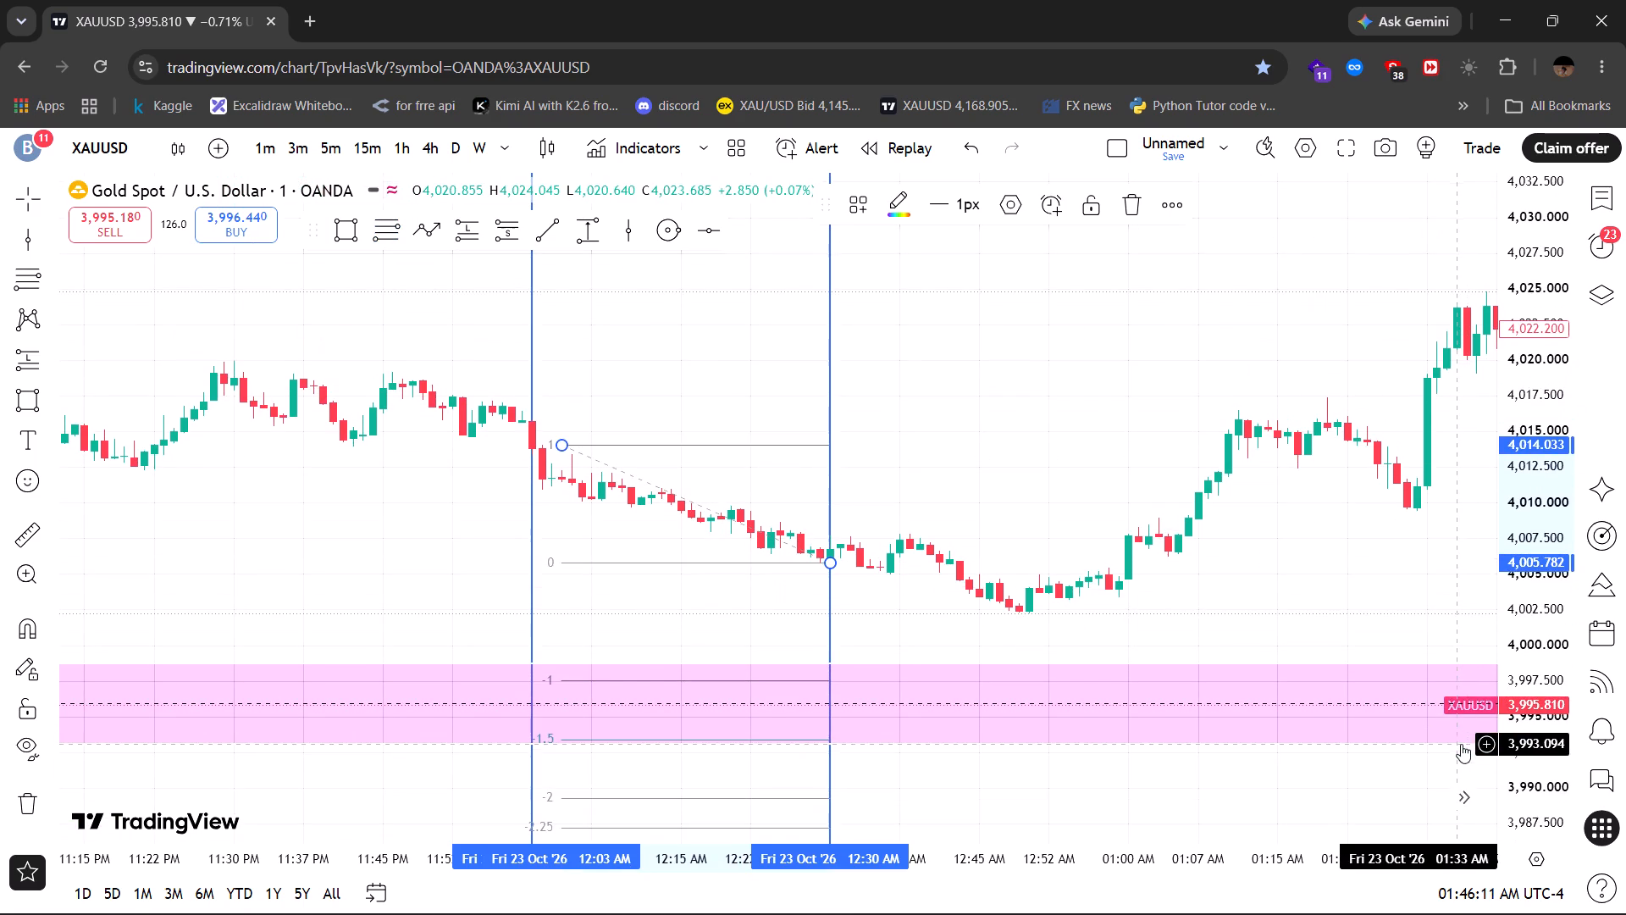
{"action": "left_click_drag", "start_coordinate": [1002, 452], "coordinate": [991, 256]}
{"action": "left_click_drag", "start_coordinate": [981, 590], "coordinate": [970, 558]}
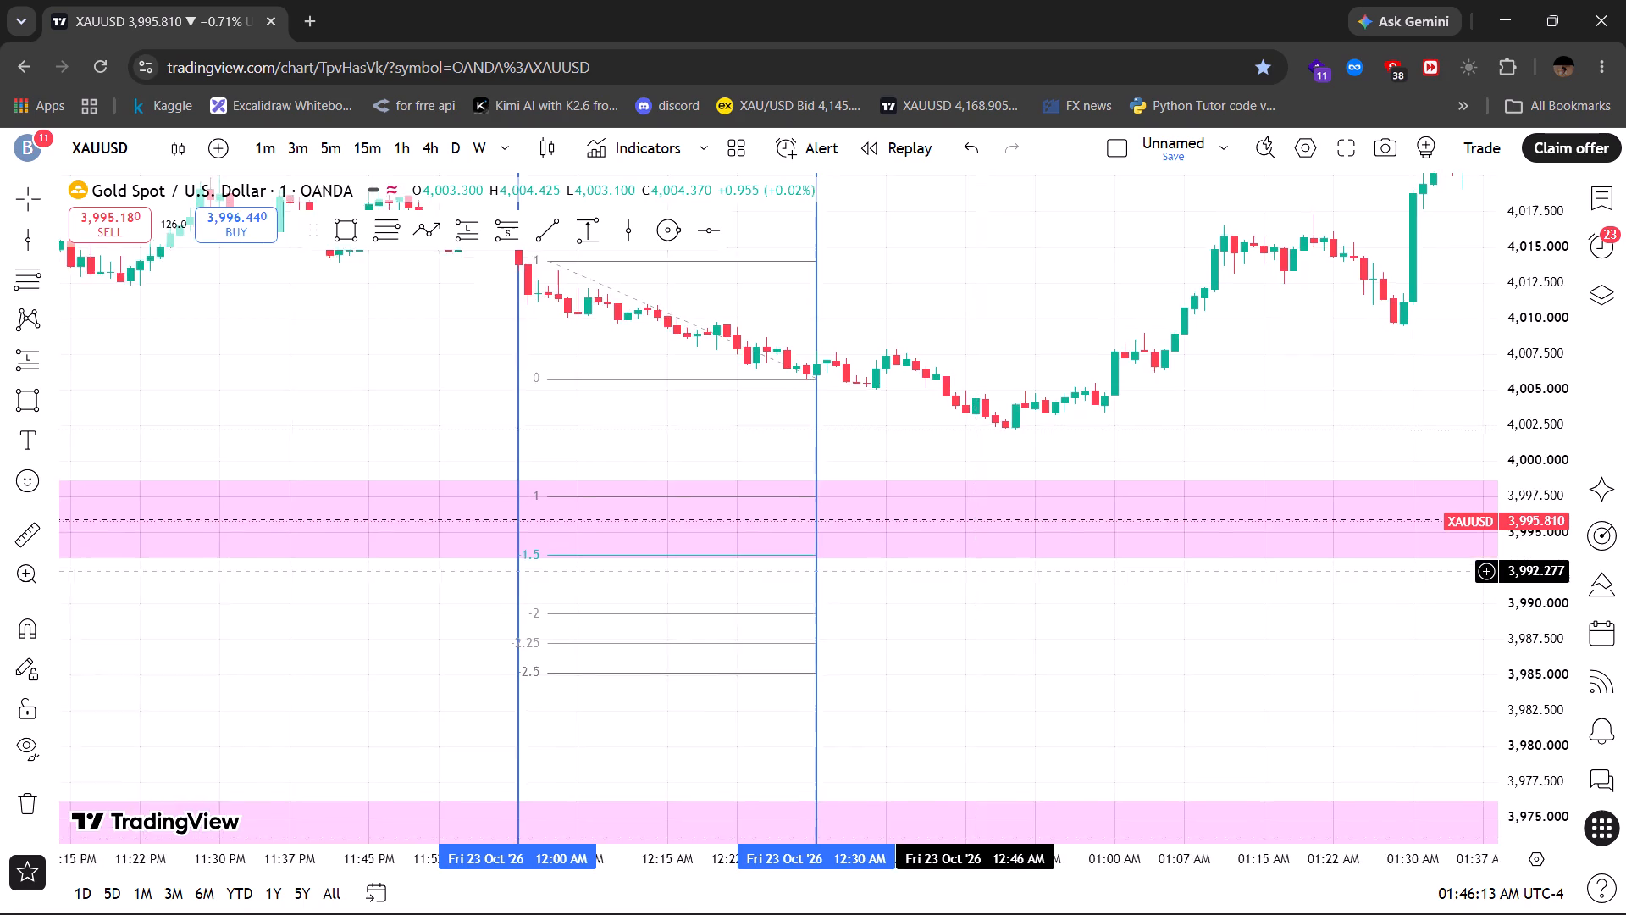
{"action": "left_click_drag", "start_coordinate": [970, 558], "coordinate": [951, 488]}
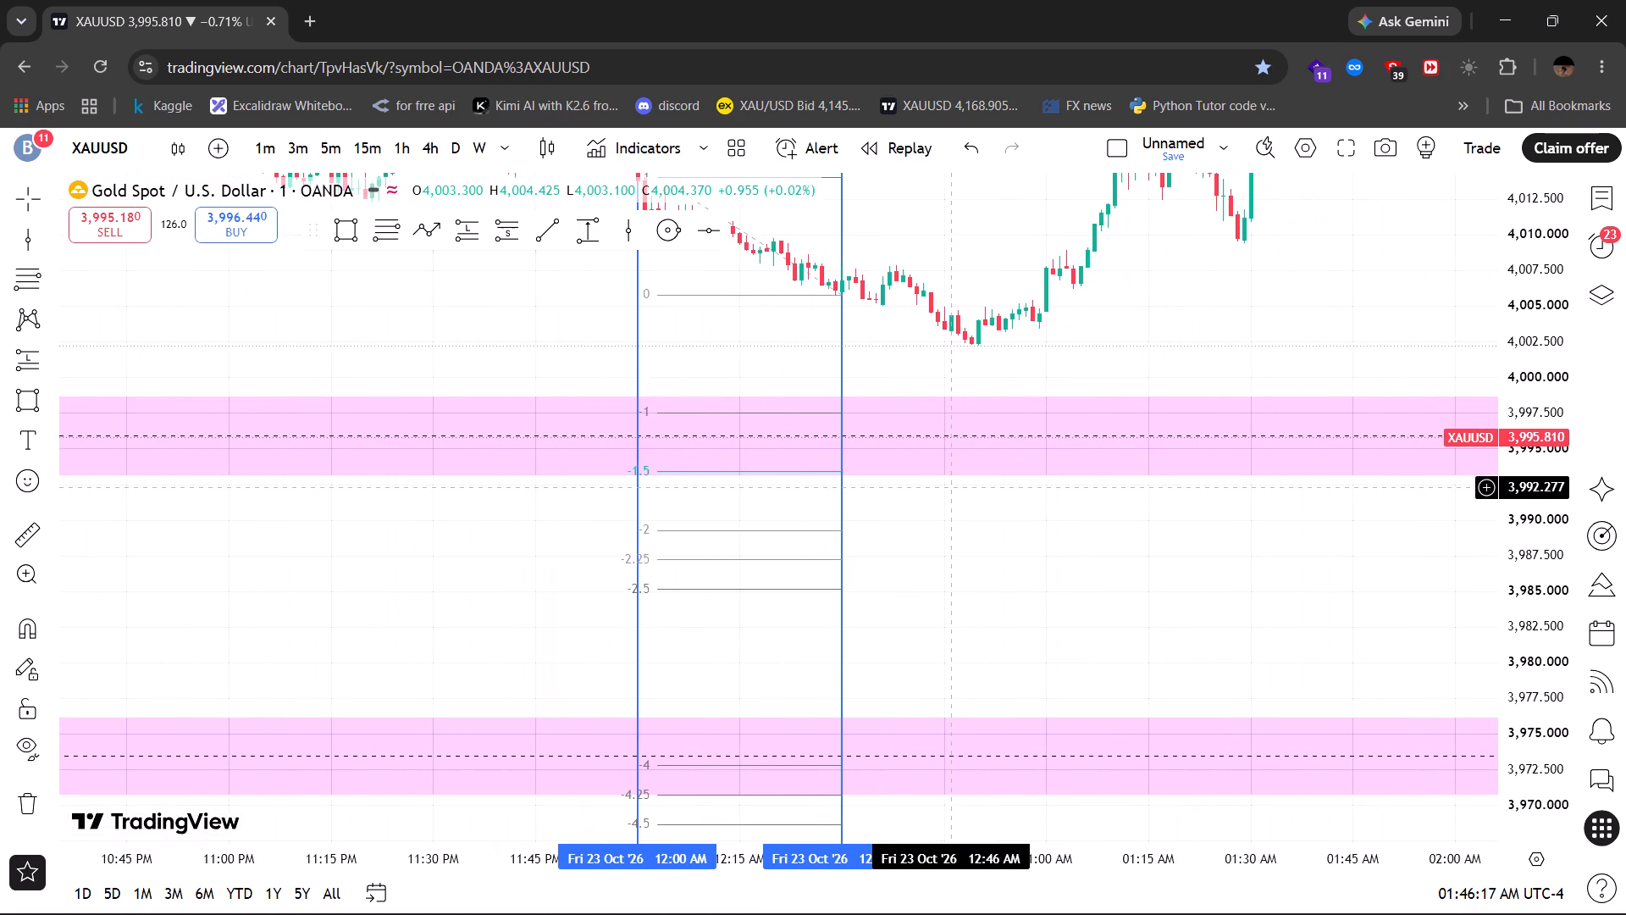
{"action": "left_click", "coordinate": [561, 430]}
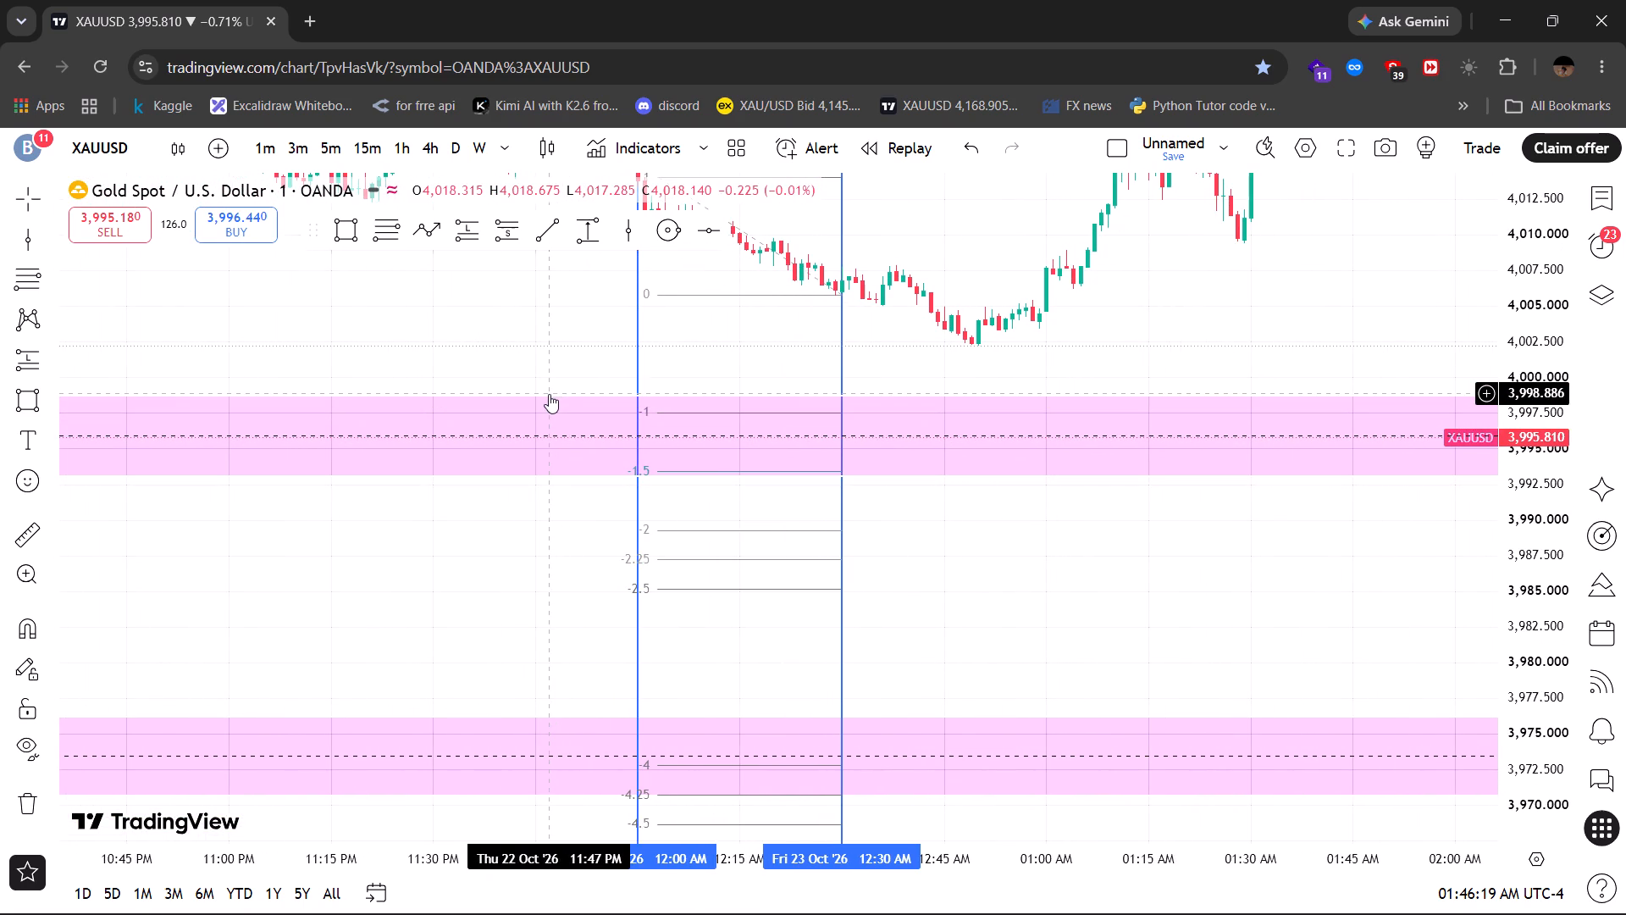
{"action": "left_click", "coordinate": [549, 394]}
{"action": "left_click", "coordinate": [1258, 211]}
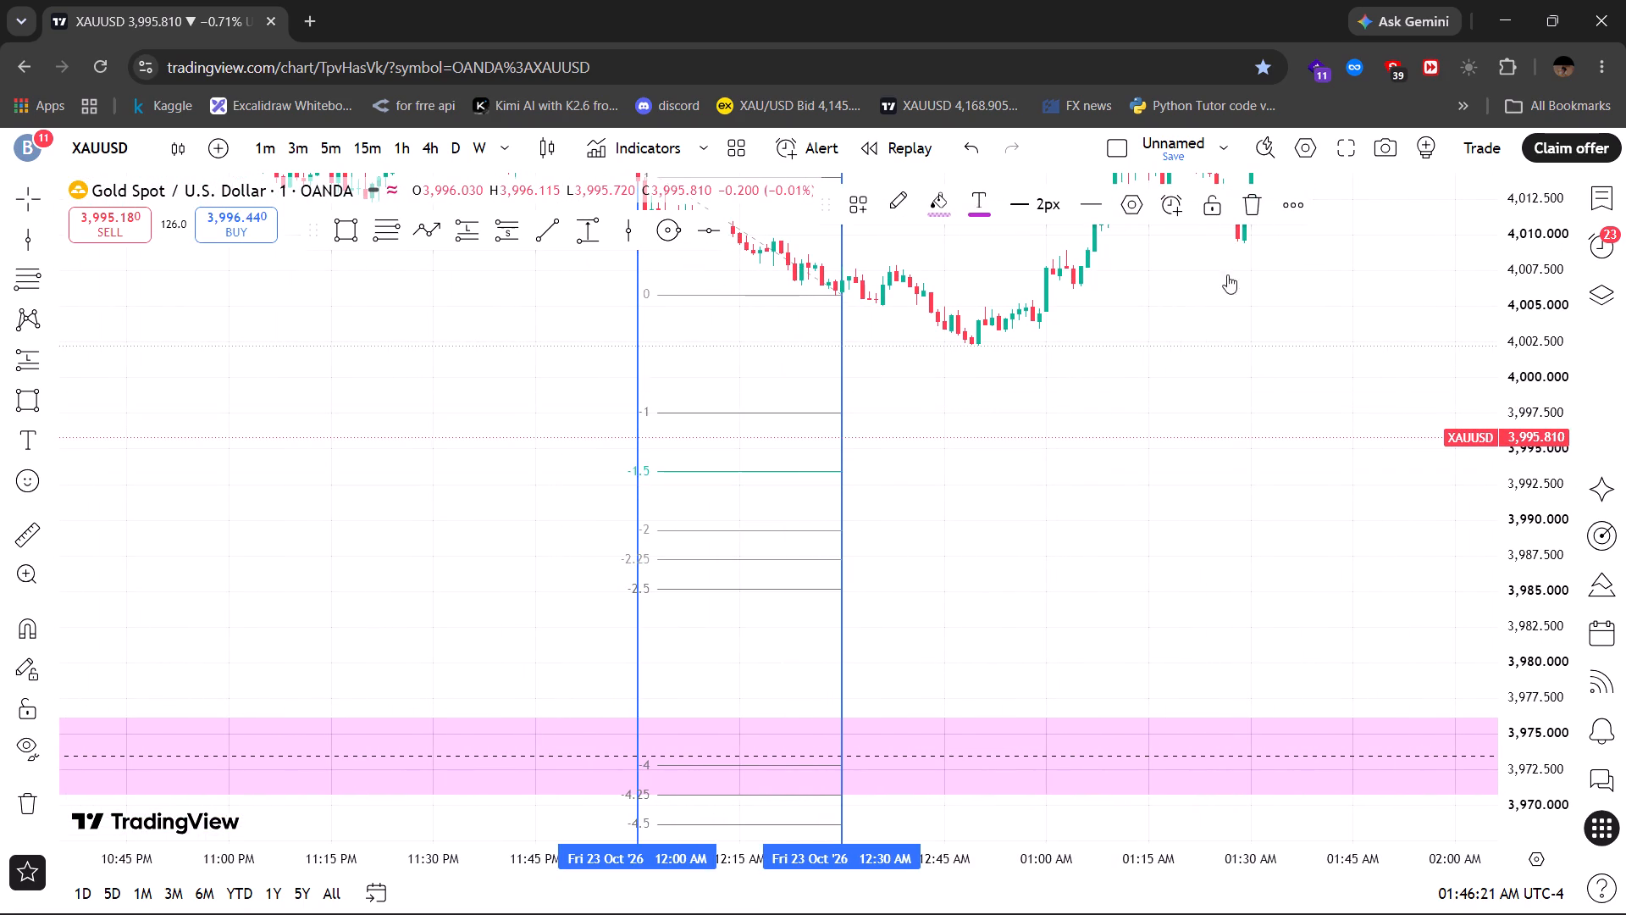
{"action": "left_click", "coordinate": [1101, 718]}
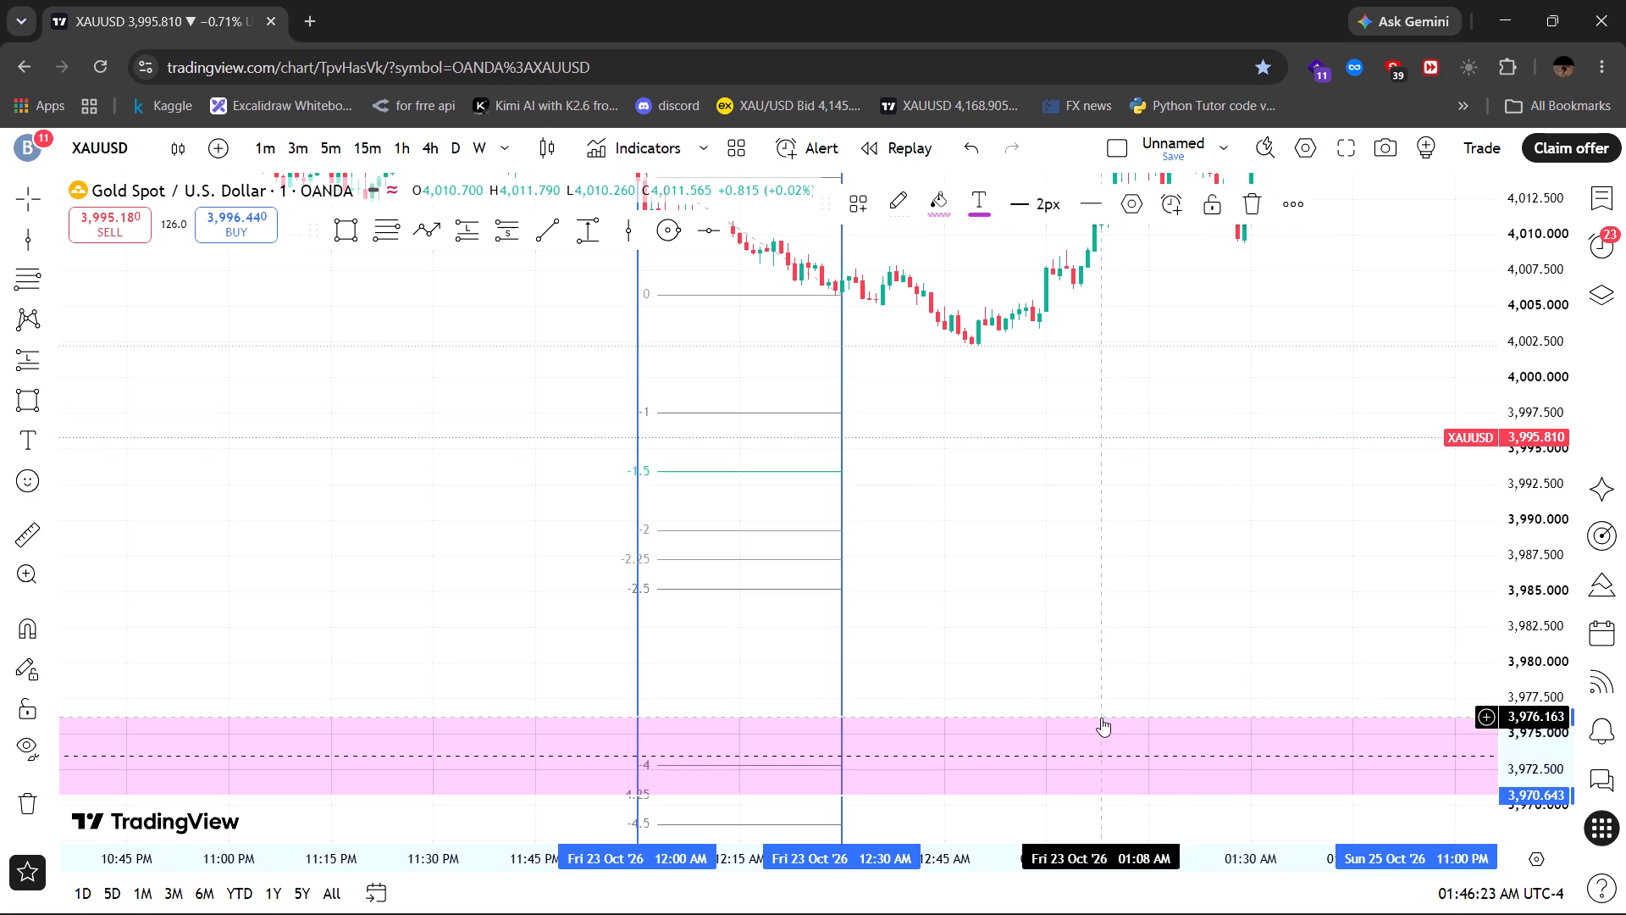
{"action": "left_click", "coordinate": [1253, 207]}
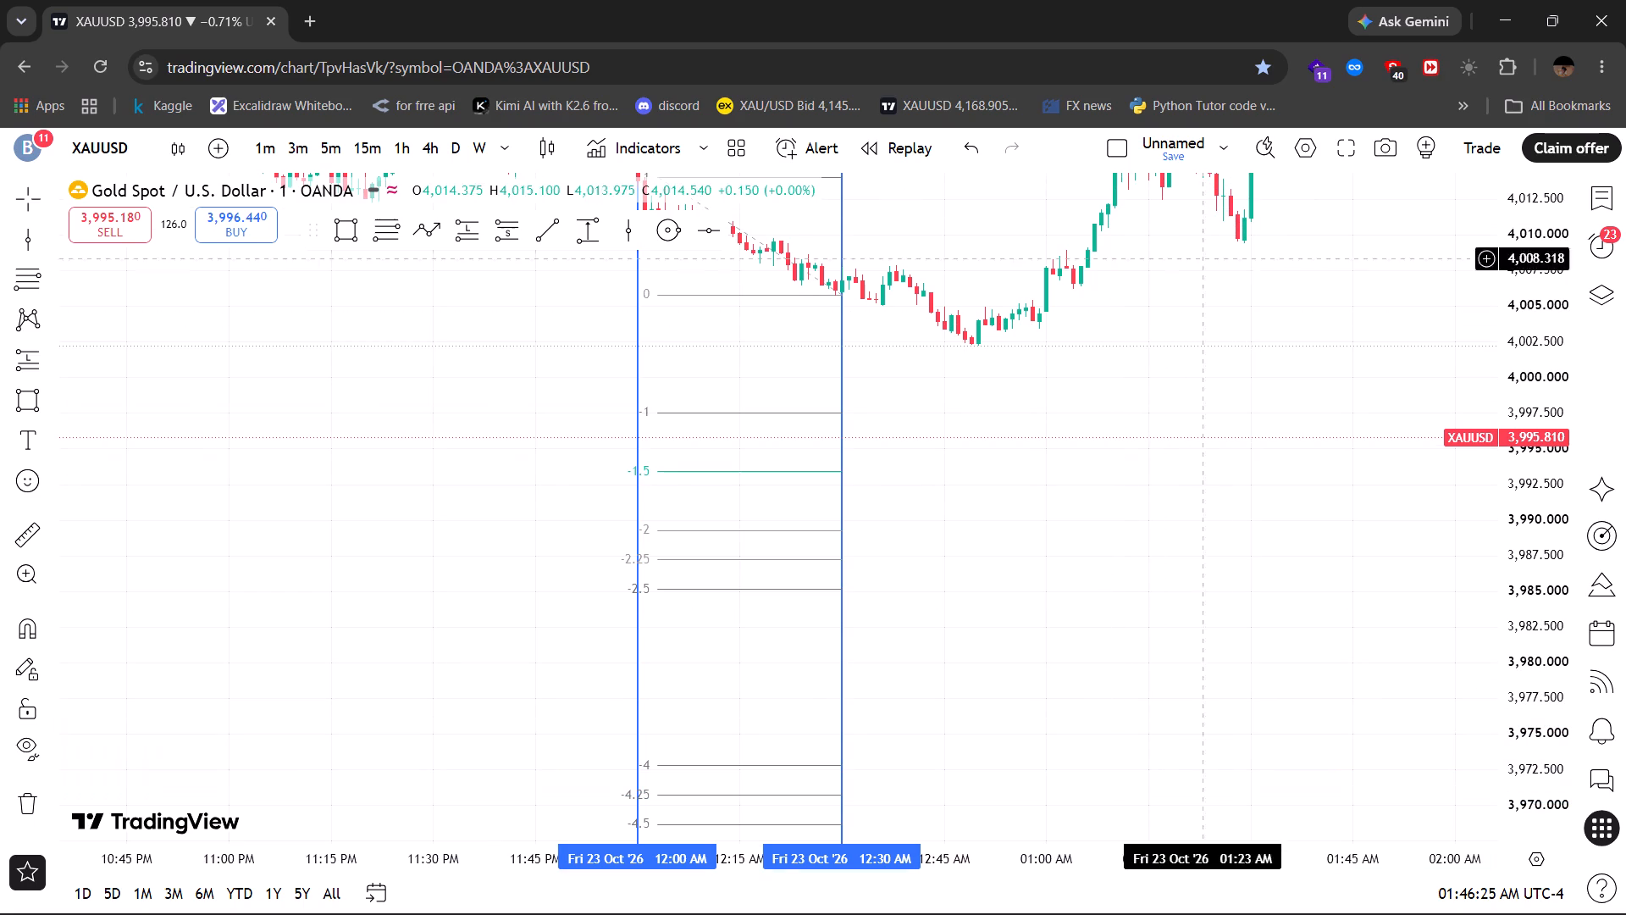
Examine the 22 Oct evening and 23 Oct midnight Fib projections against price on the 5-minute XAUUSD chart.
{"action": "left_click", "coordinate": [318, 149]}
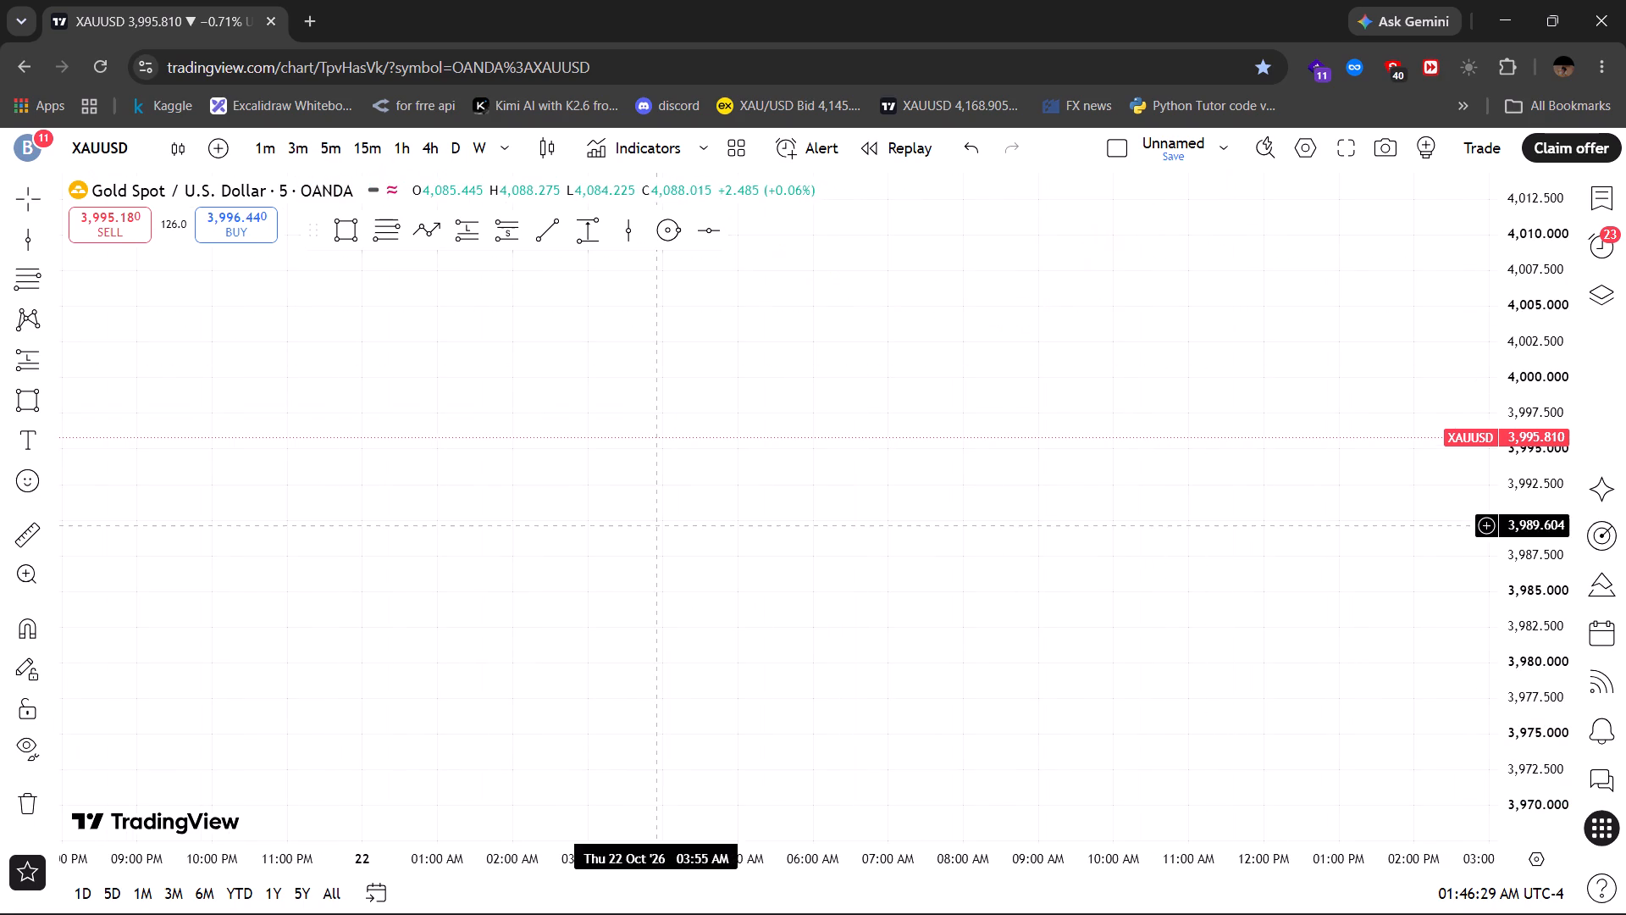
{"action": "left_click", "coordinate": [871, 805]}
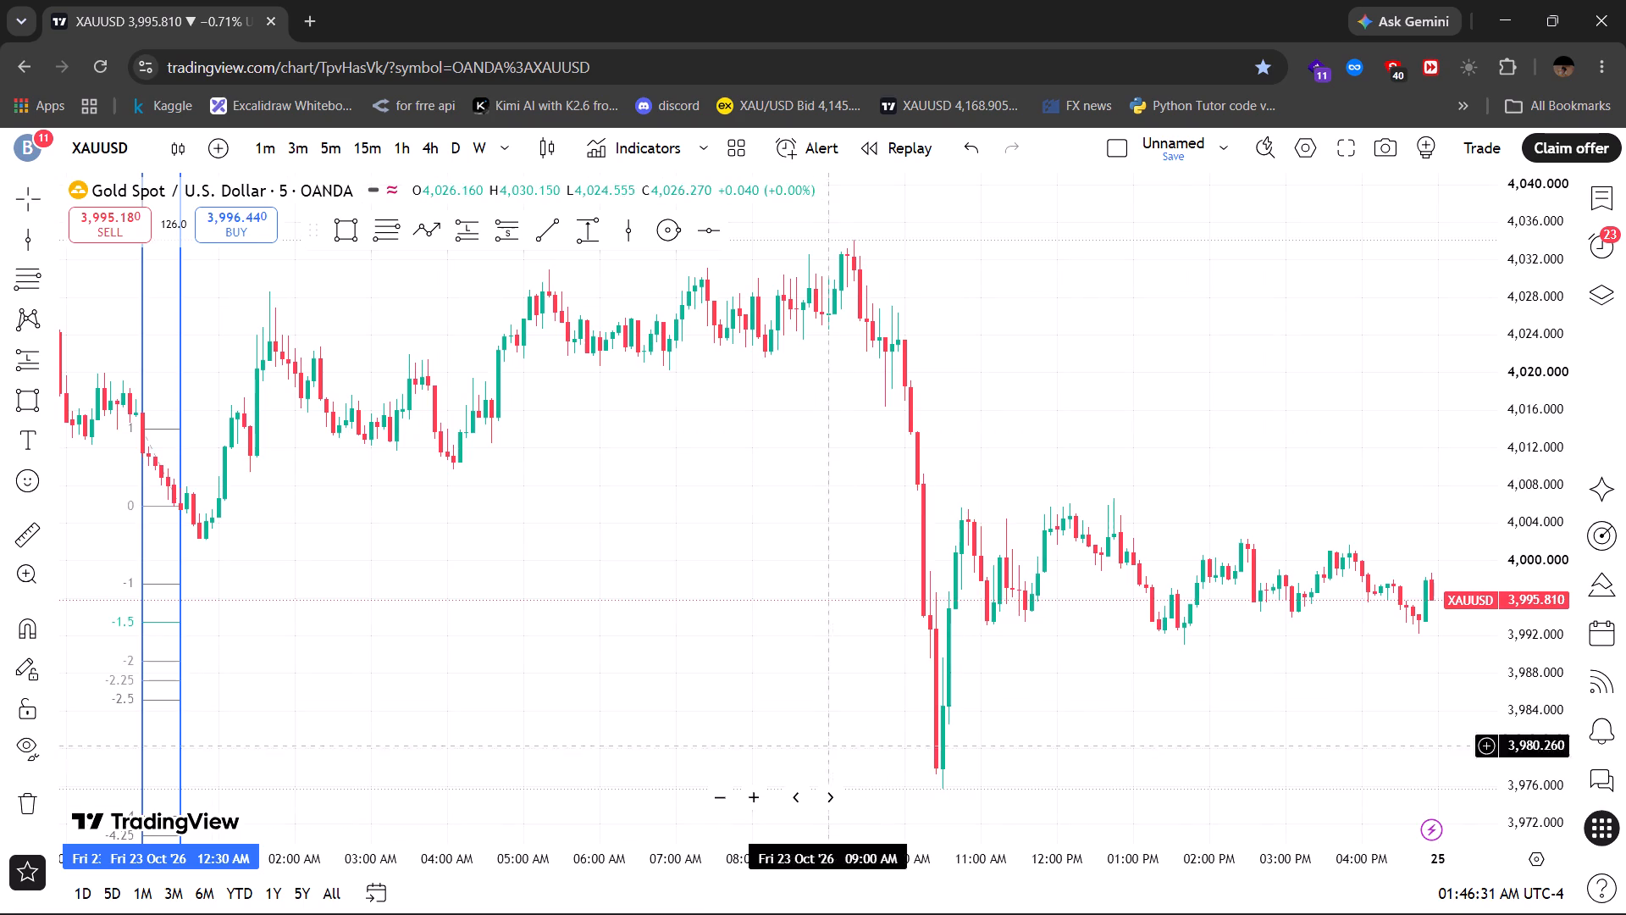
{"action": "left_click_drag", "start_coordinate": [737, 659], "coordinate": [1147, 681]}
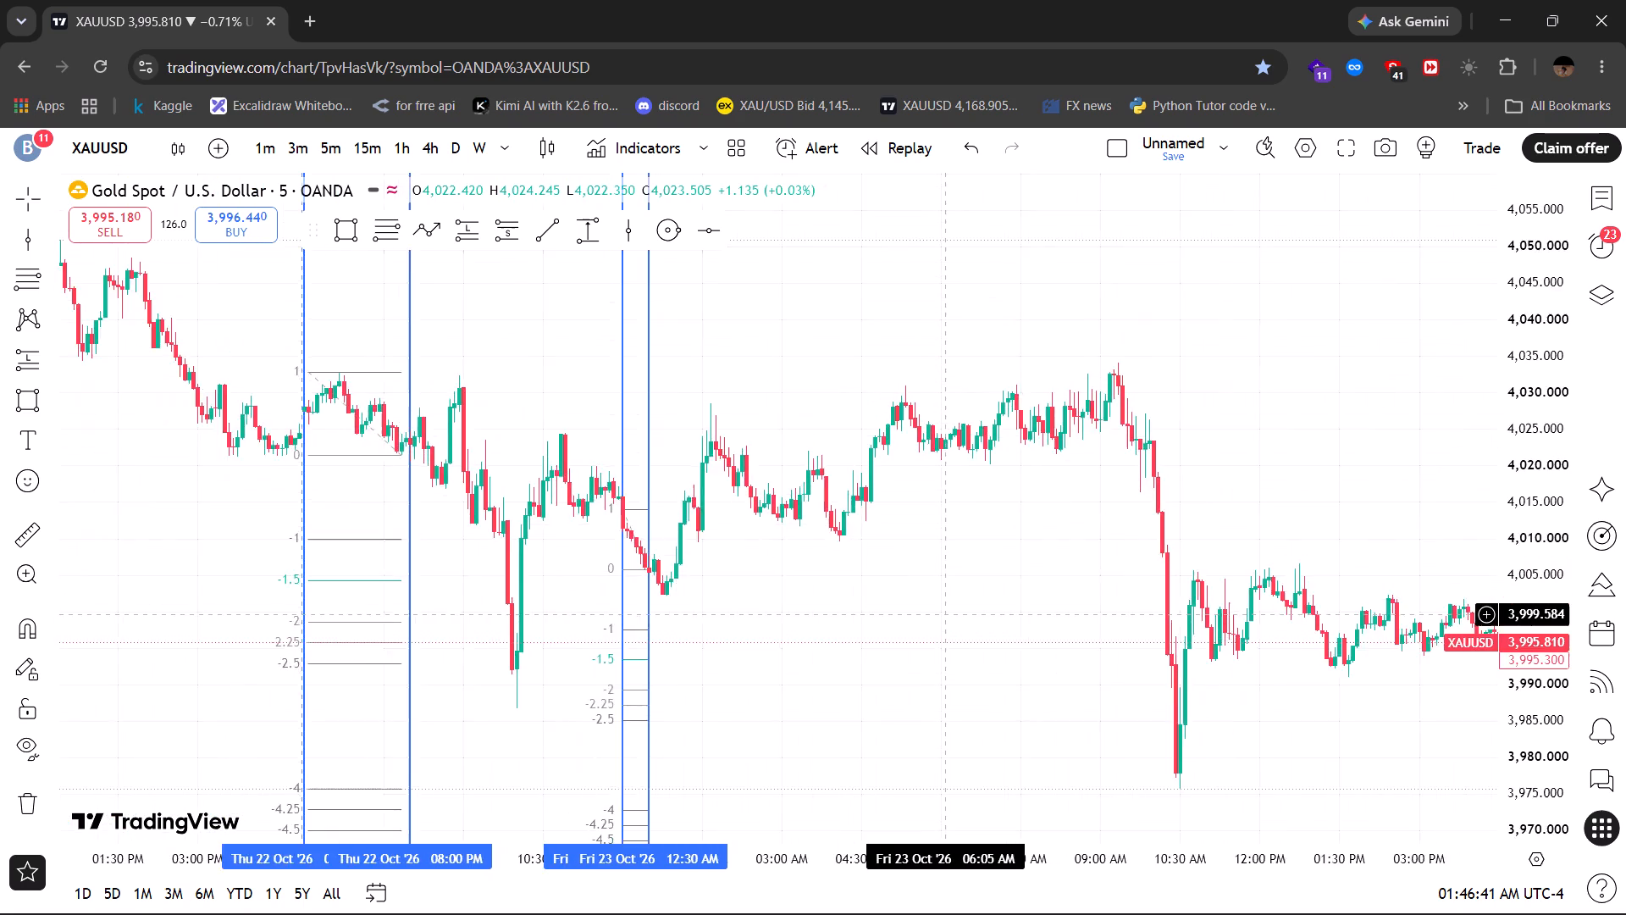
{"action": "left_click_drag", "start_coordinate": [926, 464], "coordinate": [925, 440]}
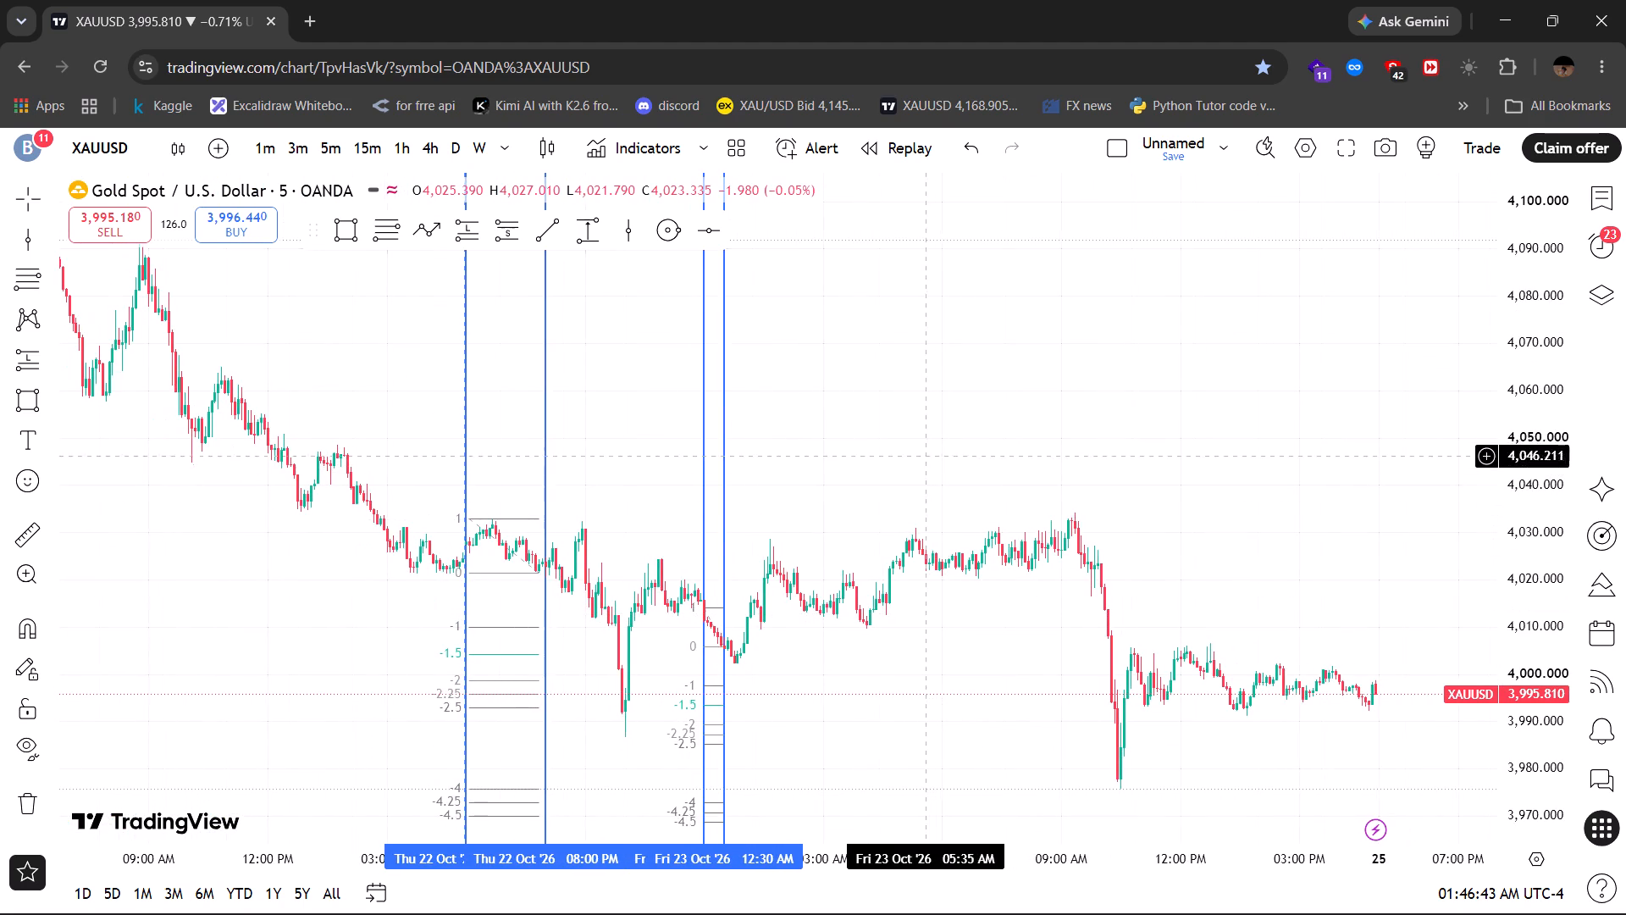
{"action": "left_click_drag", "start_coordinate": [925, 440], "coordinate": [902, 264]}
{"action": "left_click_drag", "start_coordinate": [887, 752], "coordinate": [884, 568]}
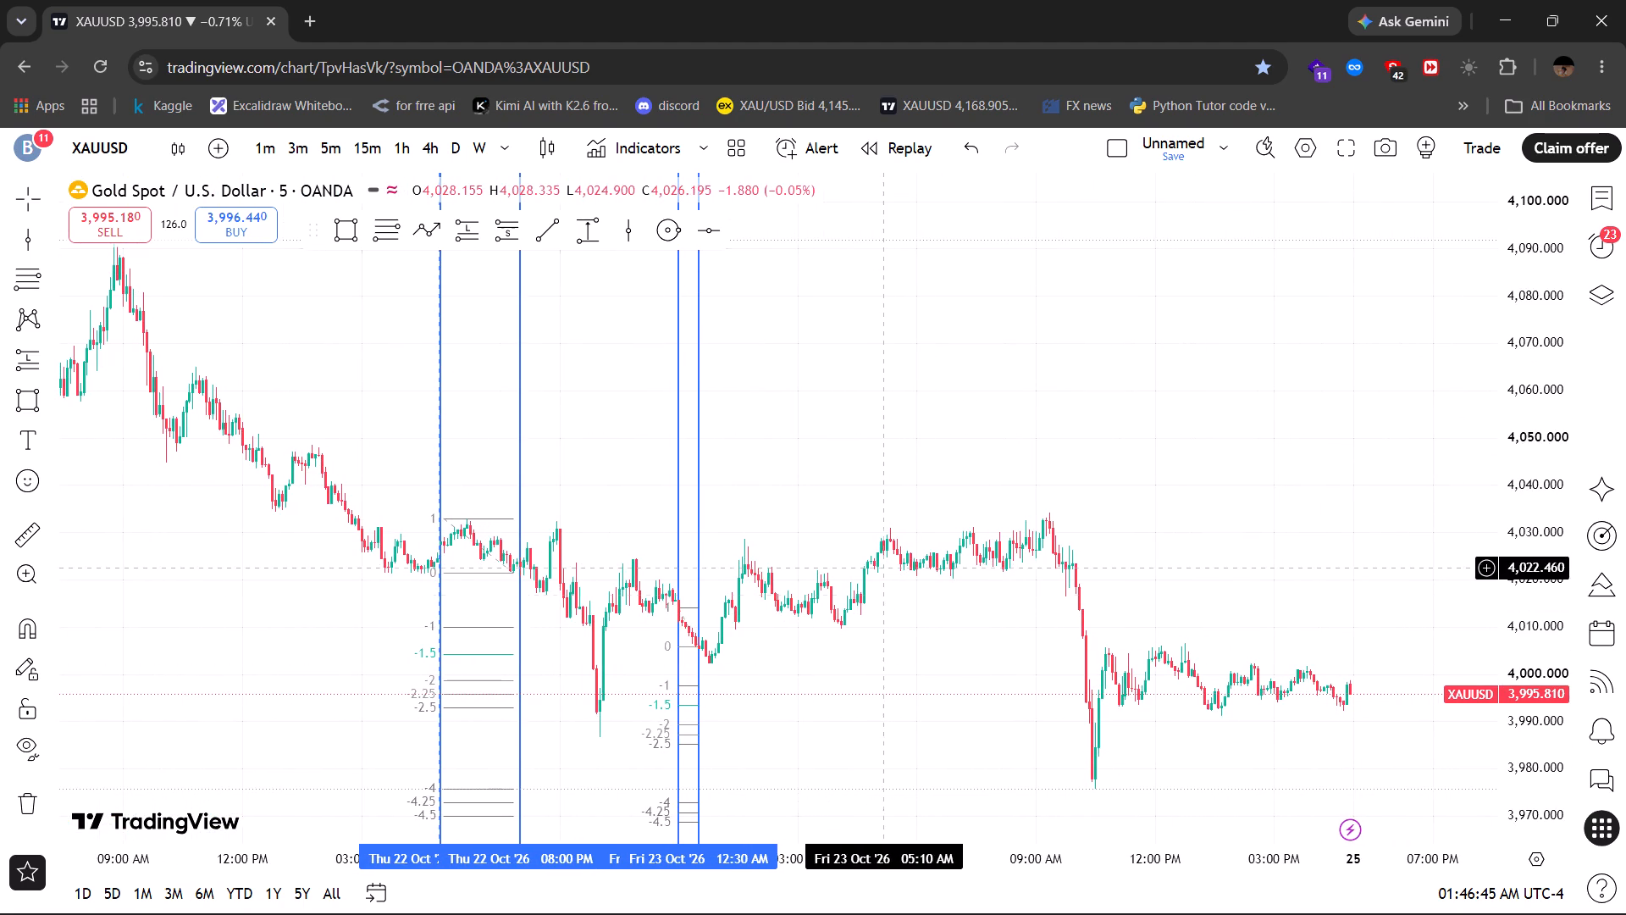
{"action": "left_click_drag", "start_coordinate": [1530, 443], "coordinate": [1513, 724]}
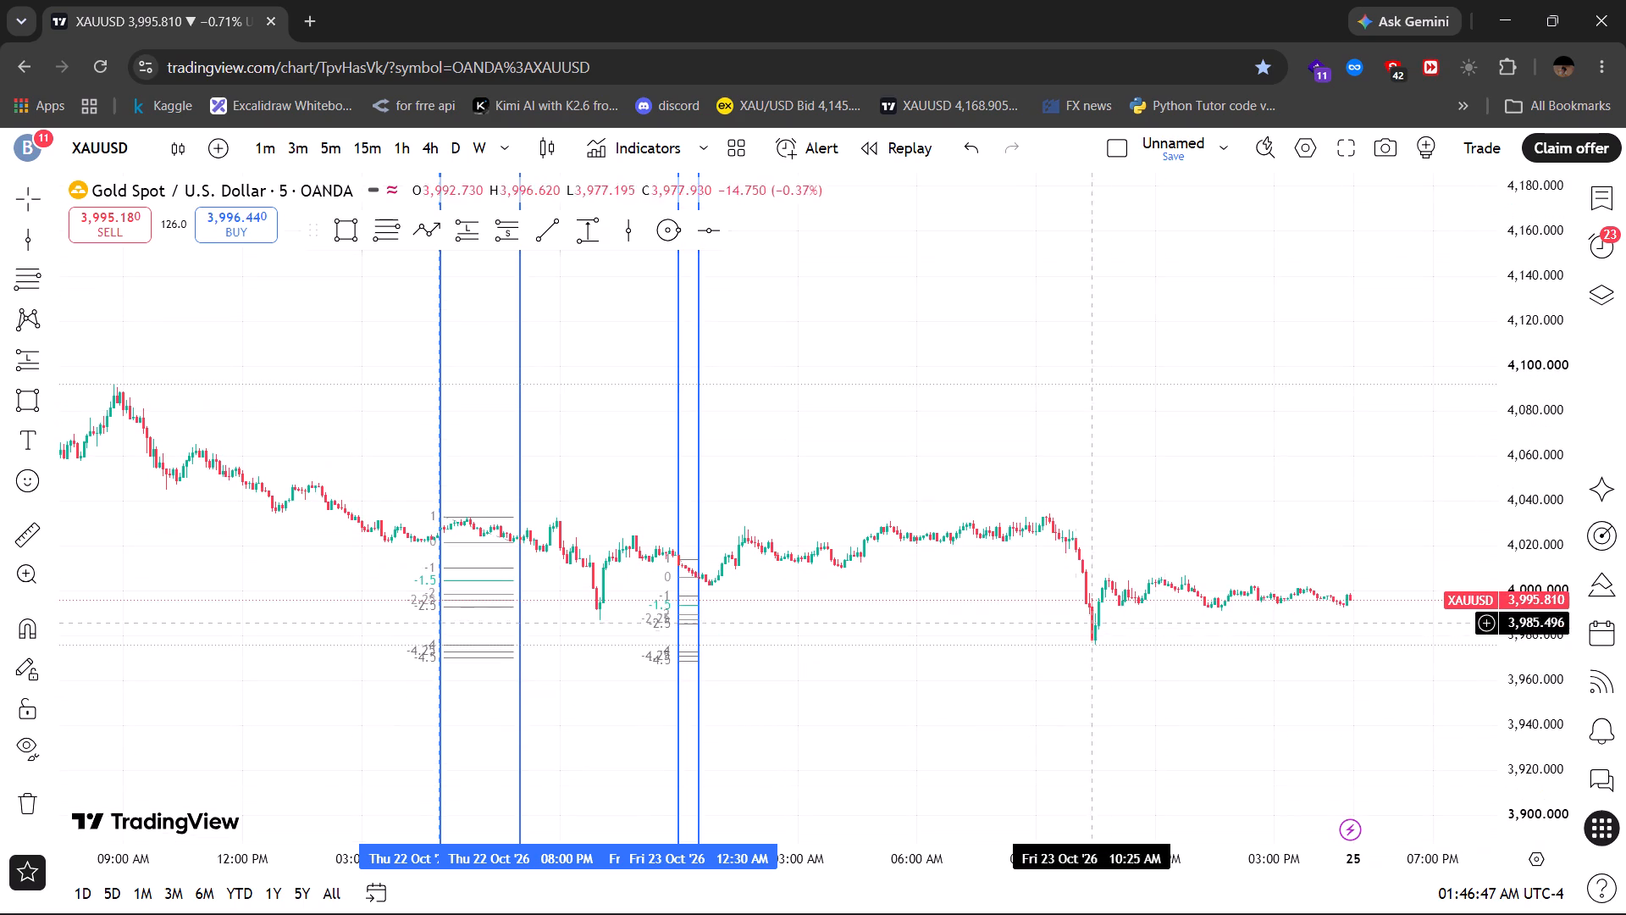
{"action": "left_click_drag", "start_coordinate": [1000, 717], "coordinate": [989, 574]}
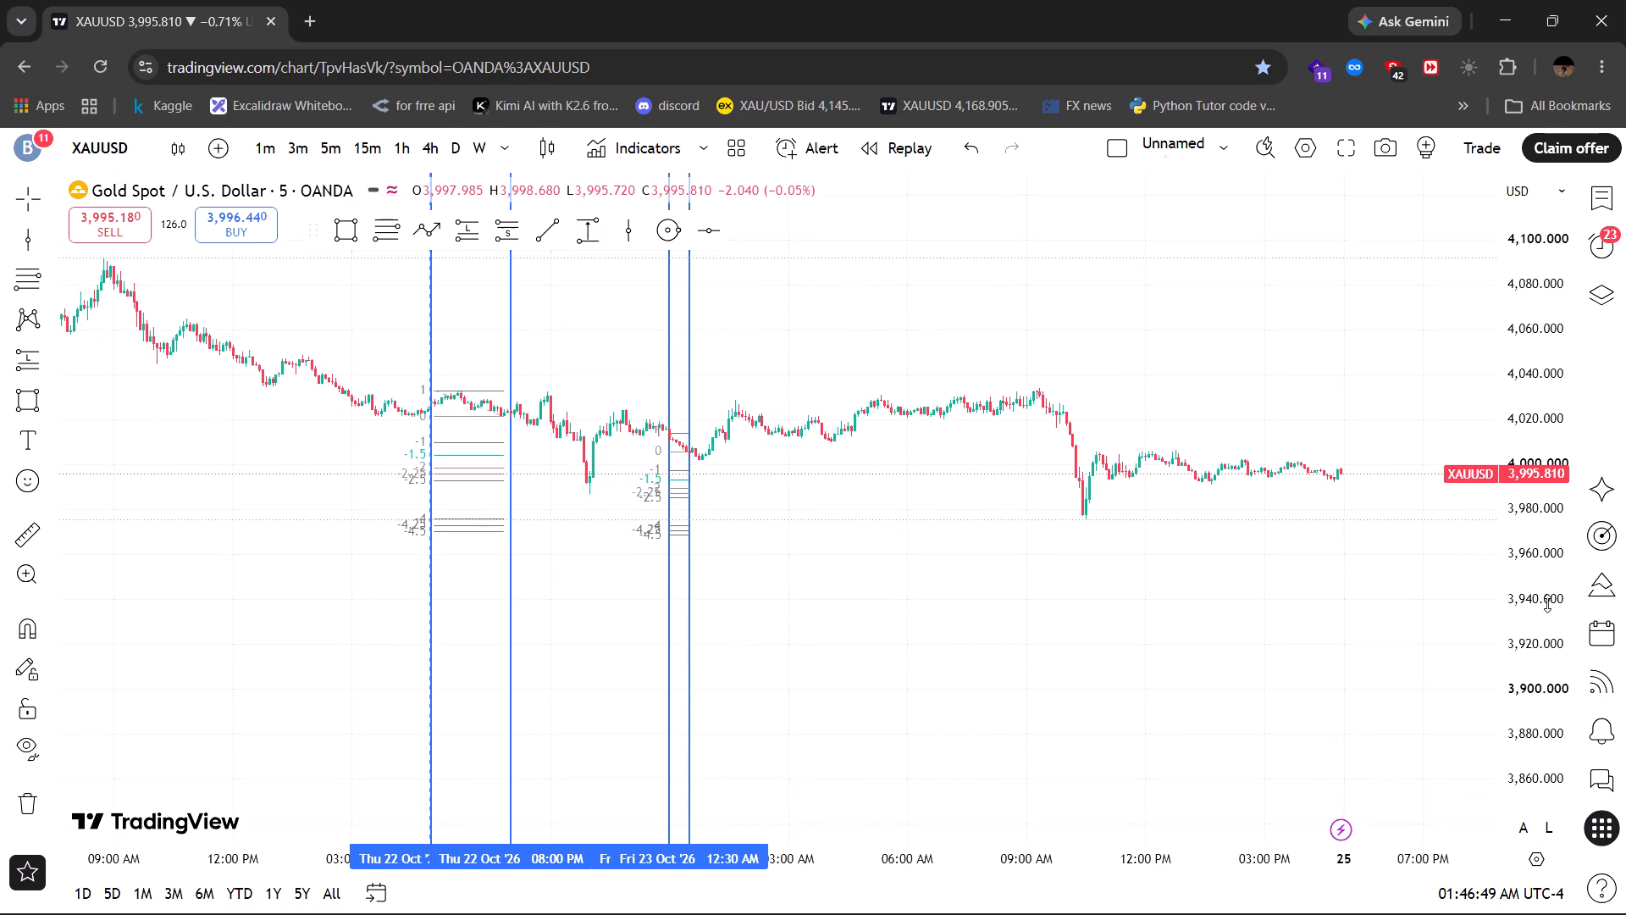
{"action": "left_click_drag", "start_coordinate": [1546, 603], "coordinate": [1522, 273]}
{"action": "left_click_drag", "start_coordinate": [1521, 502], "coordinate": [1536, 249]}
{"action": "left_click_drag", "start_coordinate": [915, 606], "coordinate": [915, 602]}
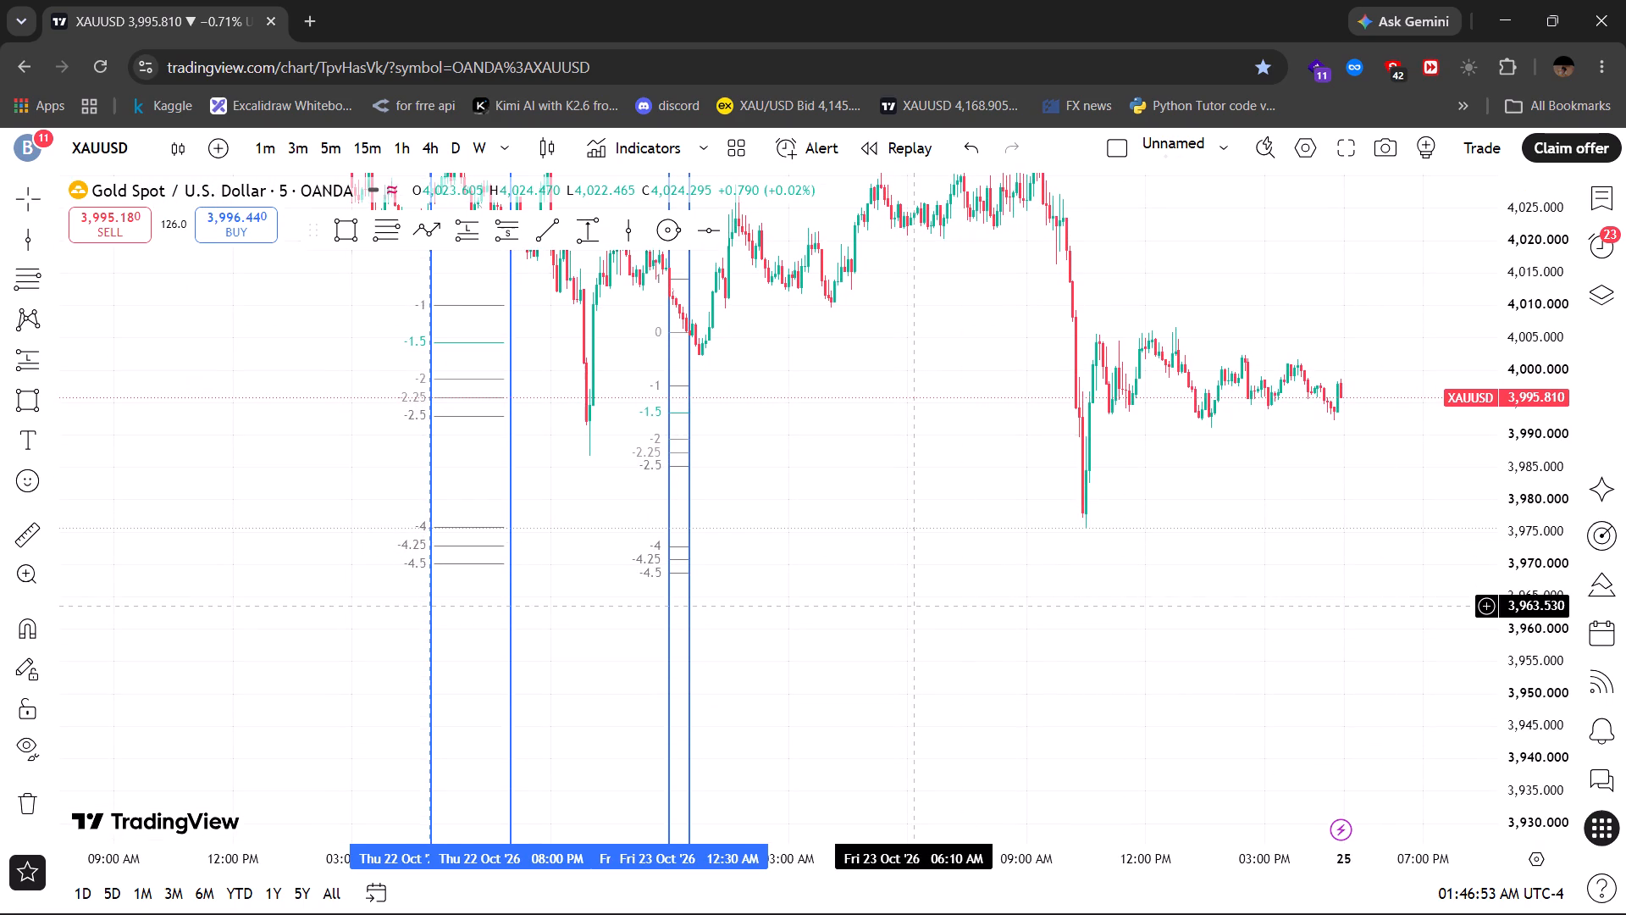
{"action": "left_click_drag", "start_coordinate": [915, 602], "coordinate": [919, 568]}
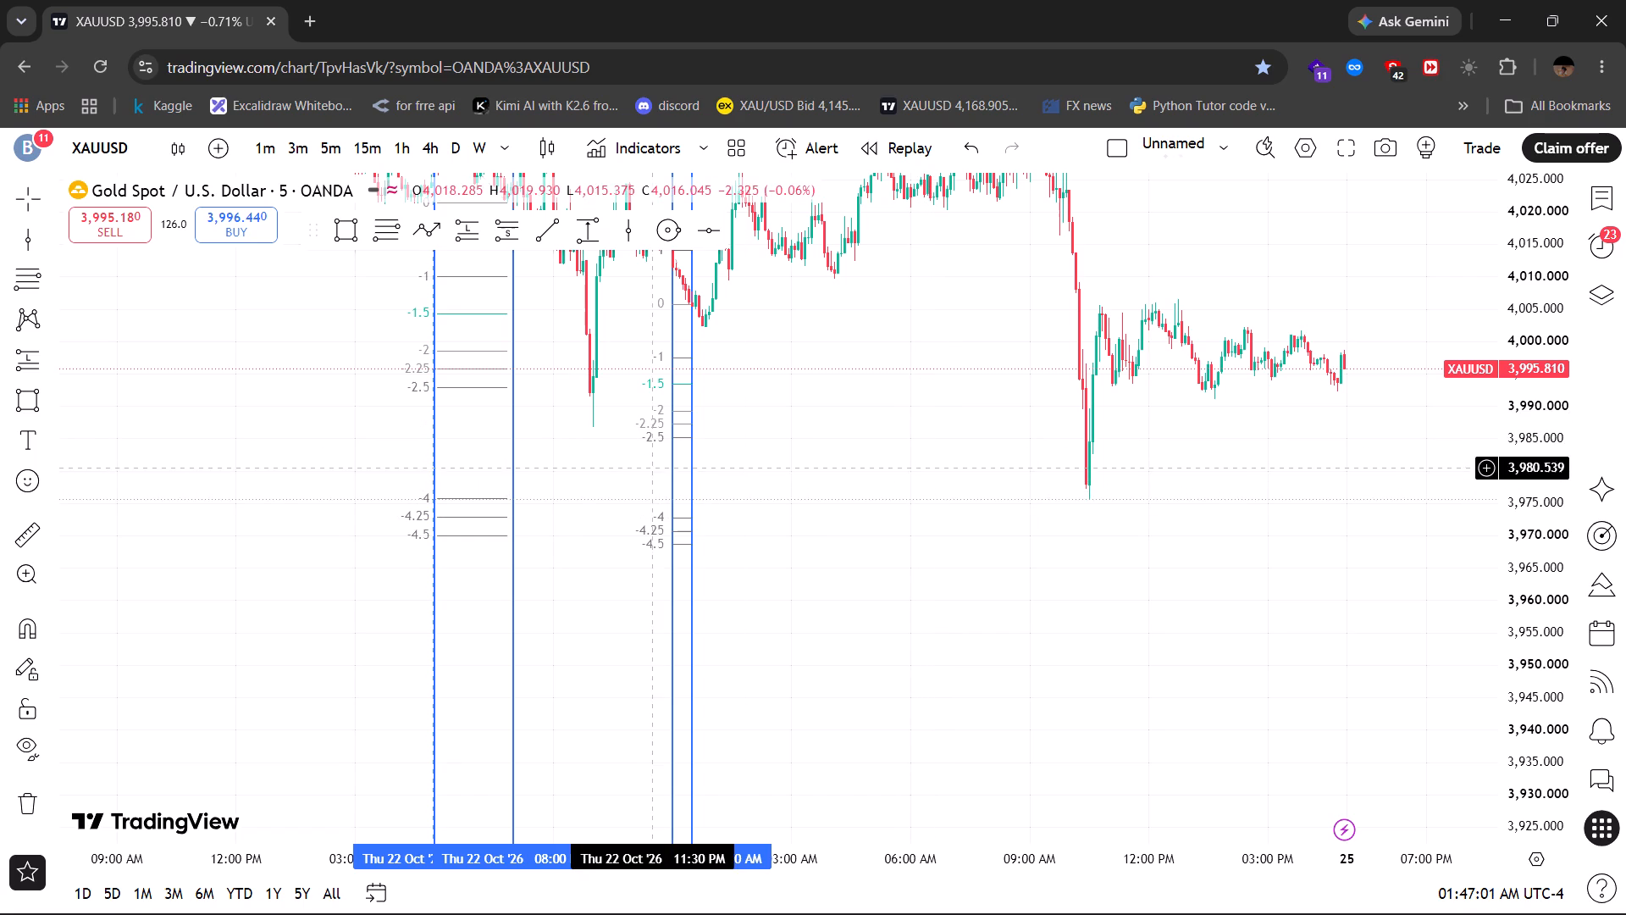
{"action": "left_click", "coordinate": [677, 464]}
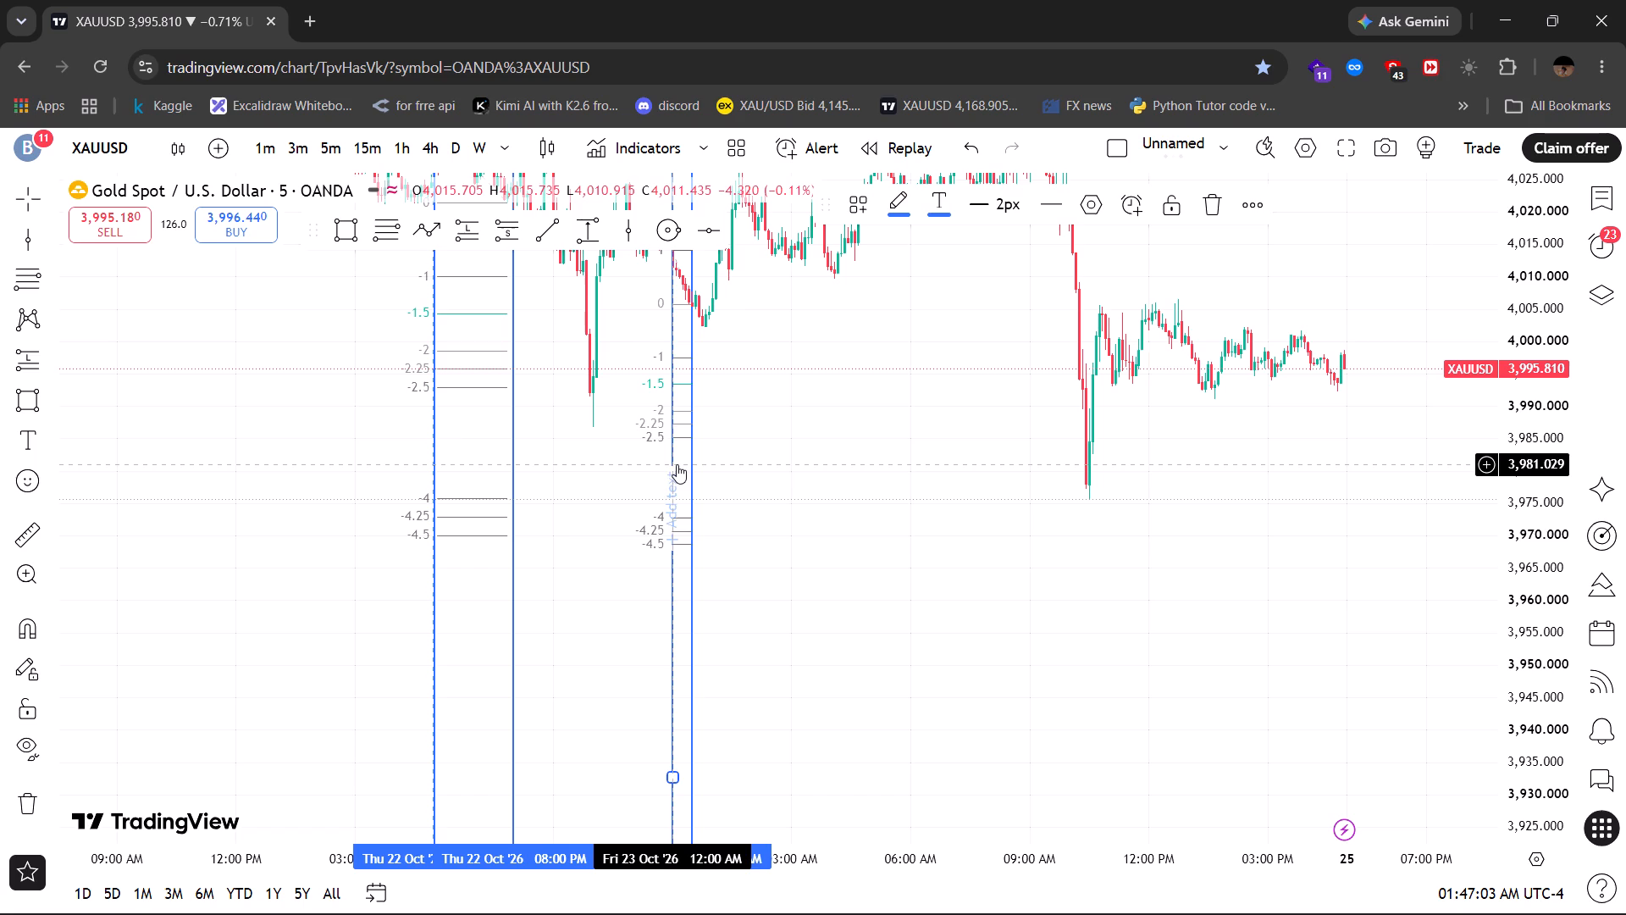
{"action": "left_click", "coordinate": [888, 448]}
{"action": "left_click_drag", "start_coordinate": [1542, 605], "coordinate": [1510, 363]}
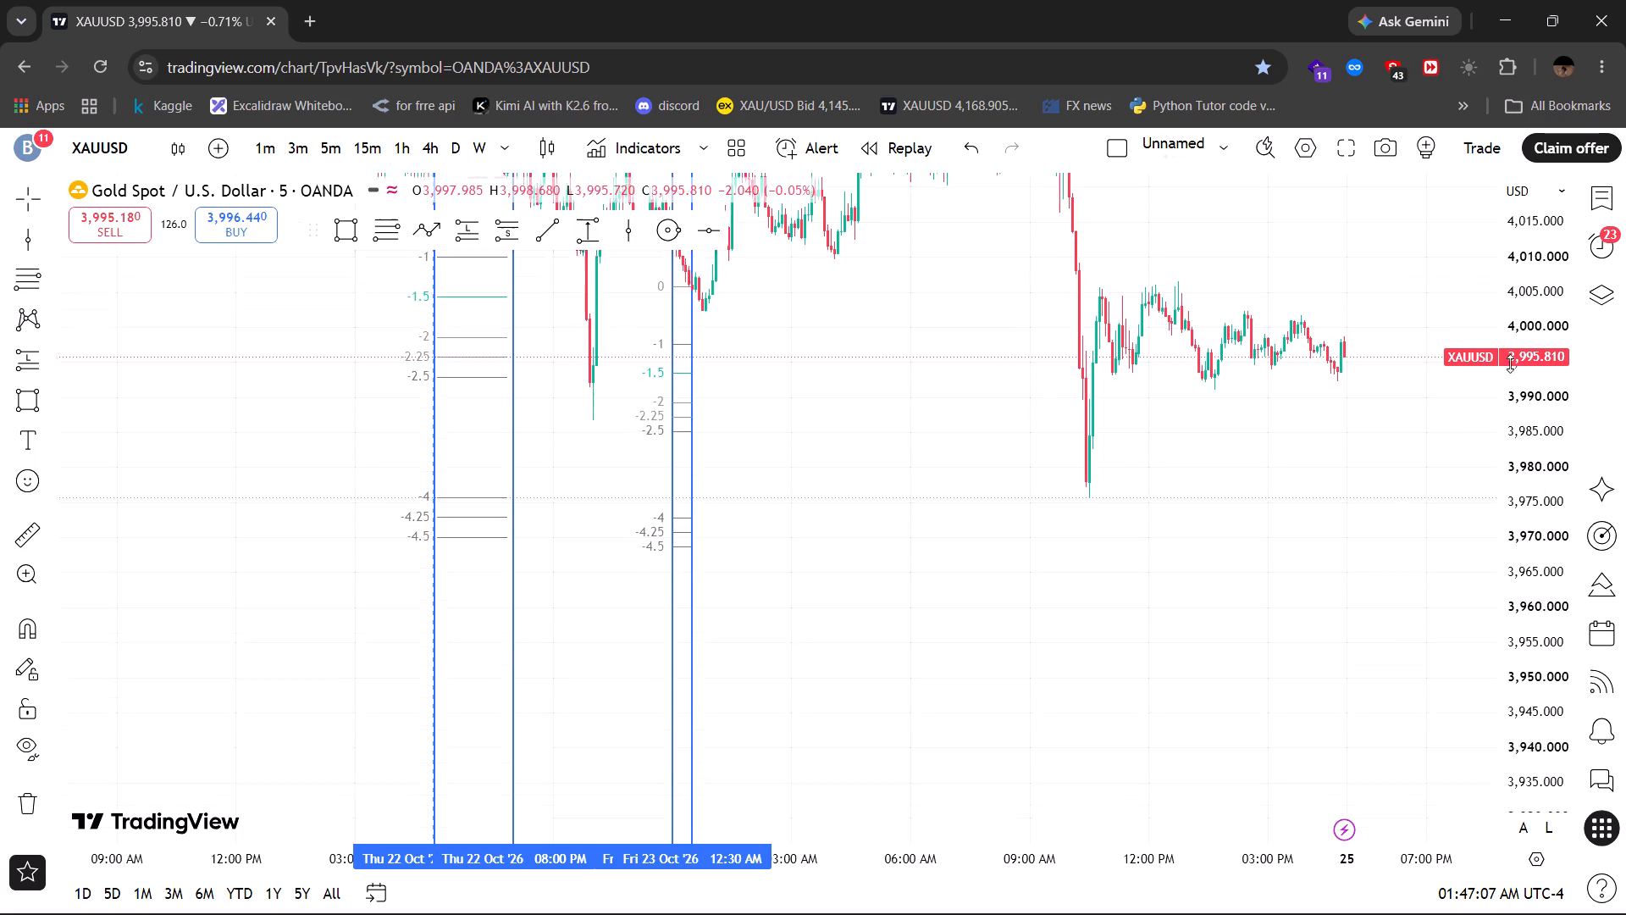
{"action": "left_click_drag", "start_coordinate": [1510, 363], "coordinate": [1513, 243]}
Return the XAUUSD chart to the 1-minute interval at the 12:00–12:30 AM window on 23 Oct.
{"action": "left_click", "coordinate": [268, 147]}
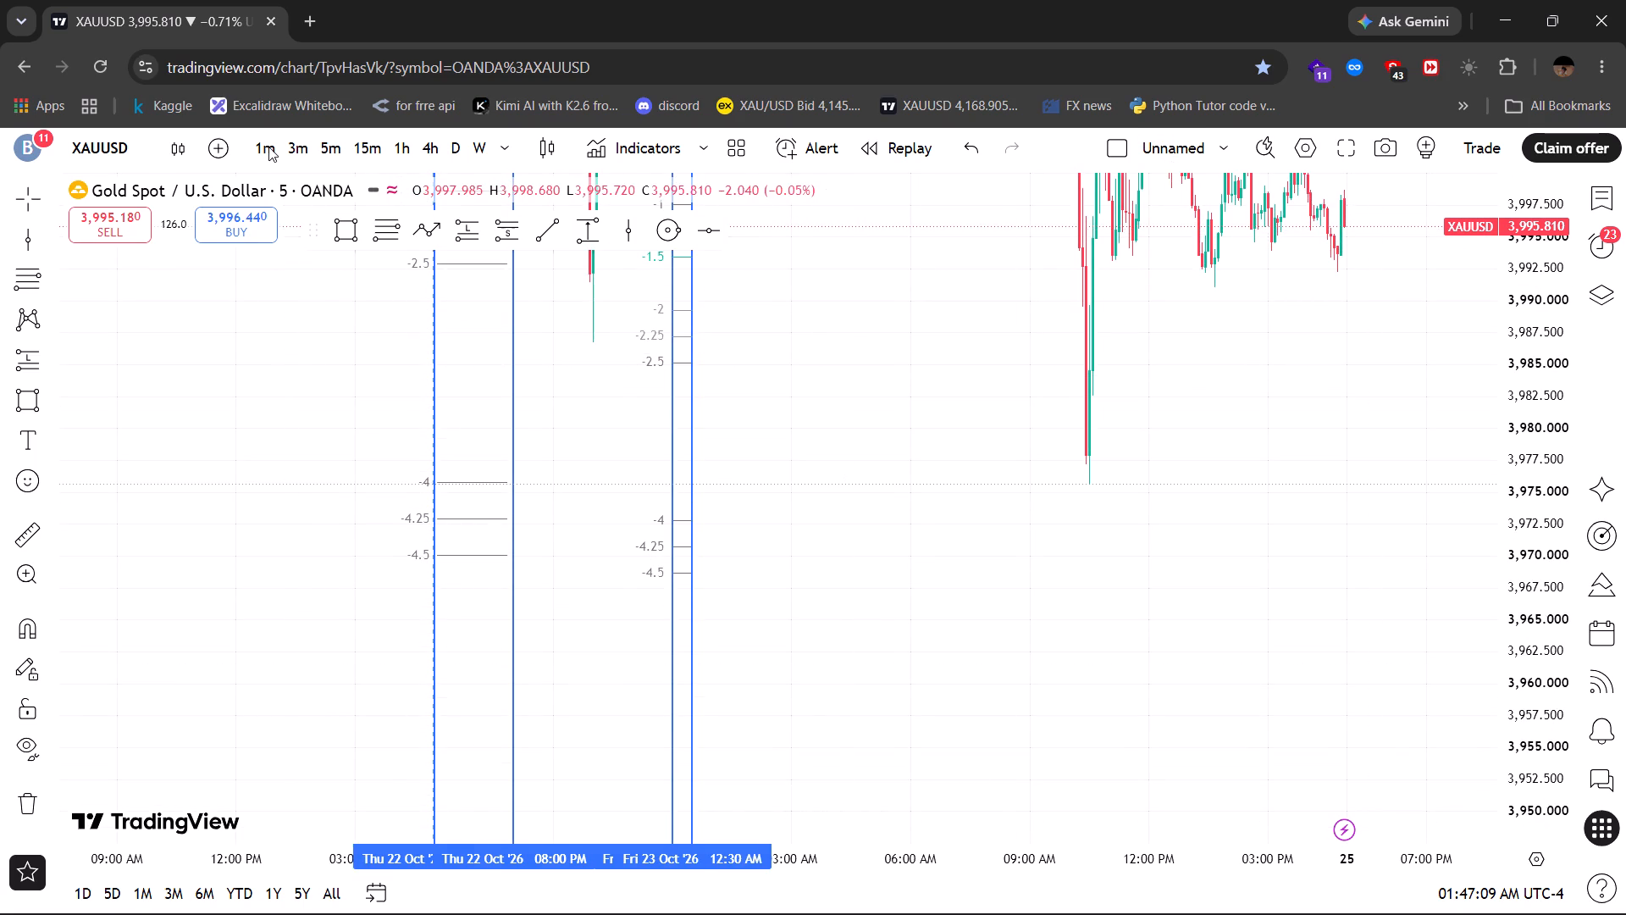
{"action": "left_click_drag", "start_coordinate": [559, 463], "coordinate": [1291, 489]}
{"action": "left_click_drag", "start_coordinate": [463, 643], "coordinate": [1210, 661]}
{"action": "left_click_drag", "start_coordinate": [656, 633], "coordinate": [1135, 585]}
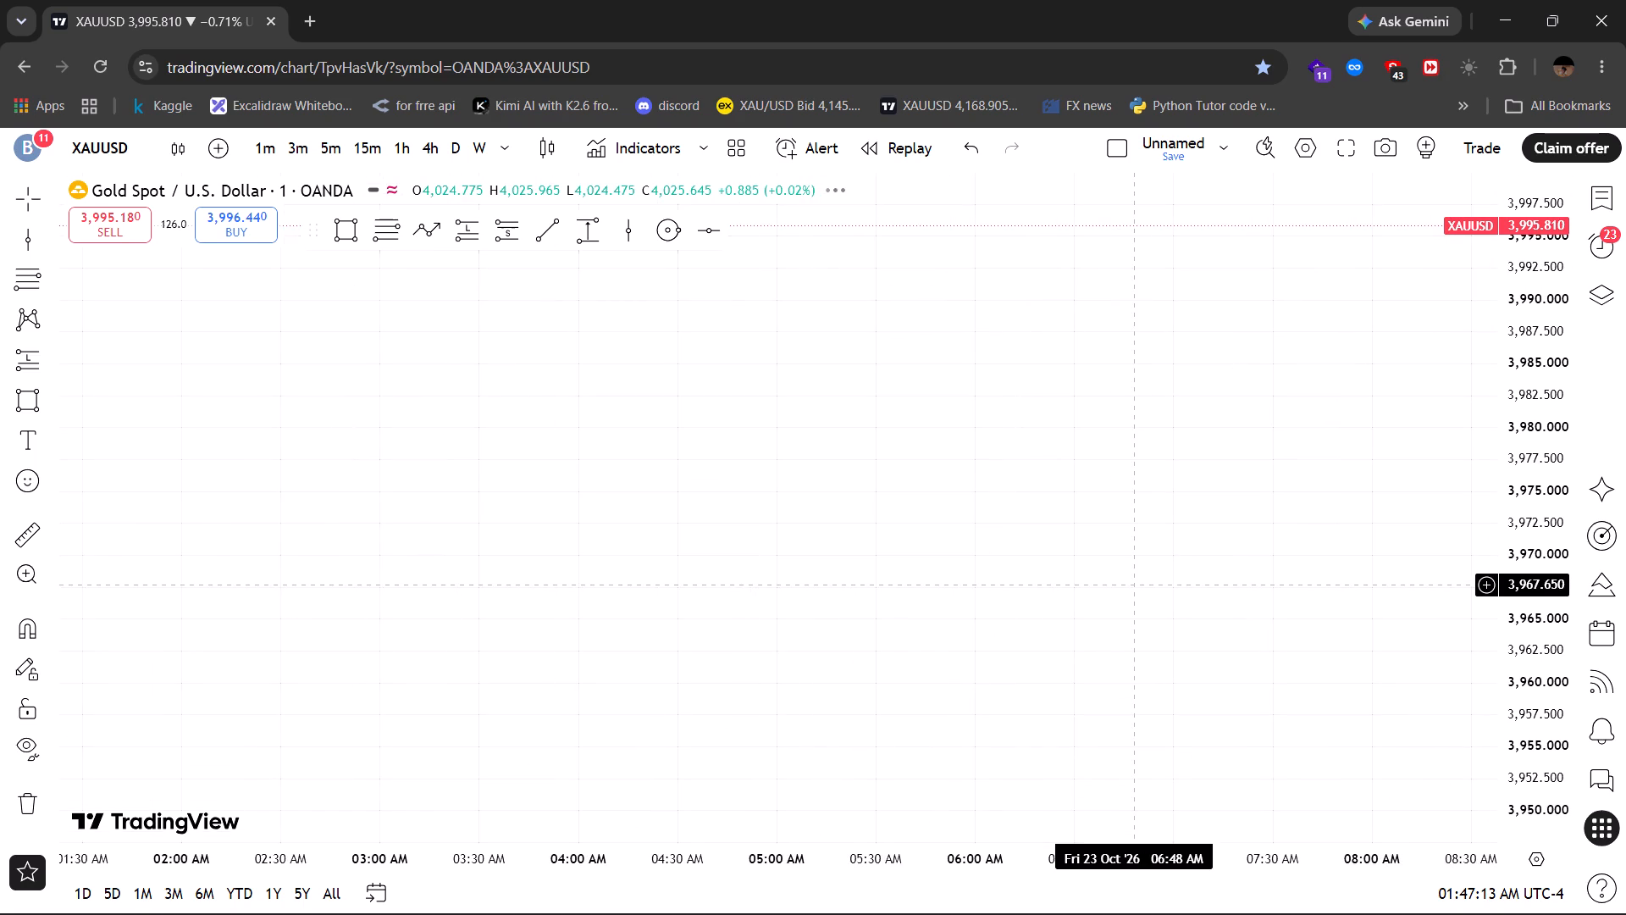
{"action": "left_click_drag", "start_coordinate": [768, 486], "coordinate": [1223, 468]}
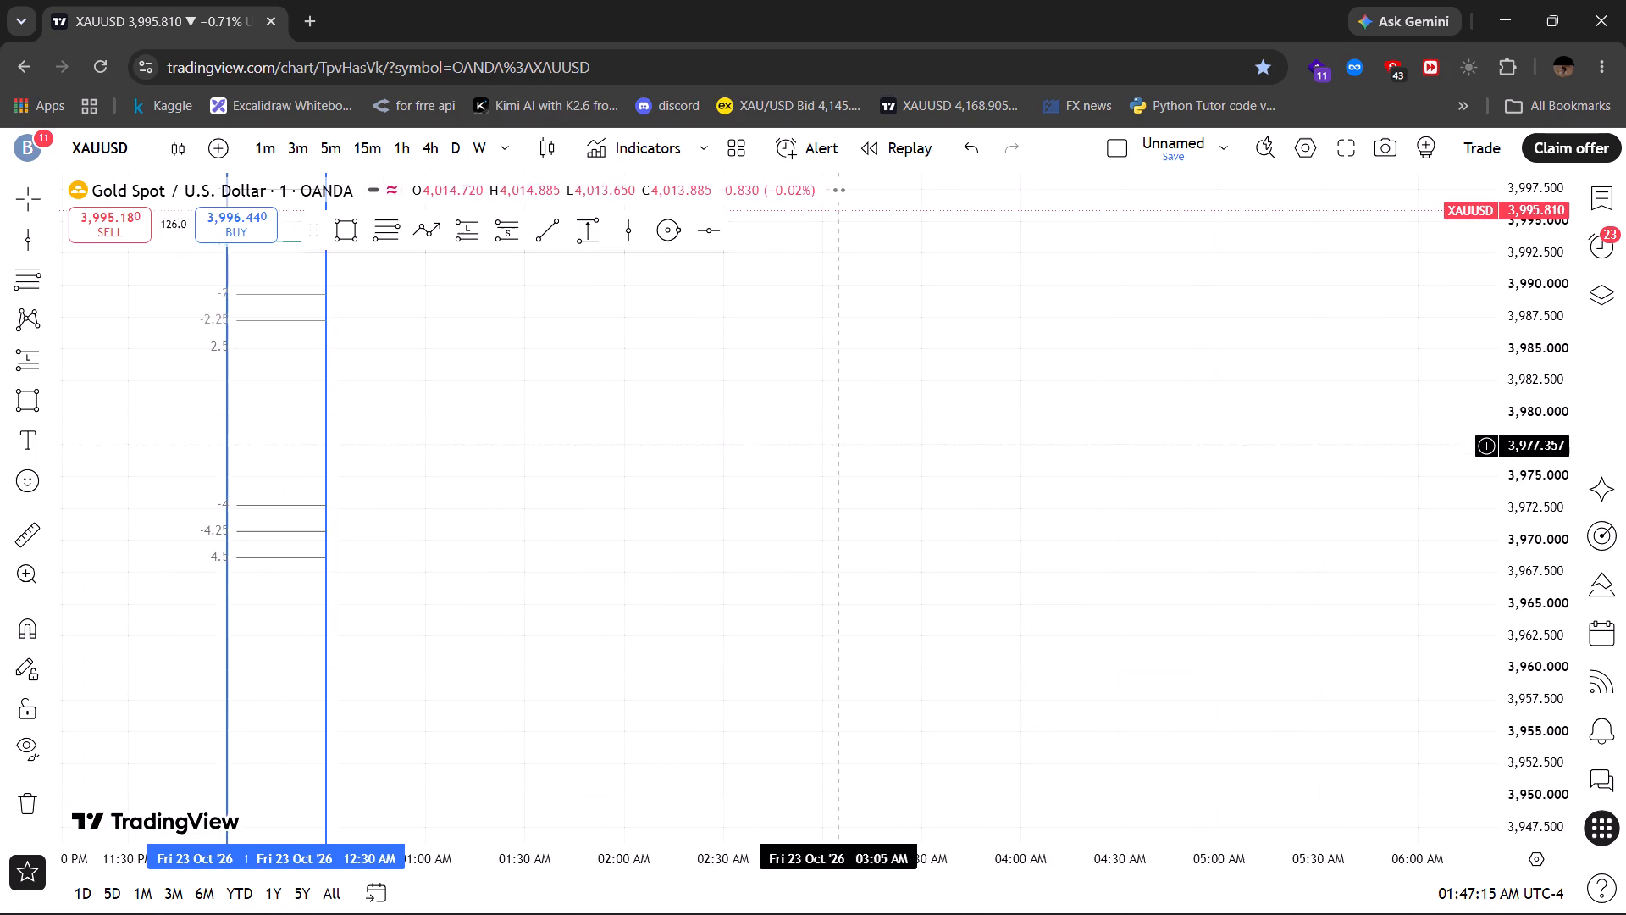
Delete the Fib retracement drawn across the 12:00–12:30 AM window on 23 Oct.
{"action": "left_click_drag", "start_coordinate": [662, 435], "coordinate": [1098, 656]}
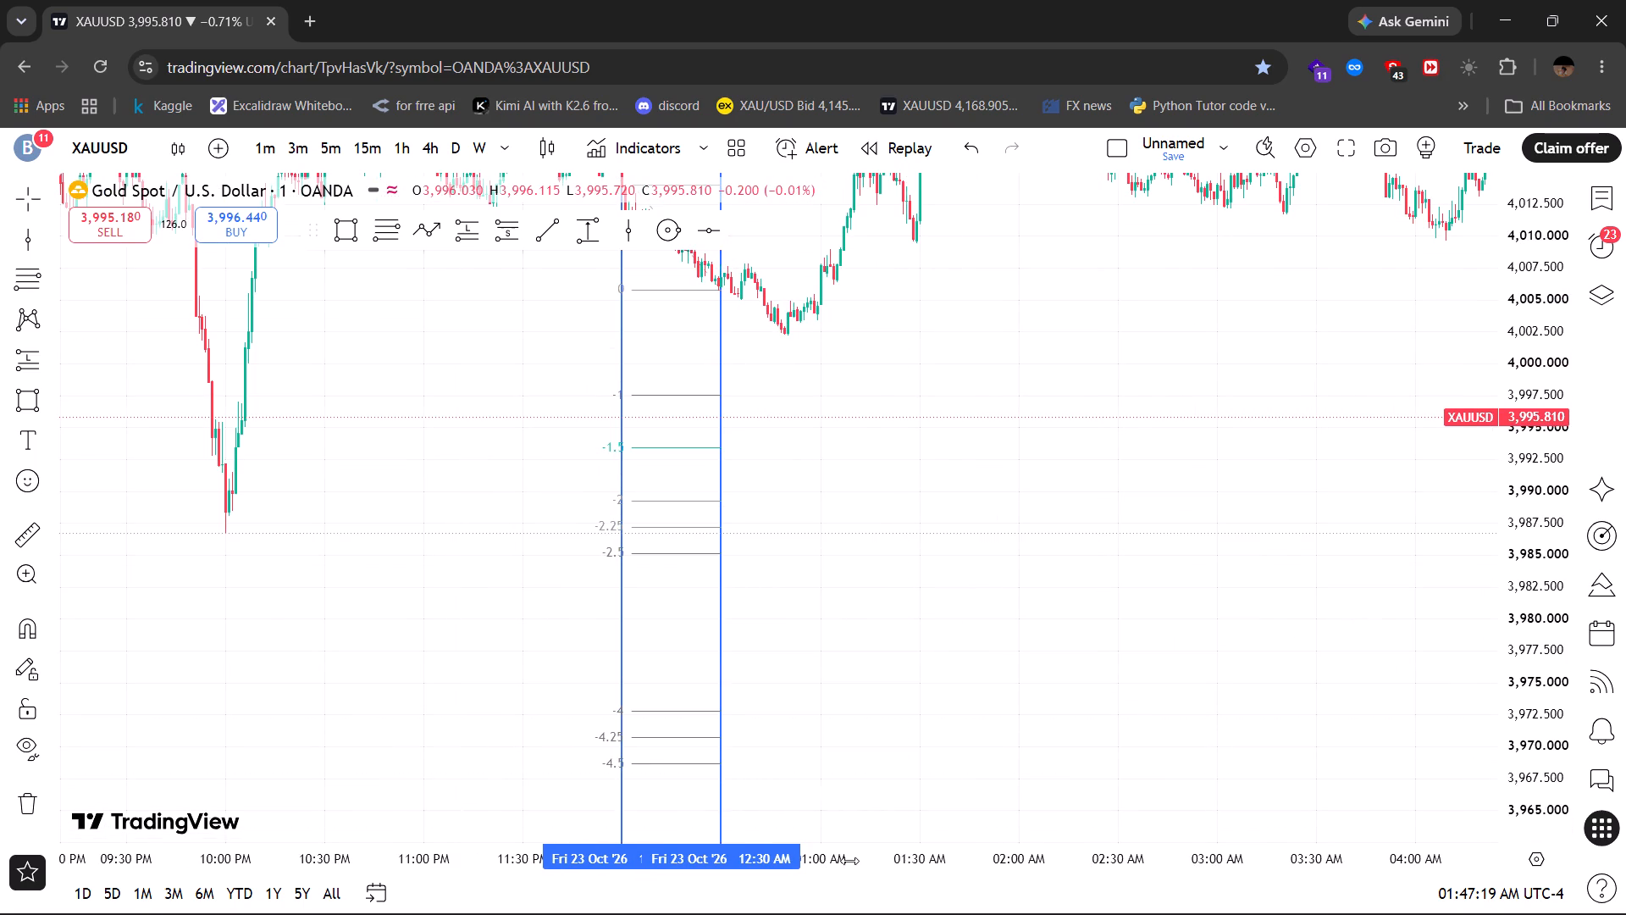
{"action": "left_click_drag", "start_coordinate": [849, 855], "coordinate": [271, 830]}
{"action": "left_click_drag", "start_coordinate": [190, 552], "coordinate": [1065, 826]}
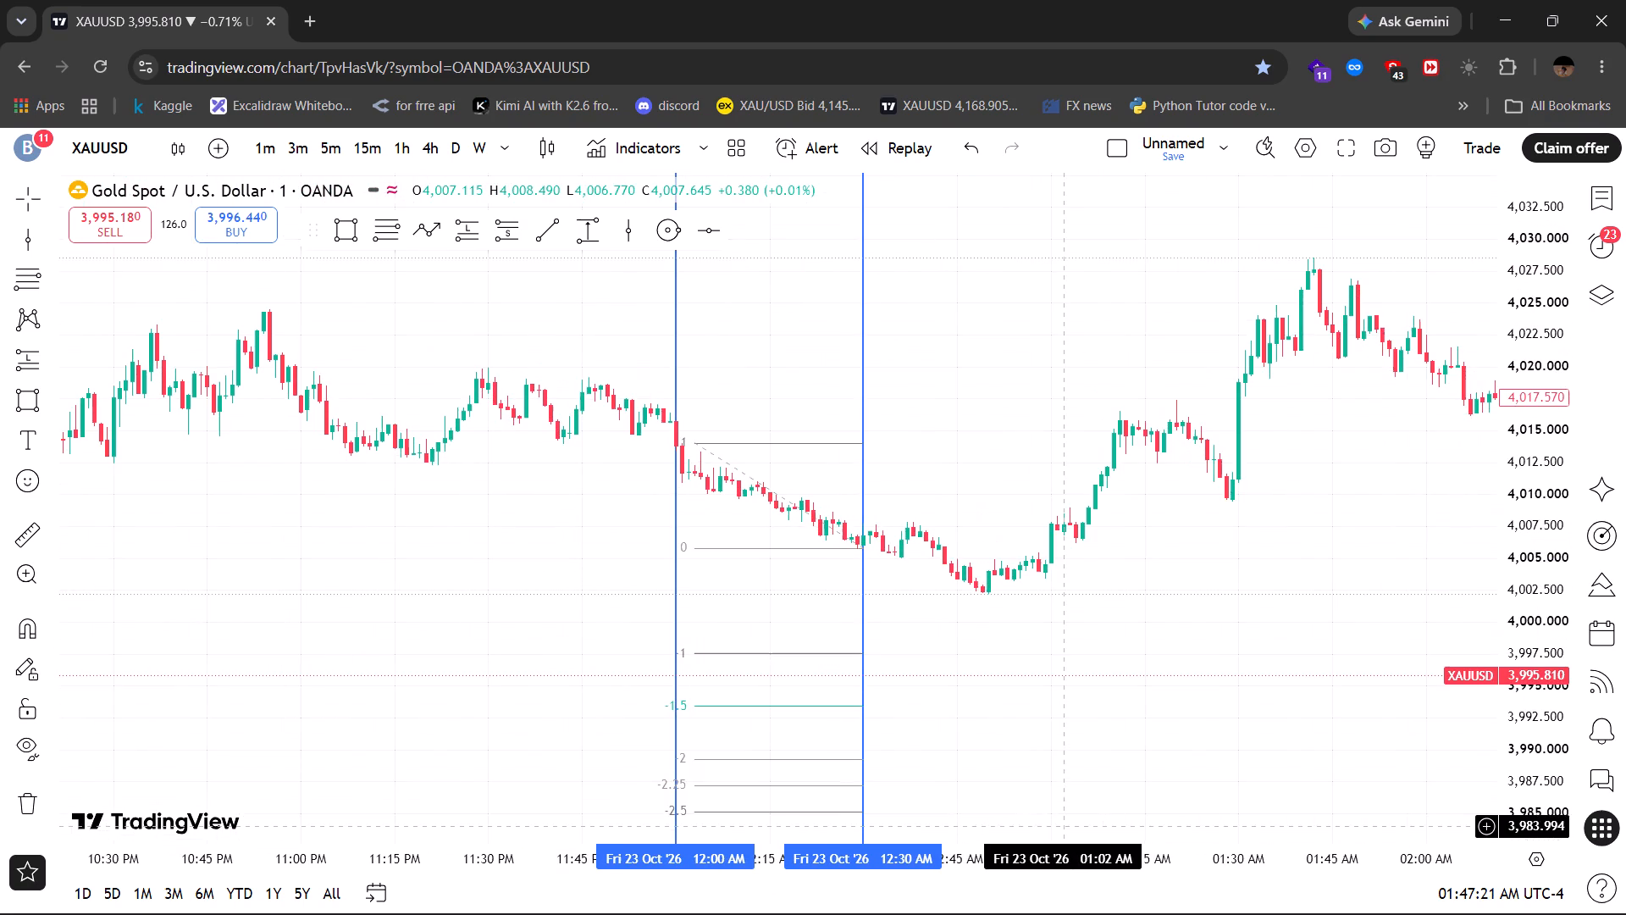
{"action": "left_click_drag", "start_coordinate": [1004, 861], "coordinate": [498, 757]}
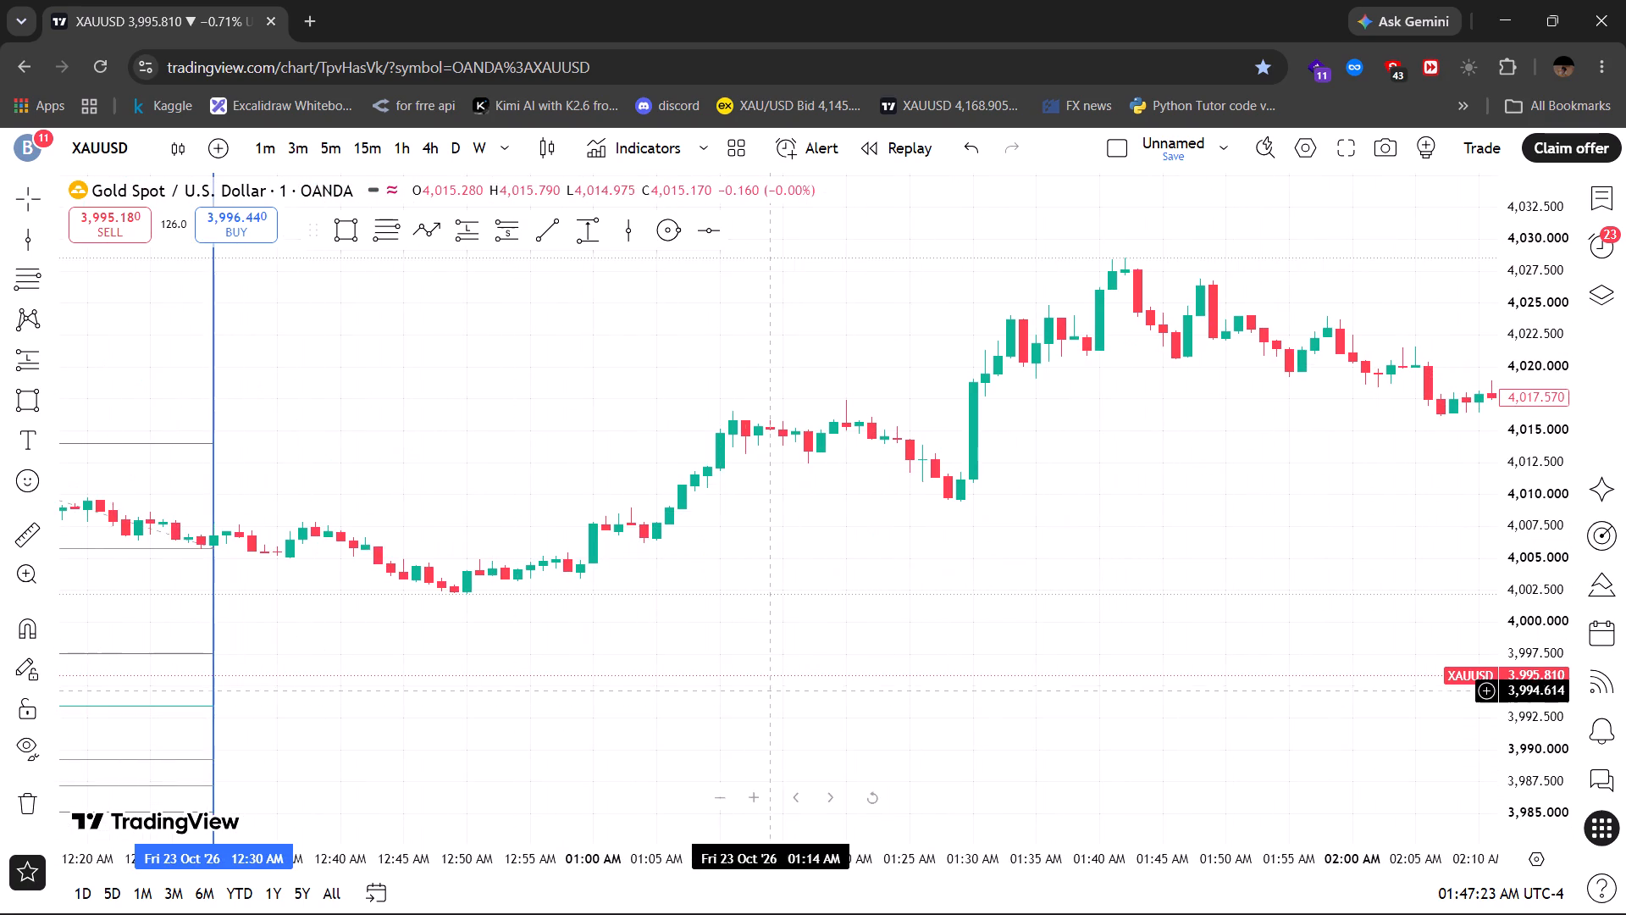
{"action": "left_click_drag", "start_coordinate": [775, 689], "coordinate": [1394, 585]}
{"action": "left_click_drag", "start_coordinate": [1554, 619], "coordinate": [1535, 219]}
{"action": "left_click_drag", "start_coordinate": [1524, 488], "coordinate": [1530, 241]}
{"action": "left_click_drag", "start_coordinate": [976, 511], "coordinate": [1026, 610]}
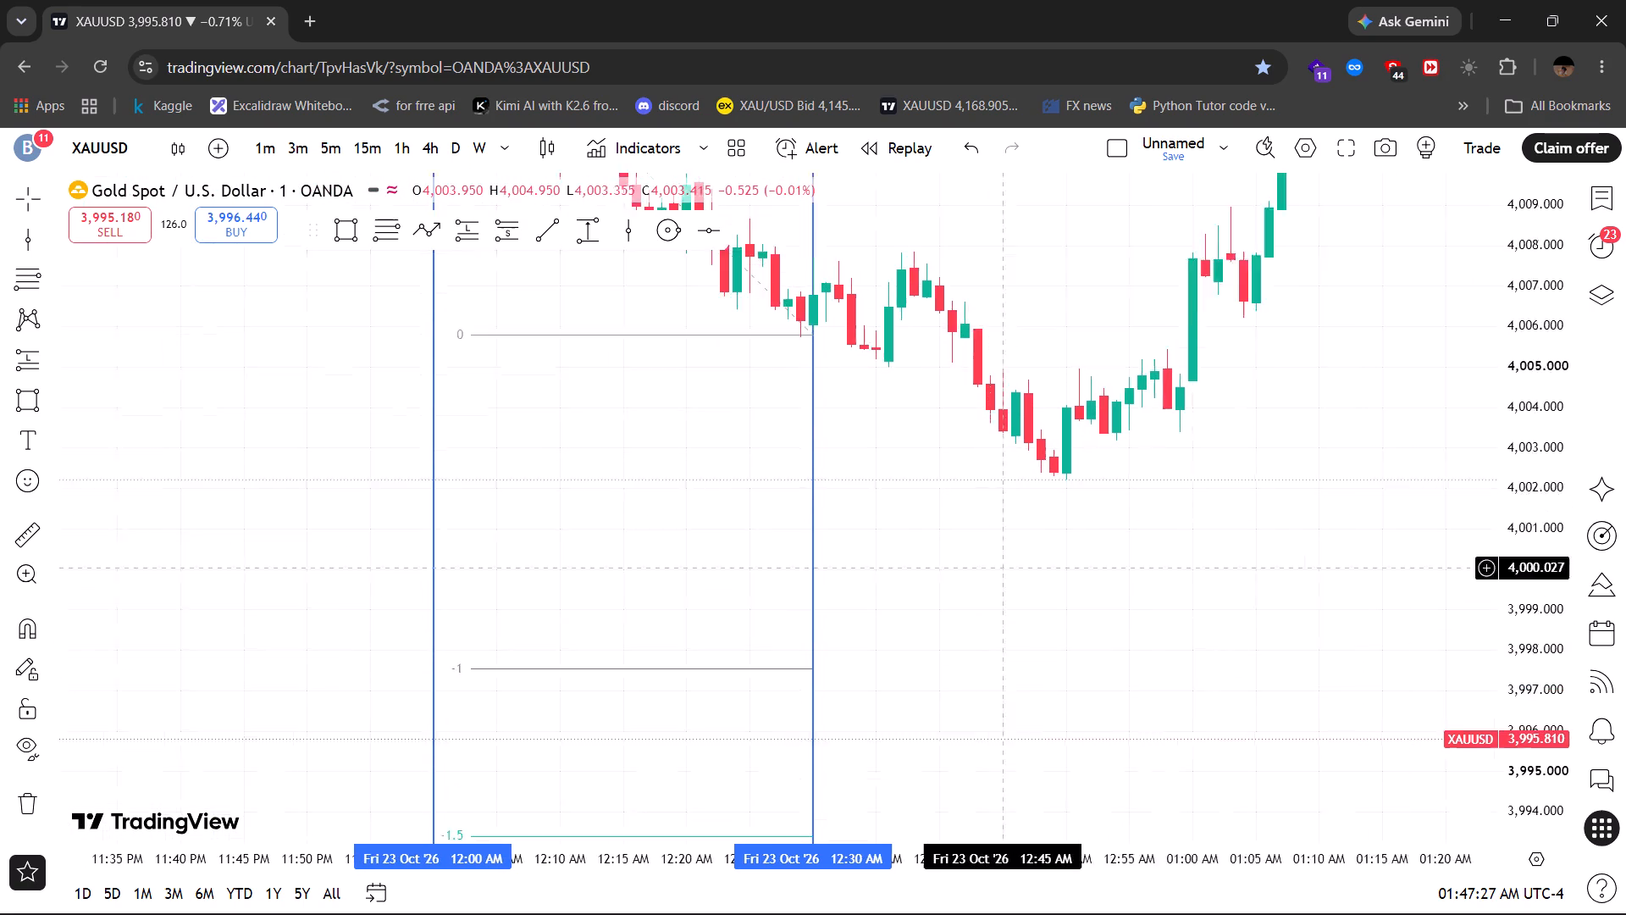
{"action": "left_click_drag", "start_coordinate": [1026, 610], "coordinate": [1129, 779]}
{"action": "left_click", "coordinate": [861, 546]}
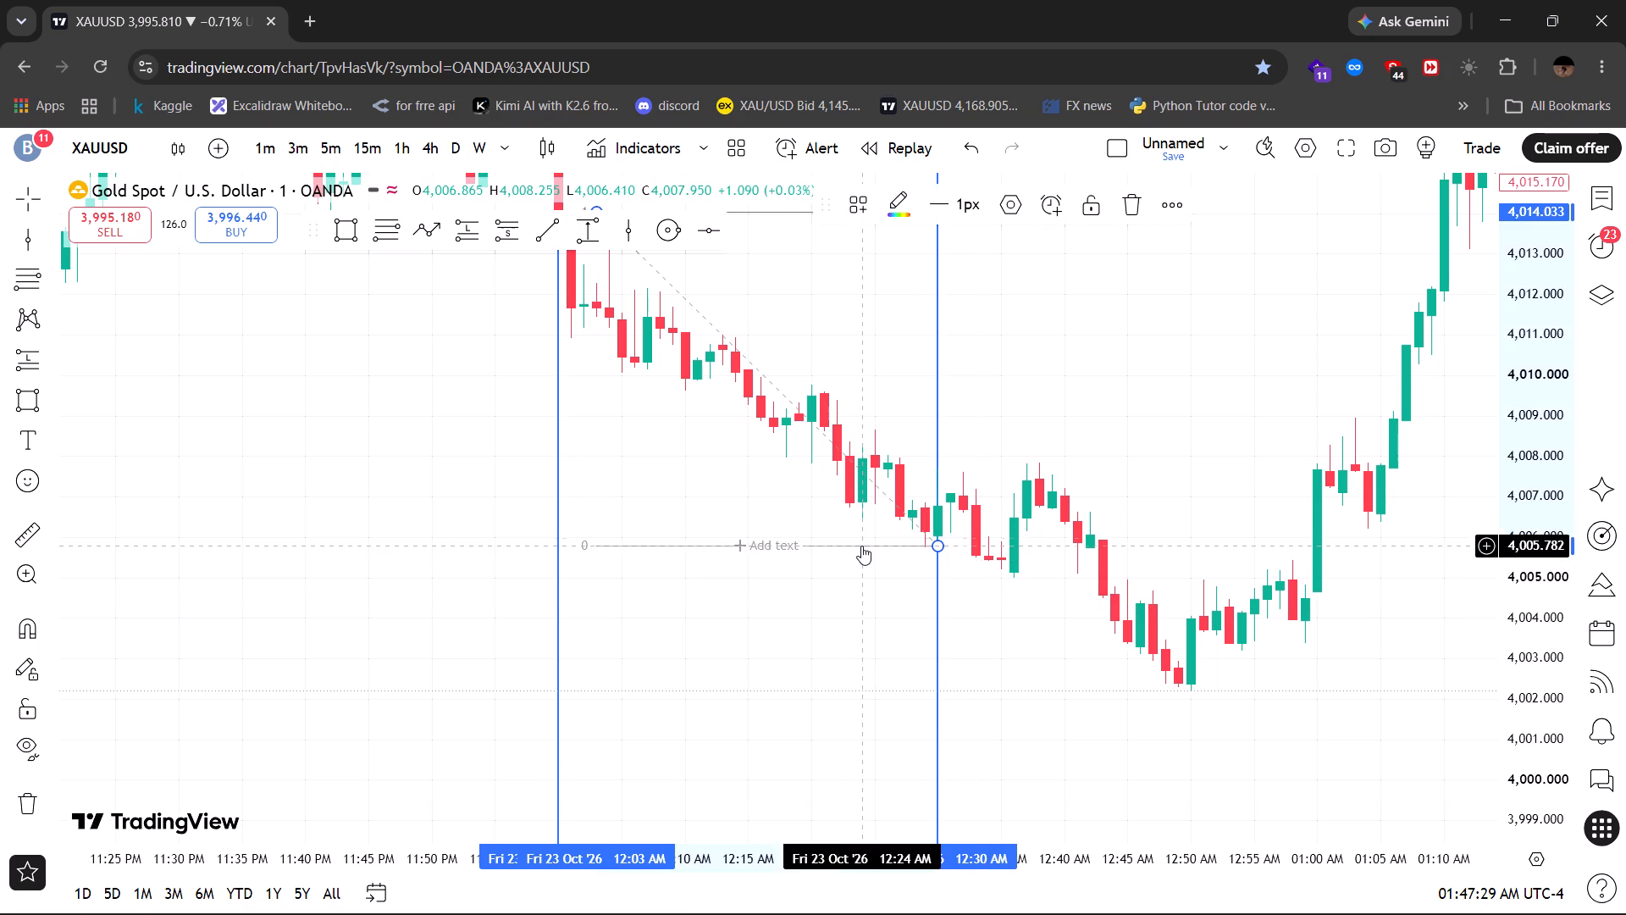
{"action": "left_click", "coordinate": [1134, 204]}
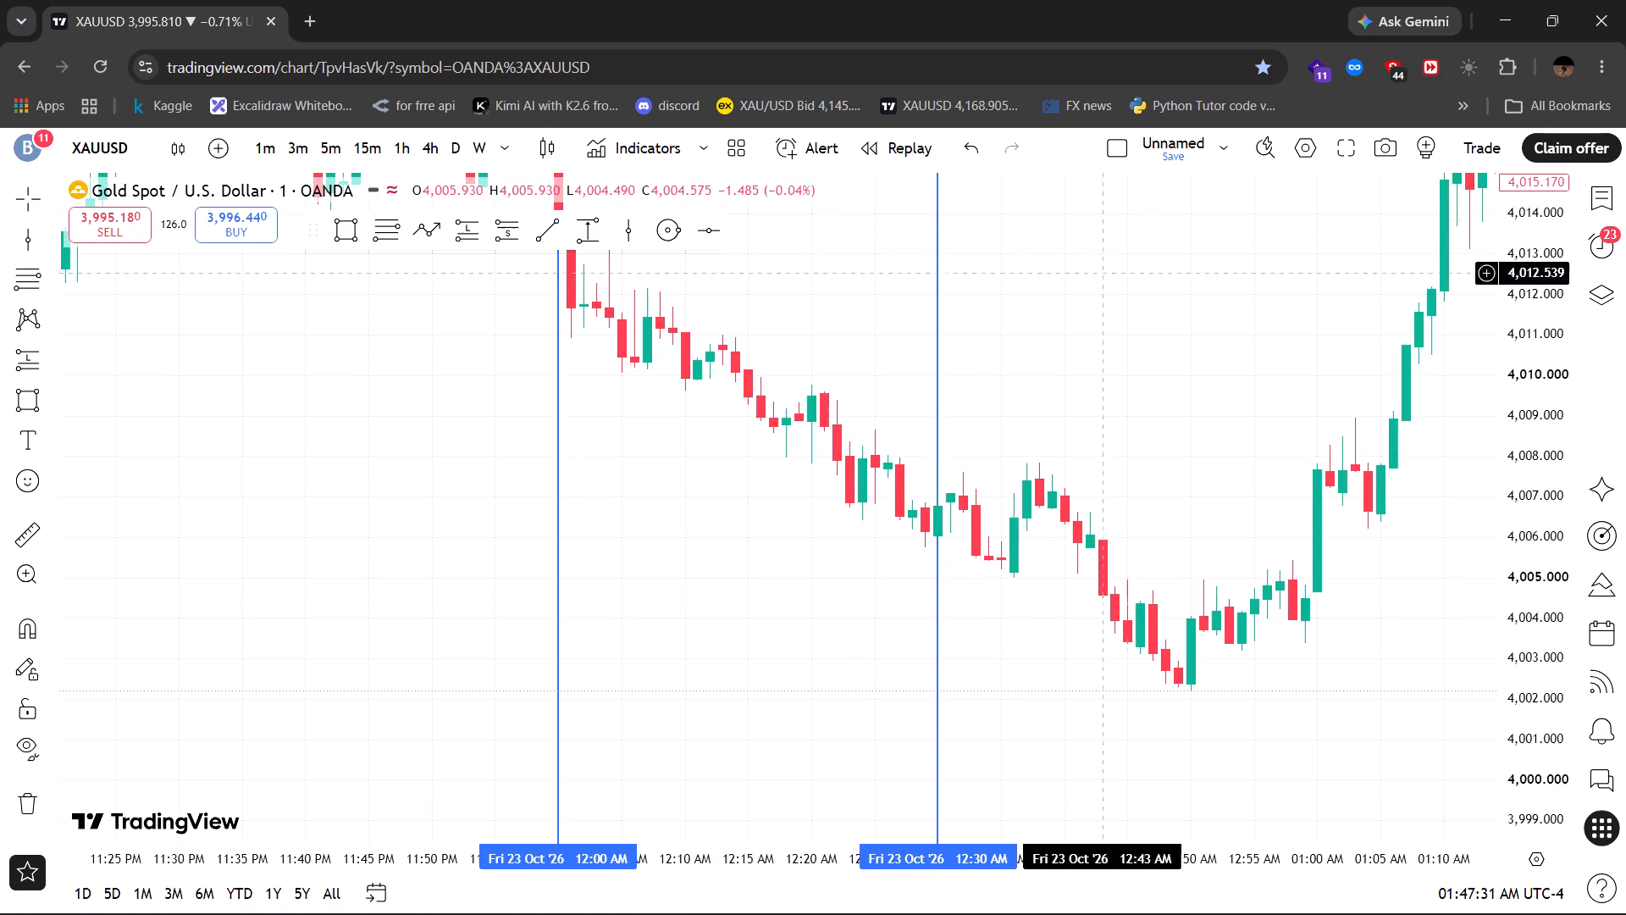
Draw a Fib retracement on 23 Oct from about 4,011.00 at 12:12 AM to about 4,006.47 at 12:25 AM.
{"action": "left_click_drag", "start_coordinate": [1054, 382], "coordinate": [1137, 579]}
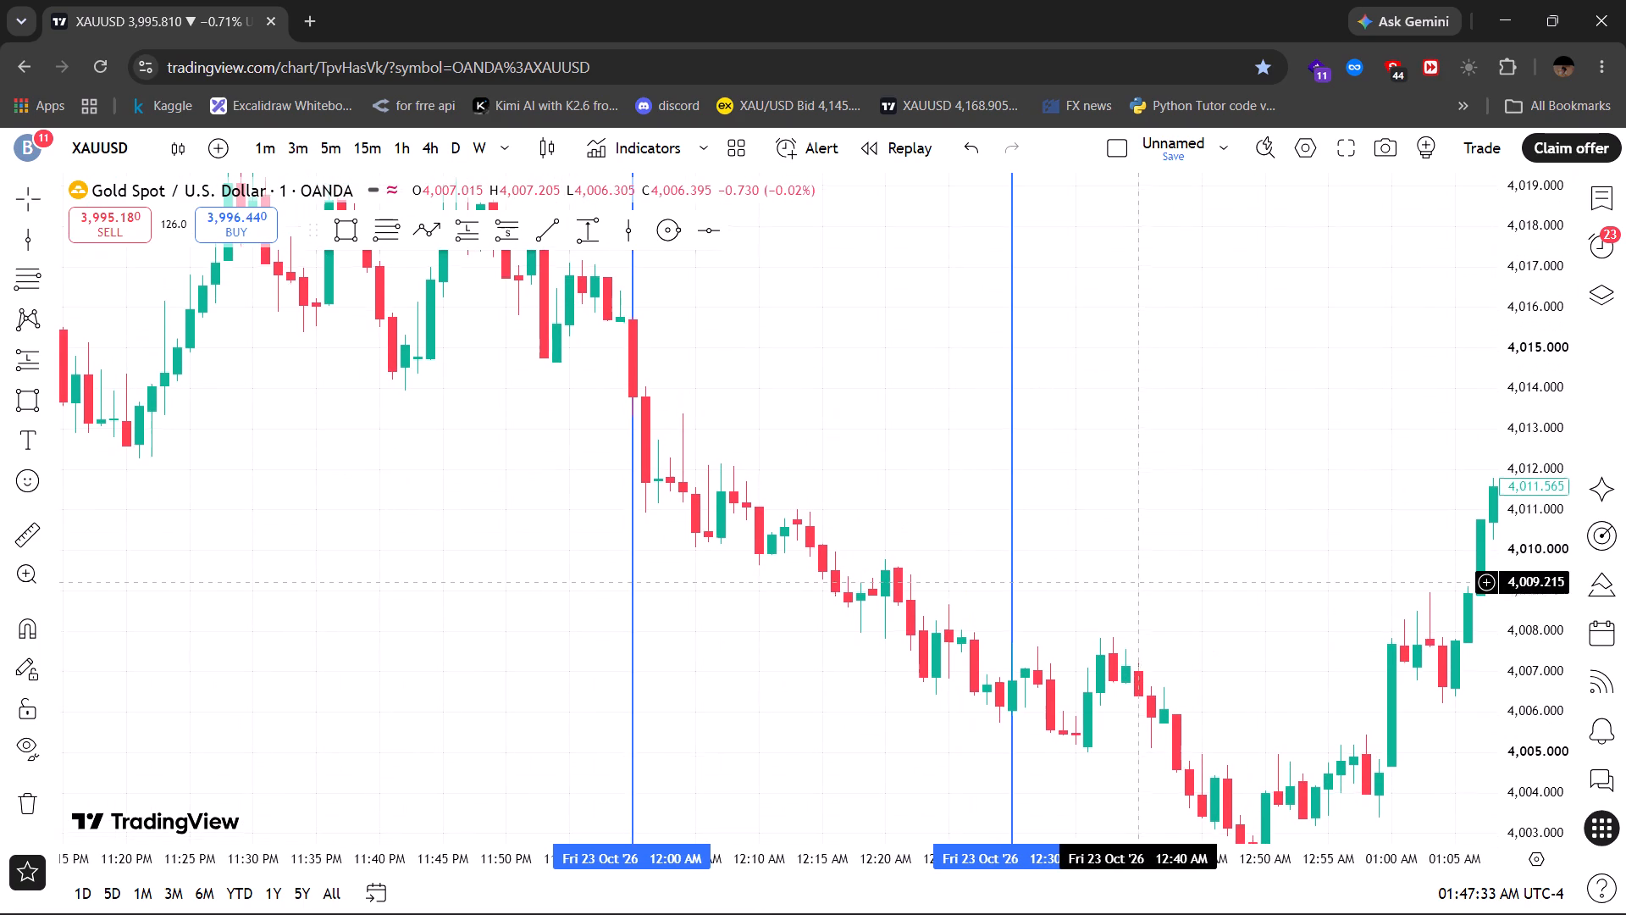
{"action": "left_click_drag", "start_coordinate": [1137, 579], "coordinate": [1137, 576]}
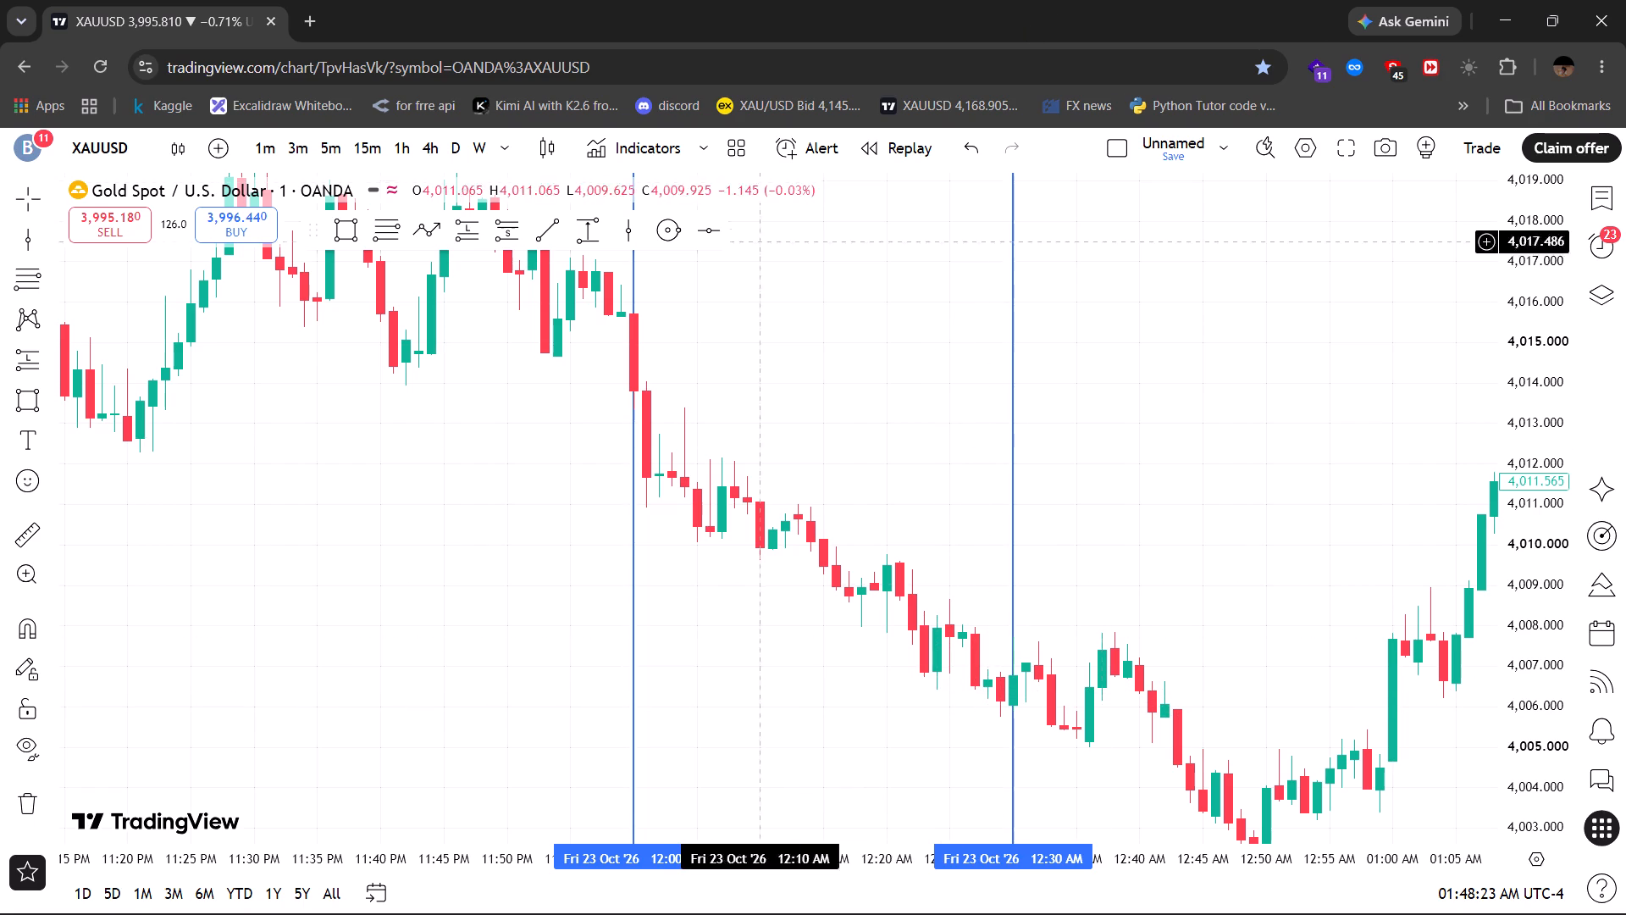
{"action": "left_click", "coordinate": [392, 229]}
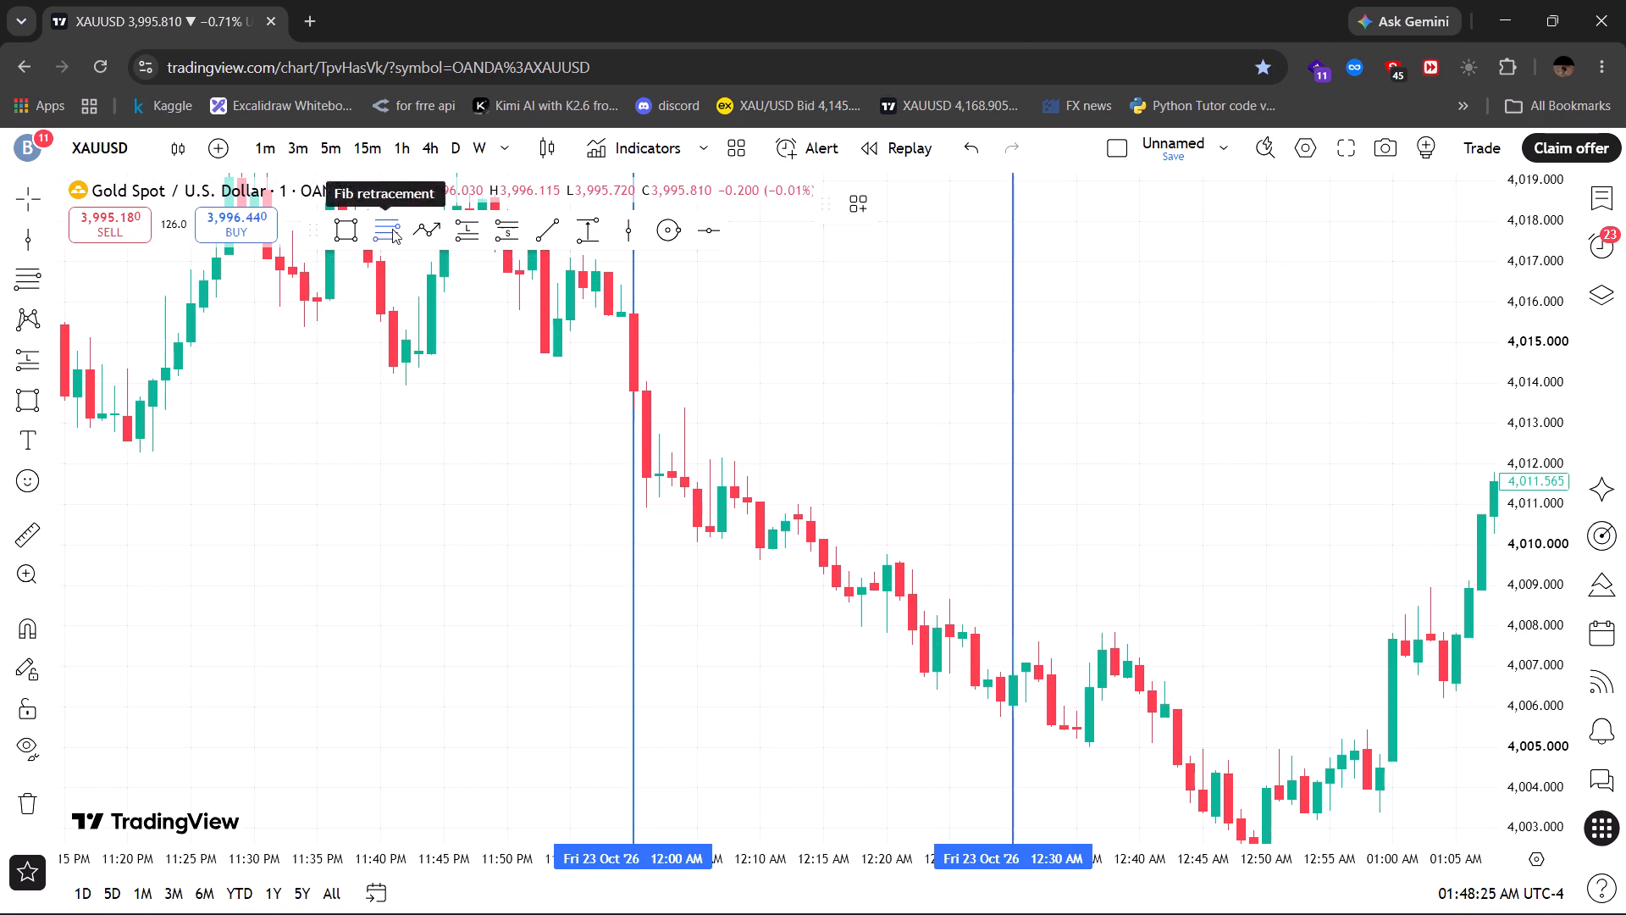
{"action": "left_click", "coordinate": [785, 505]}
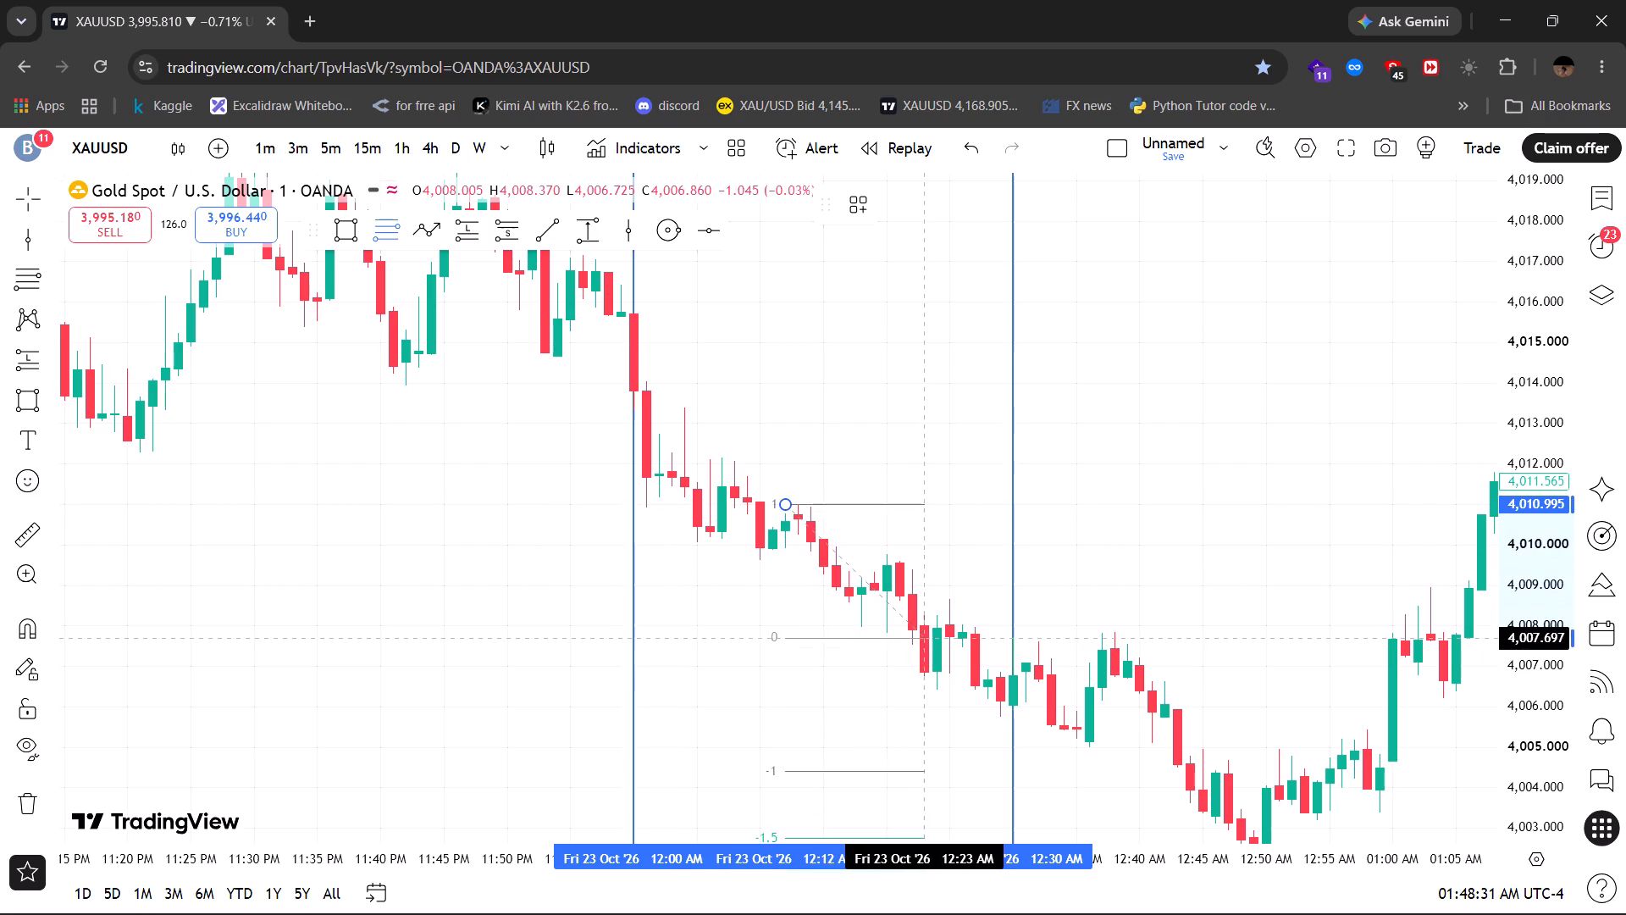
{"action": "left_click", "coordinate": [951, 688]}
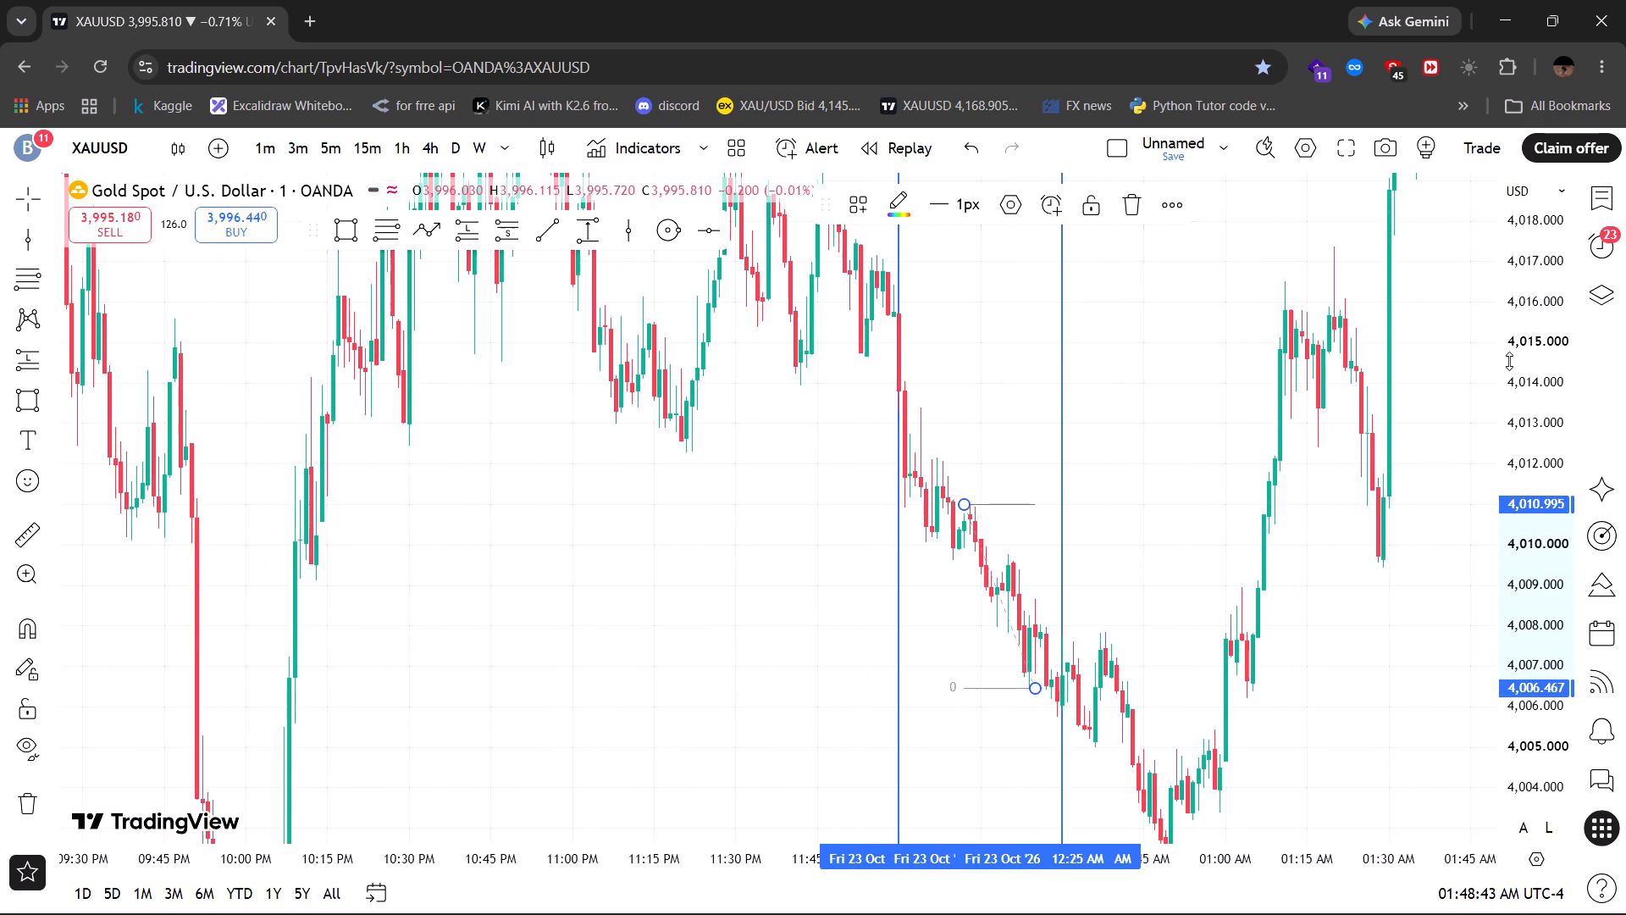
Switch the chart to the 5-minute interval and examine the 12:12–12:25 AM Fib projections against price.
{"action": "left_click_drag", "start_coordinate": [1509, 361], "coordinate": [1479, 758]}
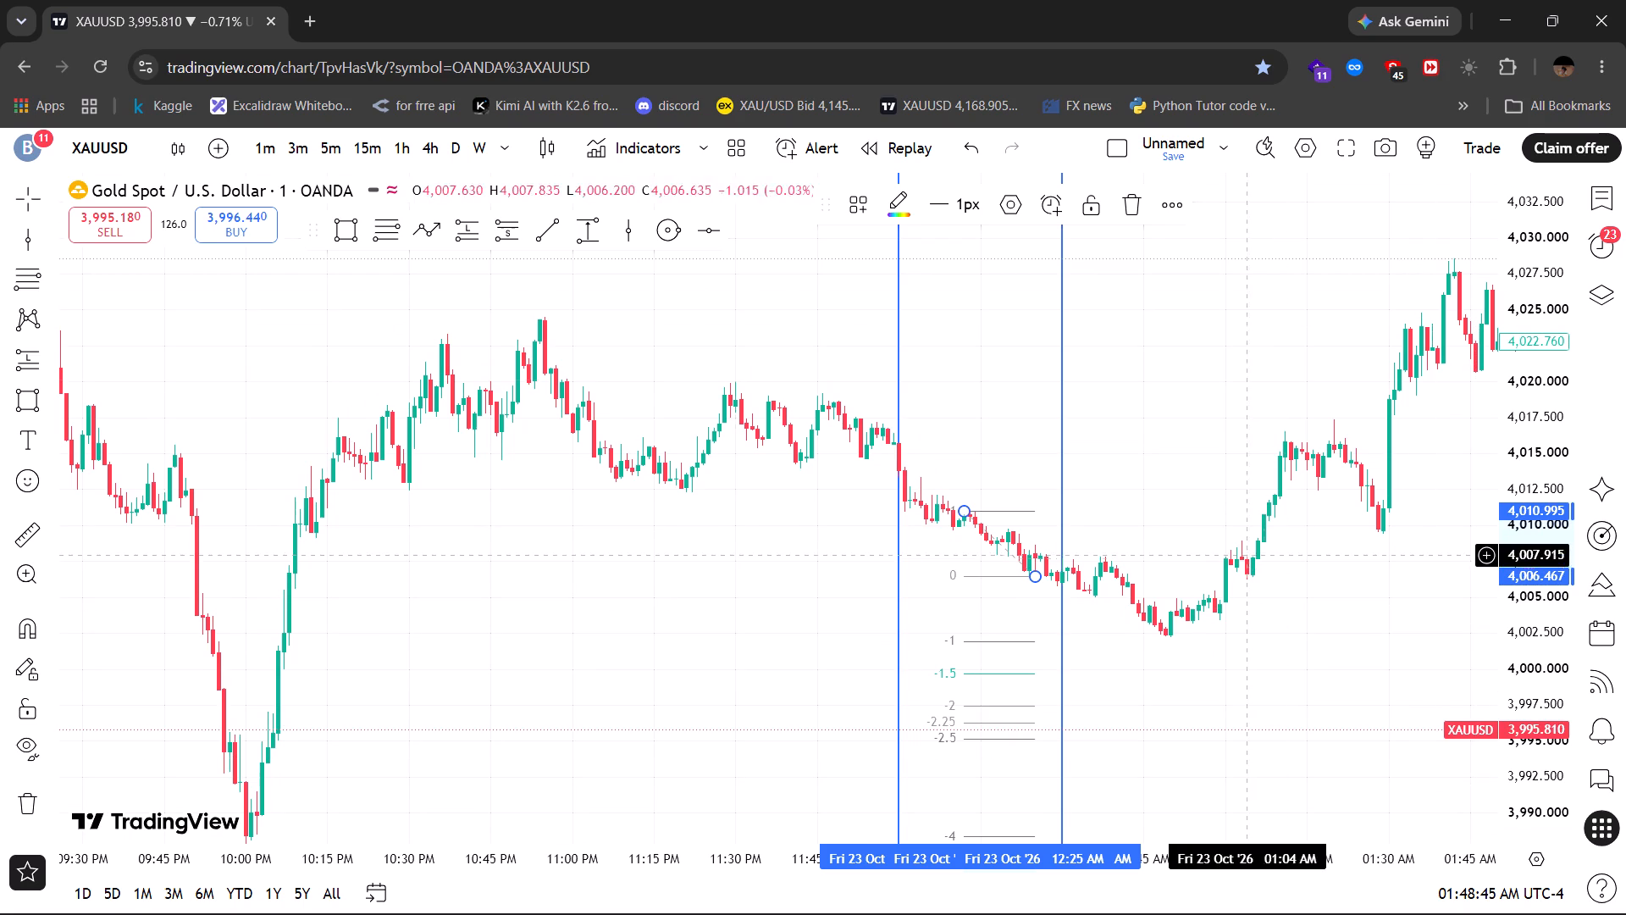
{"action": "left_click", "coordinate": [334, 146]}
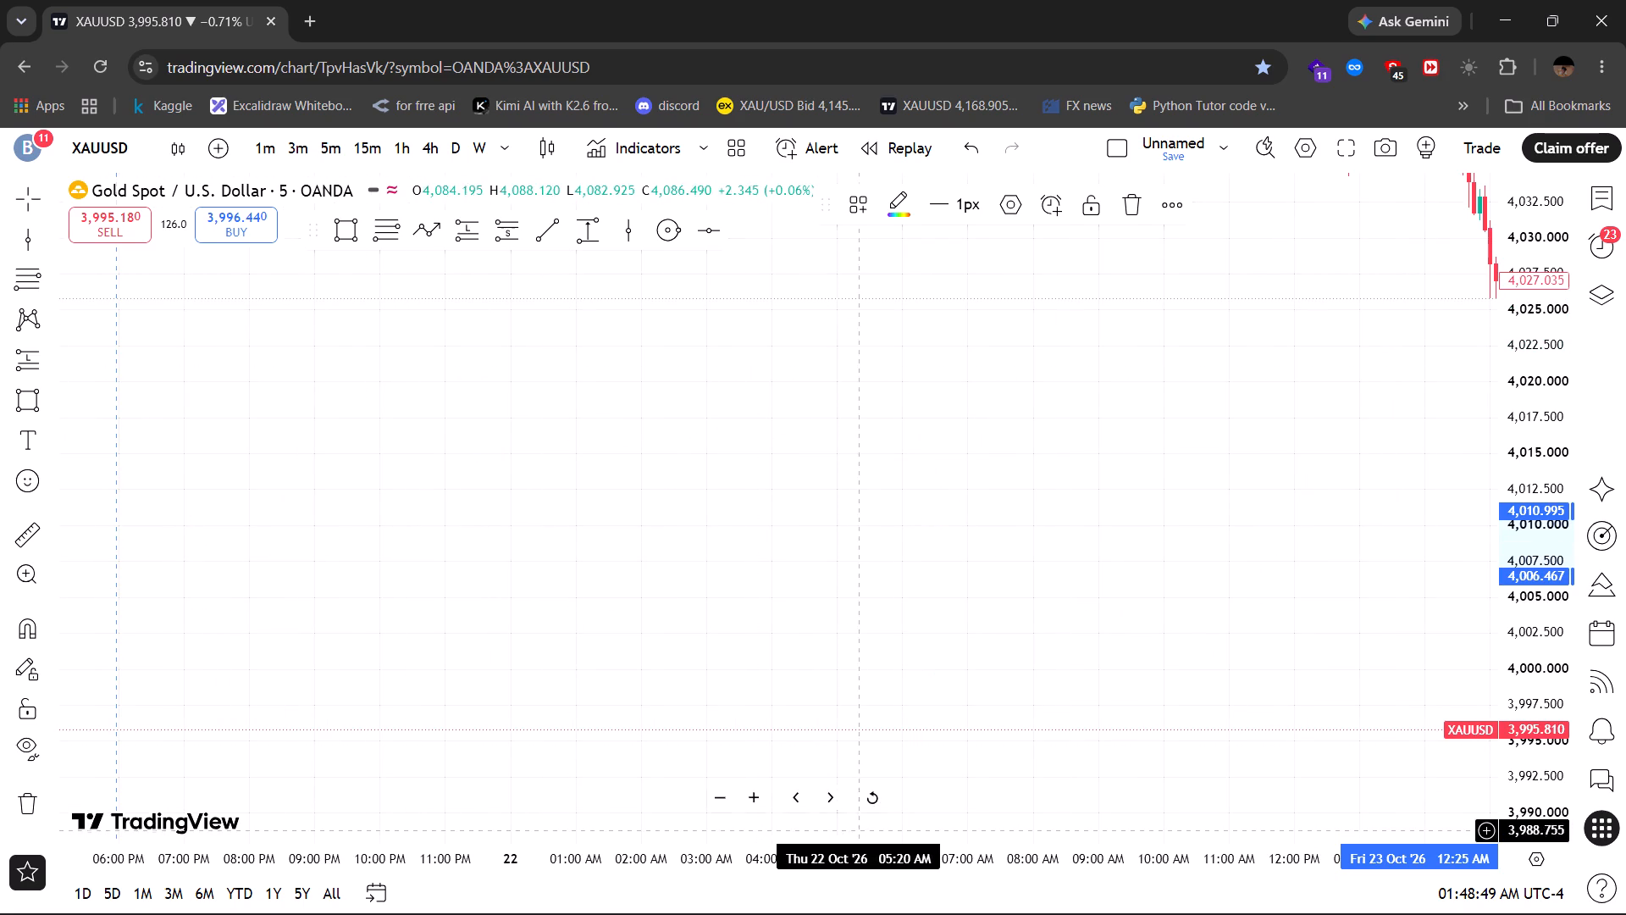
{"action": "left_click", "coordinate": [875, 795]}
{"action": "left_click_drag", "start_coordinate": [699, 644], "coordinate": [992, 591]}
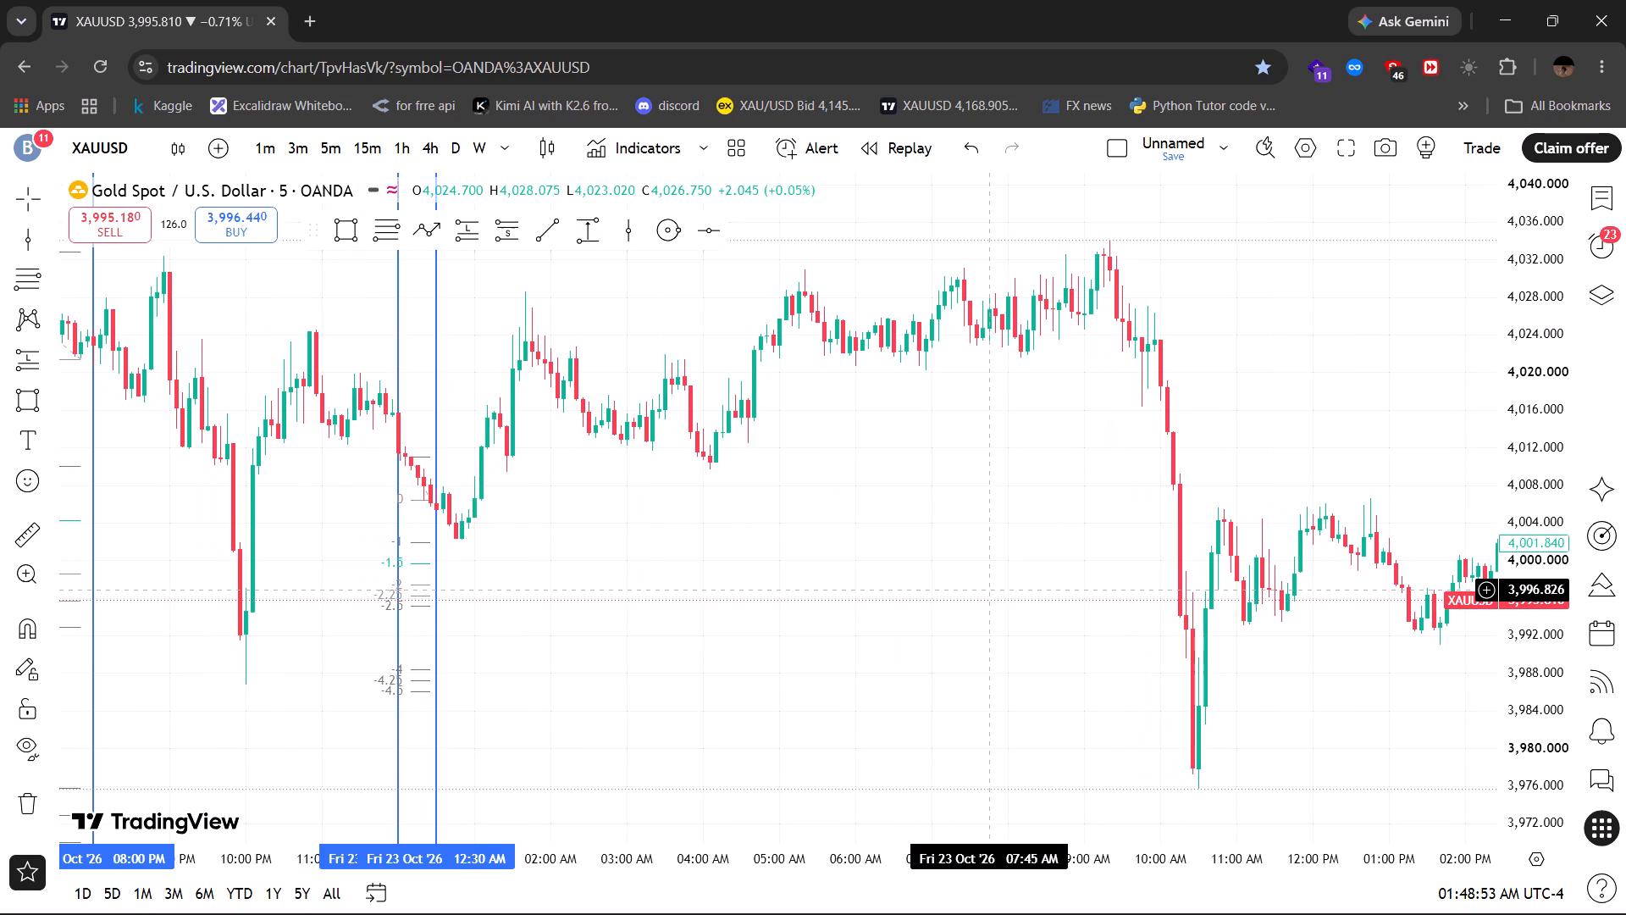
{"action": "left_click_drag", "start_coordinate": [1529, 502], "coordinate": [1533, 130]}
{"action": "left_click_drag", "start_coordinate": [690, 496], "coordinate": [1192, 236]}
{"action": "left_click_drag", "start_coordinate": [839, 856], "coordinate": [742, 862]}
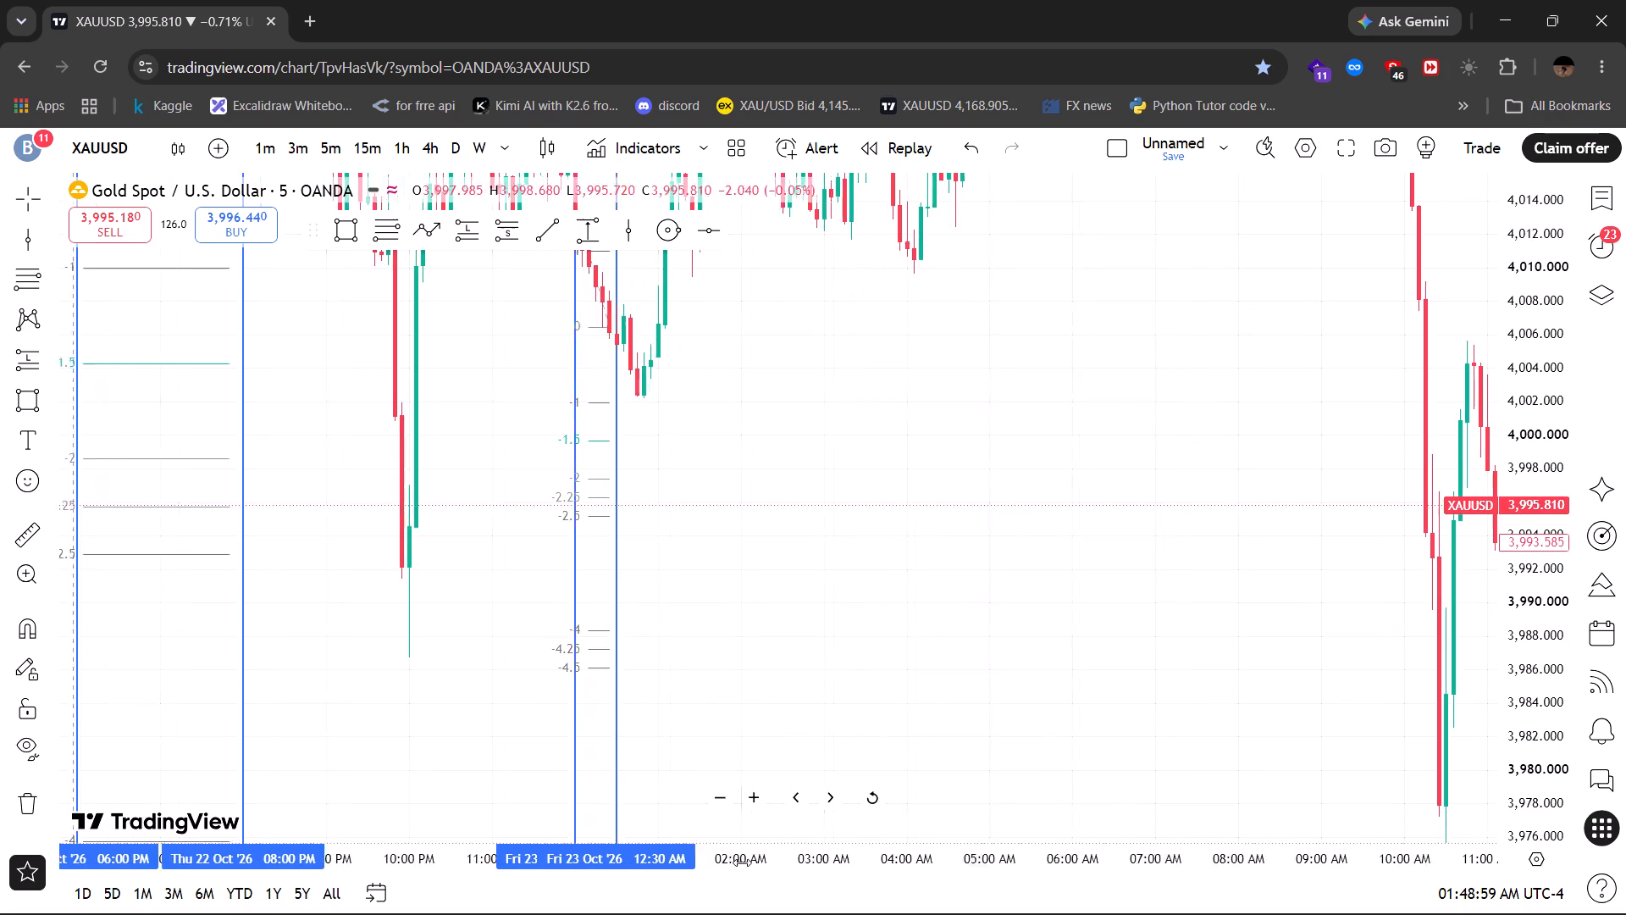
{"action": "left_click_drag", "start_coordinate": [742, 862], "coordinate": [510, 882]}
{"action": "left_click_drag", "start_coordinate": [403, 627], "coordinate": [1052, 697]}
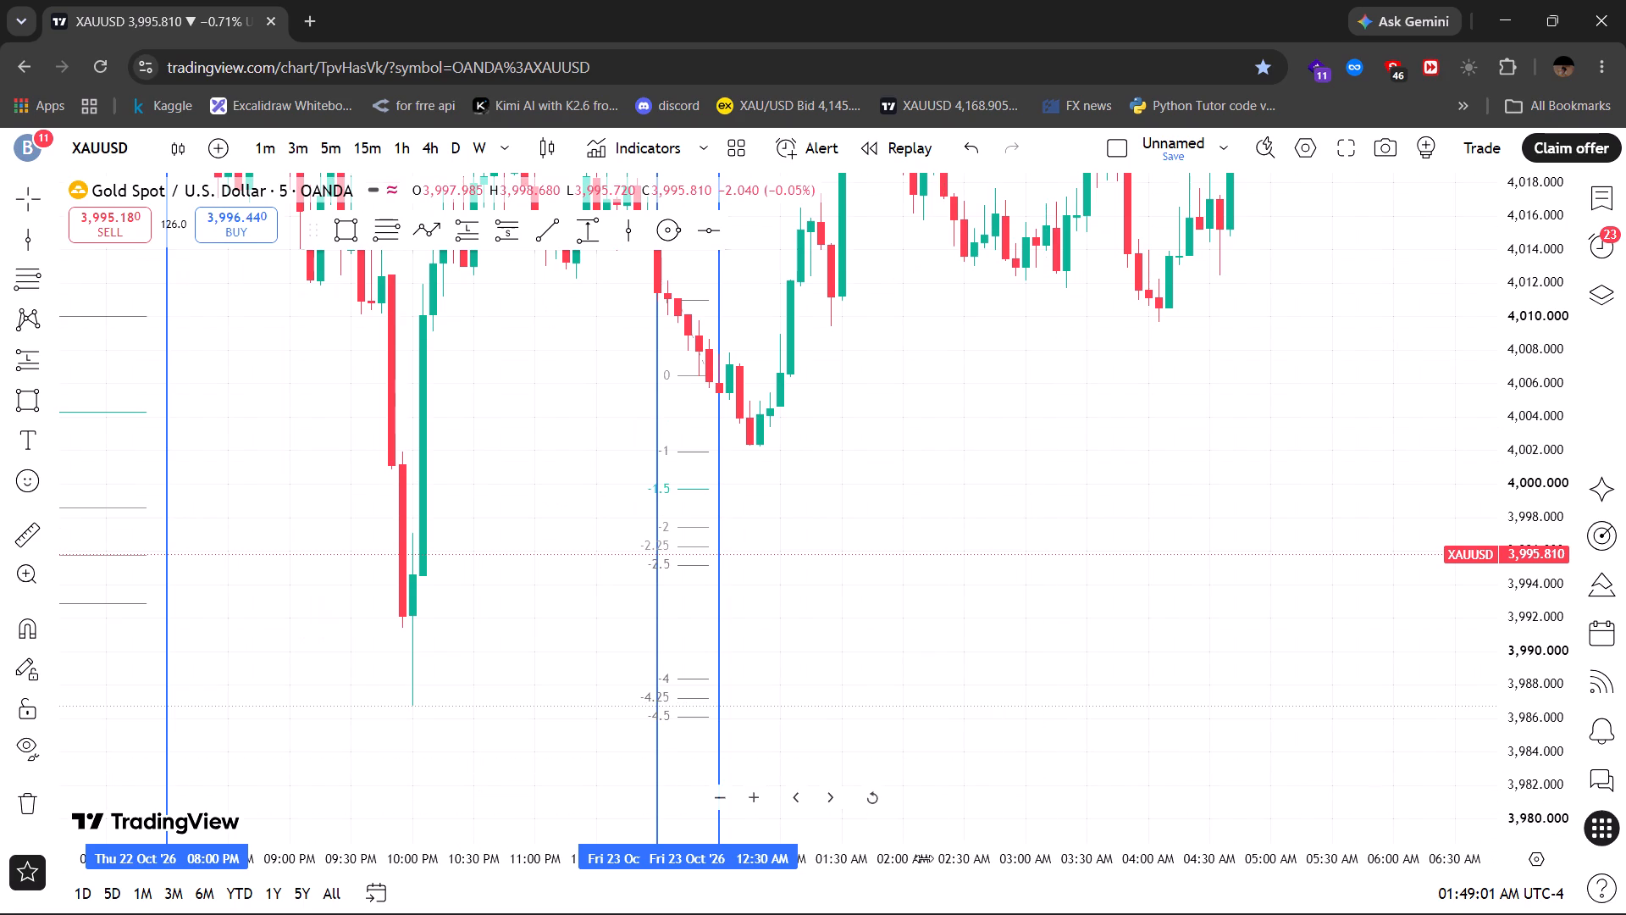
{"action": "left_click_drag", "start_coordinate": [923, 857], "coordinate": [600, 817]}
{"action": "left_click_drag", "start_coordinate": [502, 651], "coordinate": [911, 603]}
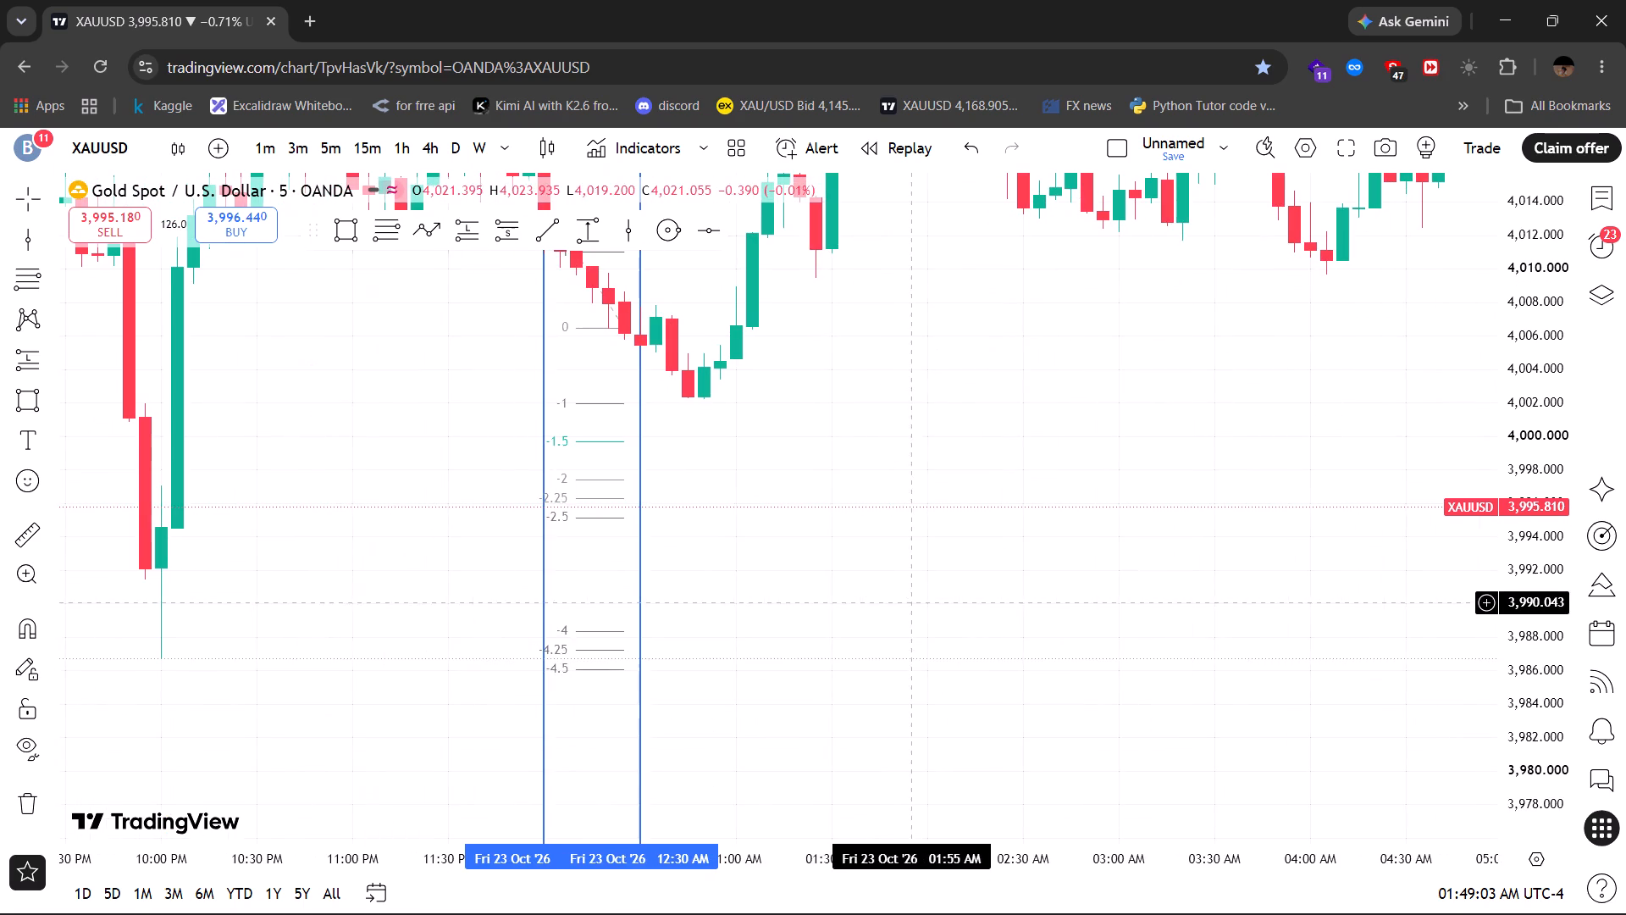
{"action": "left_click_drag", "start_coordinate": [849, 863], "coordinate": [521, 855]}
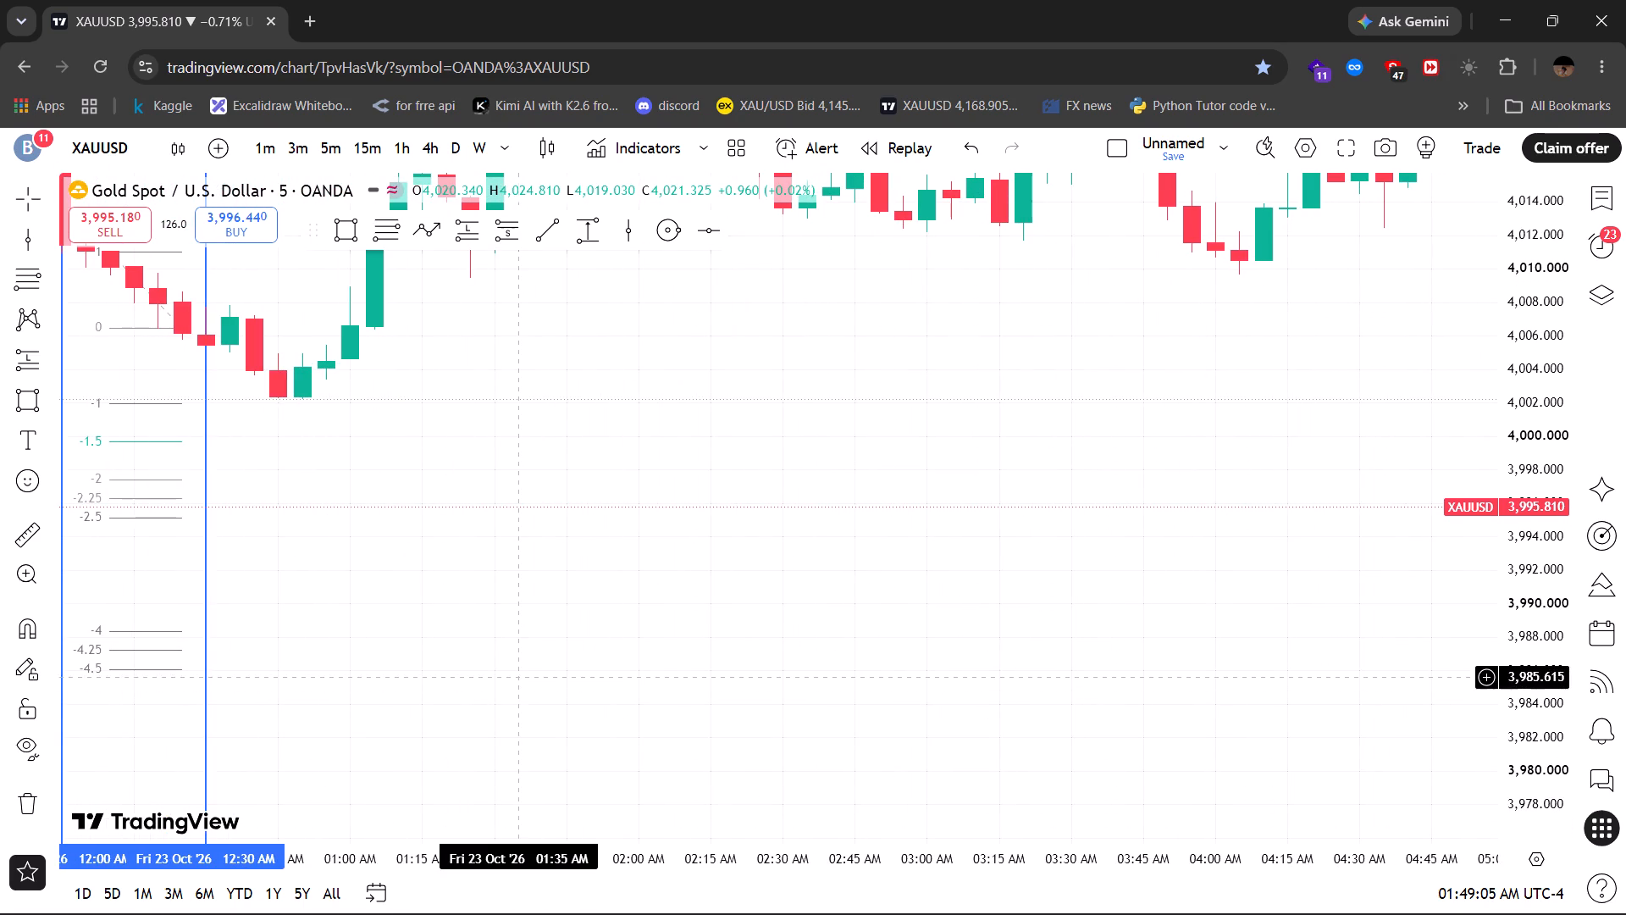
{"action": "left_click_drag", "start_coordinate": [512, 674], "coordinate": [955, 668]}
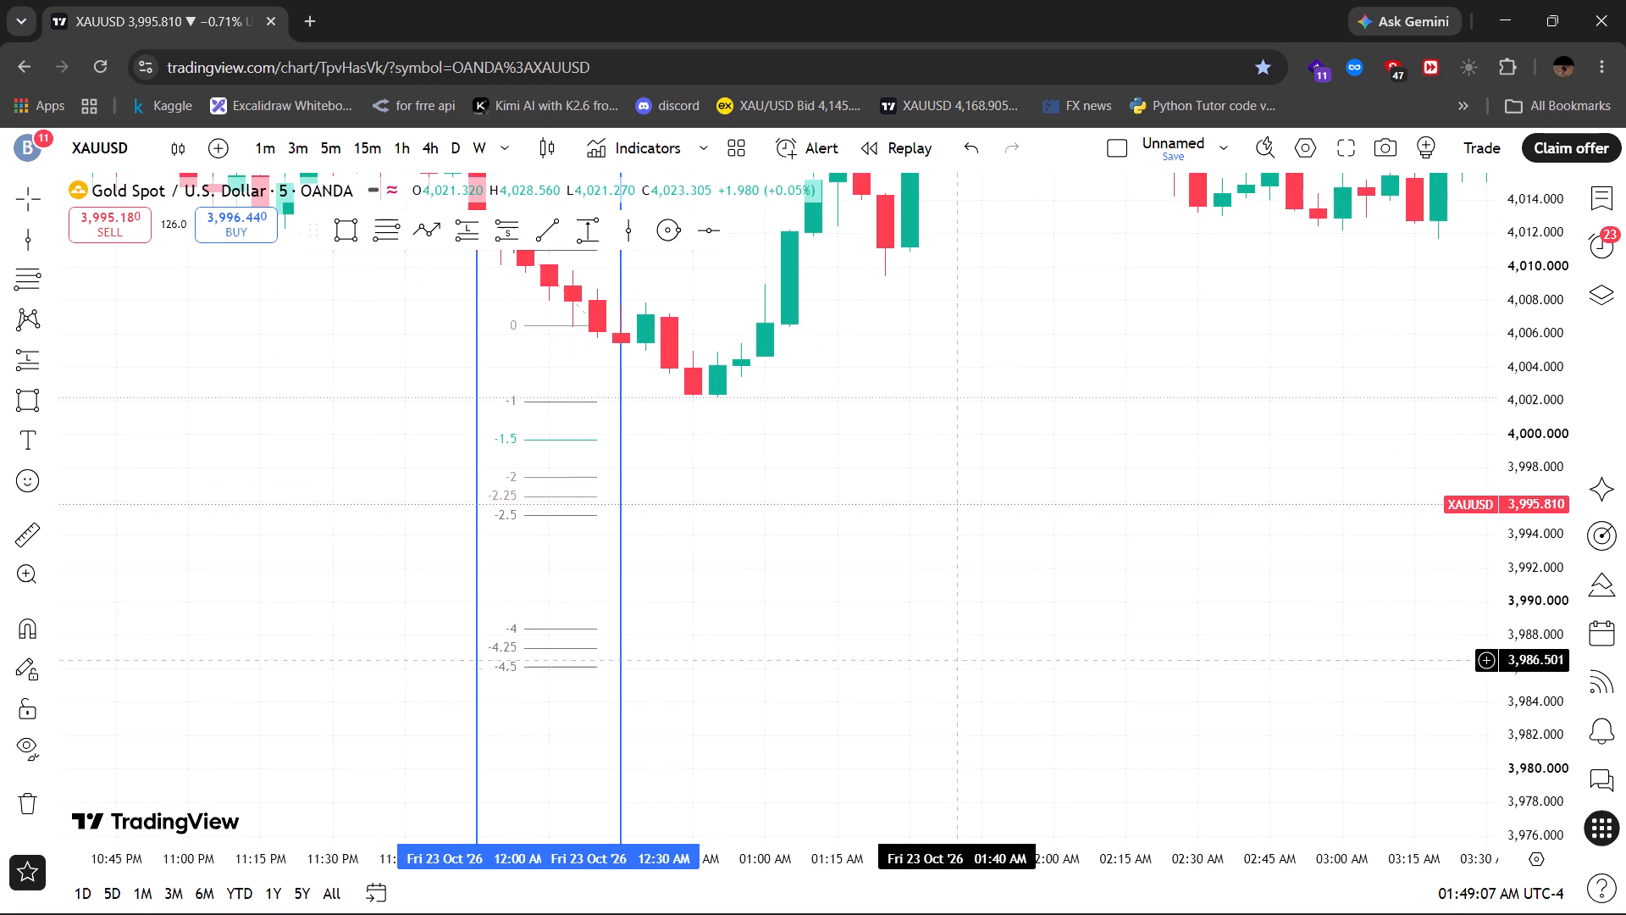
Draw pink rectangles from 12:20 to 12:35 AM over Fib levels -2 to -2.5 (about 3,997.4–3,995.2) and -4 to -4.5 (about 3,988.3–3,986.1).
{"action": "left_click", "coordinate": [330, 230]}
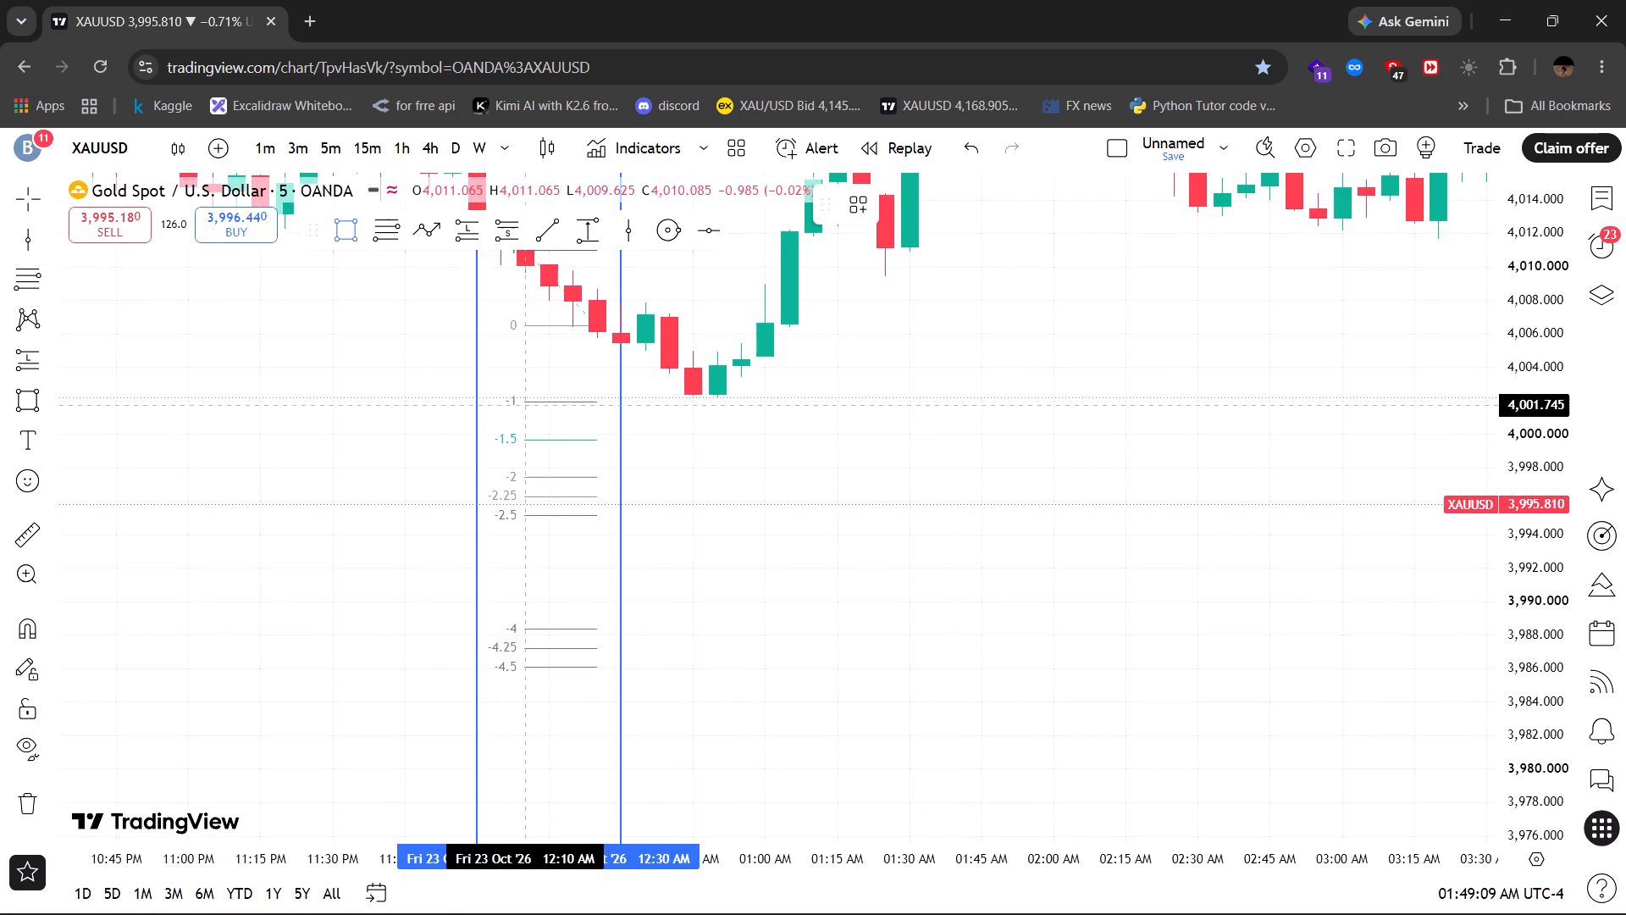
{"action": "left_click", "coordinate": [576, 478]}
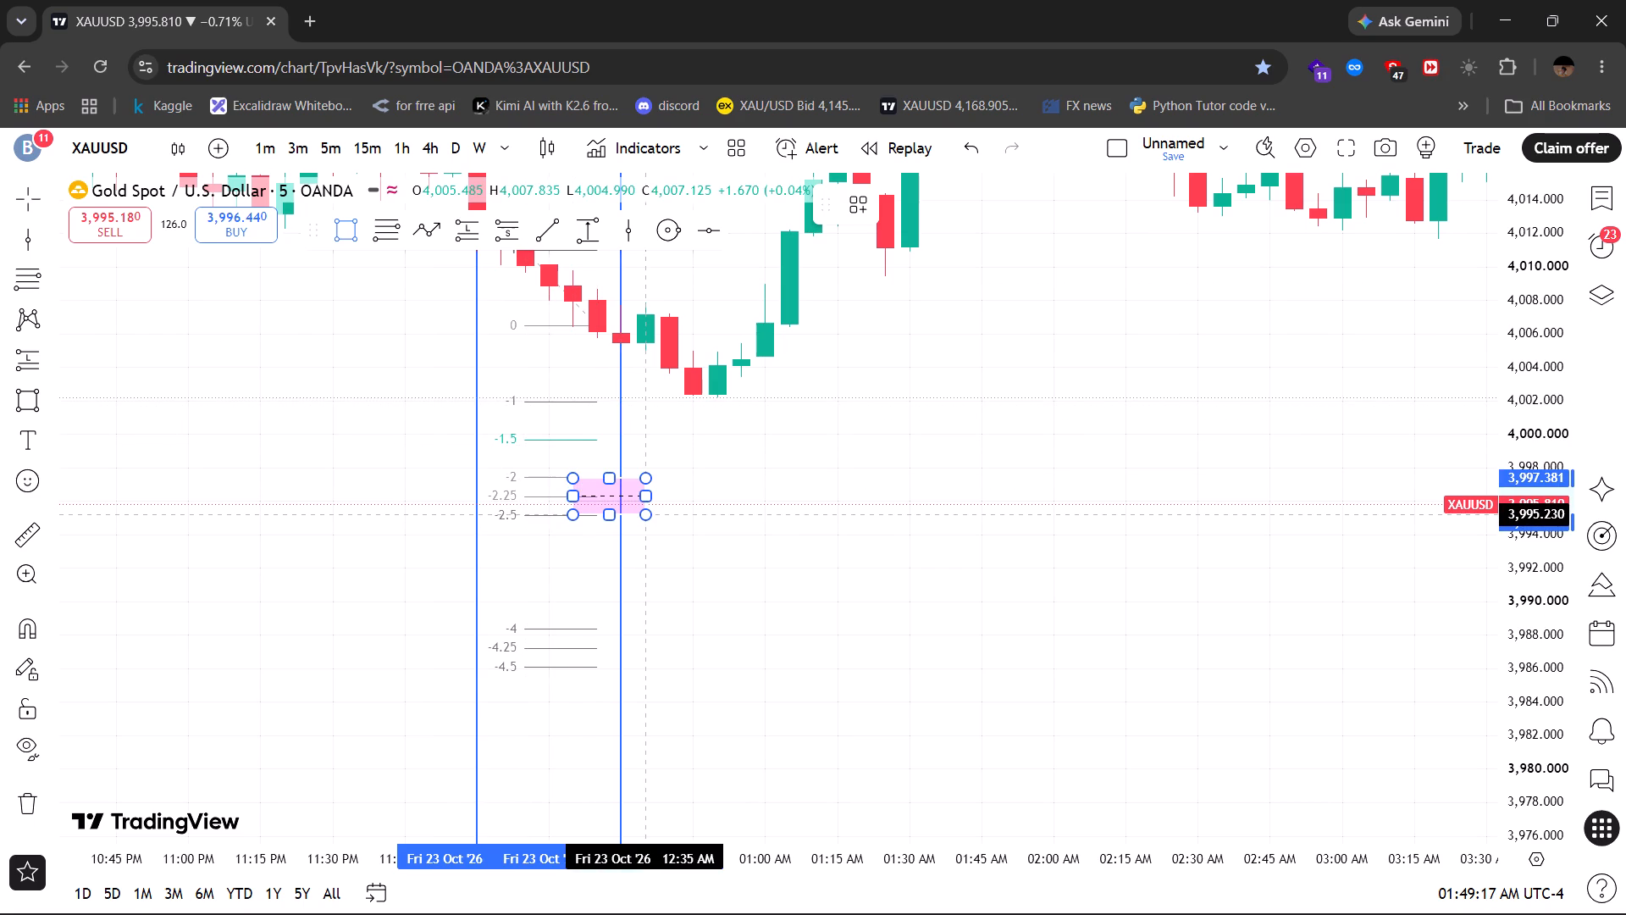
{"action": "left_click", "coordinate": [651, 514]}
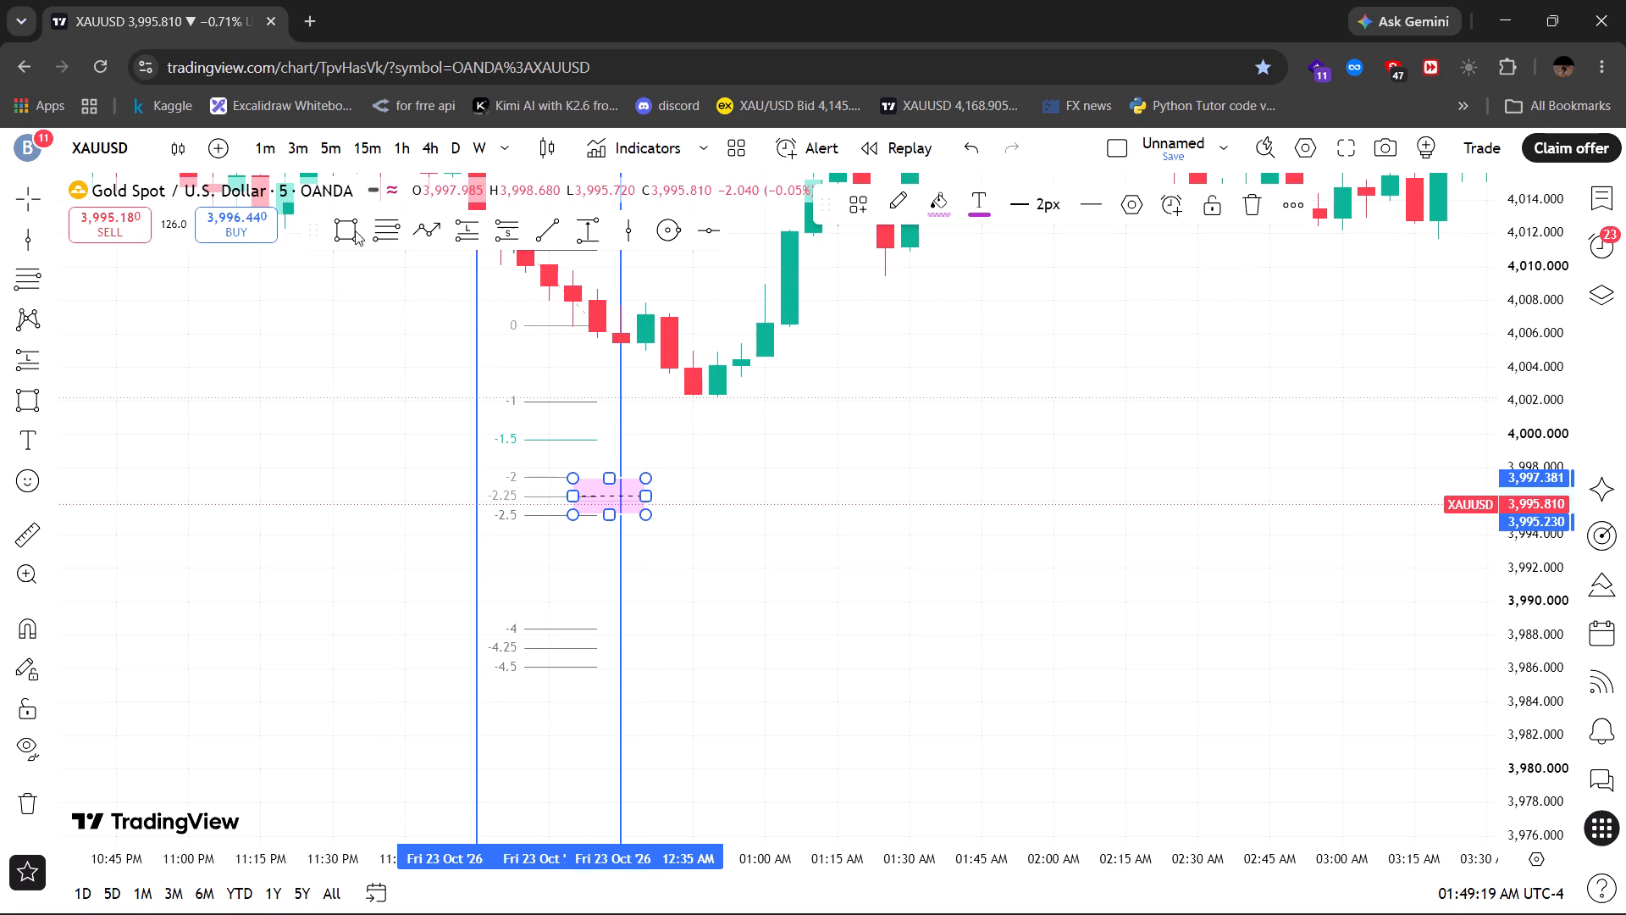
{"action": "left_click", "coordinate": [355, 230]}
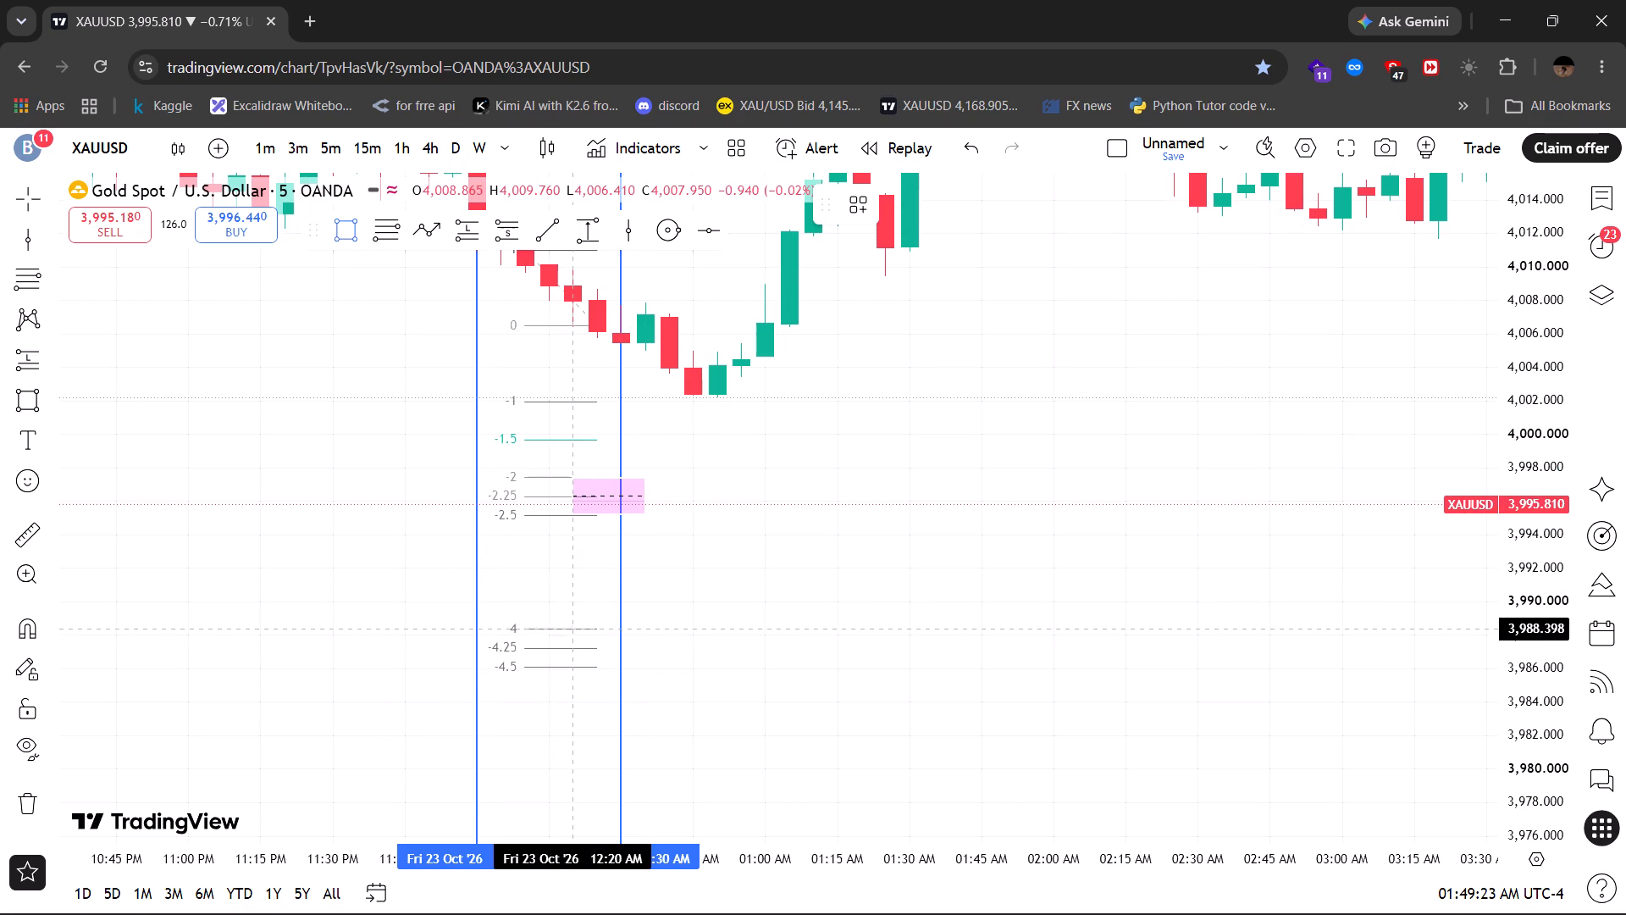
{"action": "left_click", "coordinate": [573, 630]}
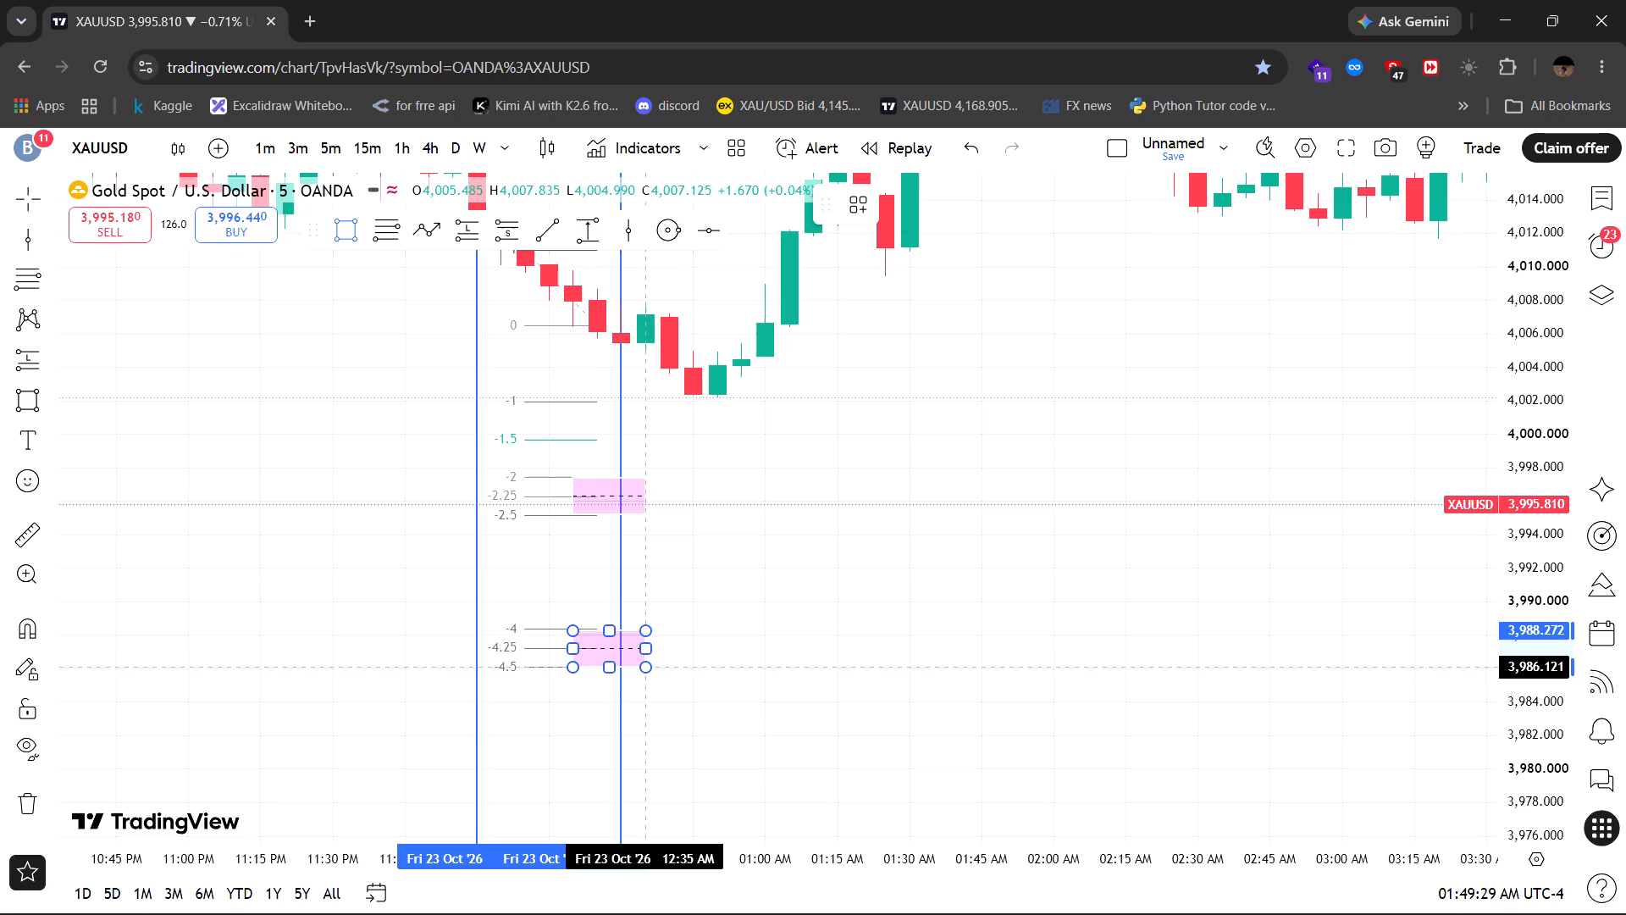
{"action": "left_click", "coordinate": [647, 668]}
Enable the Reverse option on the 12:12–12:25 AM Fib retracement.
{"action": "left_click_drag", "start_coordinate": [728, 584], "coordinate": [751, 652]}
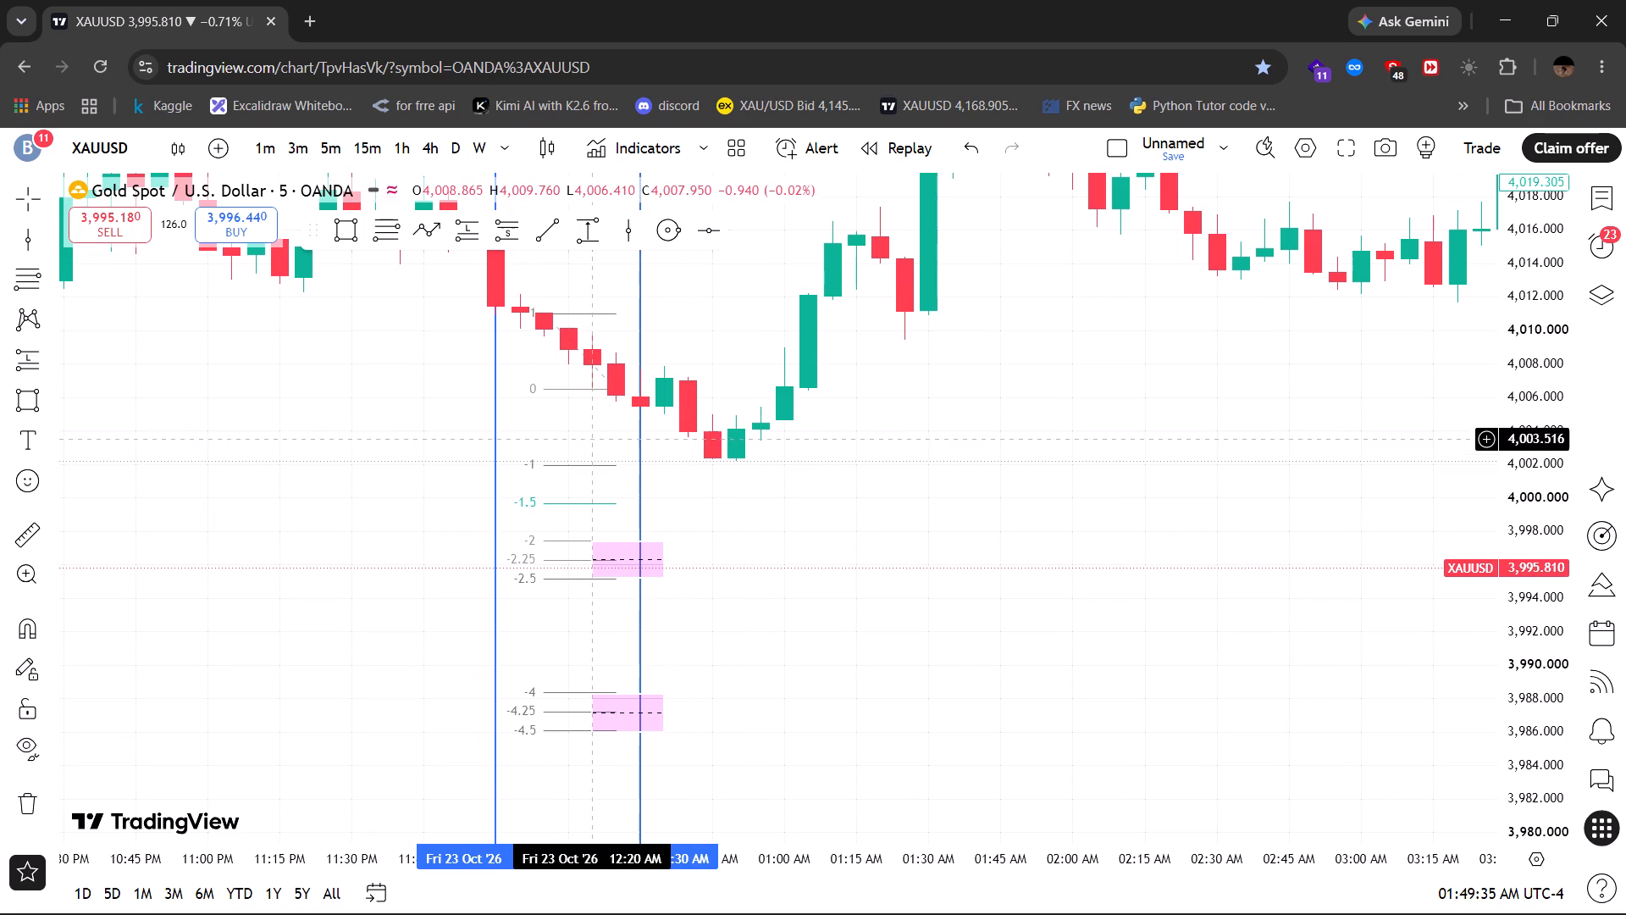
{"action": "left_click", "coordinate": [600, 471]}
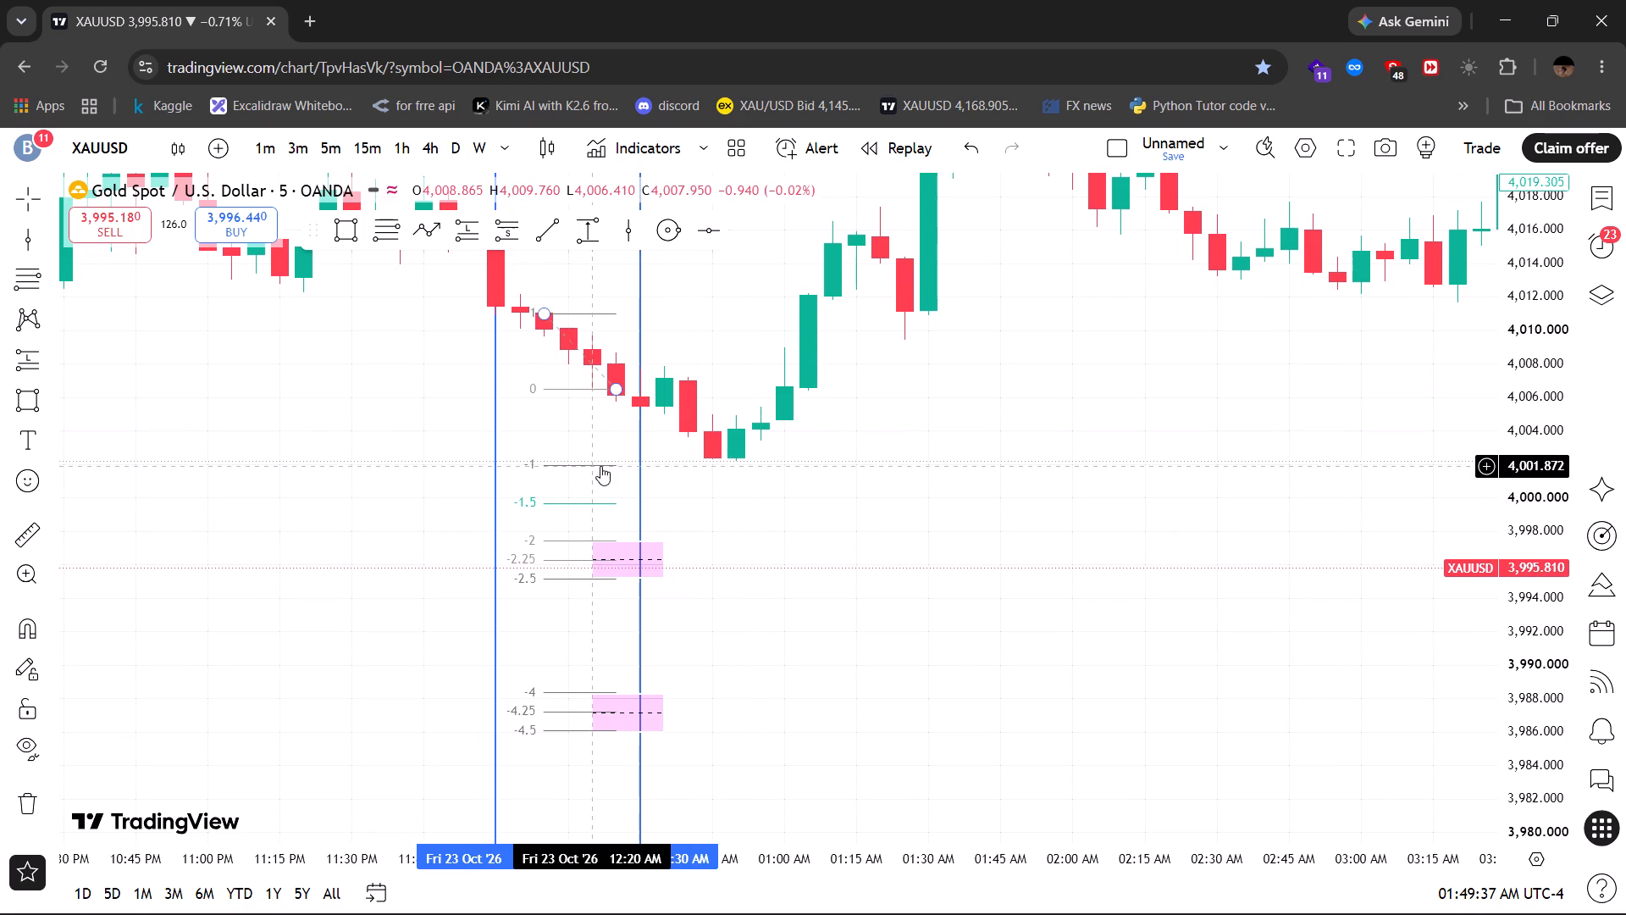
{"action": "left_click", "coordinate": [600, 466]}
{"action": "left_click", "coordinate": [1010, 216]}
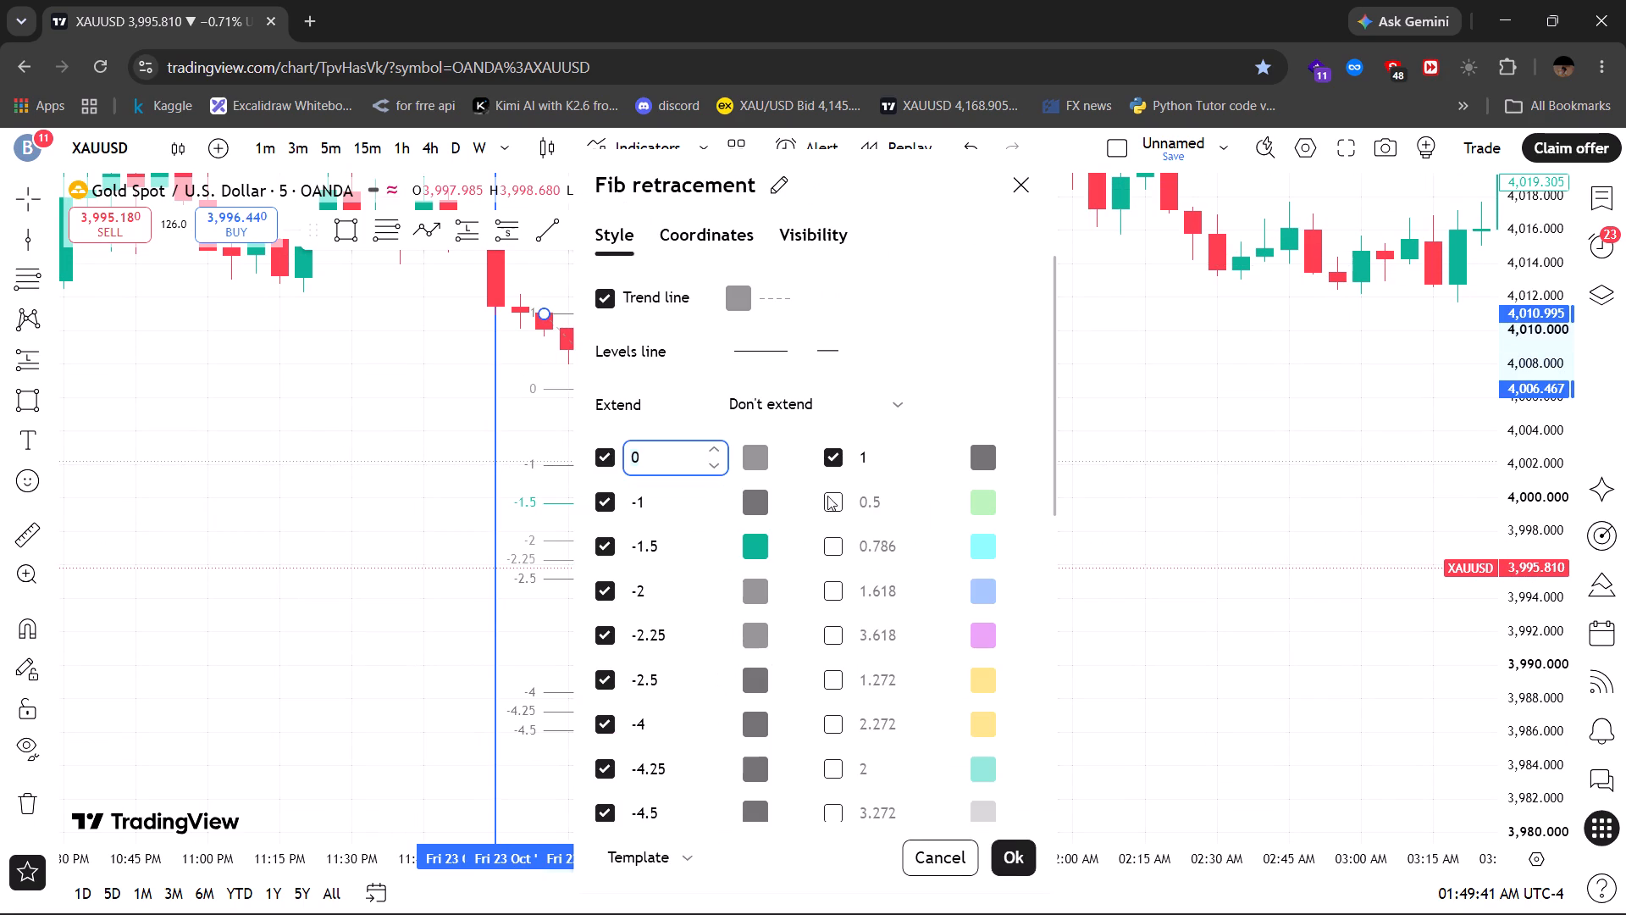
{"action": "left_click", "coordinate": [925, 356]}
{"action": "scroll", "coordinate": [925, 356], "scroll_direction": "down", "scroll_amount": 3}
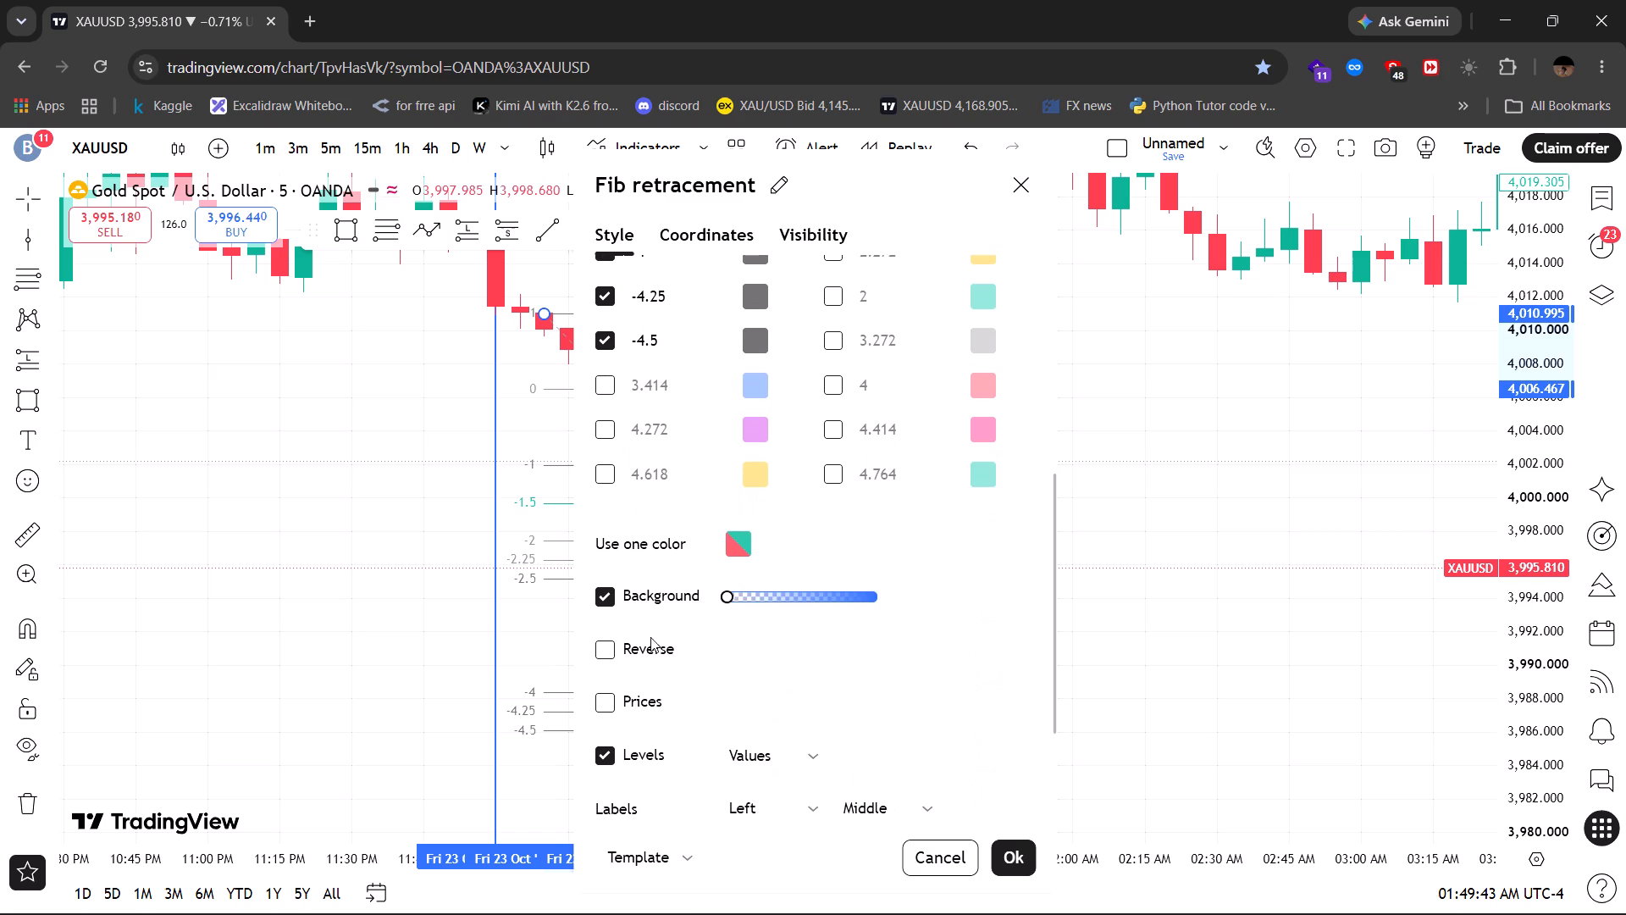
{"action": "left_click", "coordinate": [604, 652]}
{"action": "left_click", "coordinate": [1058, 331]}
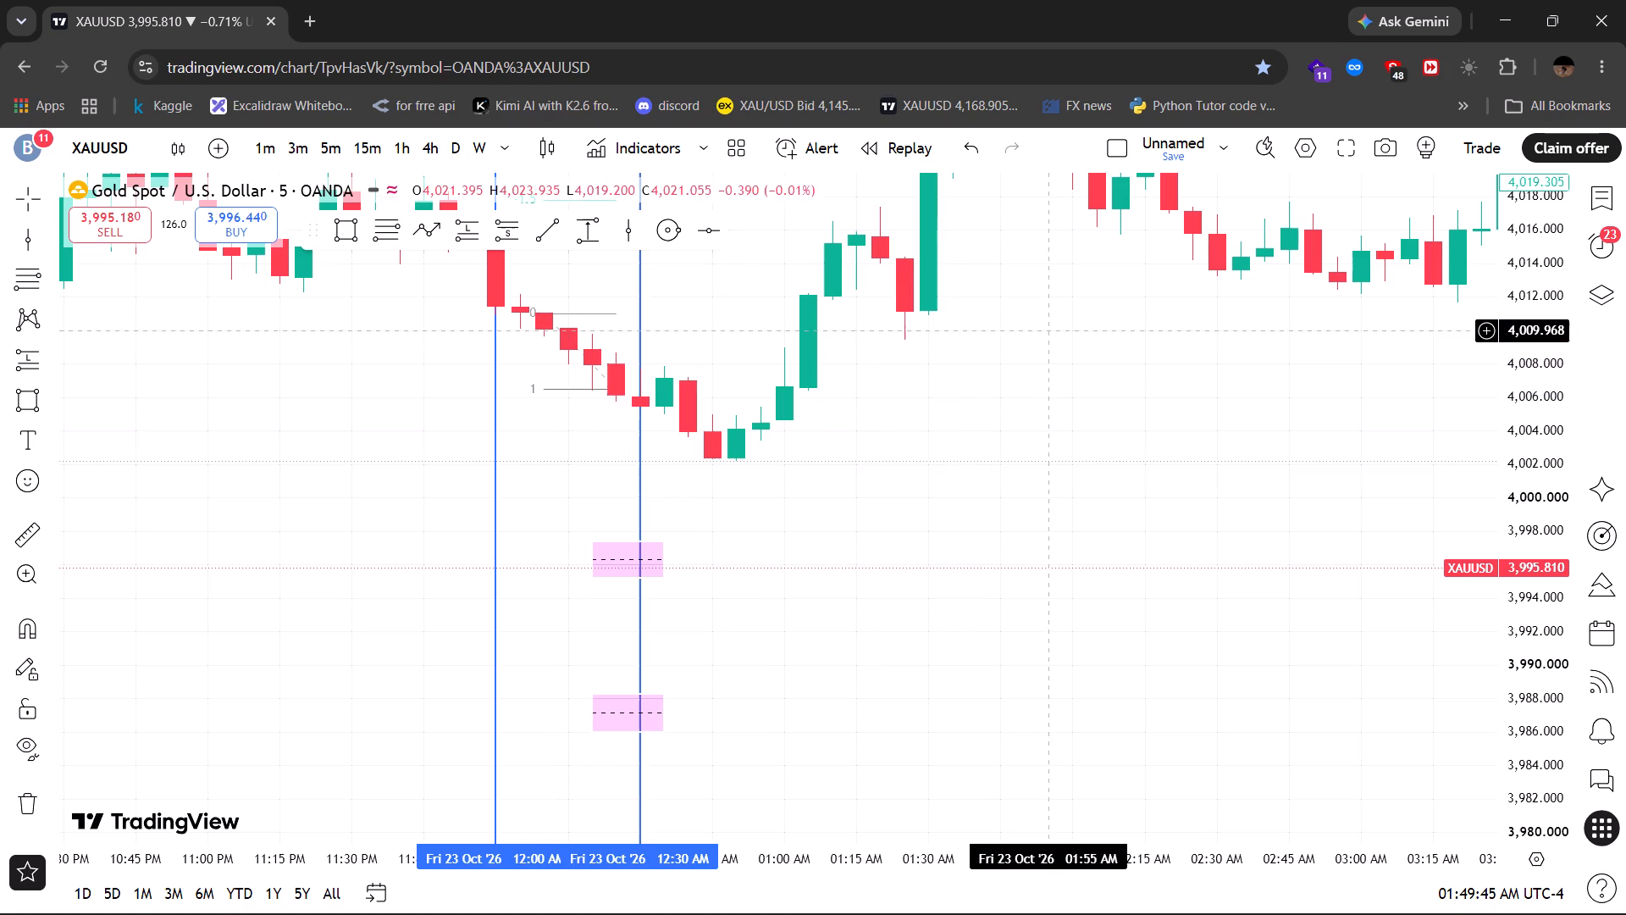
Draw pink rectangles over the upward Fib levels -4.5 to -4 (about 4,031.4–4,029.1) and -2.5 to -2 (about 4,022.3–4,020.0).
{"action": "left_click_drag", "start_coordinate": [1058, 331], "coordinate": [1021, 752]}
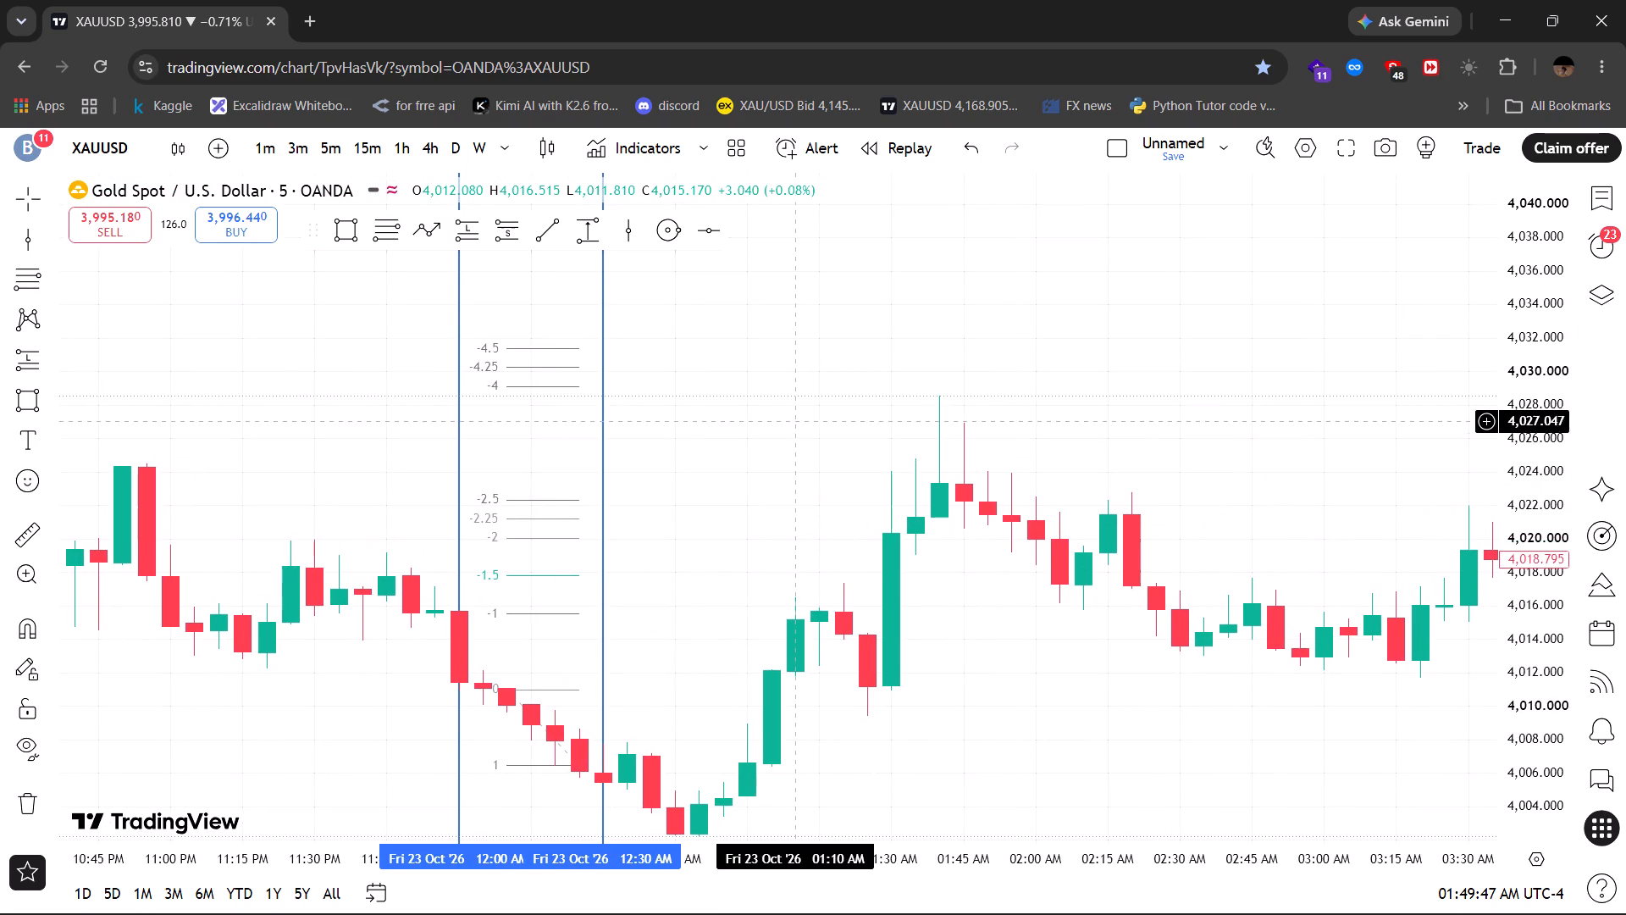
{"action": "left_click", "coordinate": [347, 230]}
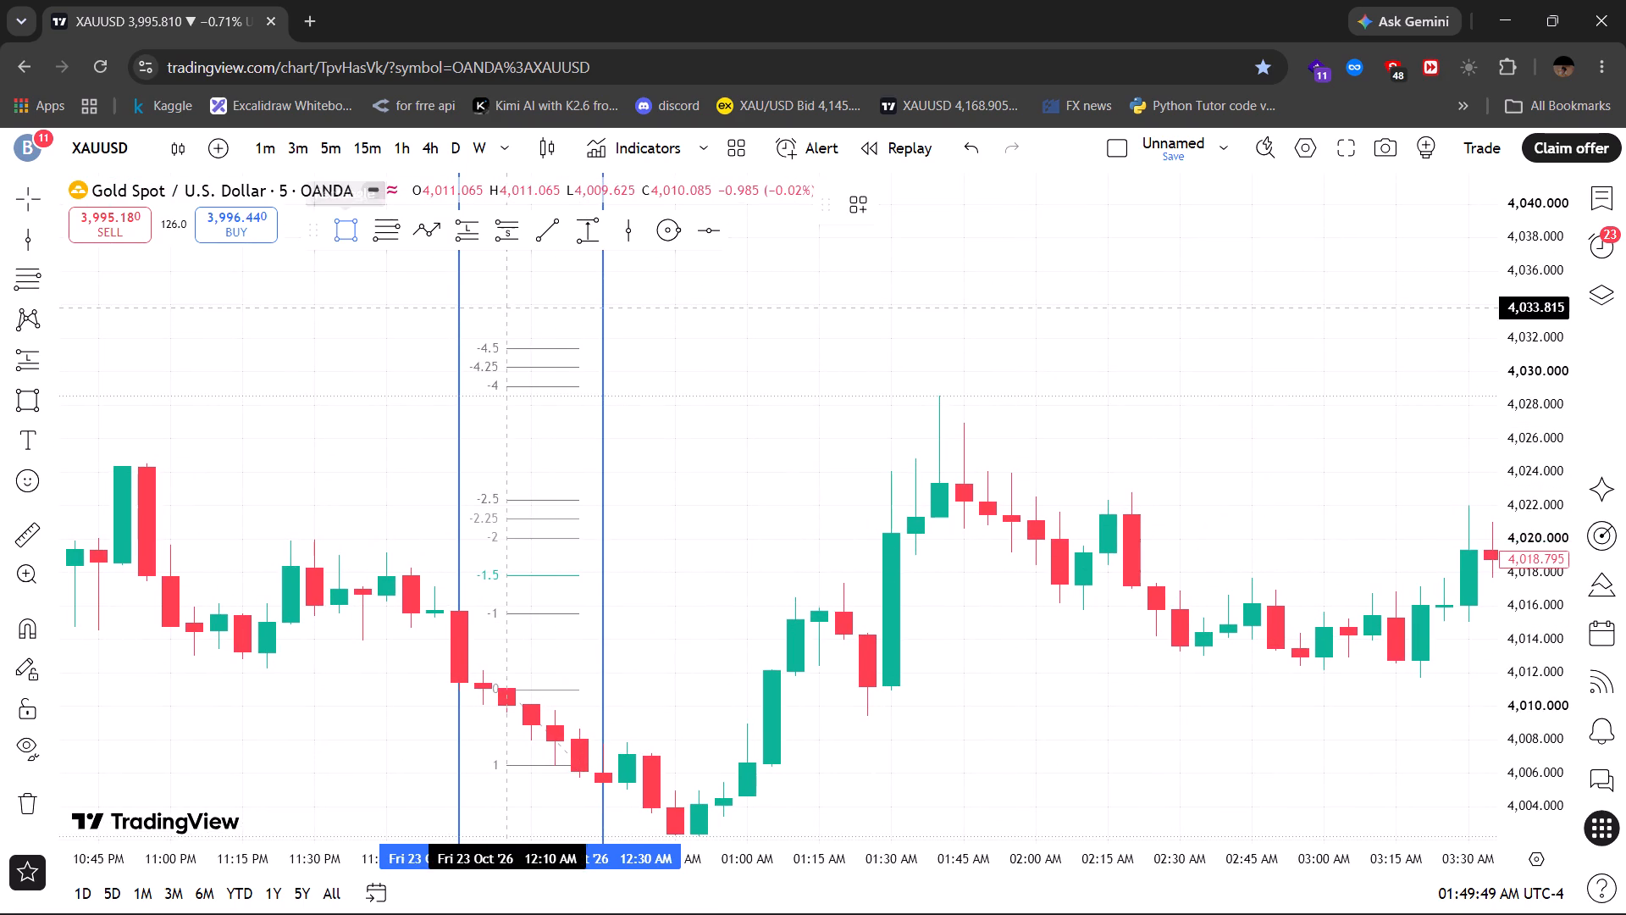
{"action": "left_click", "coordinate": [537, 348]}
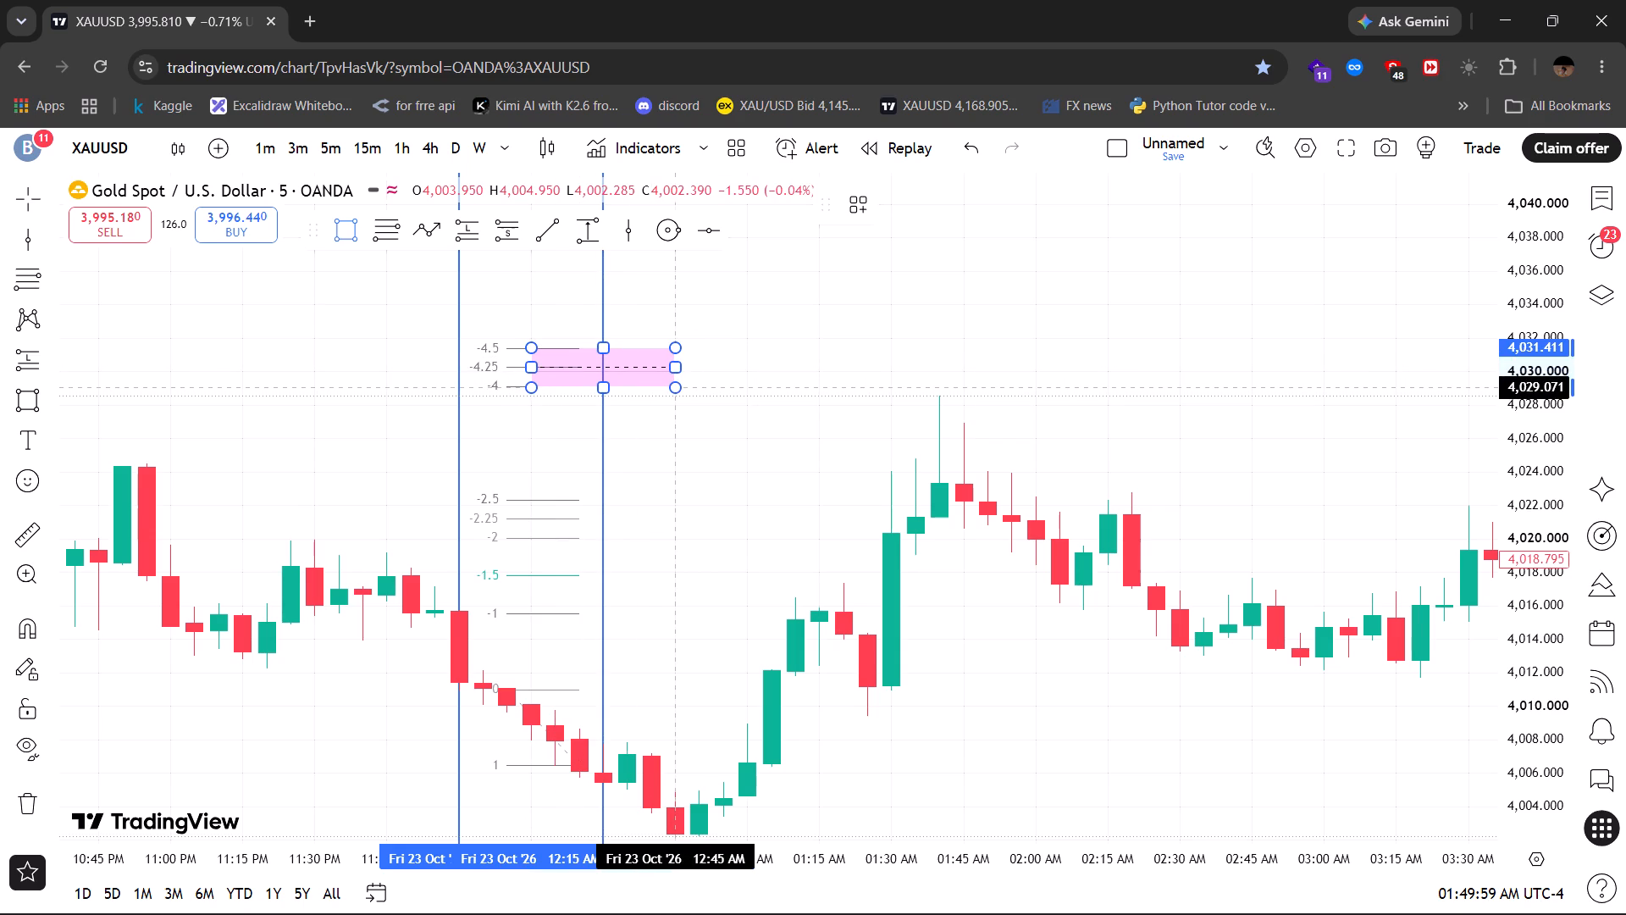
{"action": "left_click", "coordinate": [683, 387]}
{"action": "left_click", "coordinate": [348, 235]}
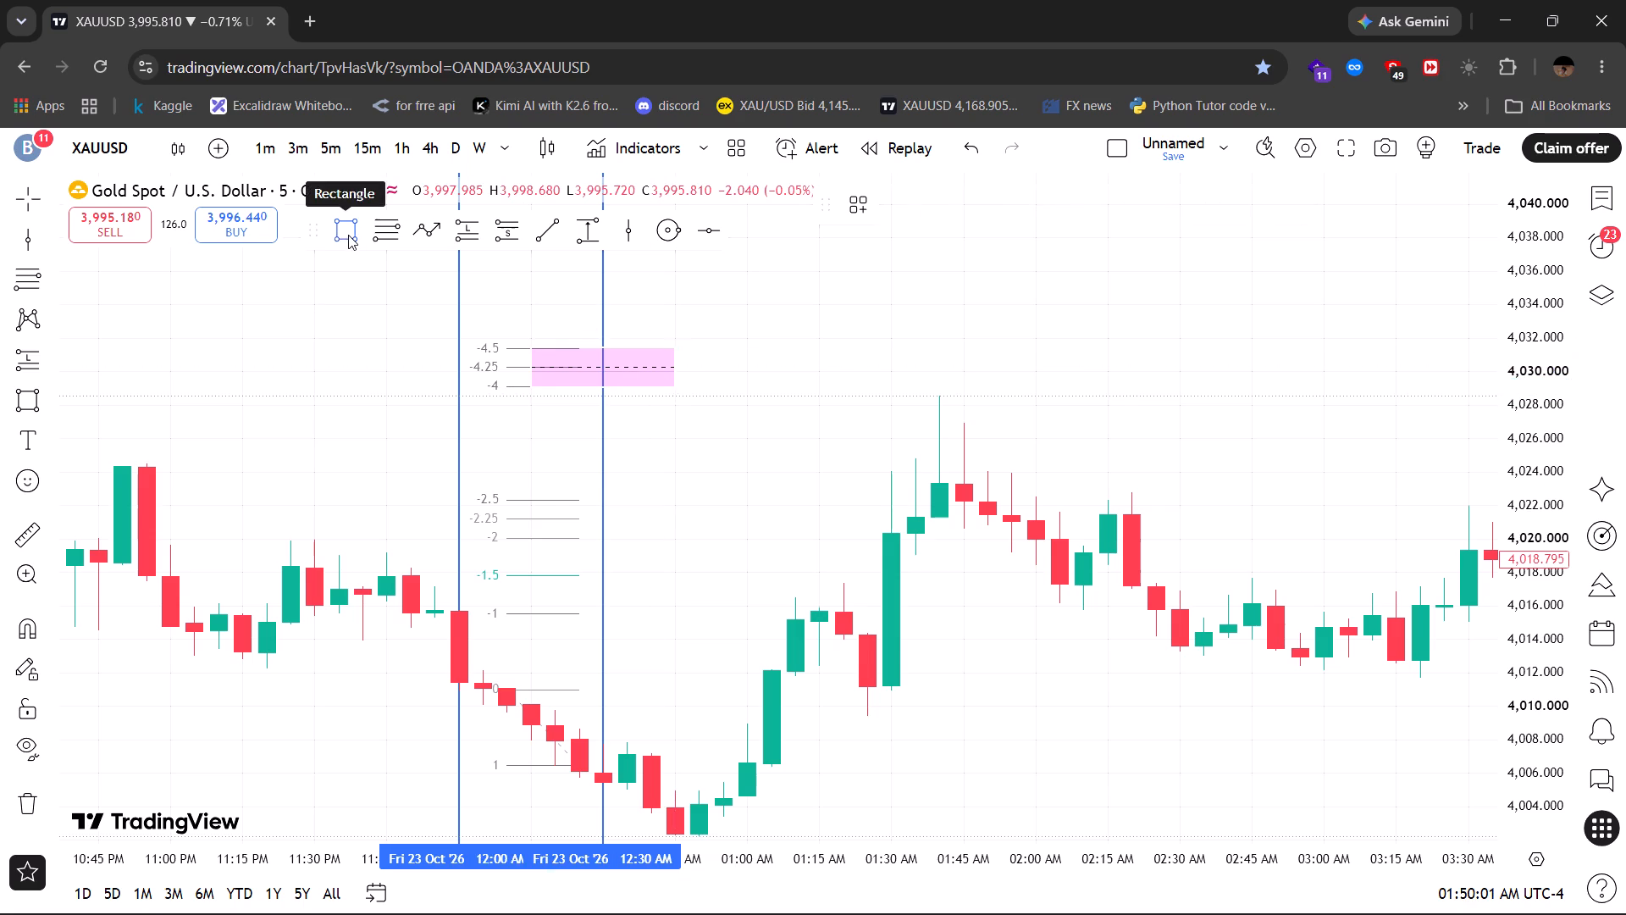
{"action": "left_click", "coordinate": [577, 501]}
{"action": "left_click", "coordinate": [673, 539]}
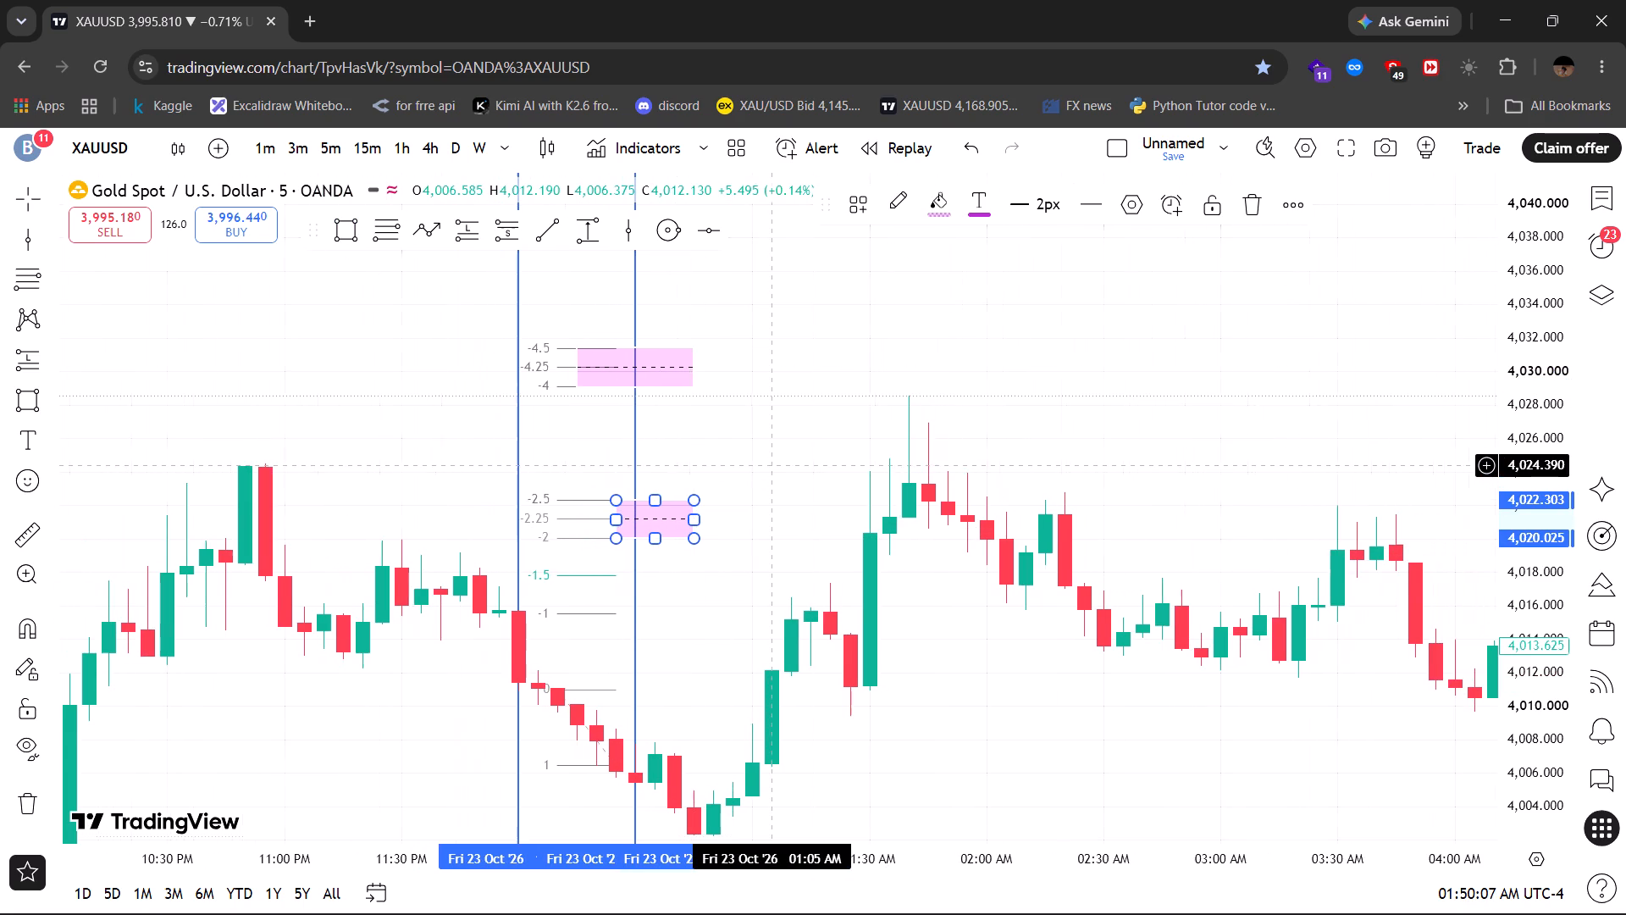
Extend the pink zone over Fib levels -4 to -4.5 near 4,030 forward in time to about 3:40 AM.
{"action": "left_click_drag", "start_coordinate": [699, 369], "coordinate": [1391, 382]}
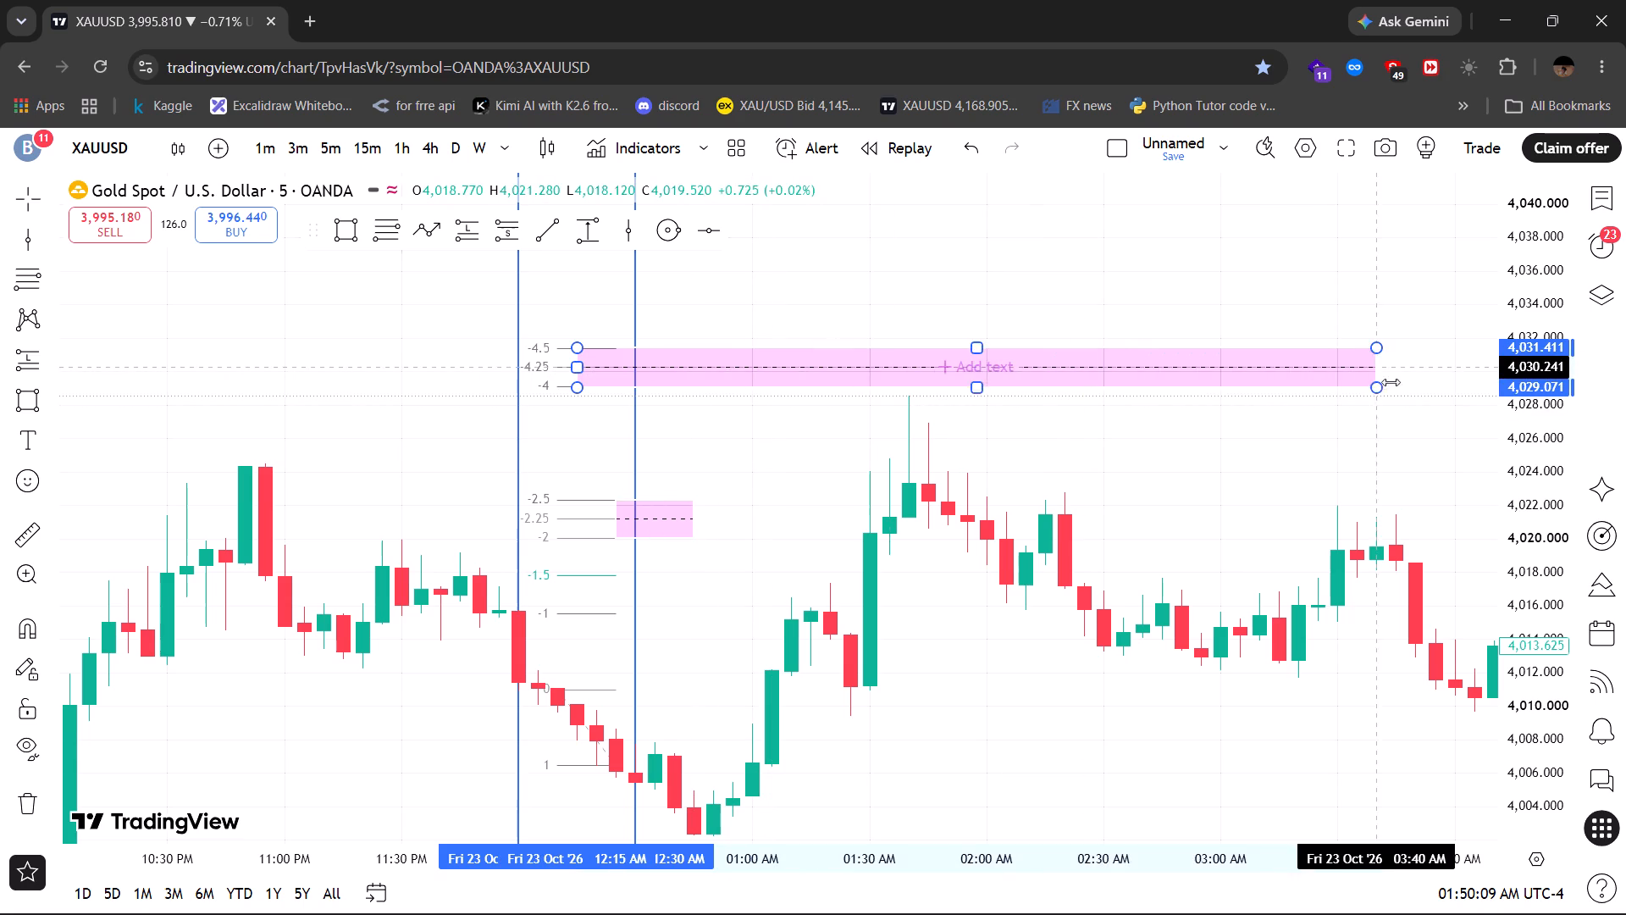
Extend the pink zones near 4,030 and 4,021 forward in time to about 5:25 PM and 6:05 PM on 25 Oct, respectively.
{"action": "left_click_drag", "start_coordinate": [1391, 382], "coordinate": [1430, 379]}
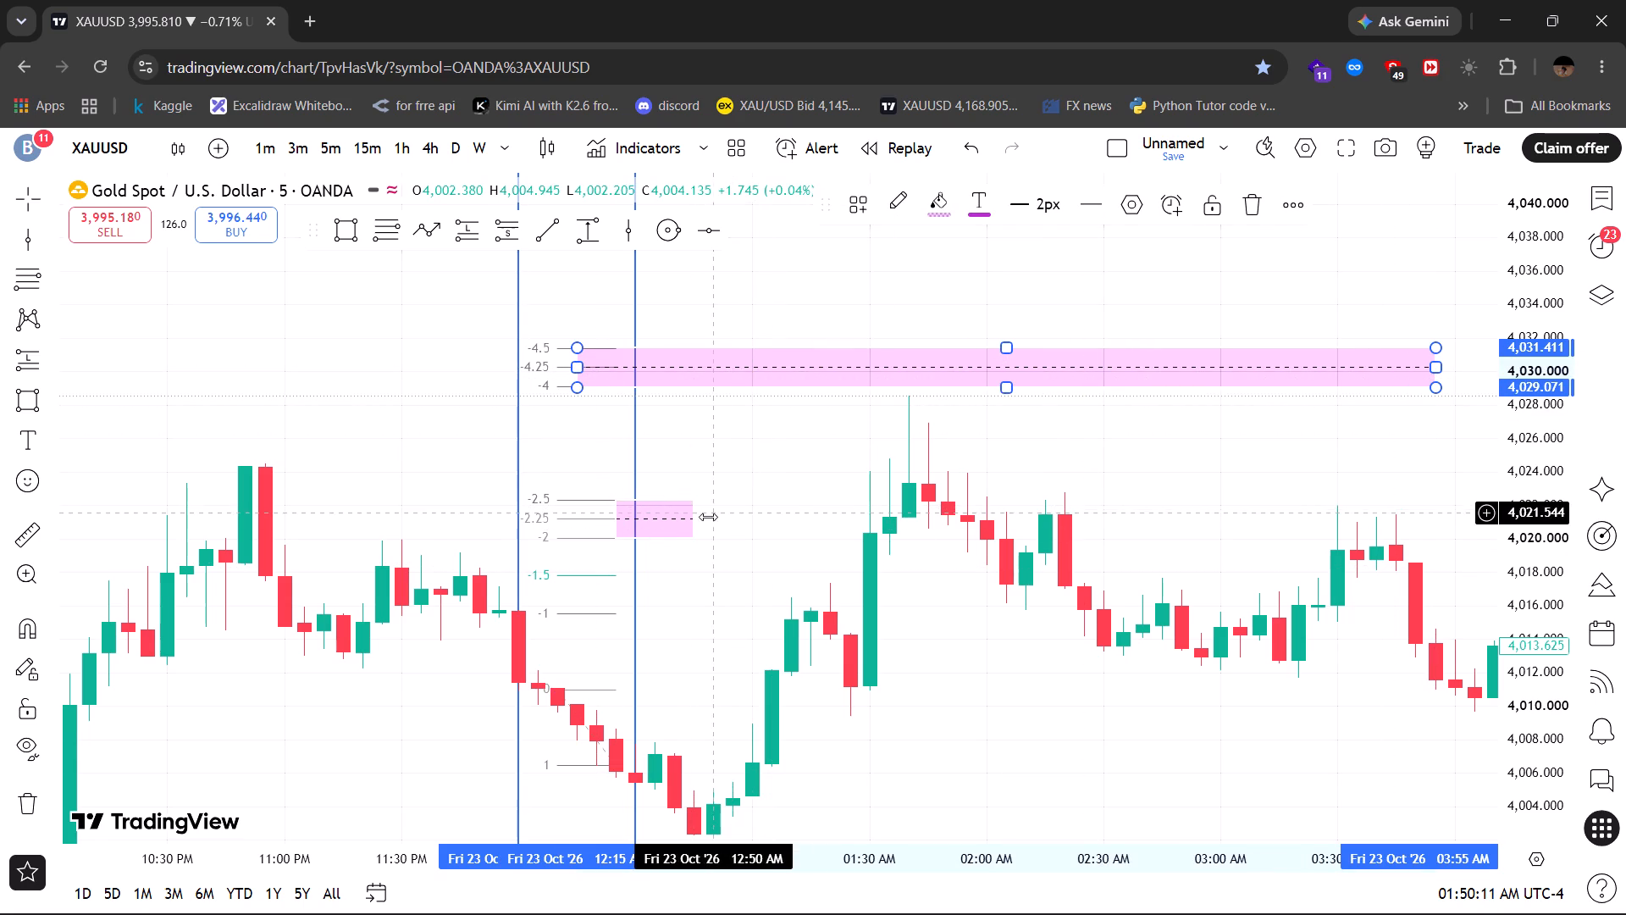
{"action": "left_click_drag", "start_coordinate": [694, 520], "coordinate": [1419, 505]}
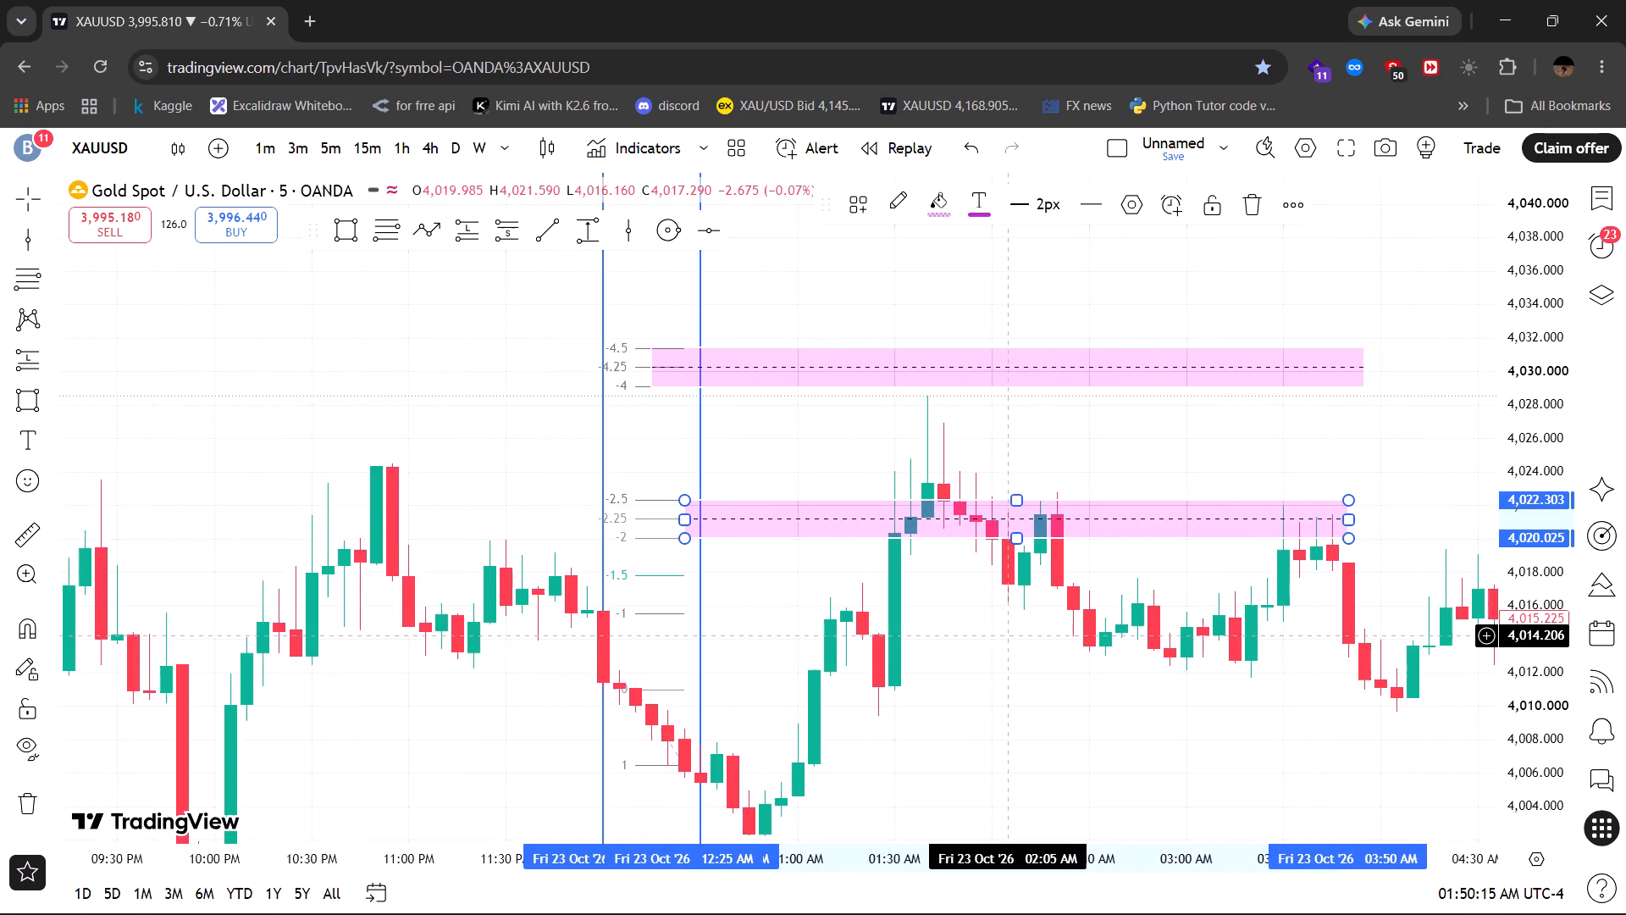
{"action": "left_click_drag", "start_coordinate": [1008, 635], "coordinate": [623, 594]}
{"action": "left_click_drag", "start_coordinate": [1076, 539], "coordinate": [826, 559]}
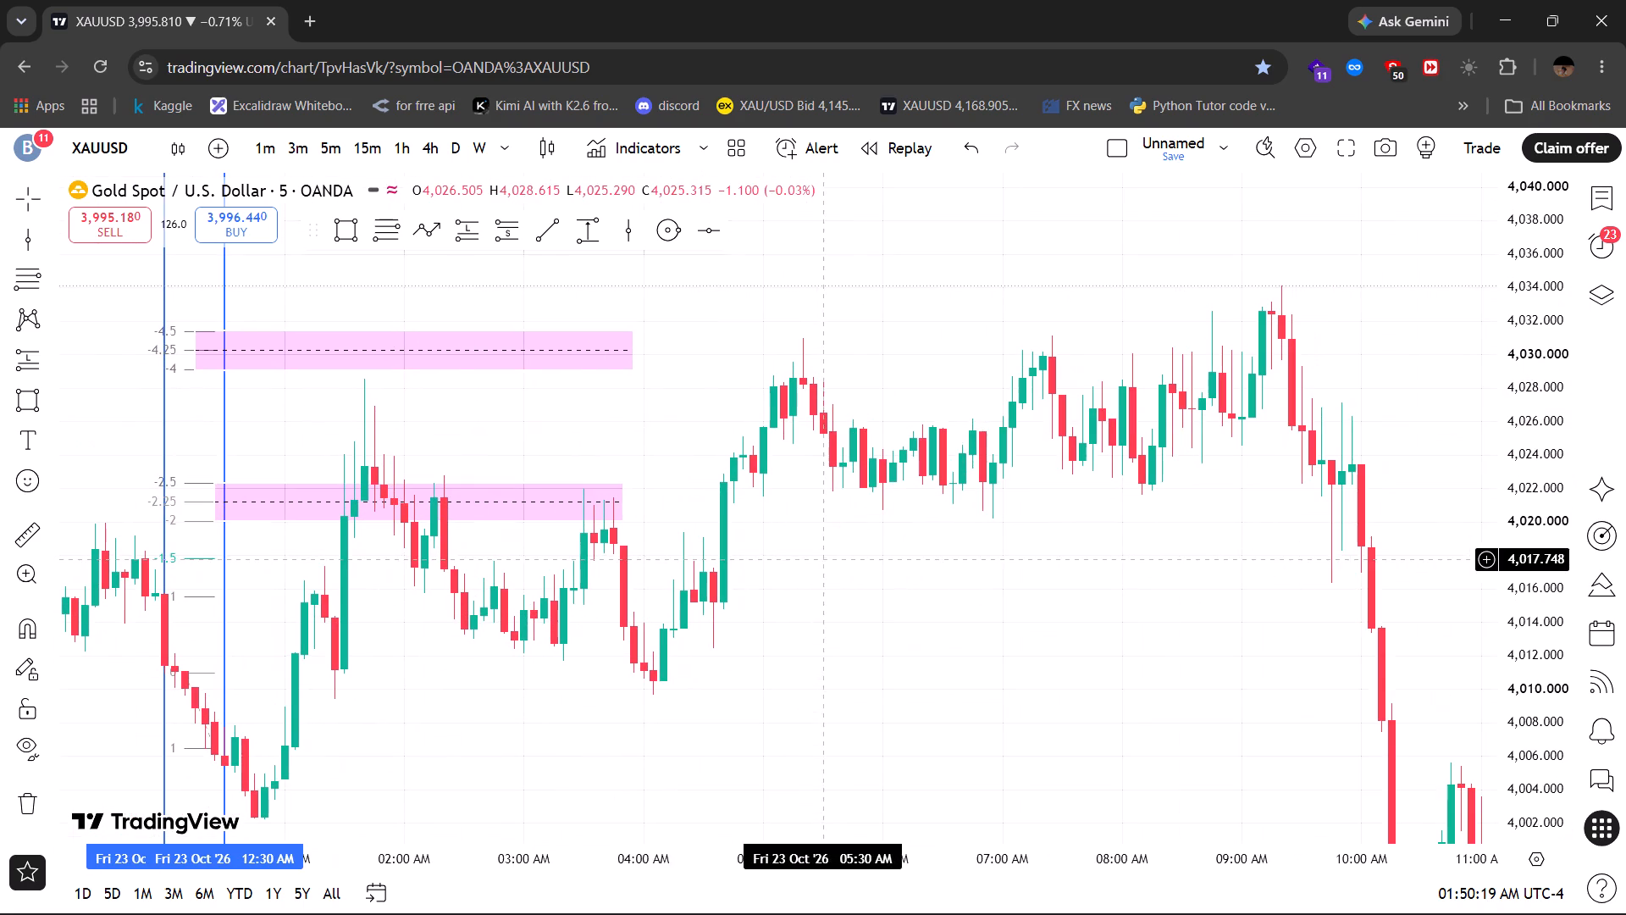
{"action": "left_click_drag", "start_coordinate": [635, 350], "coordinate": [1388, 327]}
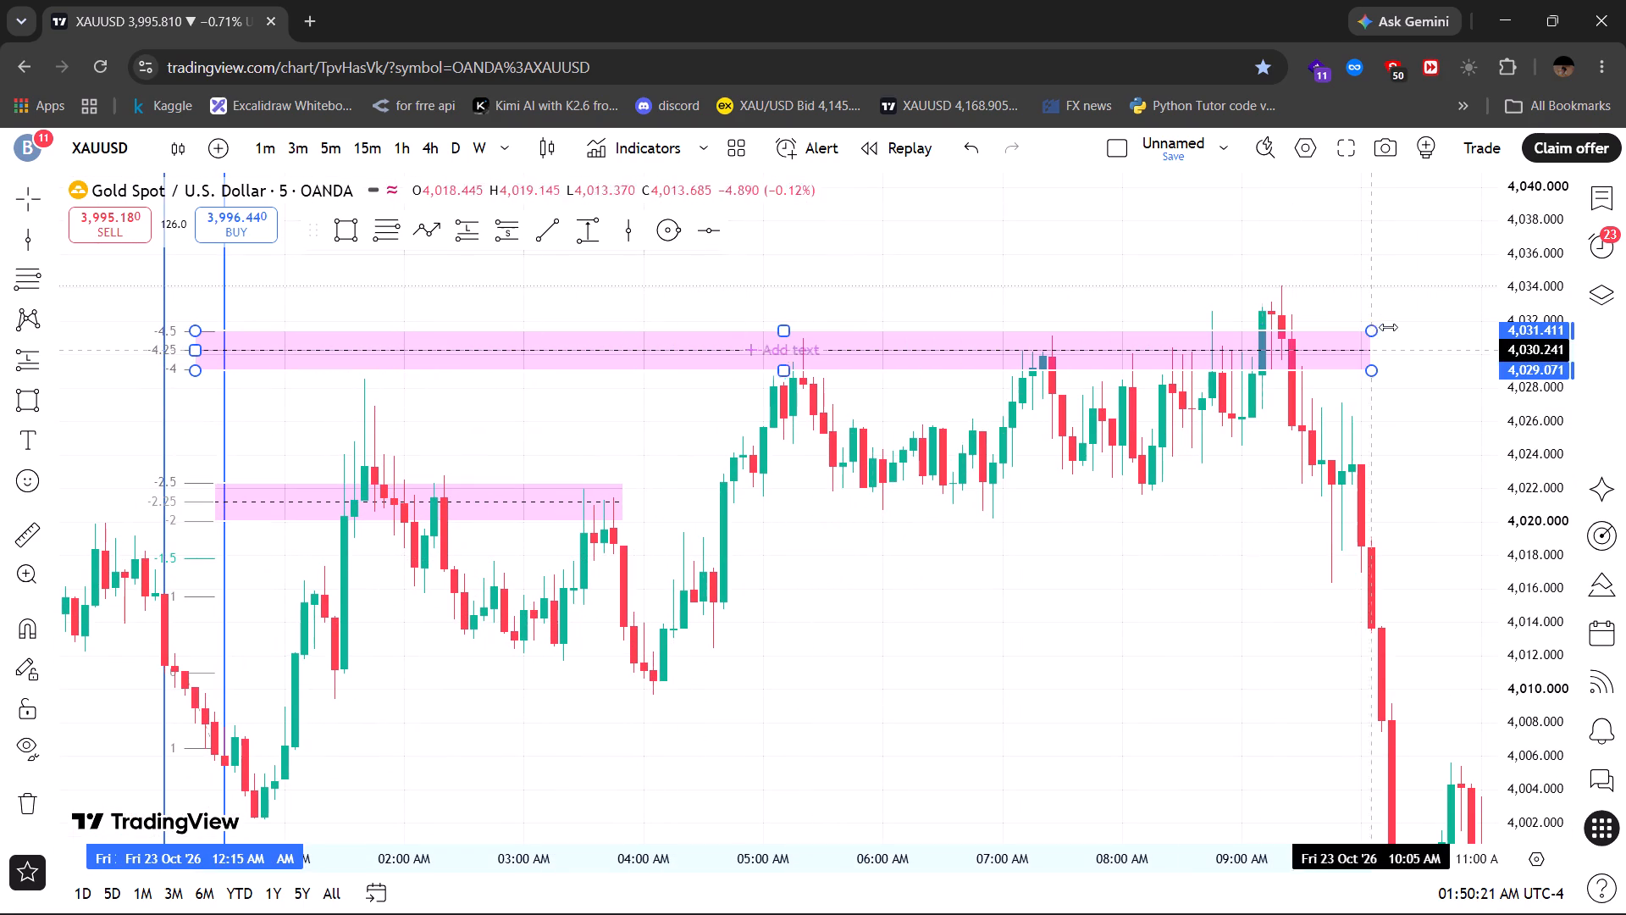
{"action": "left_click_drag", "start_coordinate": [1388, 327], "coordinate": [1416, 333]}
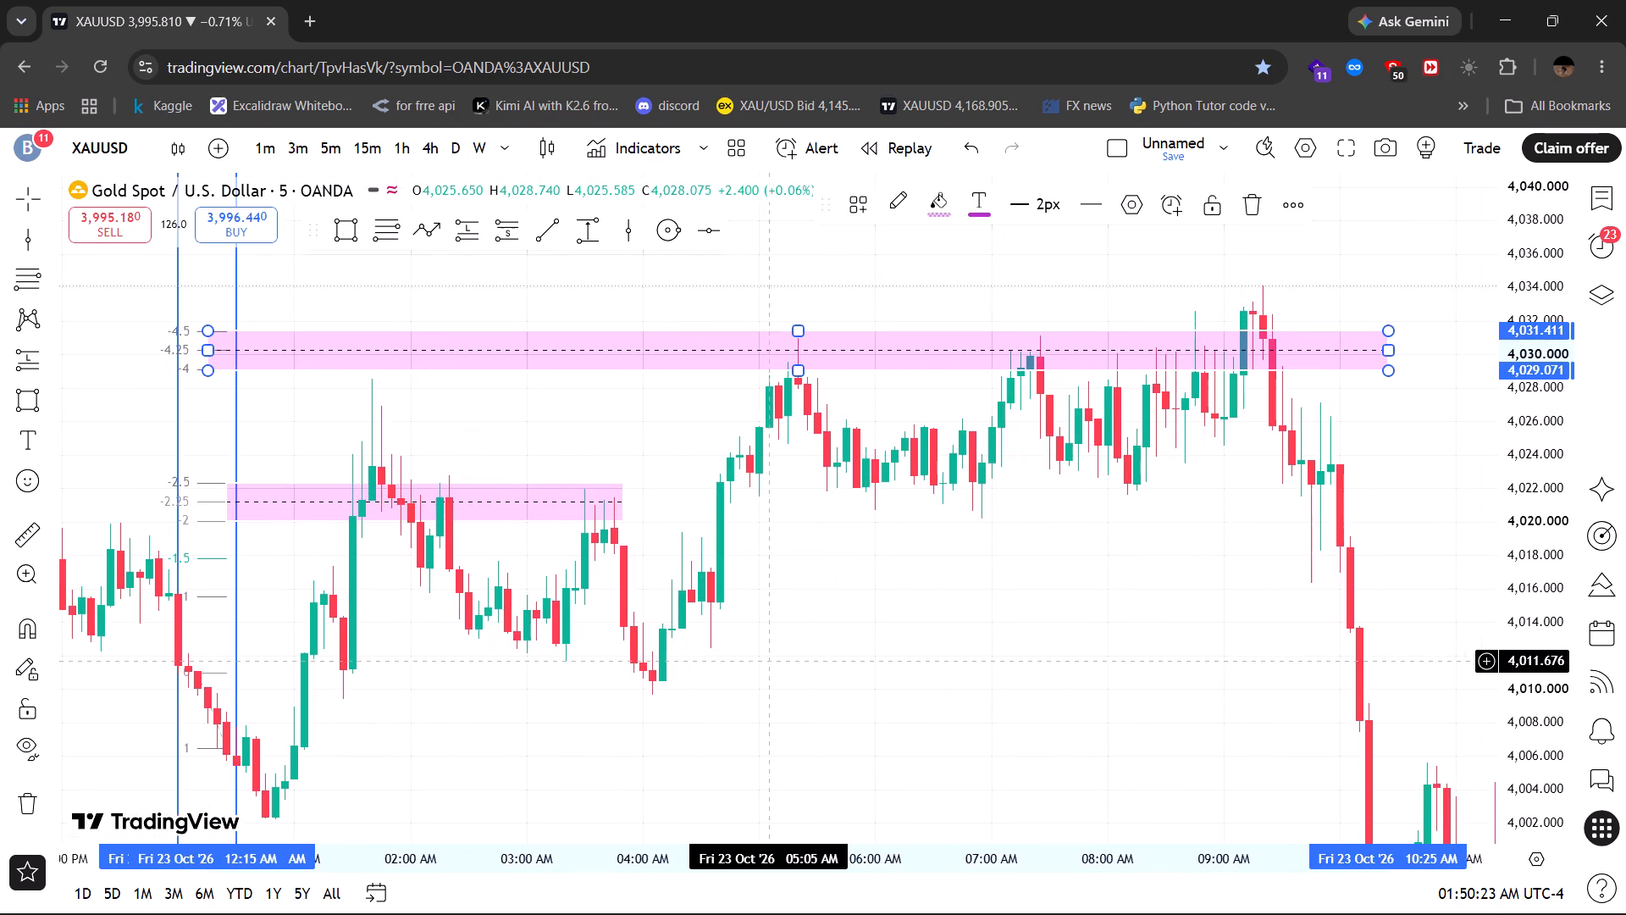
{"action": "left_click_drag", "start_coordinate": [634, 502], "coordinate": [1506, 514]}
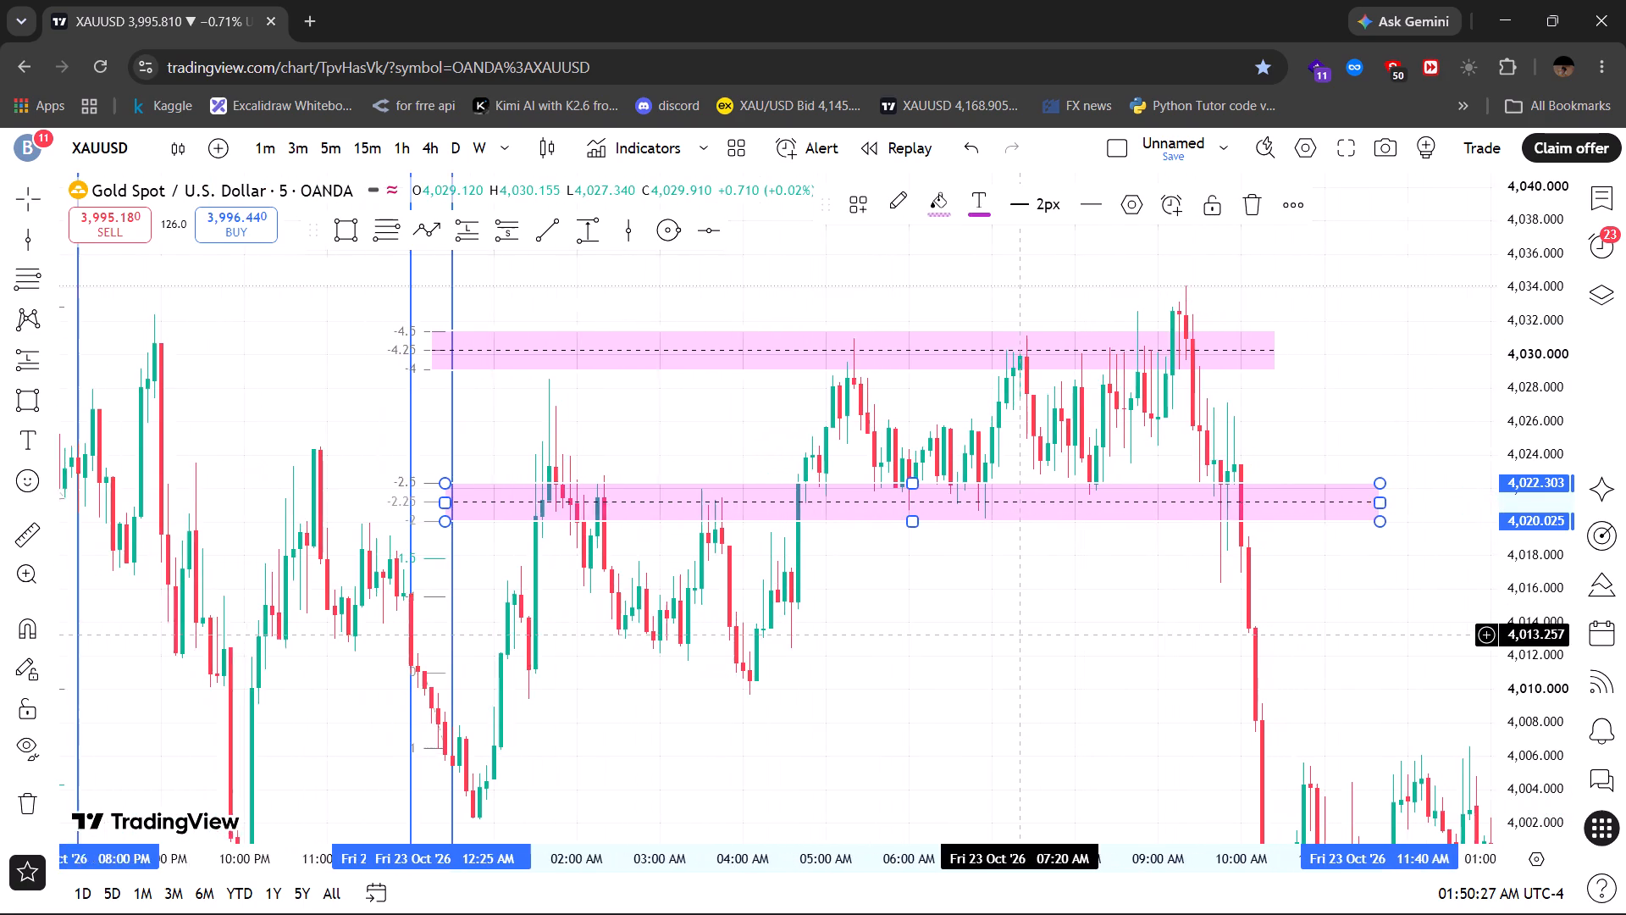
{"action": "left_click_drag", "start_coordinate": [1020, 635], "coordinate": [647, 679]}
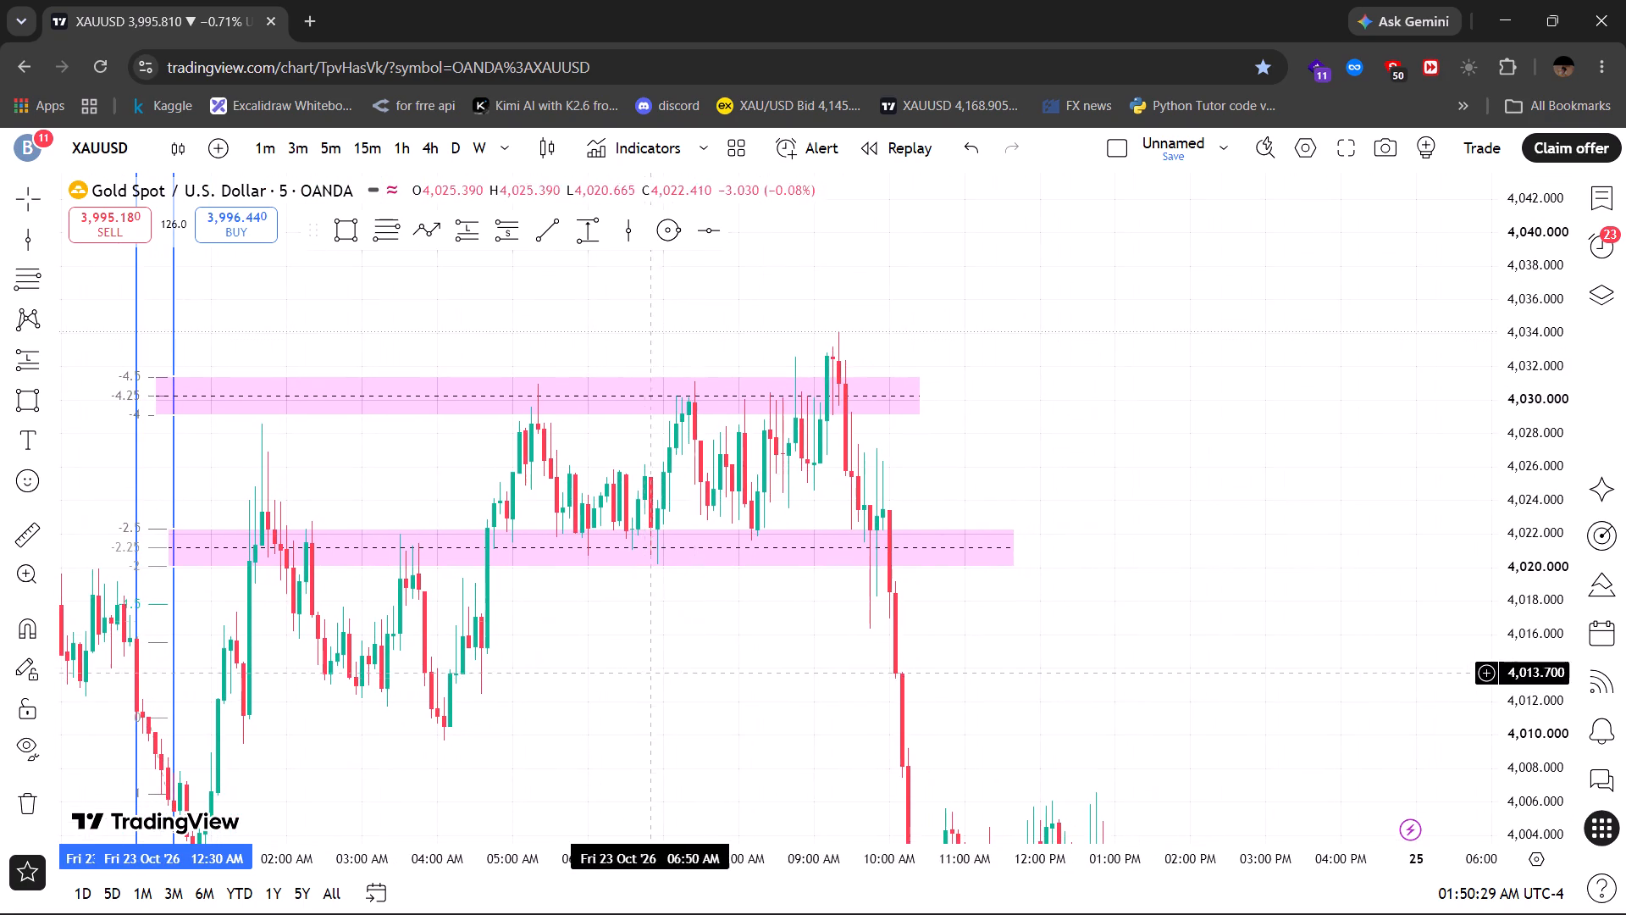
{"action": "left_click_drag", "start_coordinate": [929, 396], "coordinate": [1449, 435]}
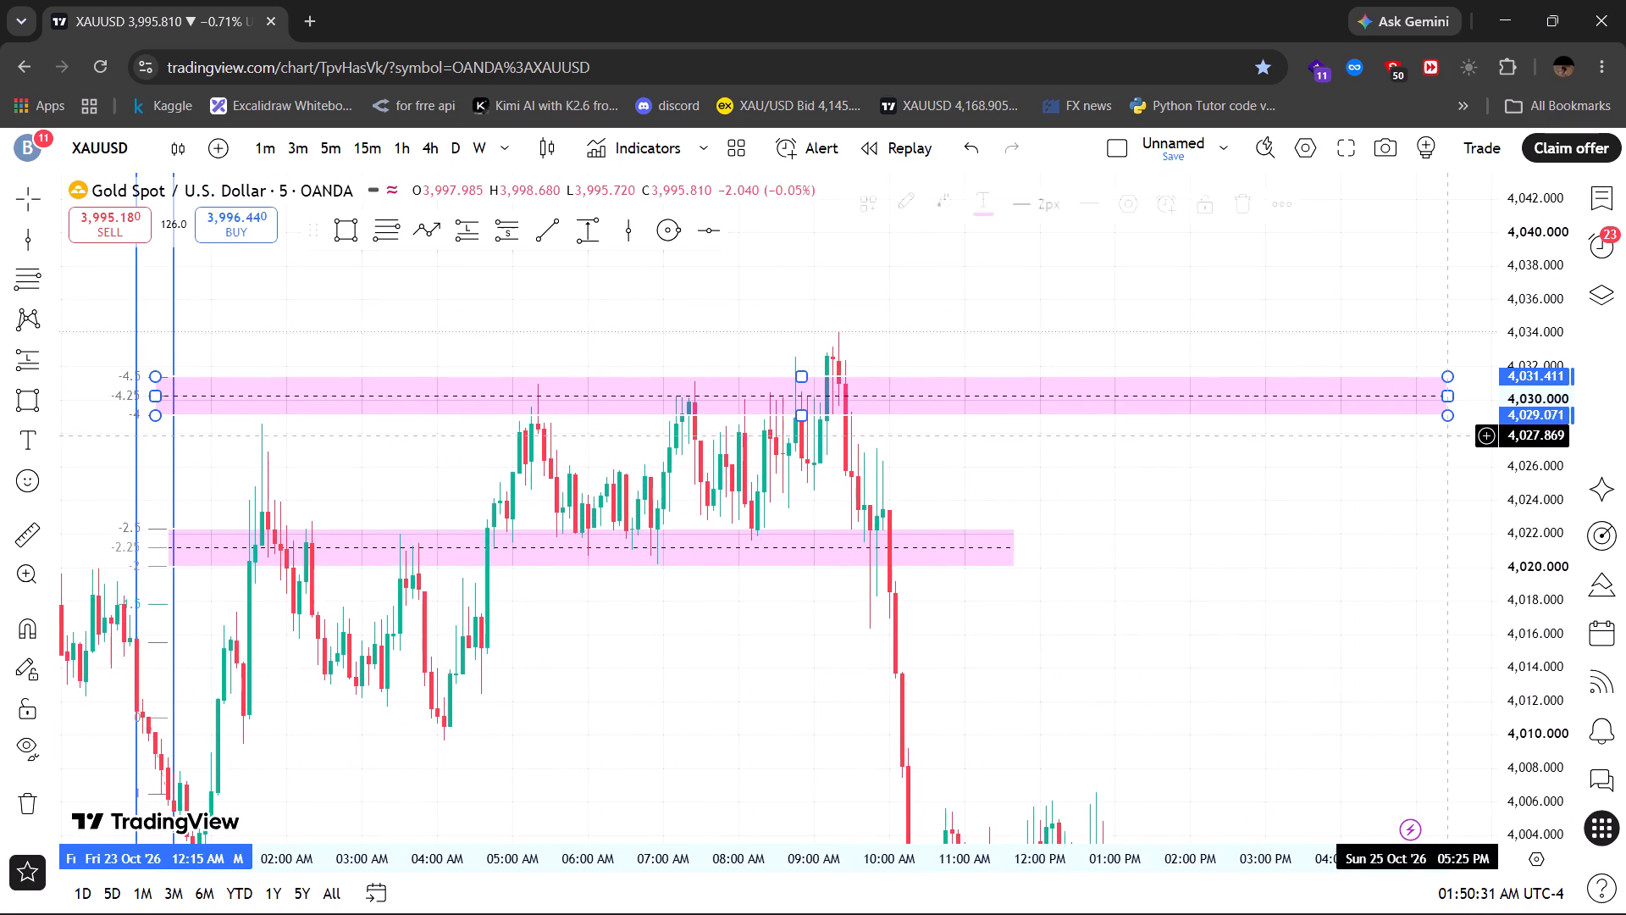
{"action": "left_click_drag", "start_coordinate": [1019, 546], "coordinate": [1364, 543]}
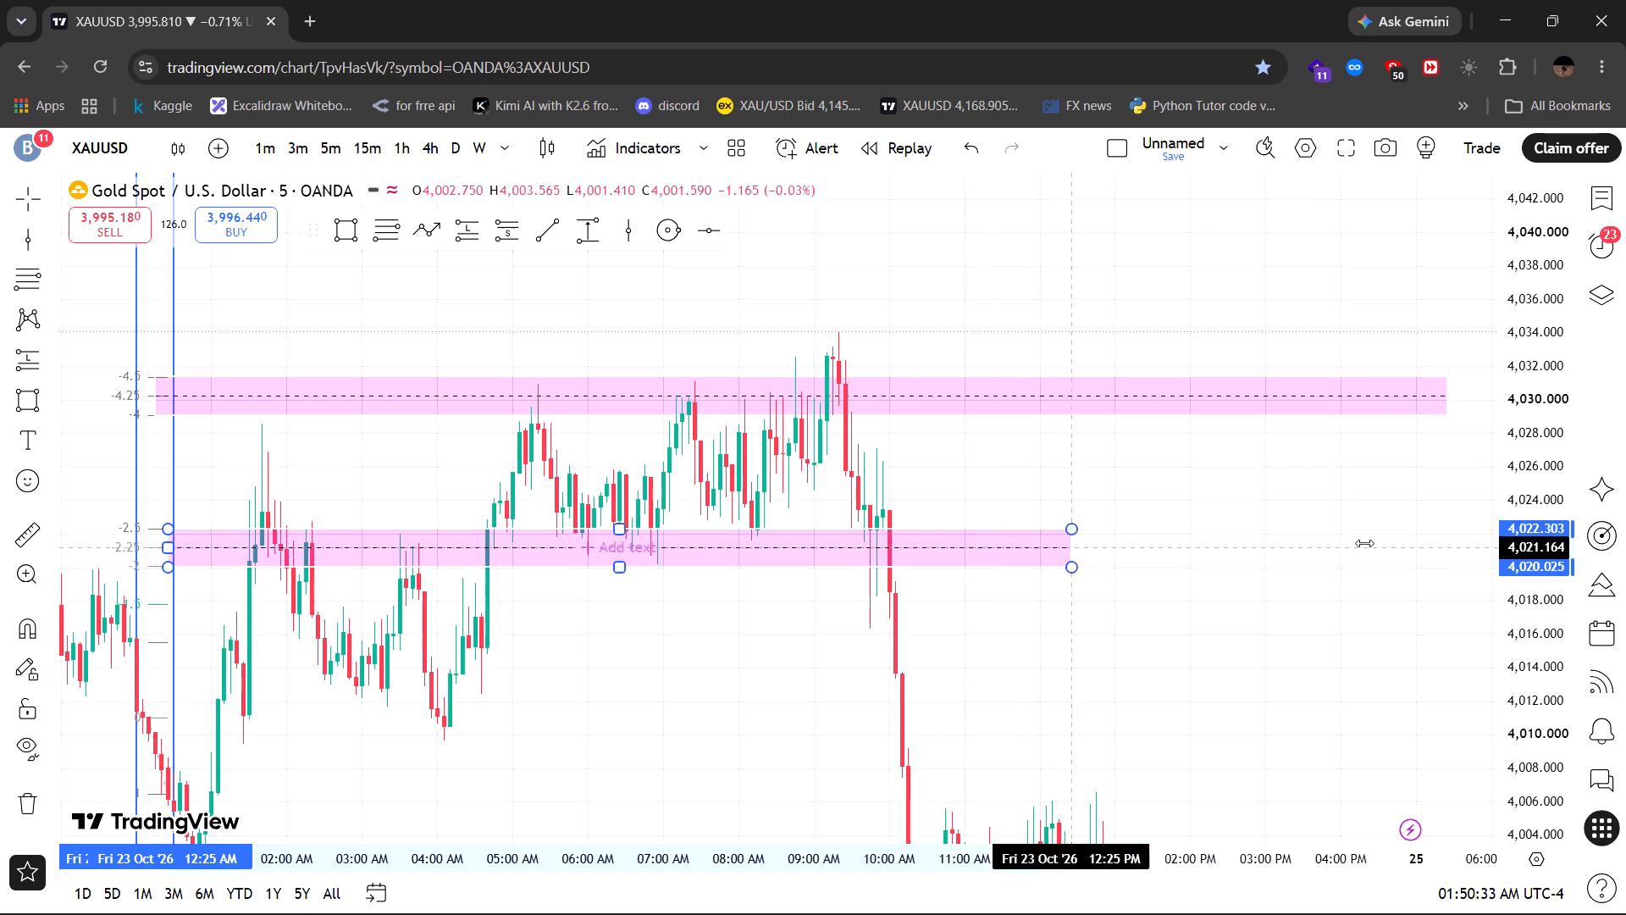
{"action": "left_click_drag", "start_coordinate": [1364, 543], "coordinate": [1495, 544]}
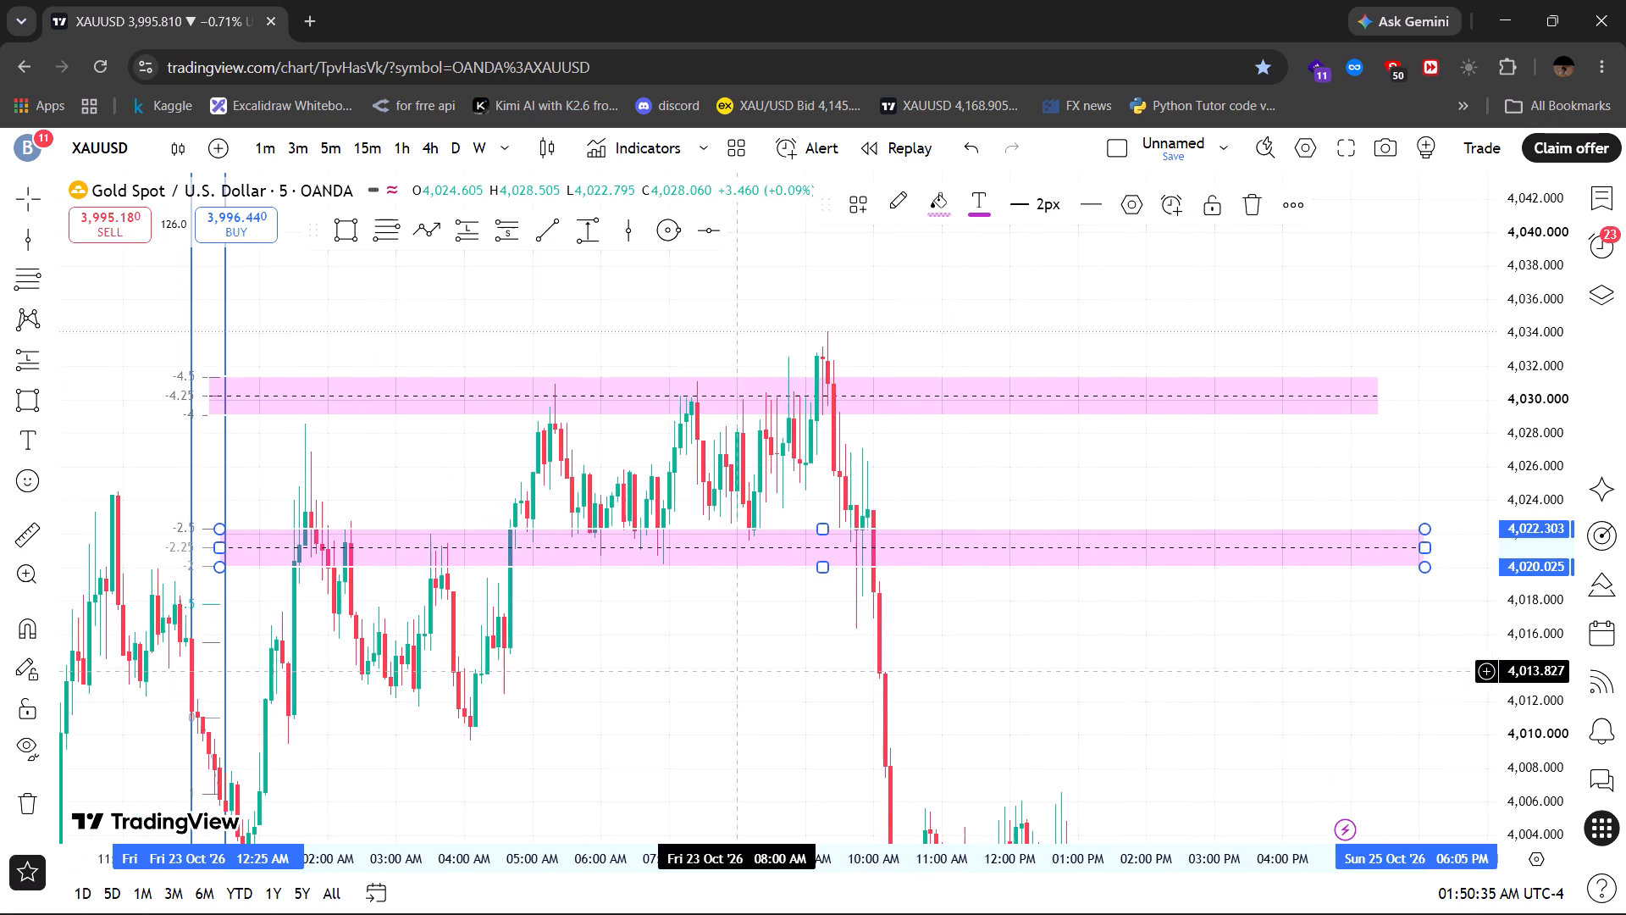
Extend the lower pink zones near 3,996 and 3,987 forward in time to about 6:35 PM and 7:00 PM on 25 Oct, respectively.
{"action": "left_click_drag", "start_coordinate": [737, 671], "coordinate": [747, 392]}
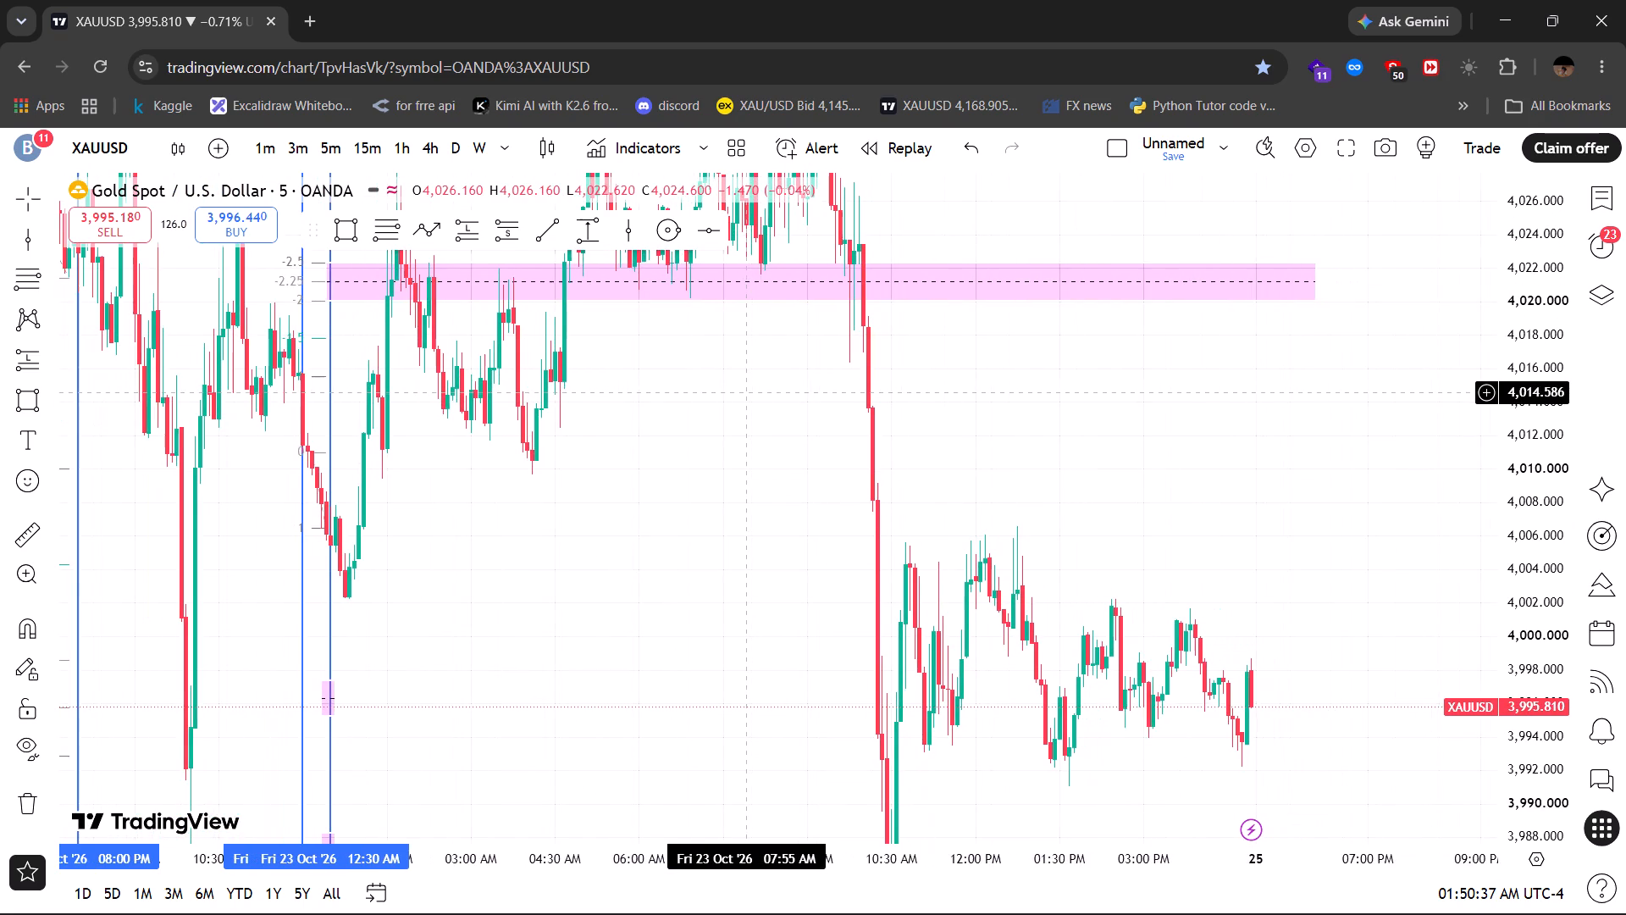
{"action": "left_click_drag", "start_coordinate": [1533, 380], "coordinate": [1551, 676]}
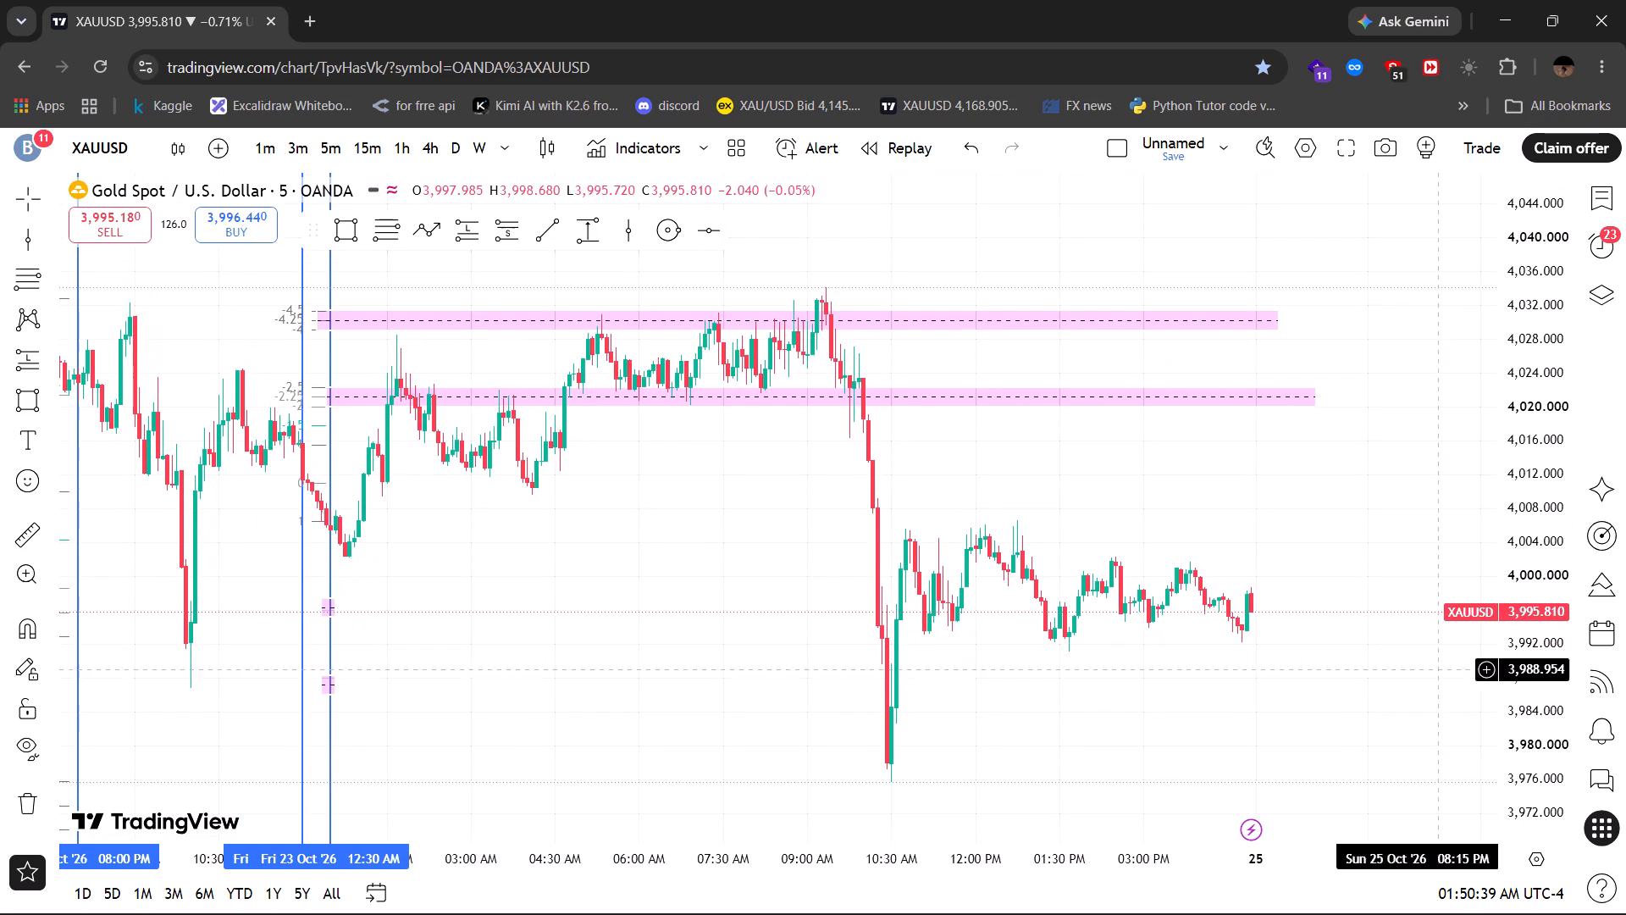
{"action": "left_click_drag", "start_coordinate": [725, 598], "coordinate": [758, 387]}
{"action": "left_click_drag", "start_coordinate": [706, 513], "coordinate": [711, 477]}
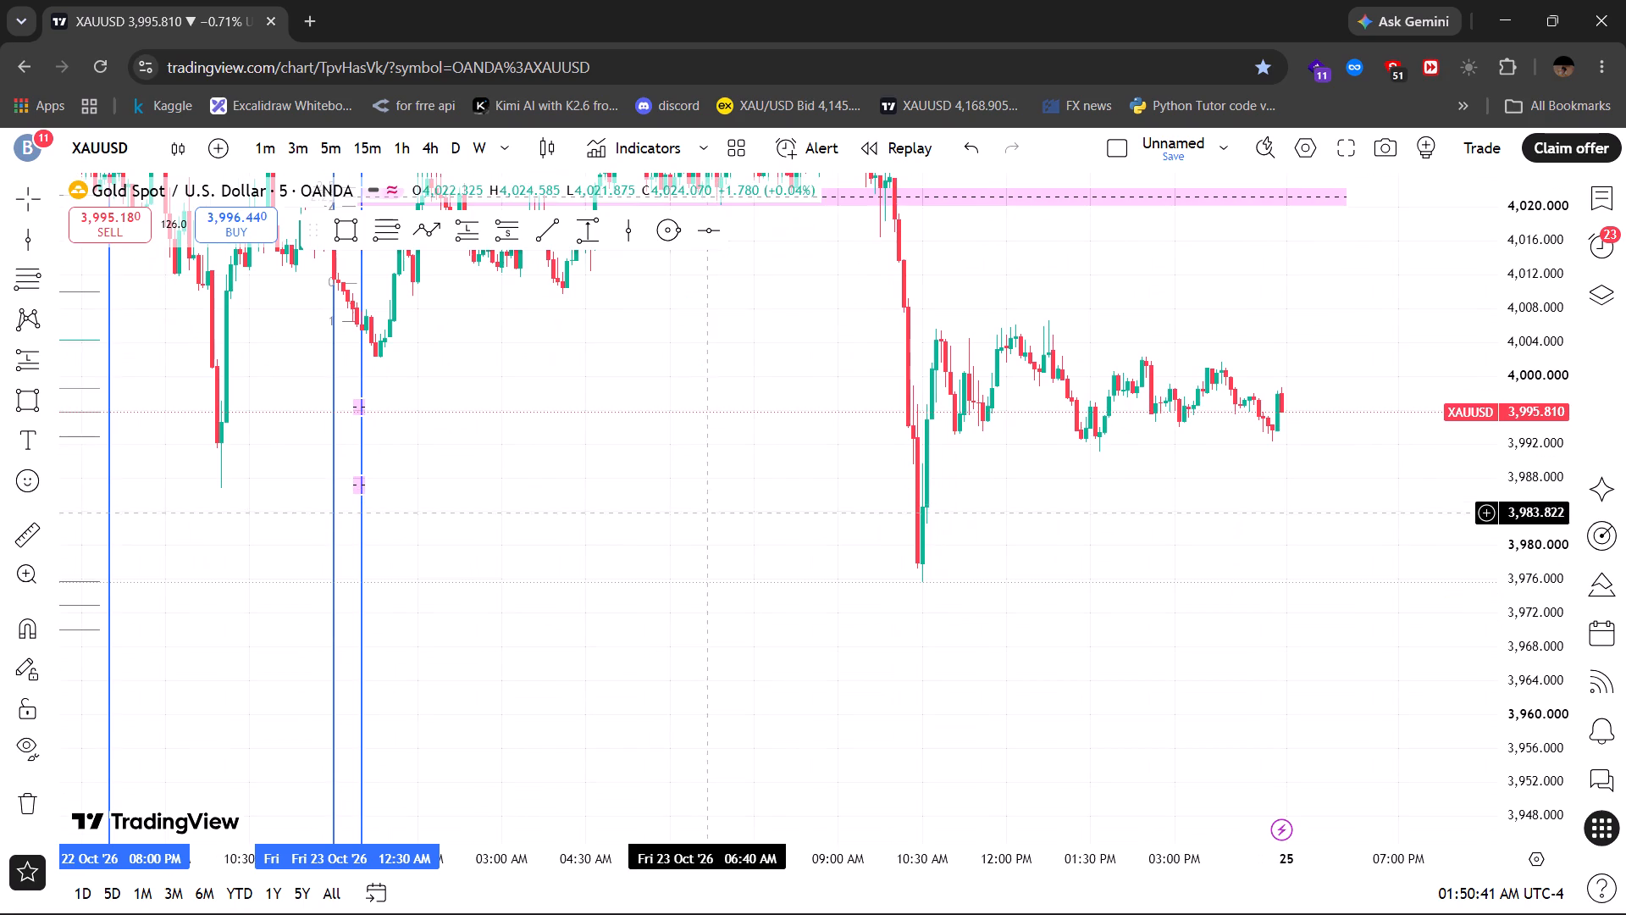
{"action": "left_click_drag", "start_coordinate": [711, 477], "coordinate": [792, 540]}
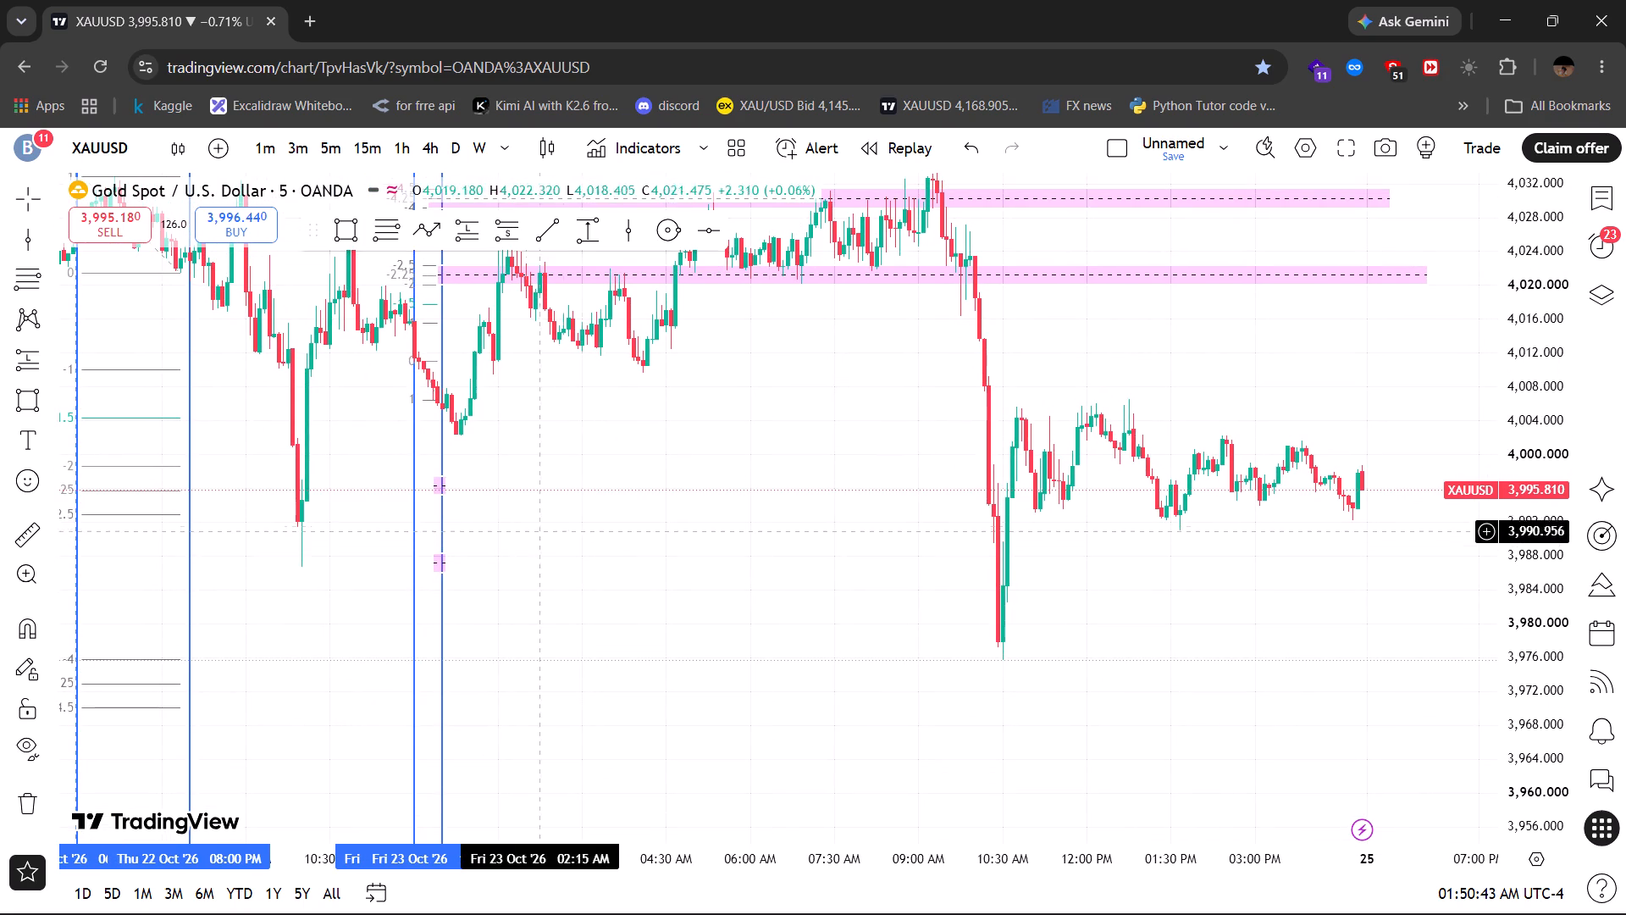
{"action": "left_click_drag", "start_coordinate": [451, 486], "coordinate": [1233, 517]}
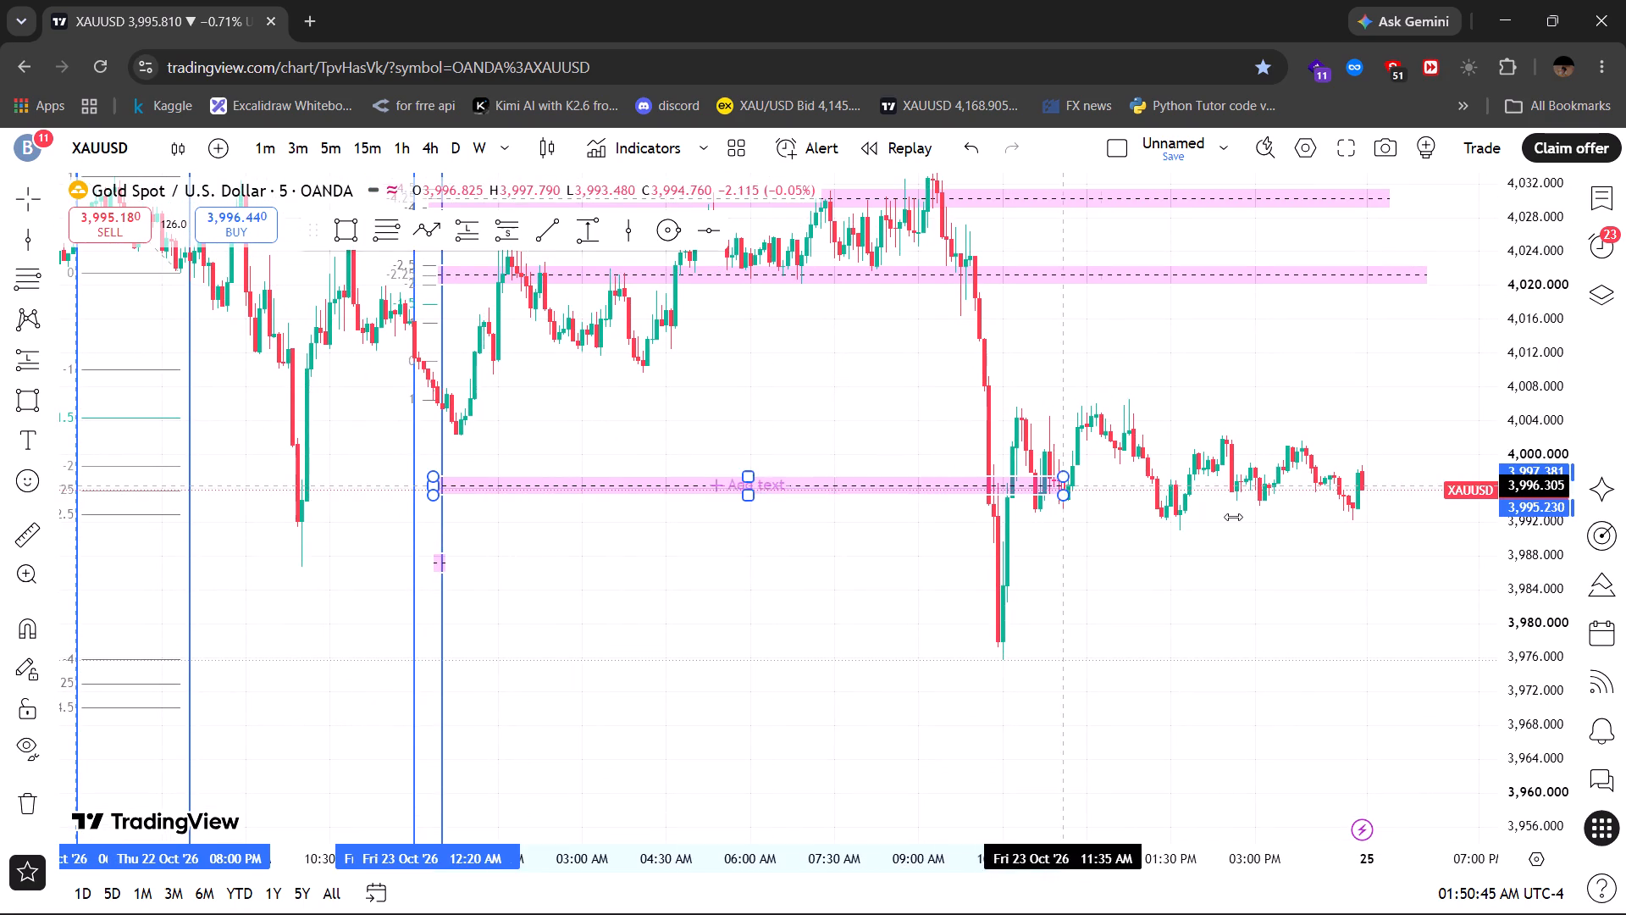
{"action": "left_click_drag", "start_coordinate": [1233, 517], "coordinate": [1454, 516]}
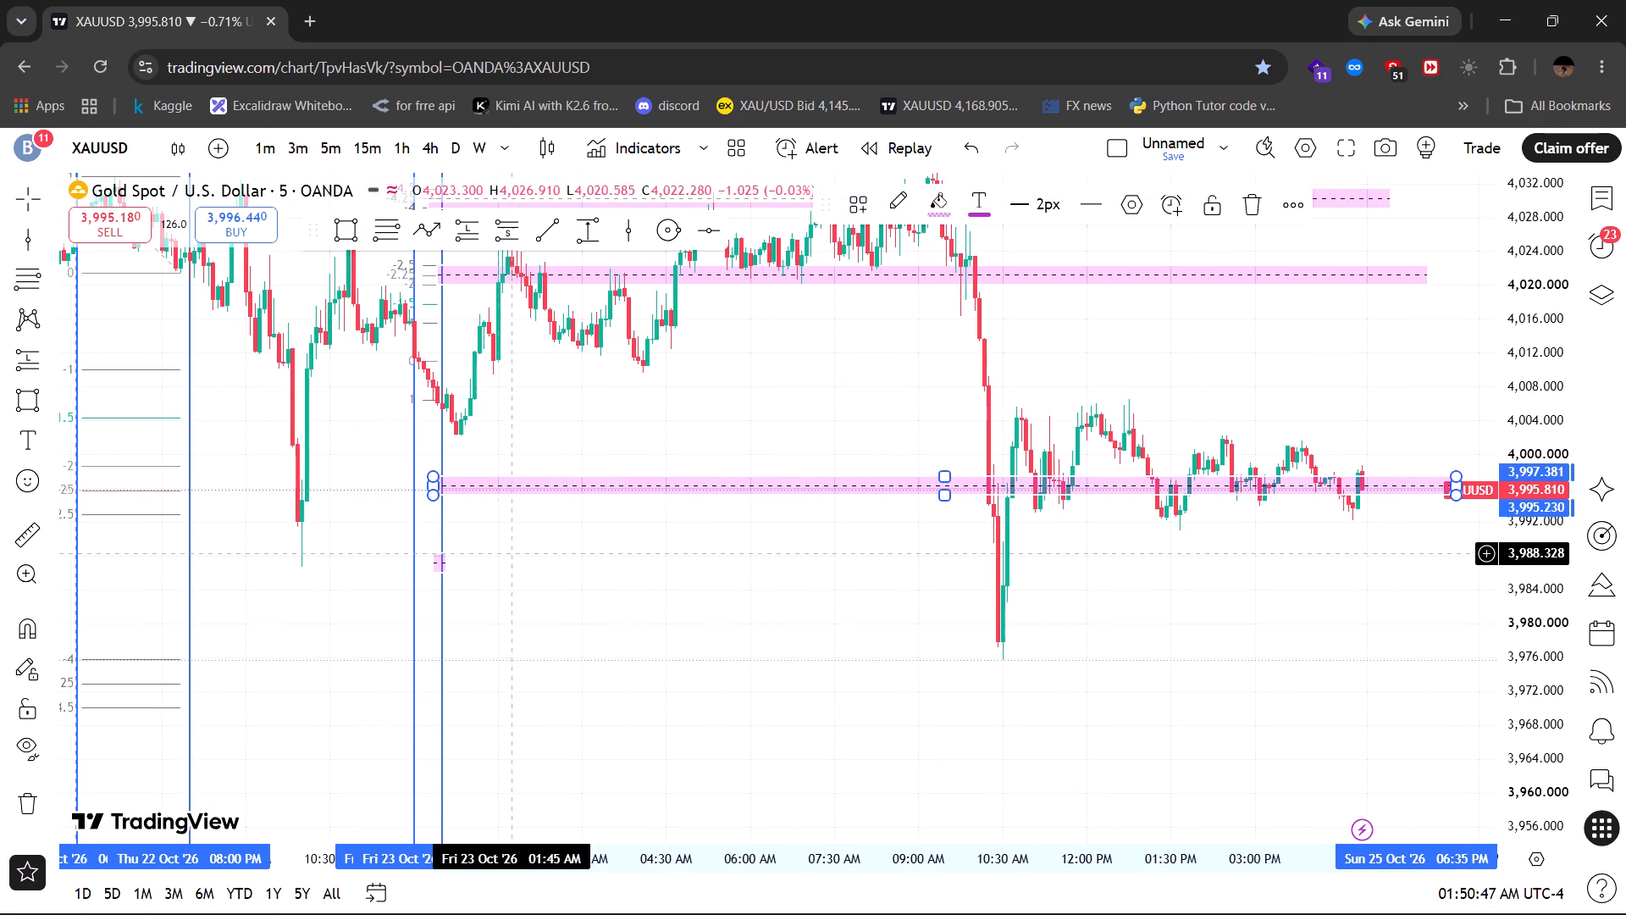
{"action": "left_click_drag", "start_coordinate": [445, 564], "coordinate": [1163, 589]}
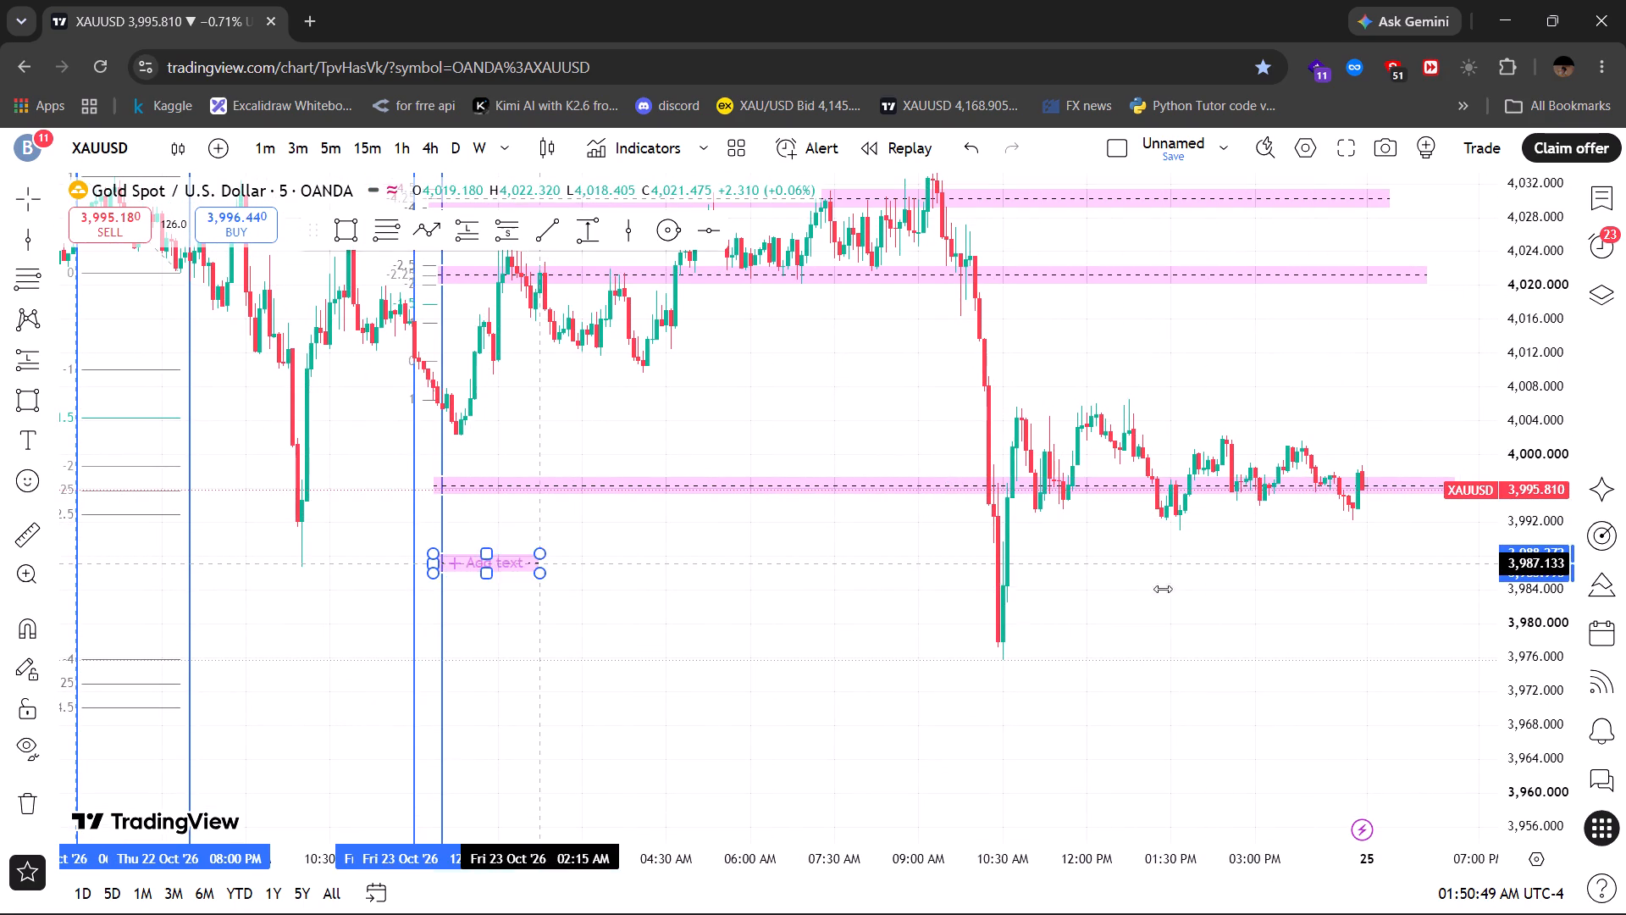
{"action": "left_click_drag", "start_coordinate": [1163, 589], "coordinate": [1479, 589]}
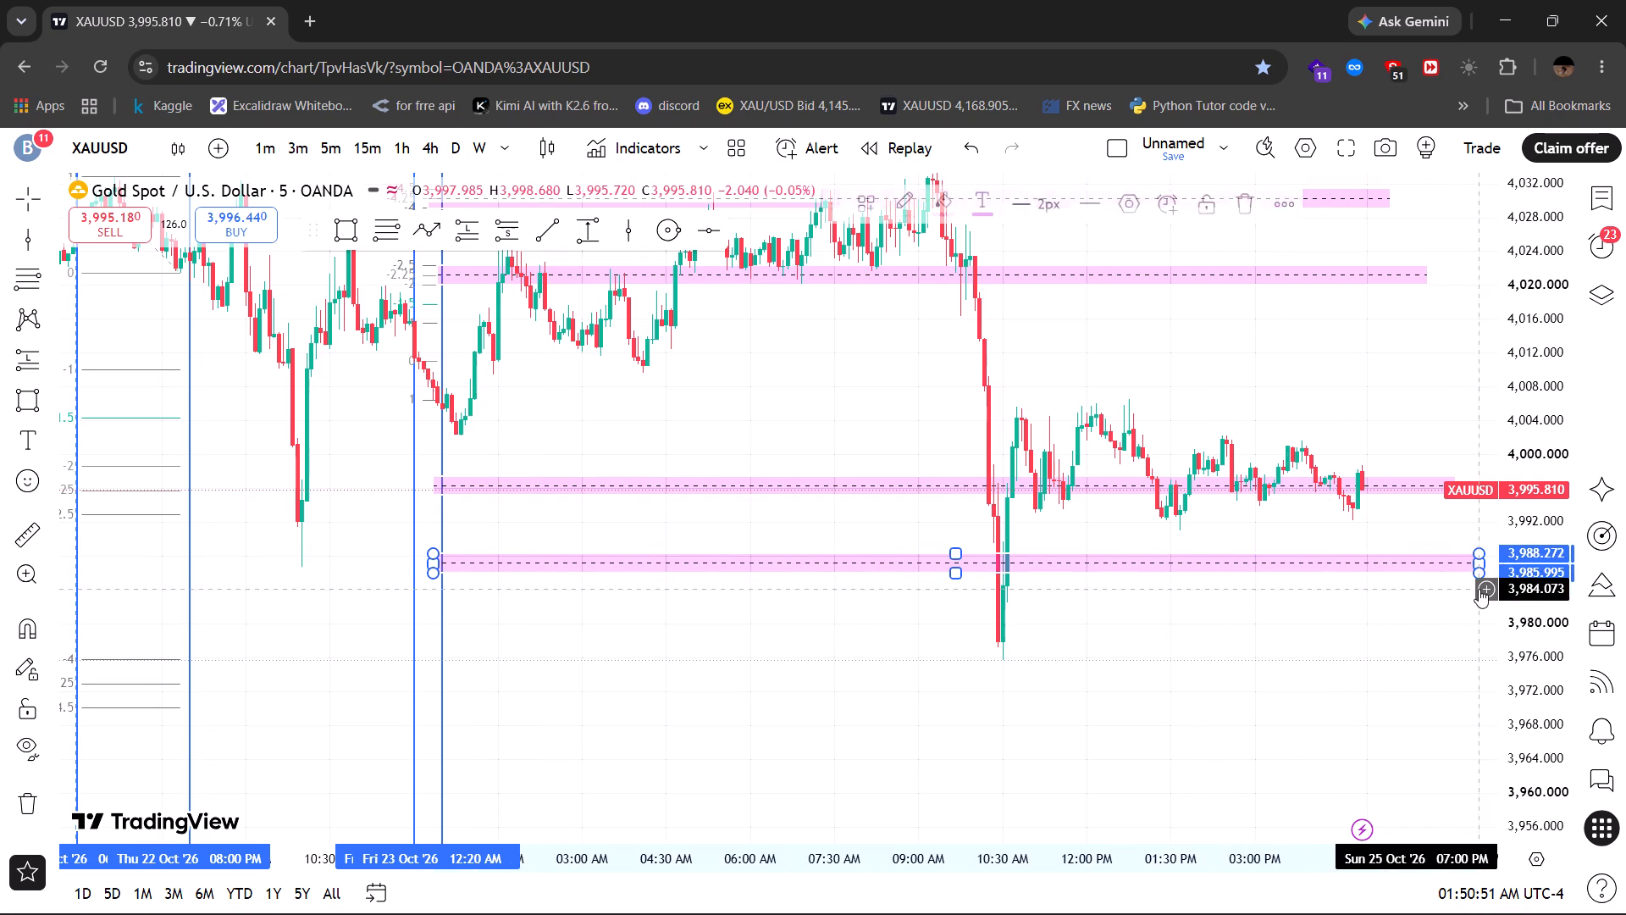
{"action": "left_click_drag", "start_coordinate": [1098, 680], "coordinate": [1114, 832]}
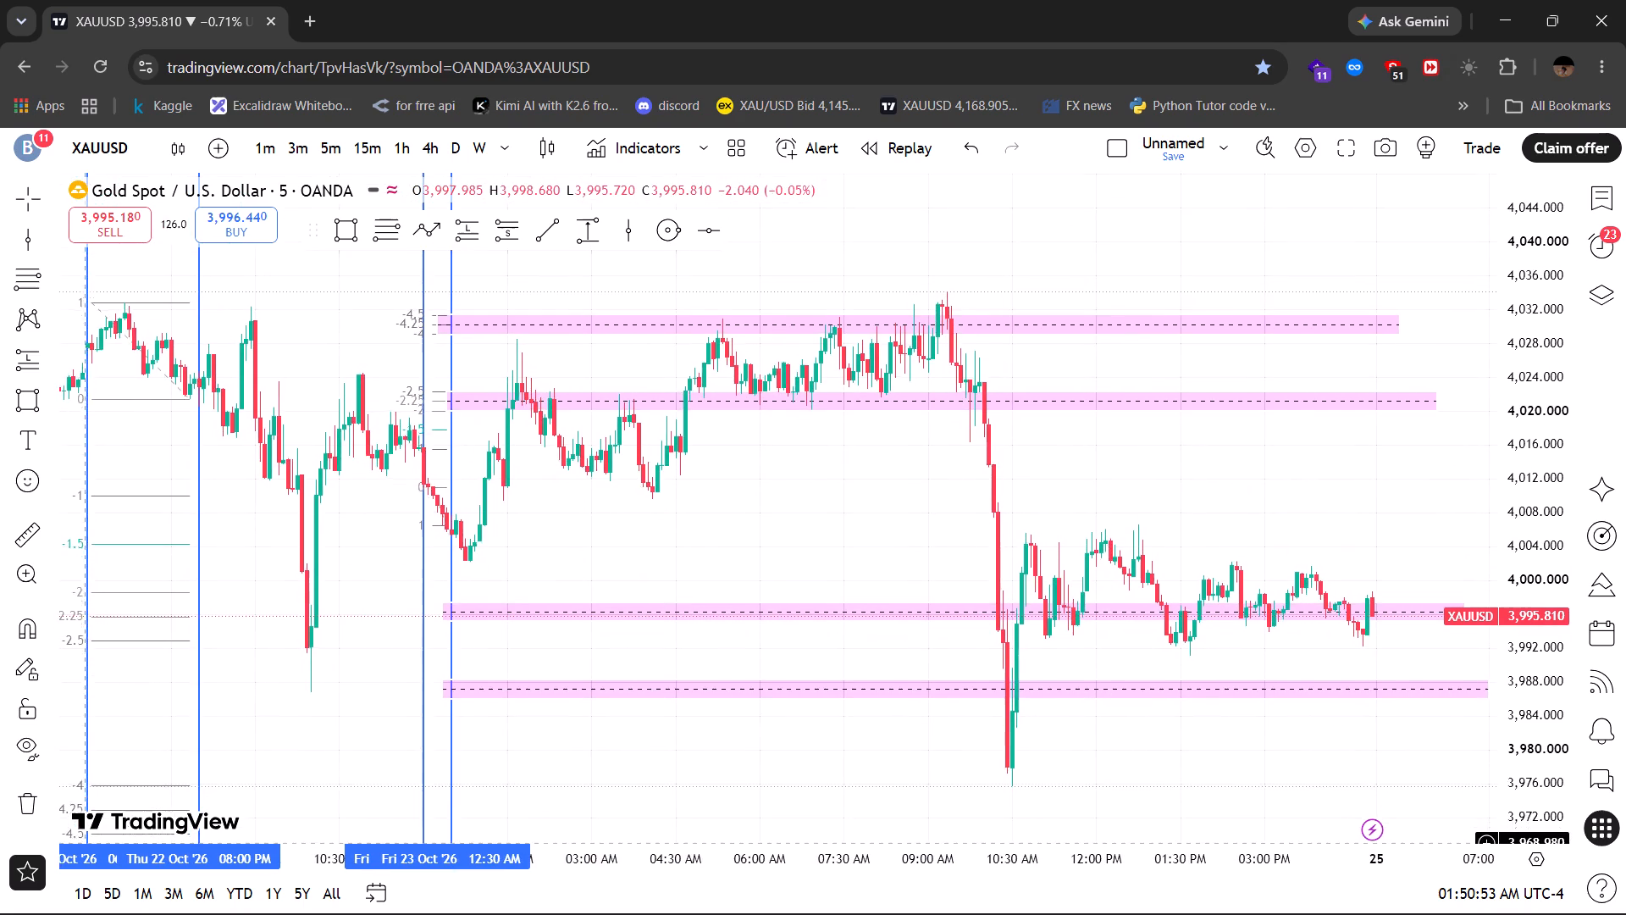
{"action": "left_click_drag", "start_coordinate": [1114, 832], "coordinate": [1104, 811]}
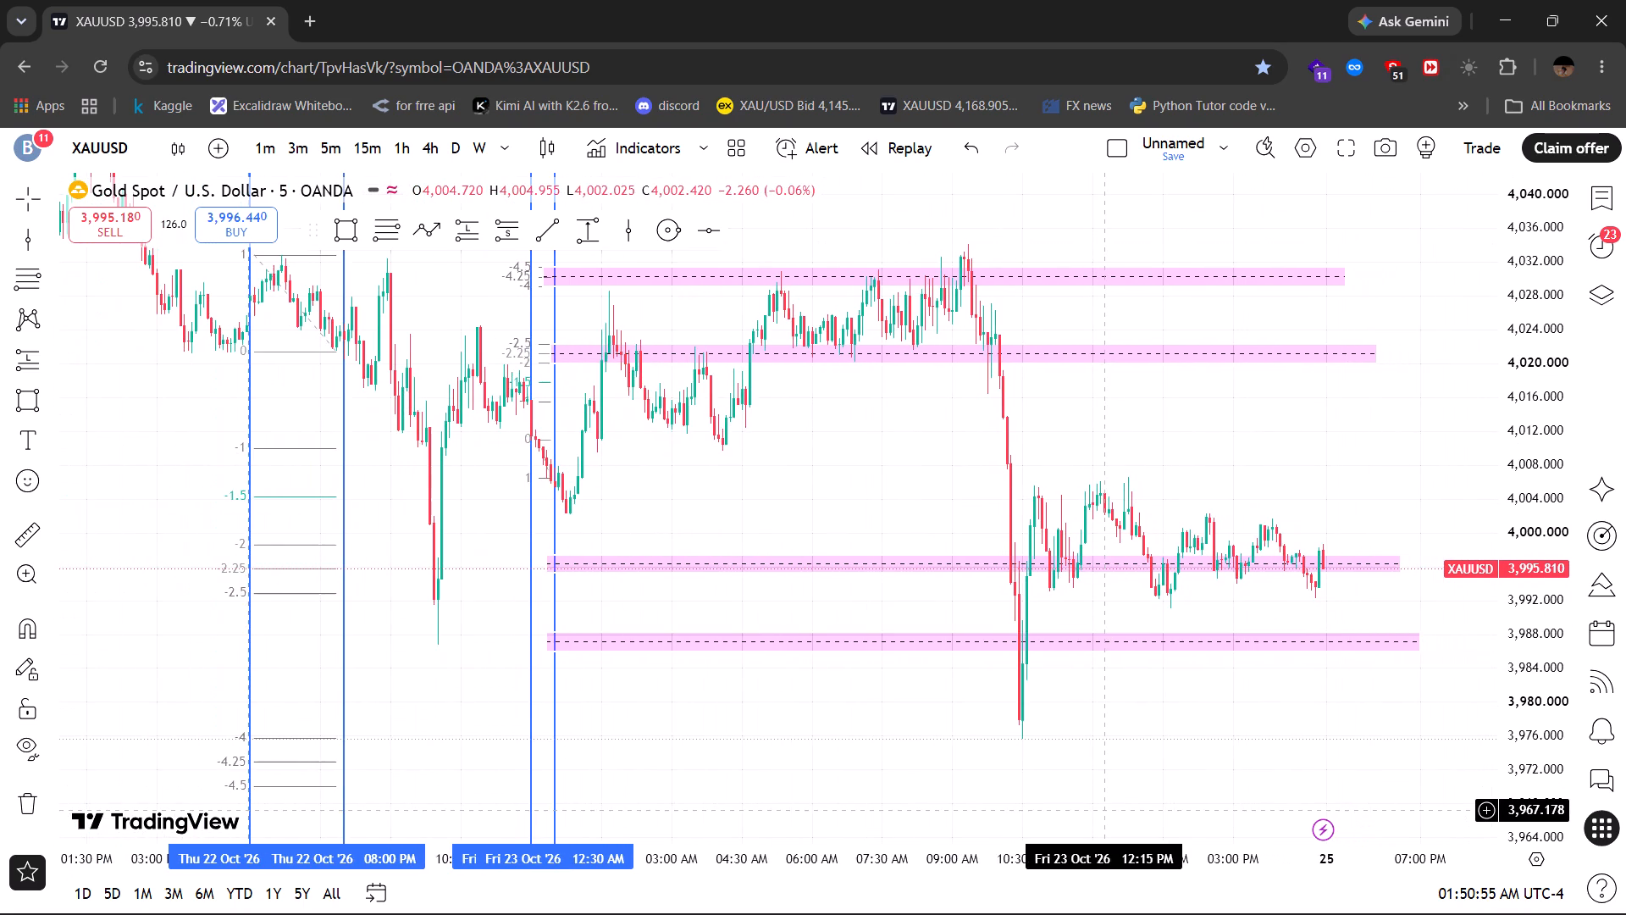
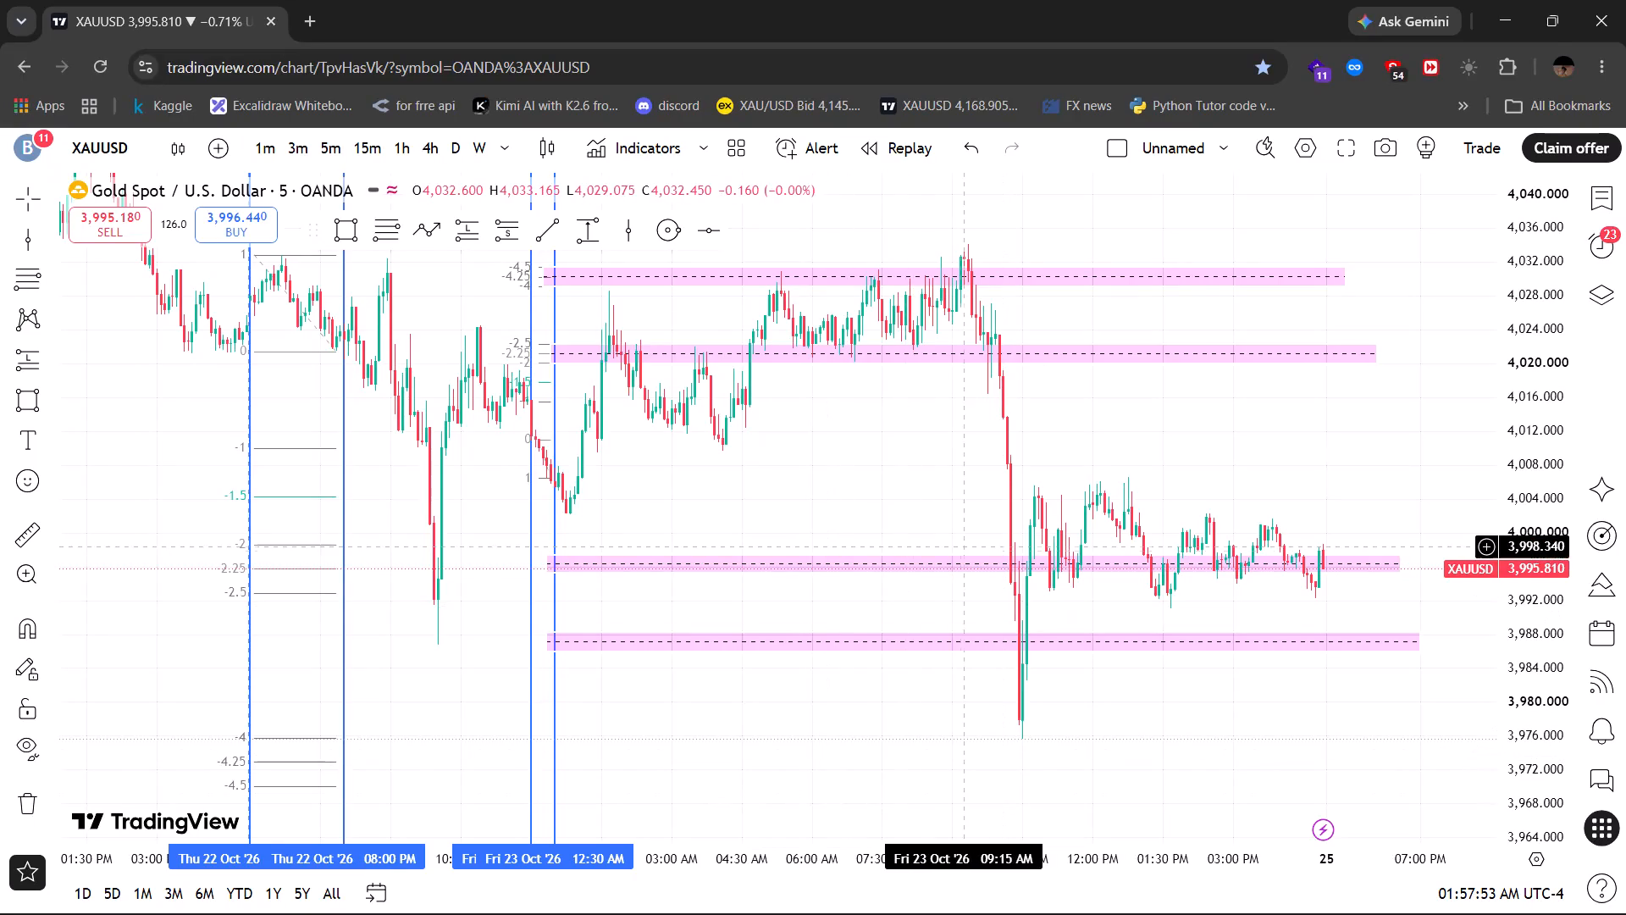
Remove all the session lines, Fib projections and pink zones from the XAUUSD chart.
{"action": "left_click_drag", "start_coordinate": [861, 374], "coordinate": [897, 490]}
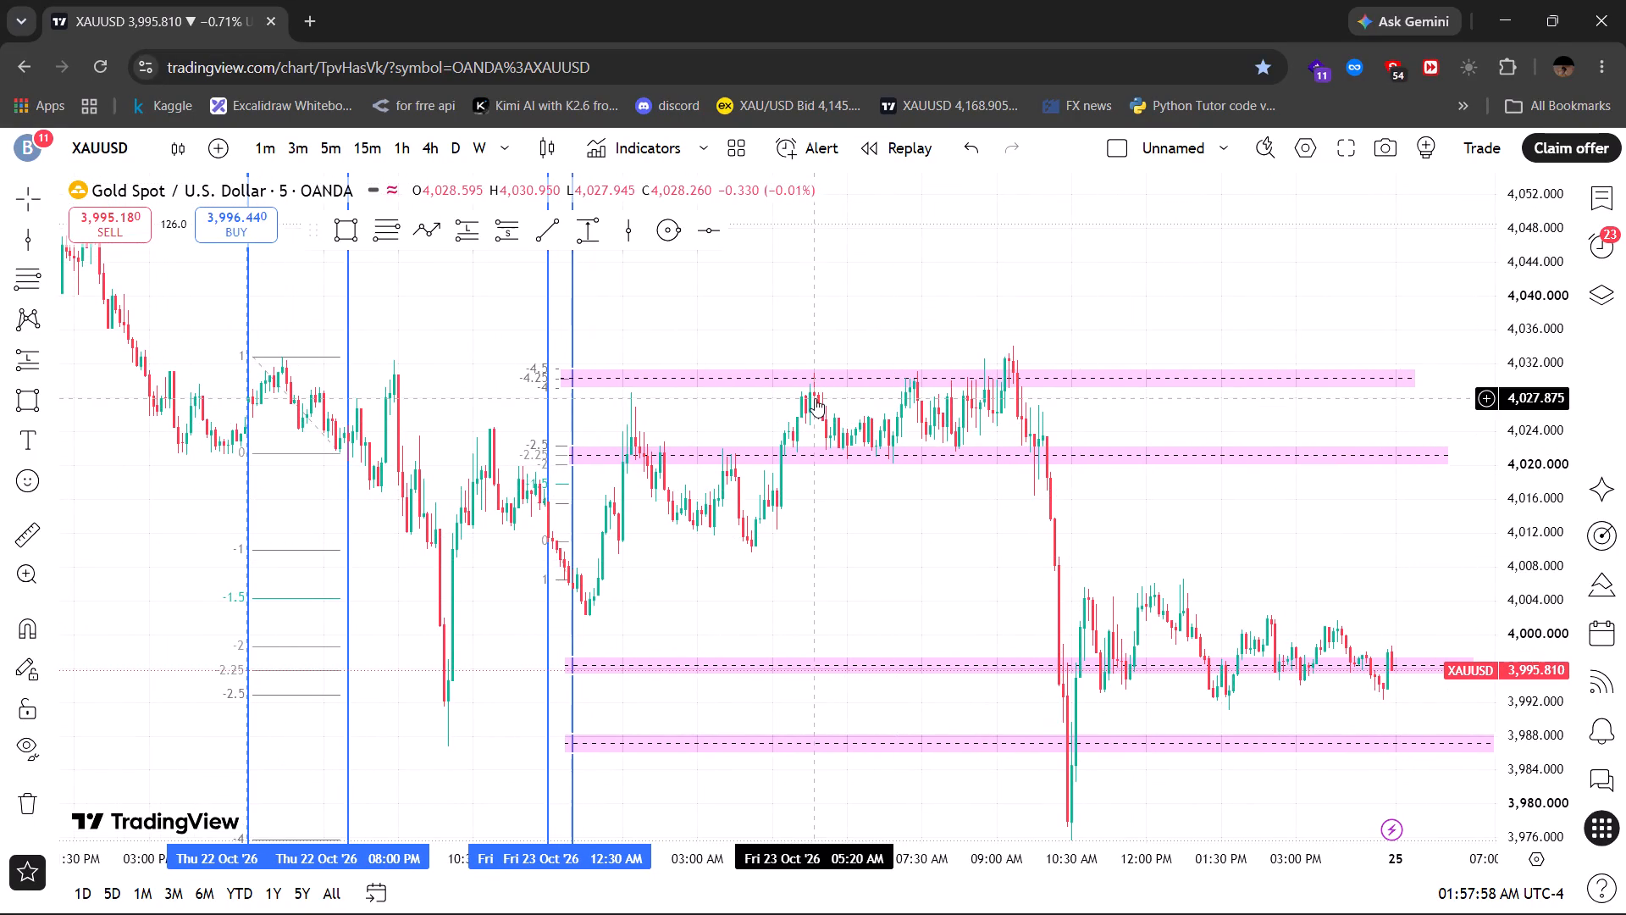
{"action": "scroll", "coordinate": [0, 733], "scroll_direction": "down", "scroll_amount": 3}
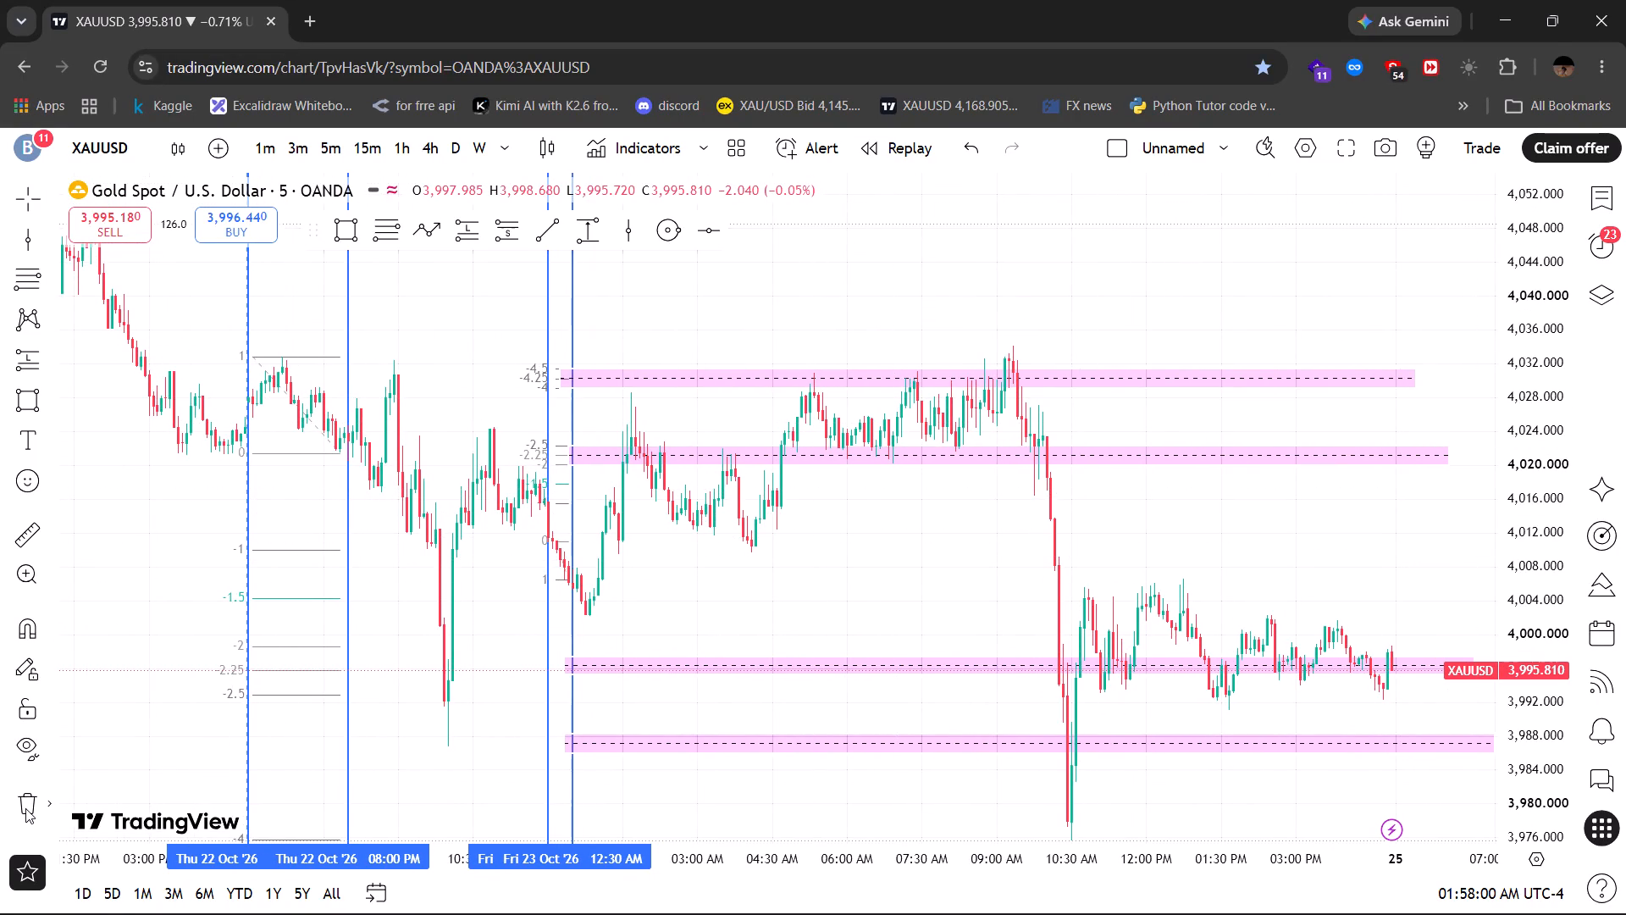
{"action": "left_click", "coordinate": [25, 808]}
{"action": "left_click", "coordinate": [111, 779]}
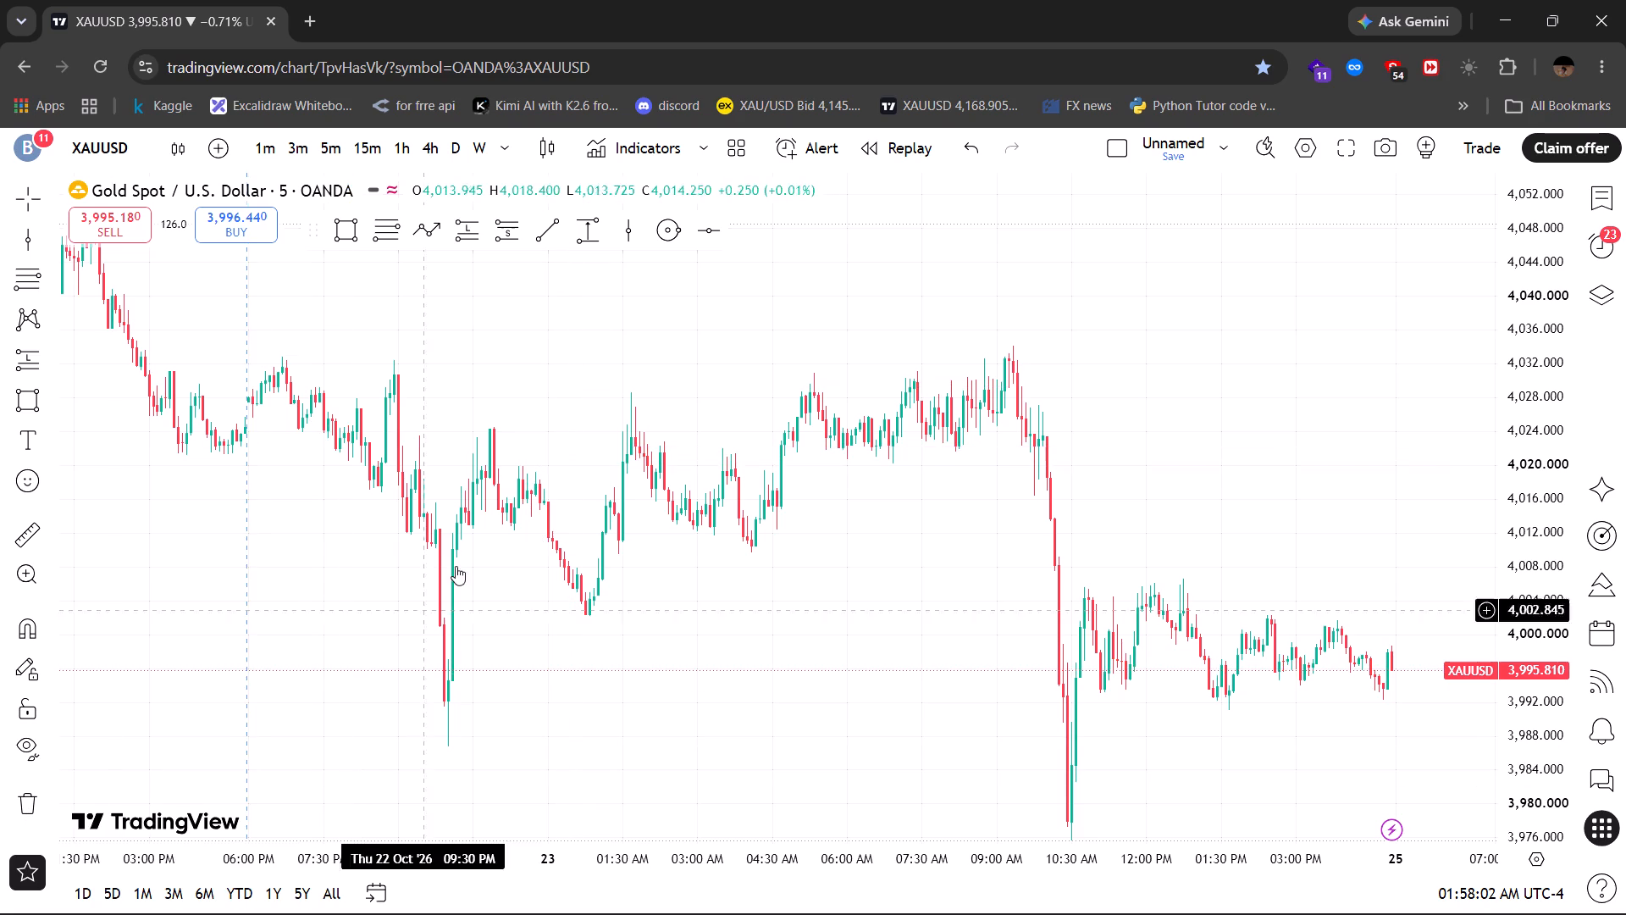
Switch the XAUUSD chart to the daily timeframe.
{"action": "left_click", "coordinate": [455, 153]}
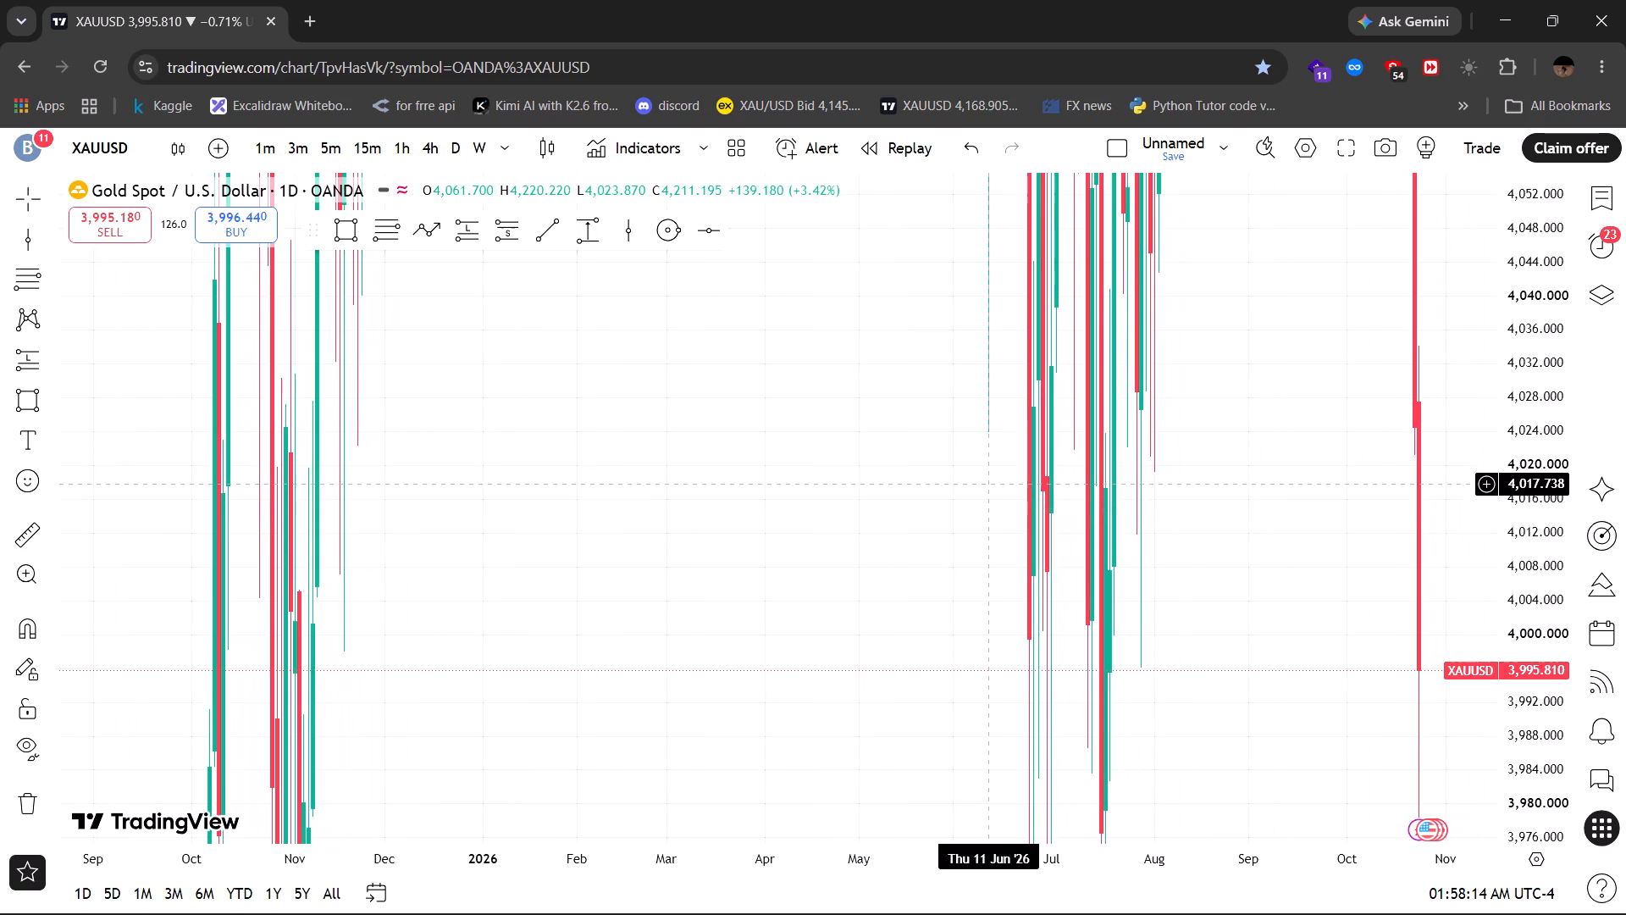
{"action": "left_click_drag", "start_coordinate": [1549, 358], "coordinate": [1507, 757]}
{"action": "left_click_drag", "start_coordinate": [1504, 356], "coordinate": [1459, 640]}
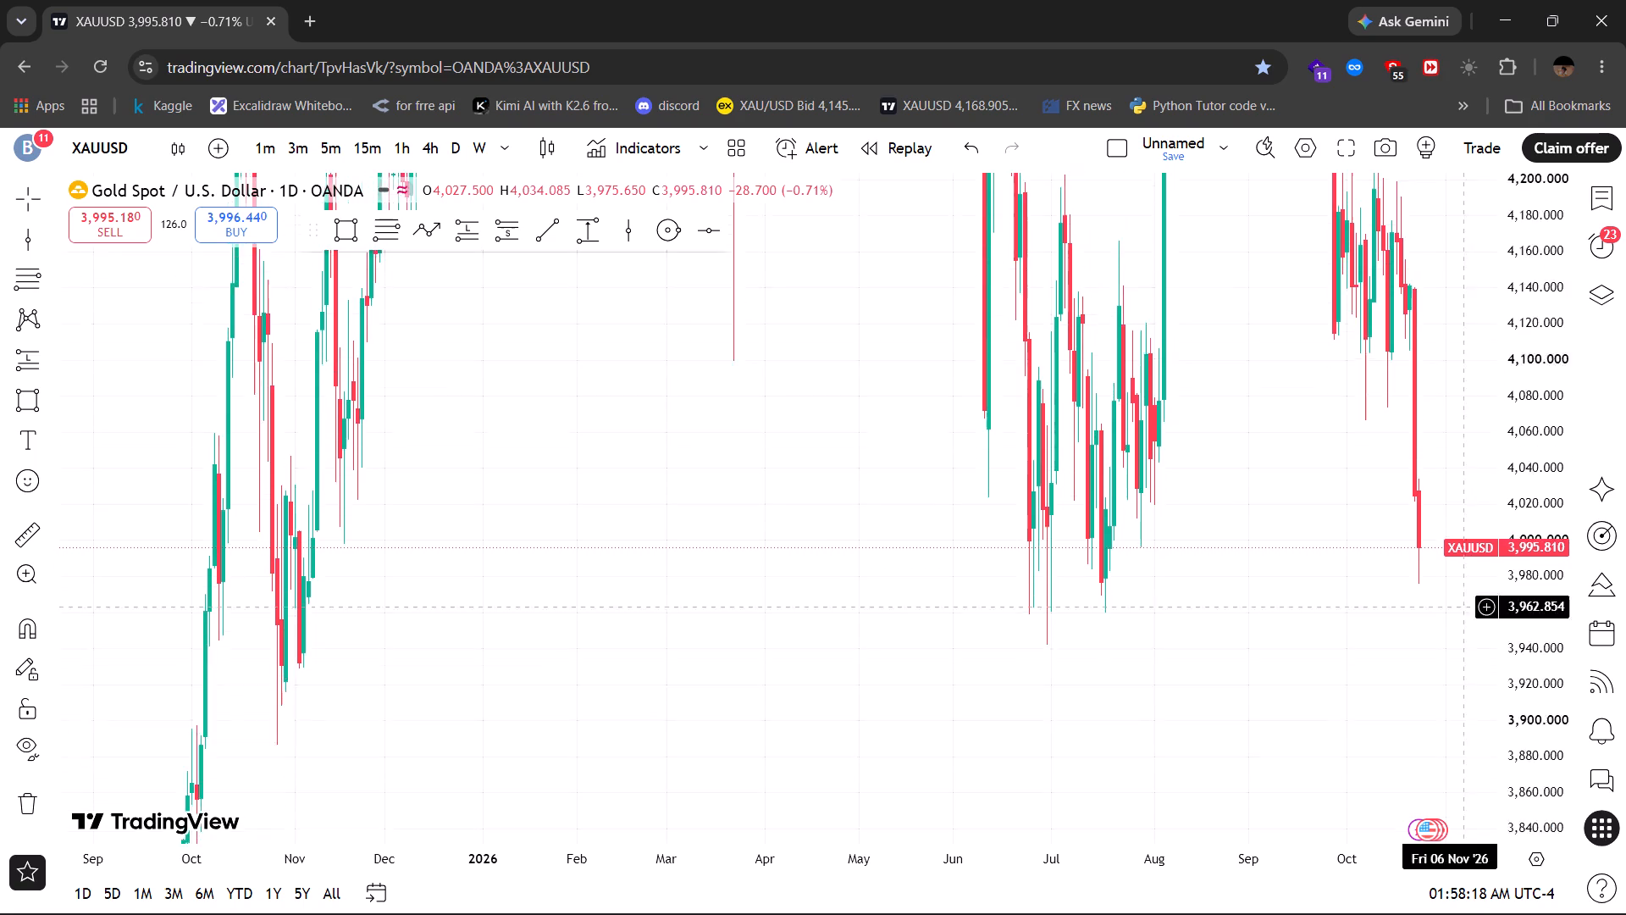
{"action": "left_click_drag", "start_coordinate": [1459, 640], "coordinate": [1452, 675]}
{"action": "left_click_drag", "start_coordinate": [1195, 478], "coordinate": [772, 540]}
{"action": "scroll", "coordinate": [772, 540], "scroll_direction": "down", "scroll_amount": 1}
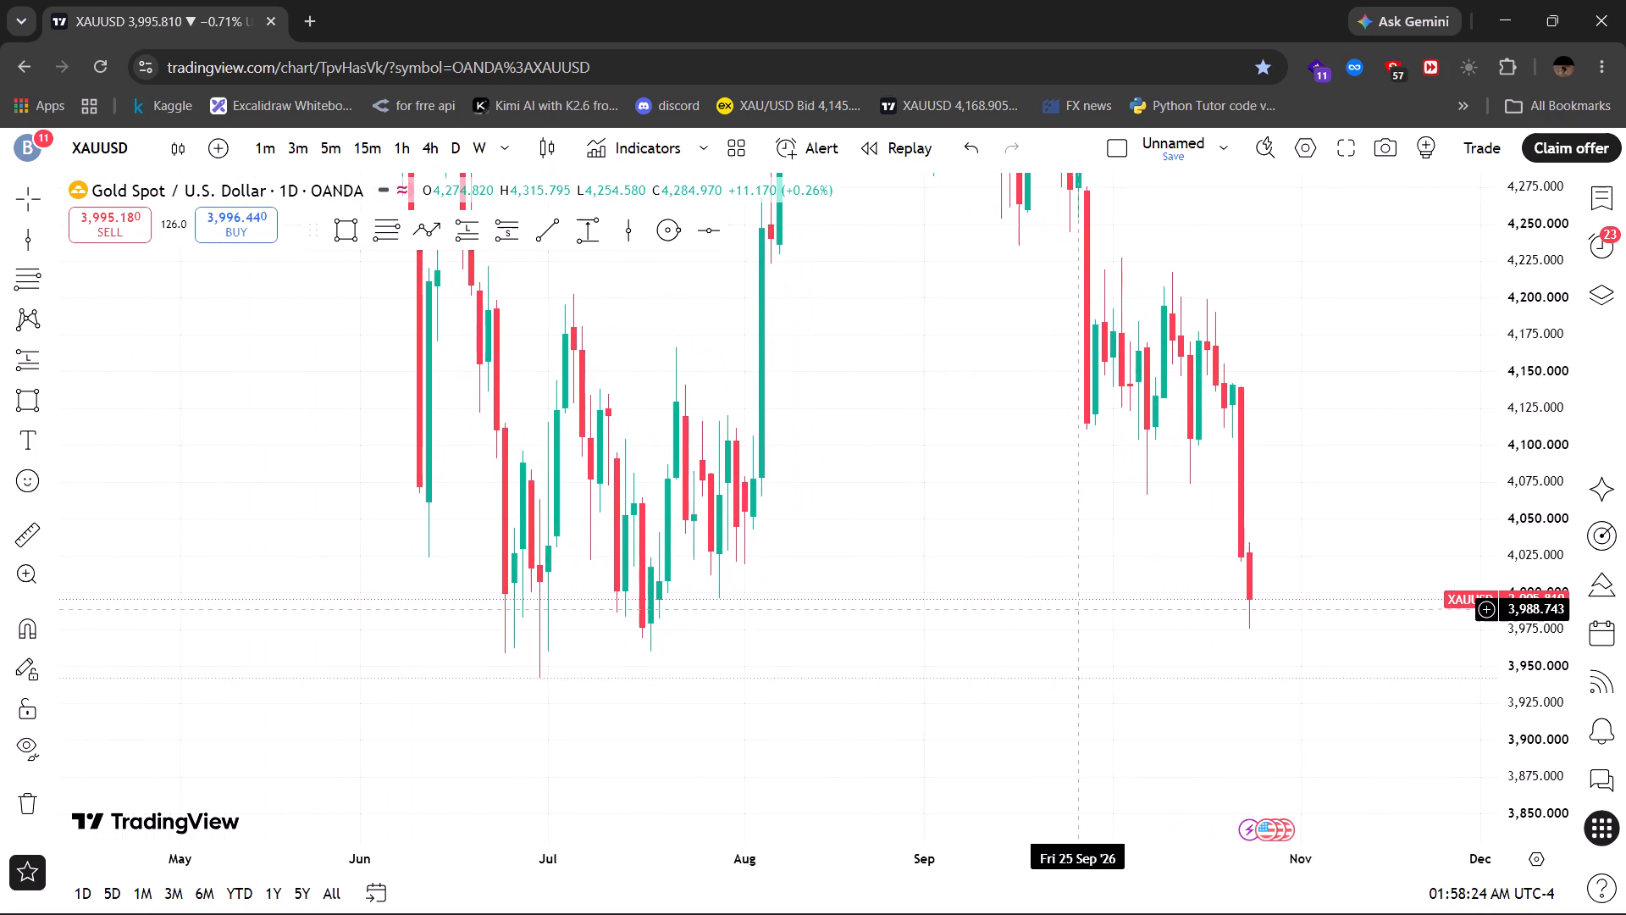
{"action": "left_click_drag", "start_coordinate": [1080, 609], "coordinate": [761, 629]}
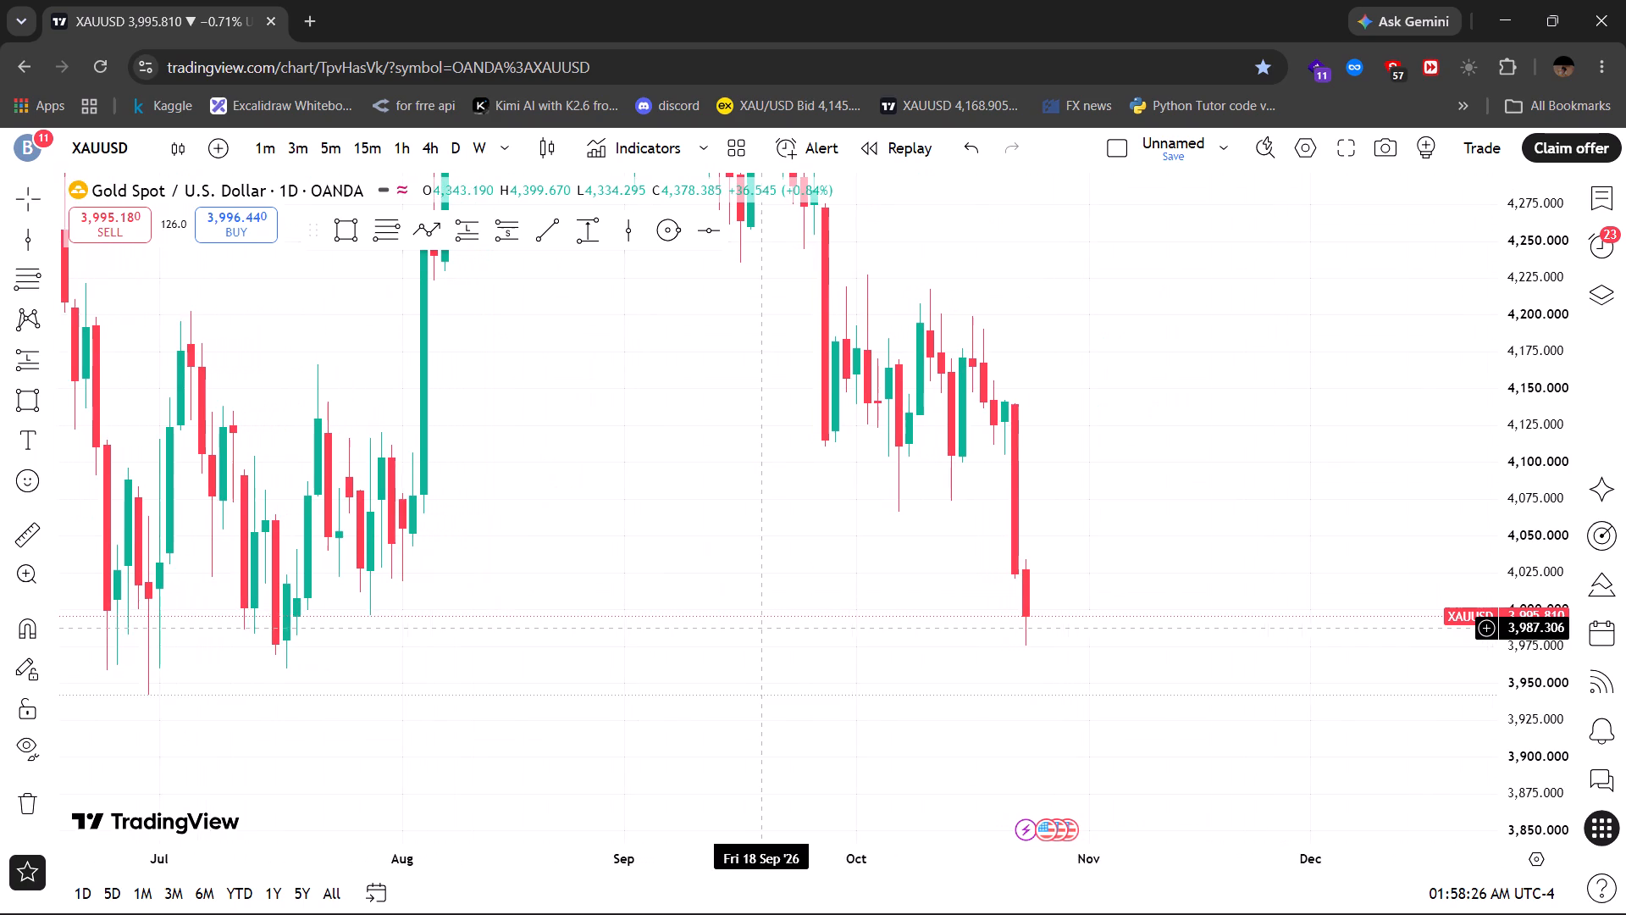
{"action": "left_click_drag", "start_coordinate": [1541, 575], "coordinate": [1530, 693]}
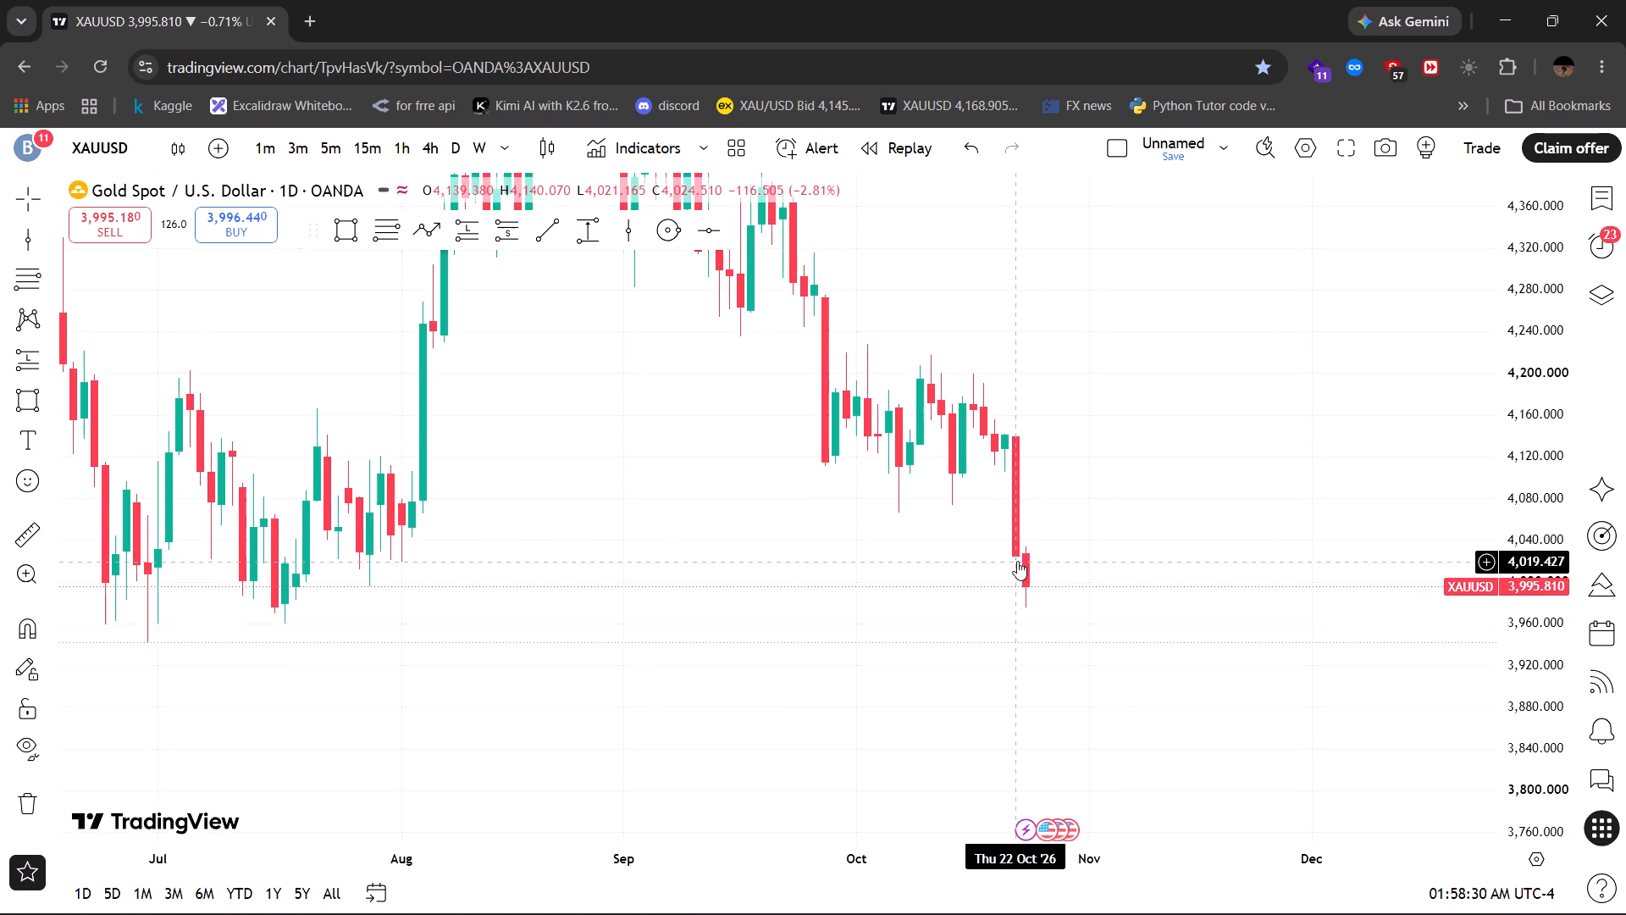
Draw a short horizontal trend line at about 4,024, from the 22 Oct daily candle's close to 26 Oct.
{"action": "left_click_drag", "start_coordinate": [549, 247], "coordinate": [547, 237]}
{"action": "left_click", "coordinate": [547, 237]}
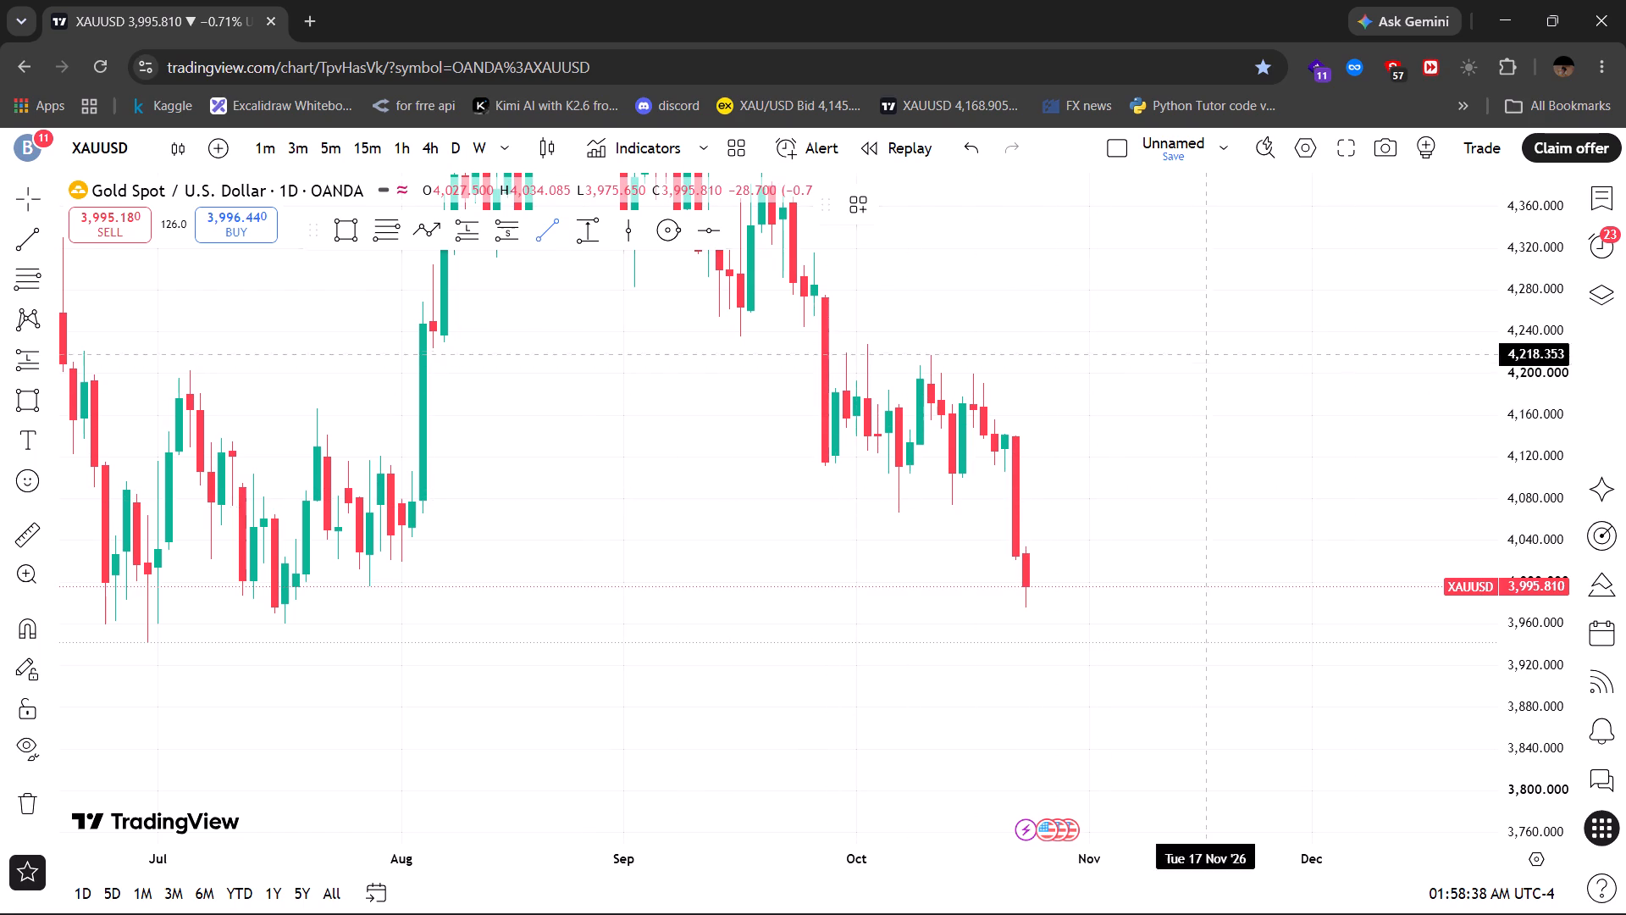
{"action": "left_click_drag", "start_coordinate": [1558, 325], "coordinate": [1550, 519]}
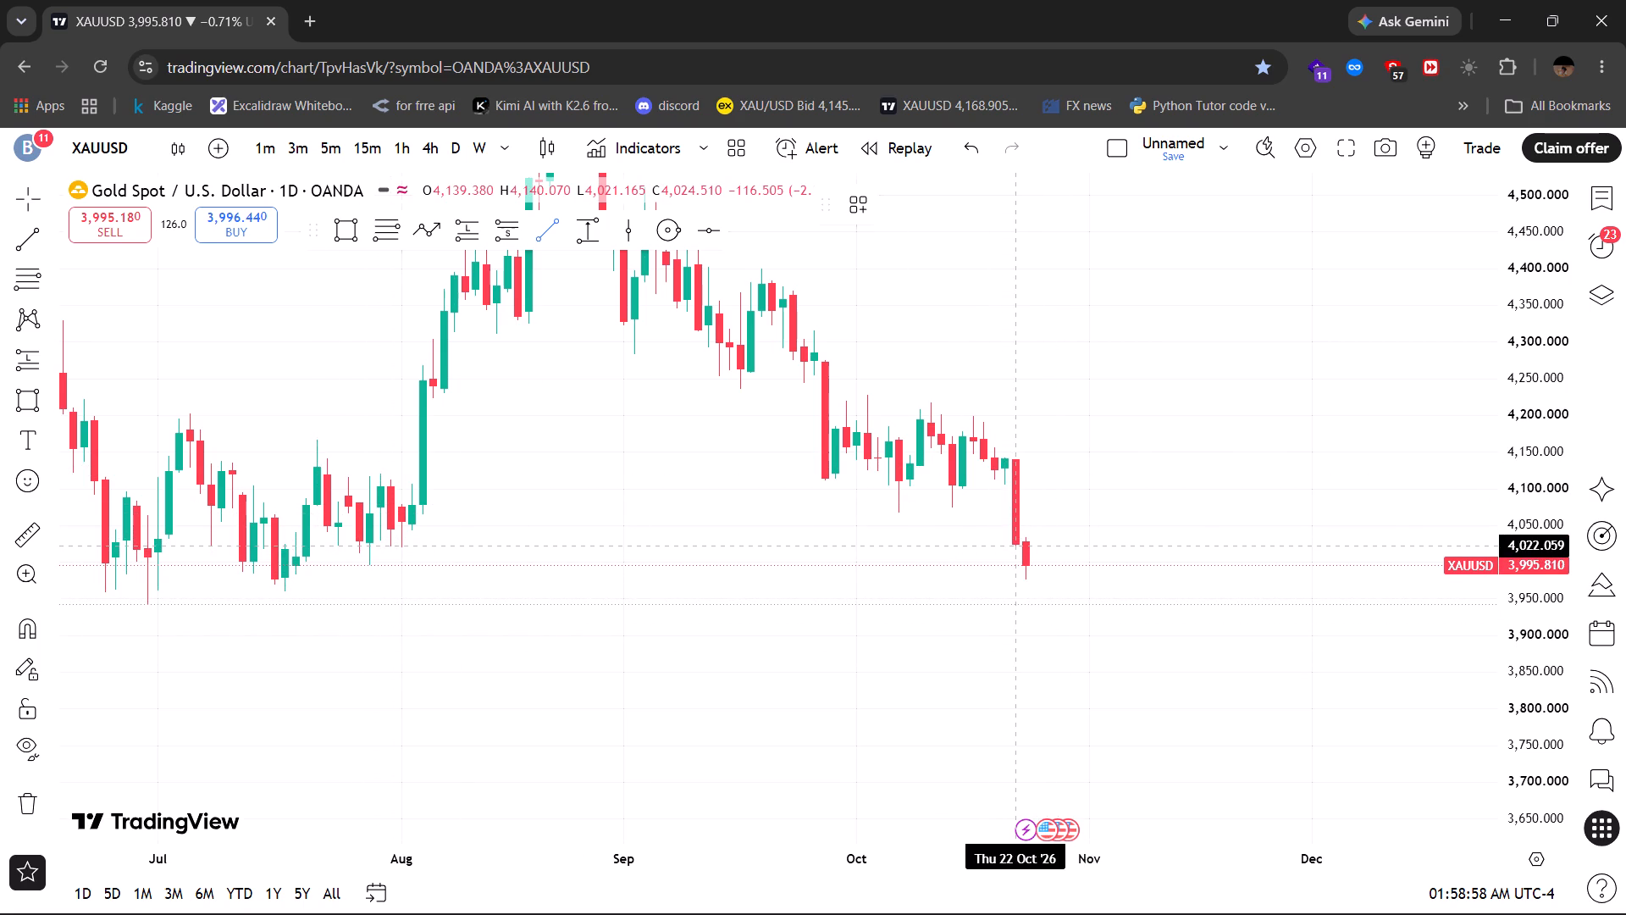
{"action": "left_click_drag", "start_coordinate": [1015, 545], "coordinate": [1032, 542]}
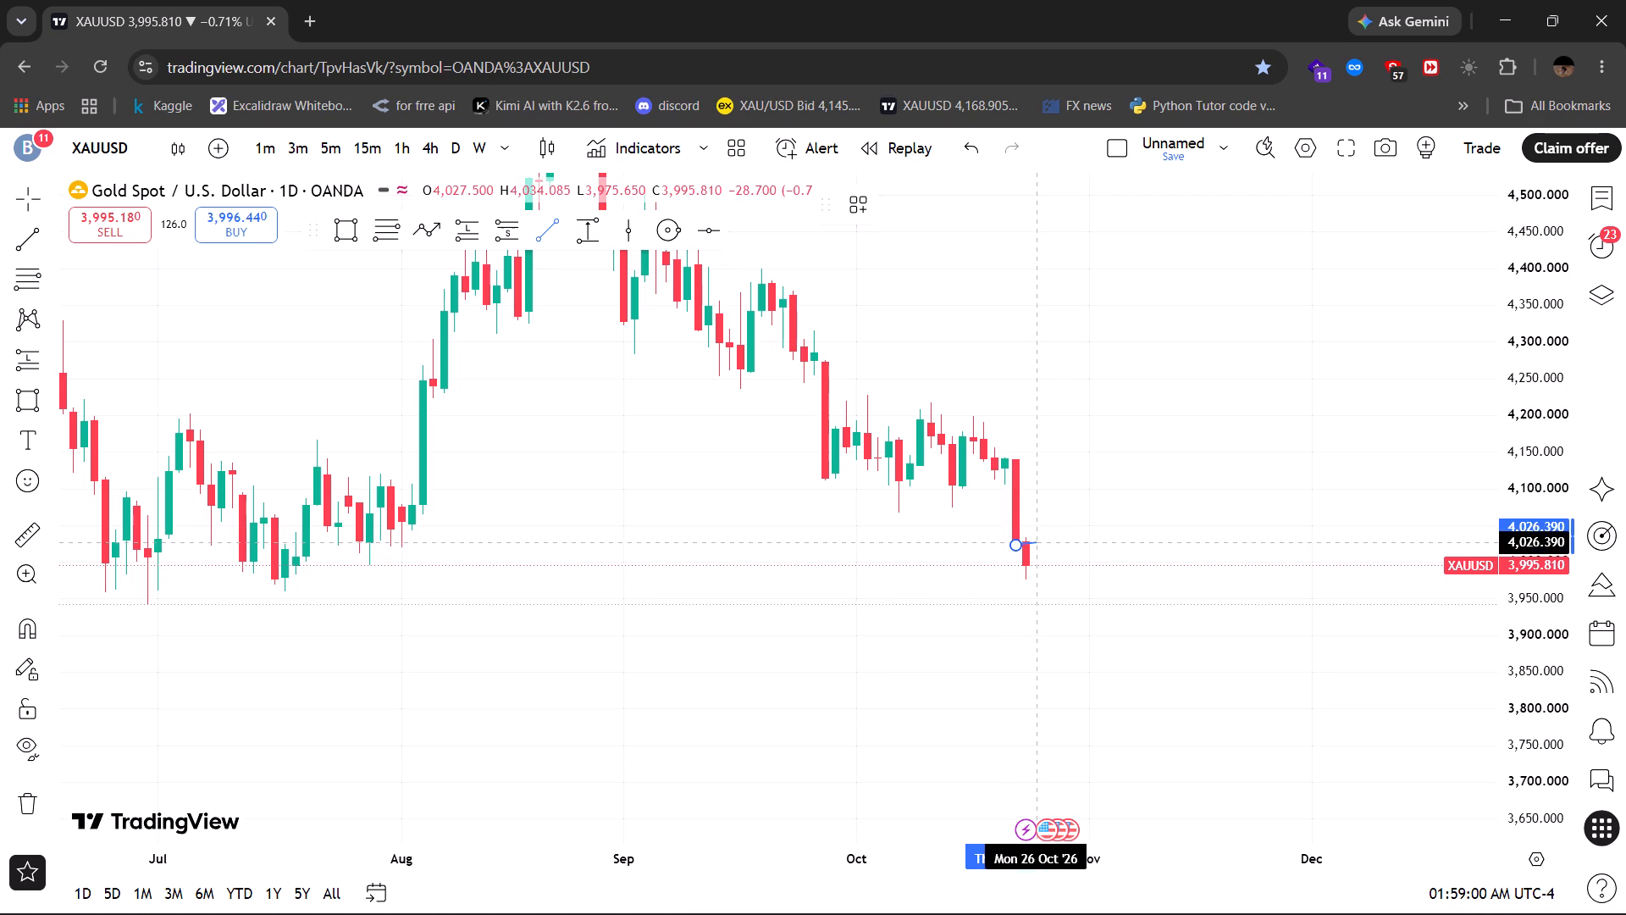
{"action": "left_click_drag", "start_coordinate": [1032, 542], "coordinate": [1036, 545]}
{"action": "left_click", "coordinate": [1036, 545]}
{"action": "left_click", "coordinate": [1126, 539]}
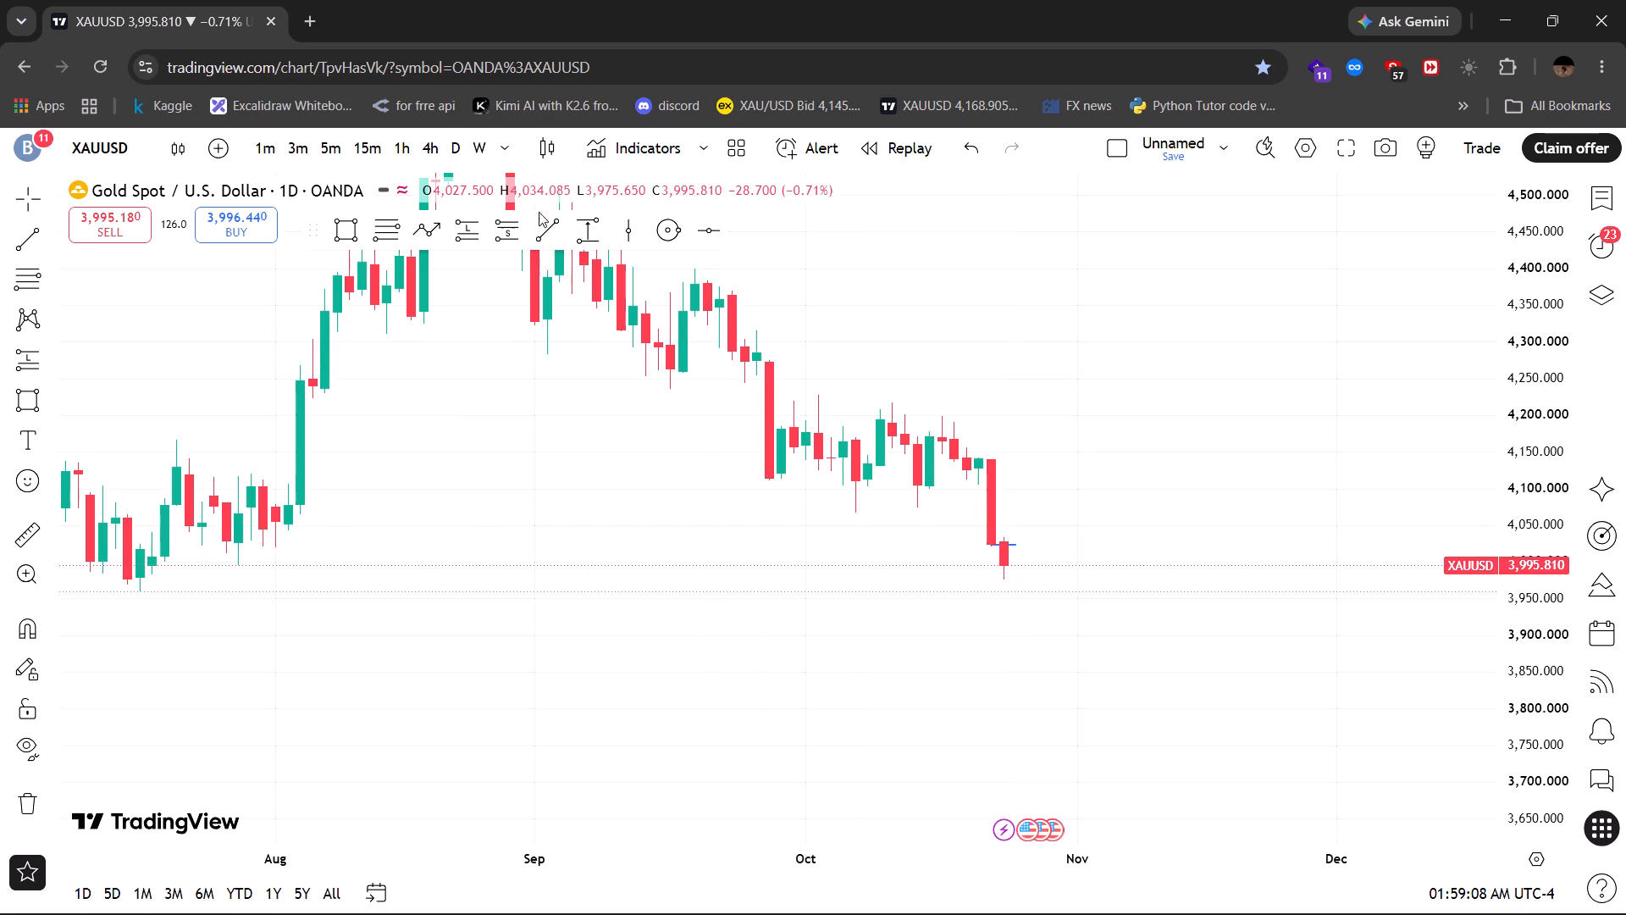
Examine the price action around the line near 4,024 on the 4-hour timeframe, comparing it with the daily candles.
{"action": "left_click", "coordinate": [435, 158]}
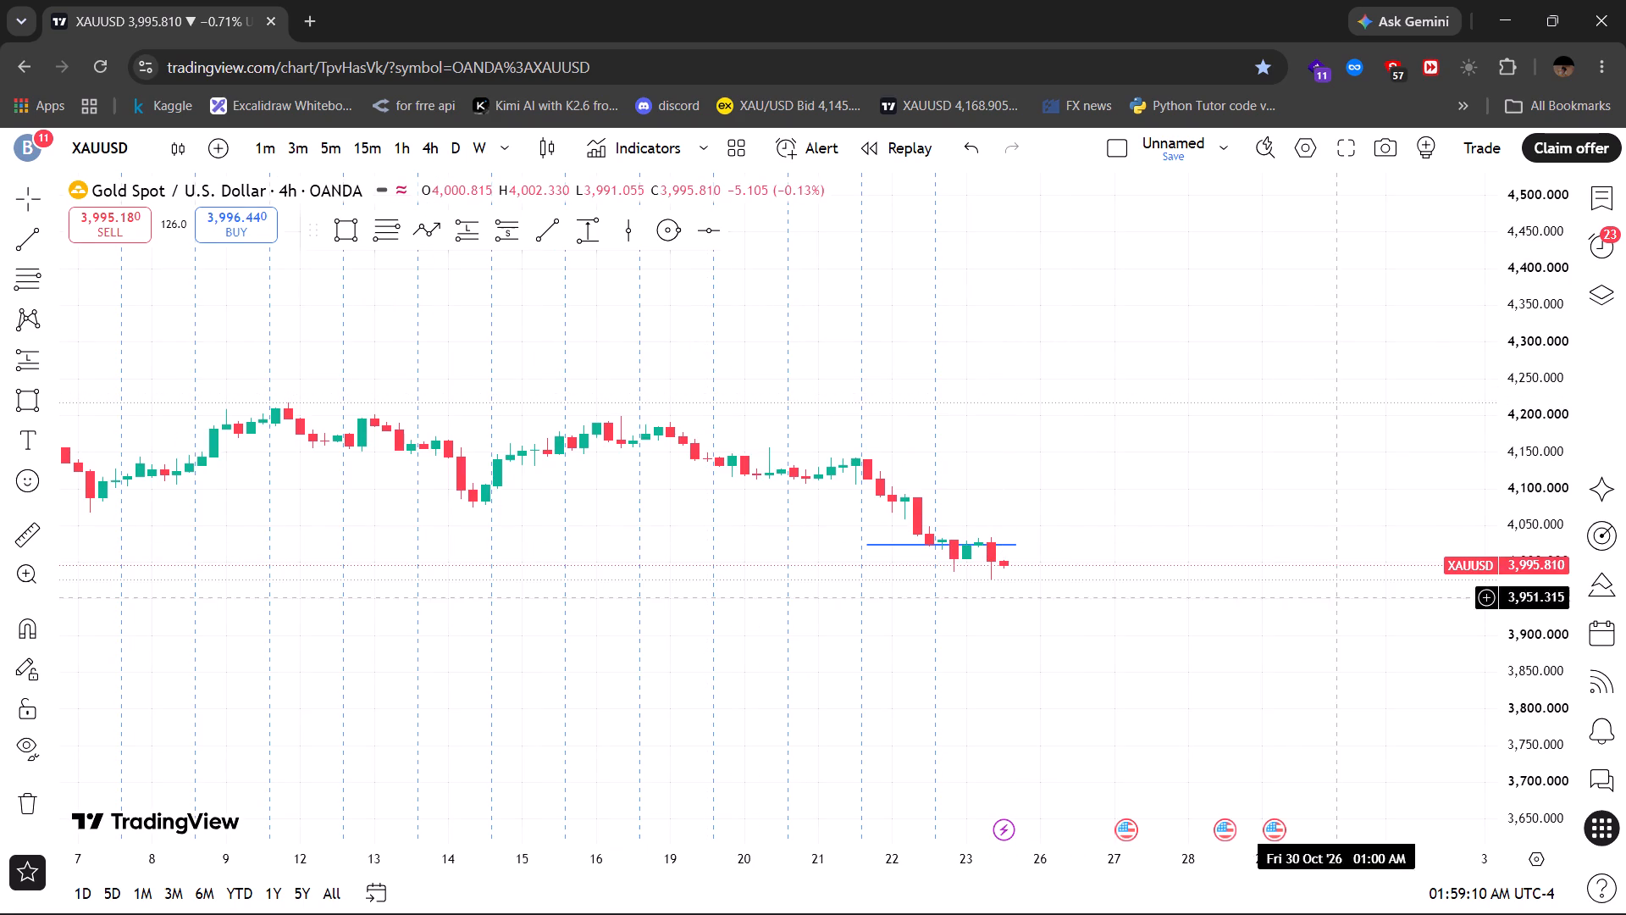
{"action": "left_click_drag", "start_coordinate": [1535, 700], "coordinate": [1552, 111]}
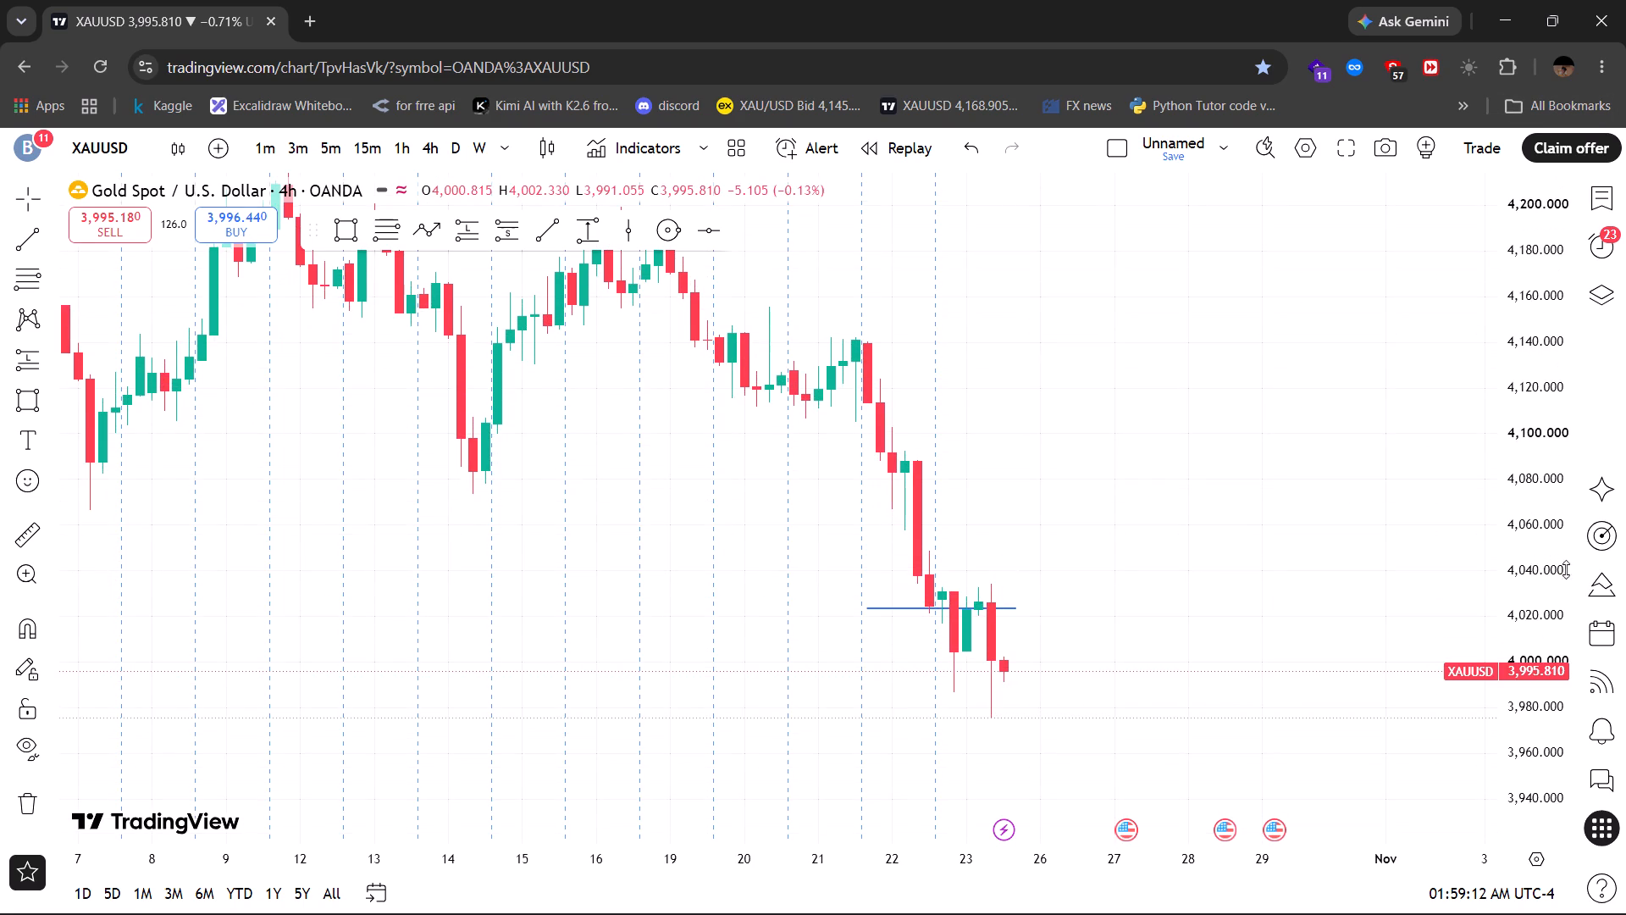
{"action": "left_click_drag", "start_coordinate": [1539, 647], "coordinate": [1501, 226]}
{"action": "left_click_drag", "start_coordinate": [1170, 646], "coordinate": [1178, 623]}
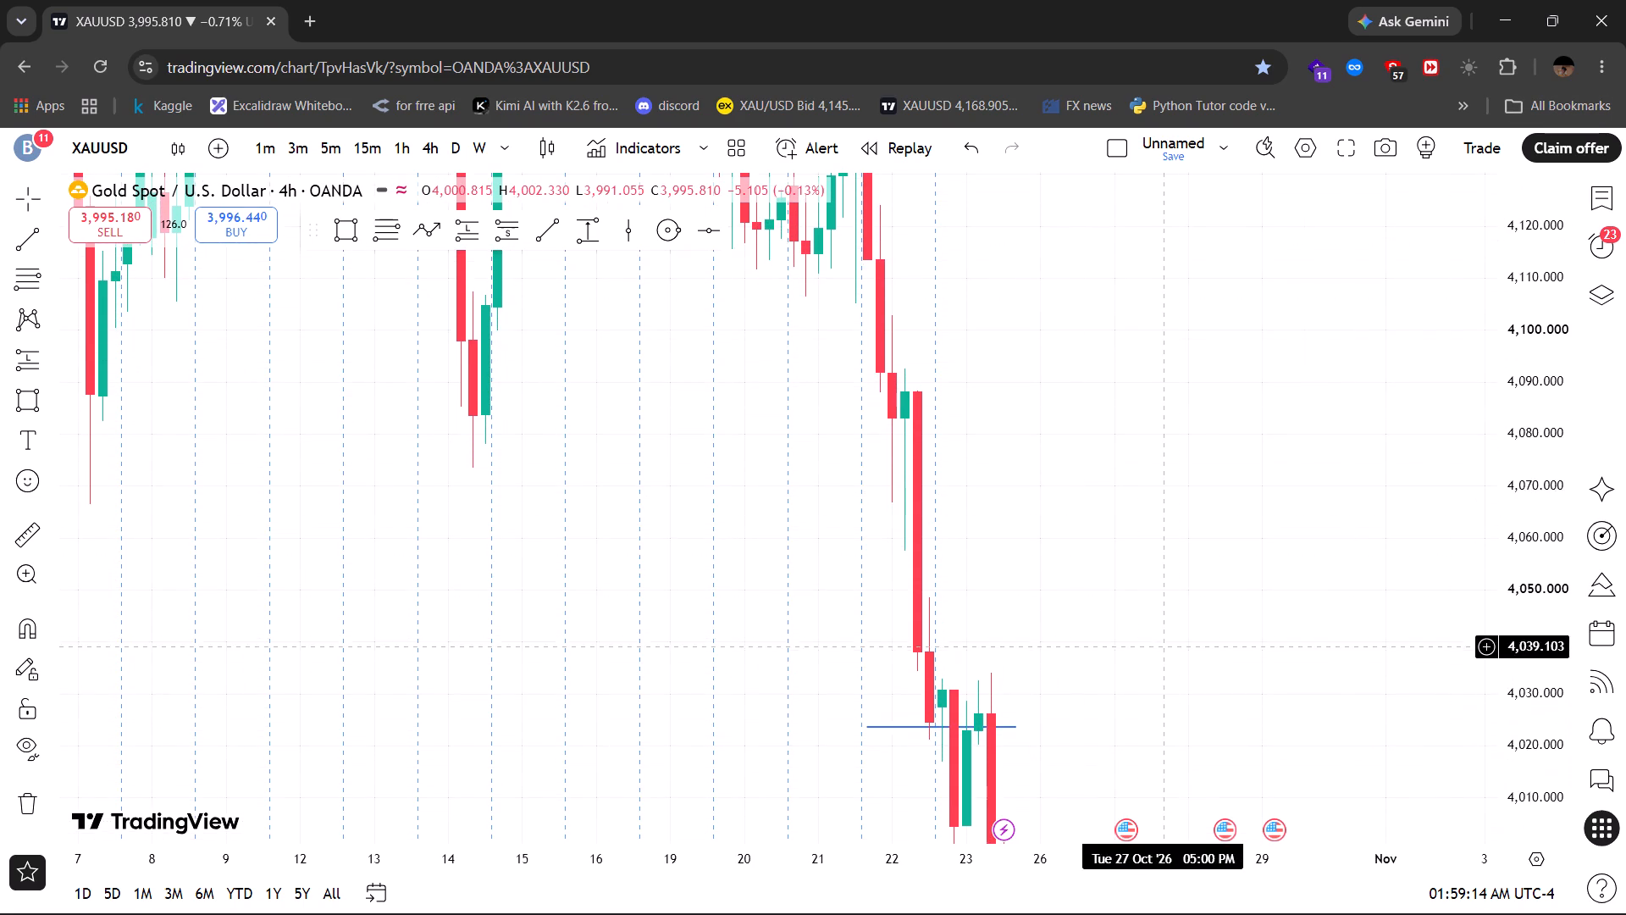
{"action": "left_click_drag", "start_coordinate": [1178, 623], "coordinate": [1260, 343]}
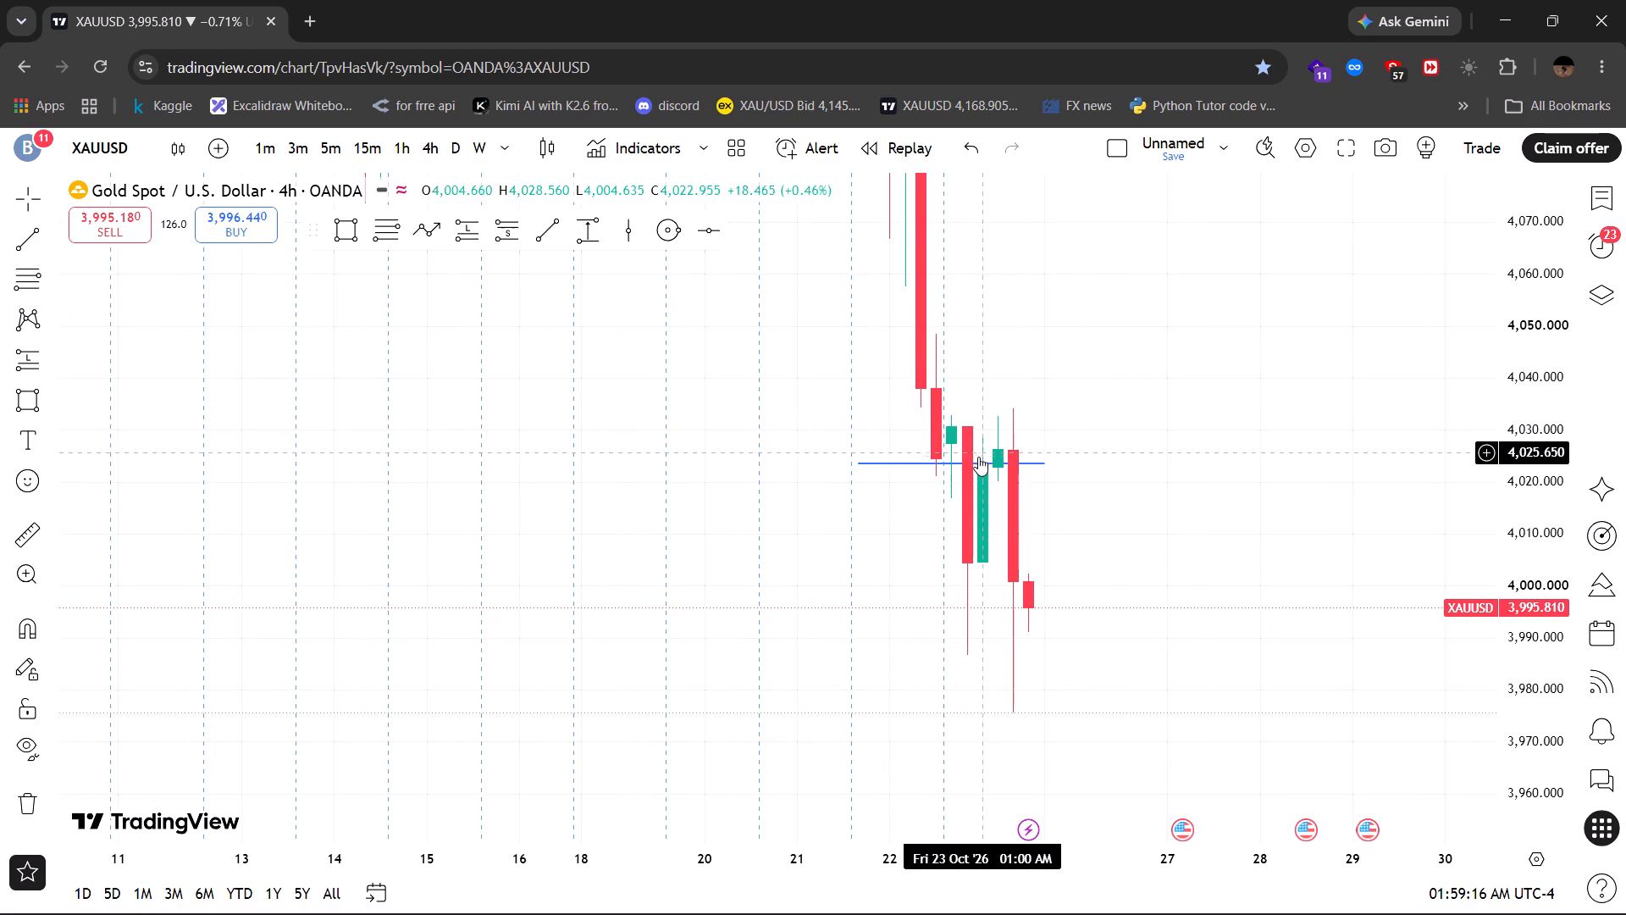
{"action": "left_click", "coordinate": [976, 463]}
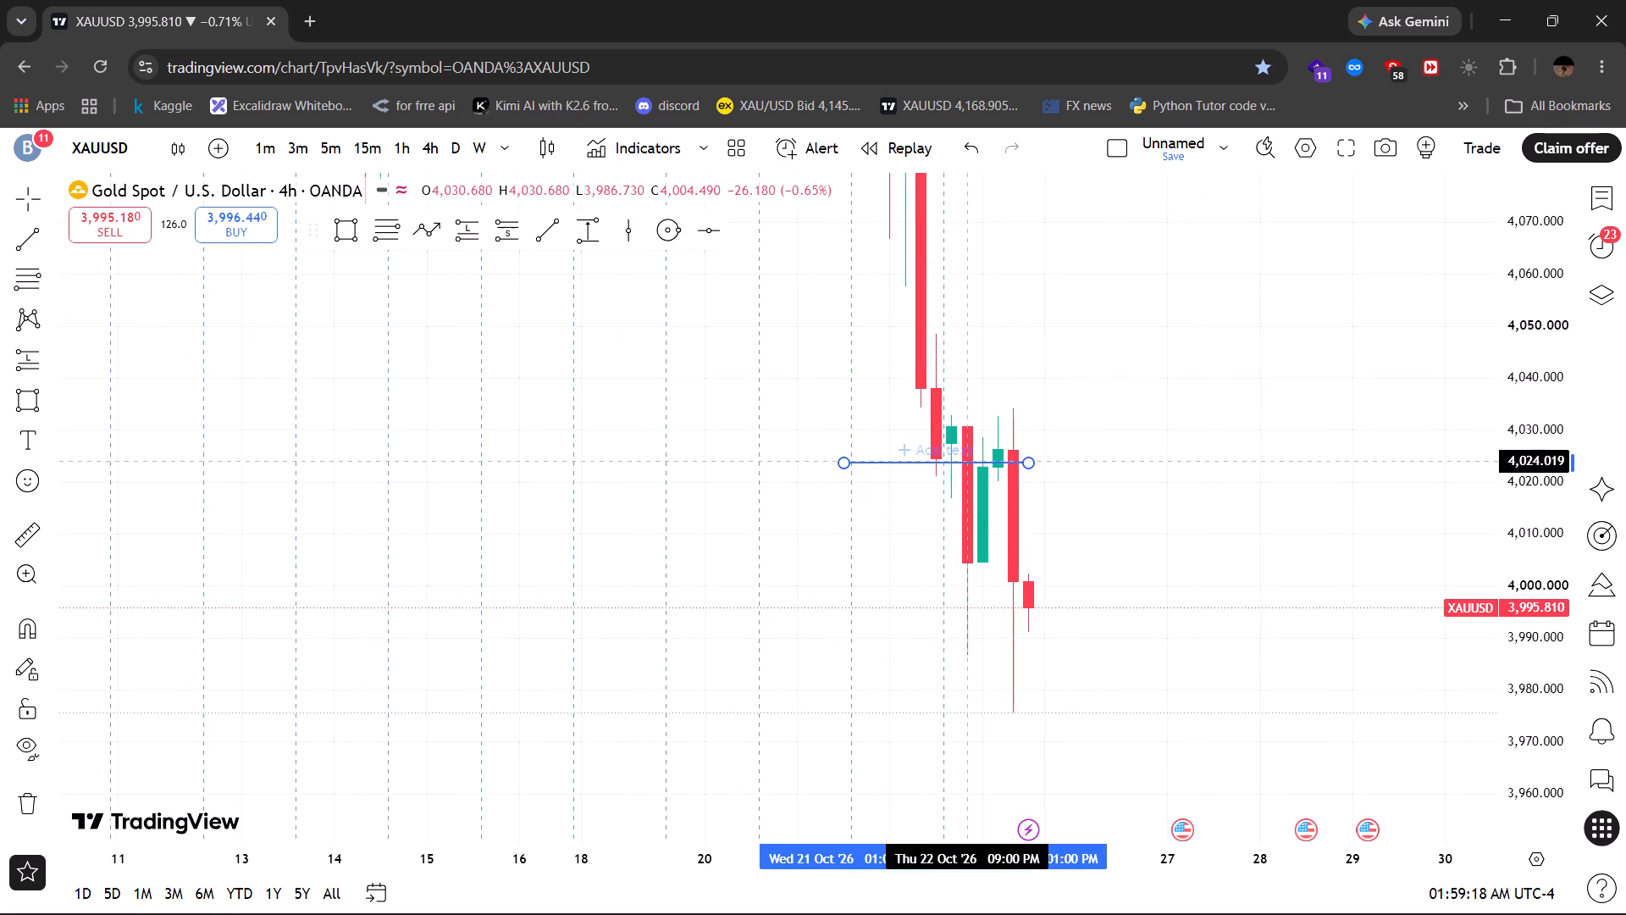
{"action": "left_click", "coordinate": [1155, 488]}
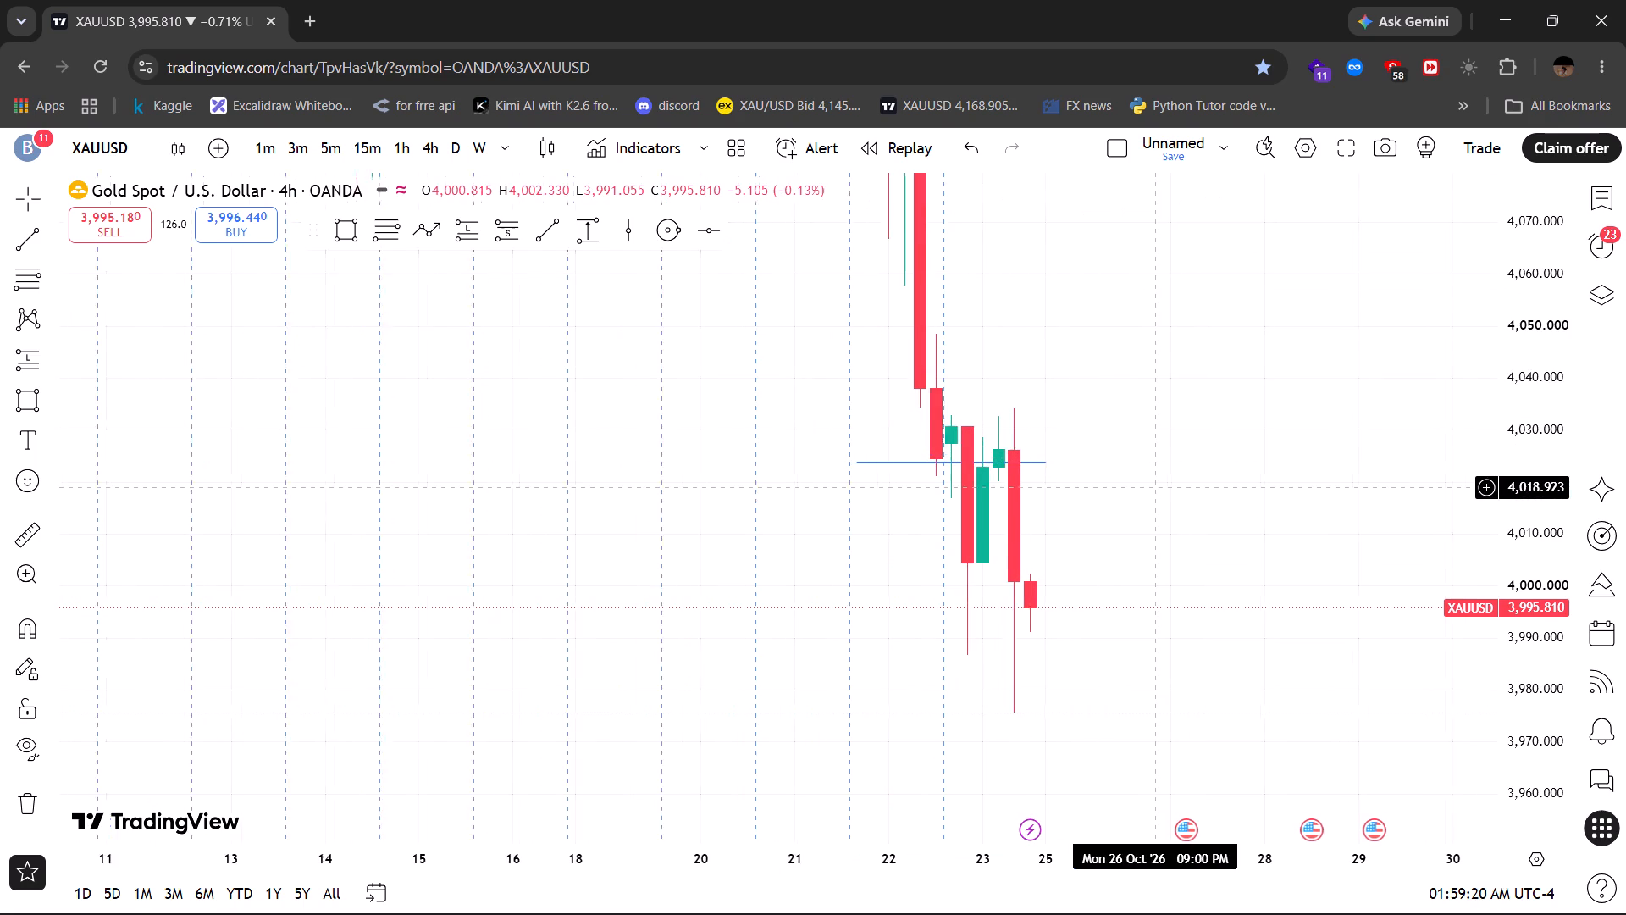
{"action": "left_click_drag", "start_coordinate": [785, 546], "coordinate": [920, 484]}
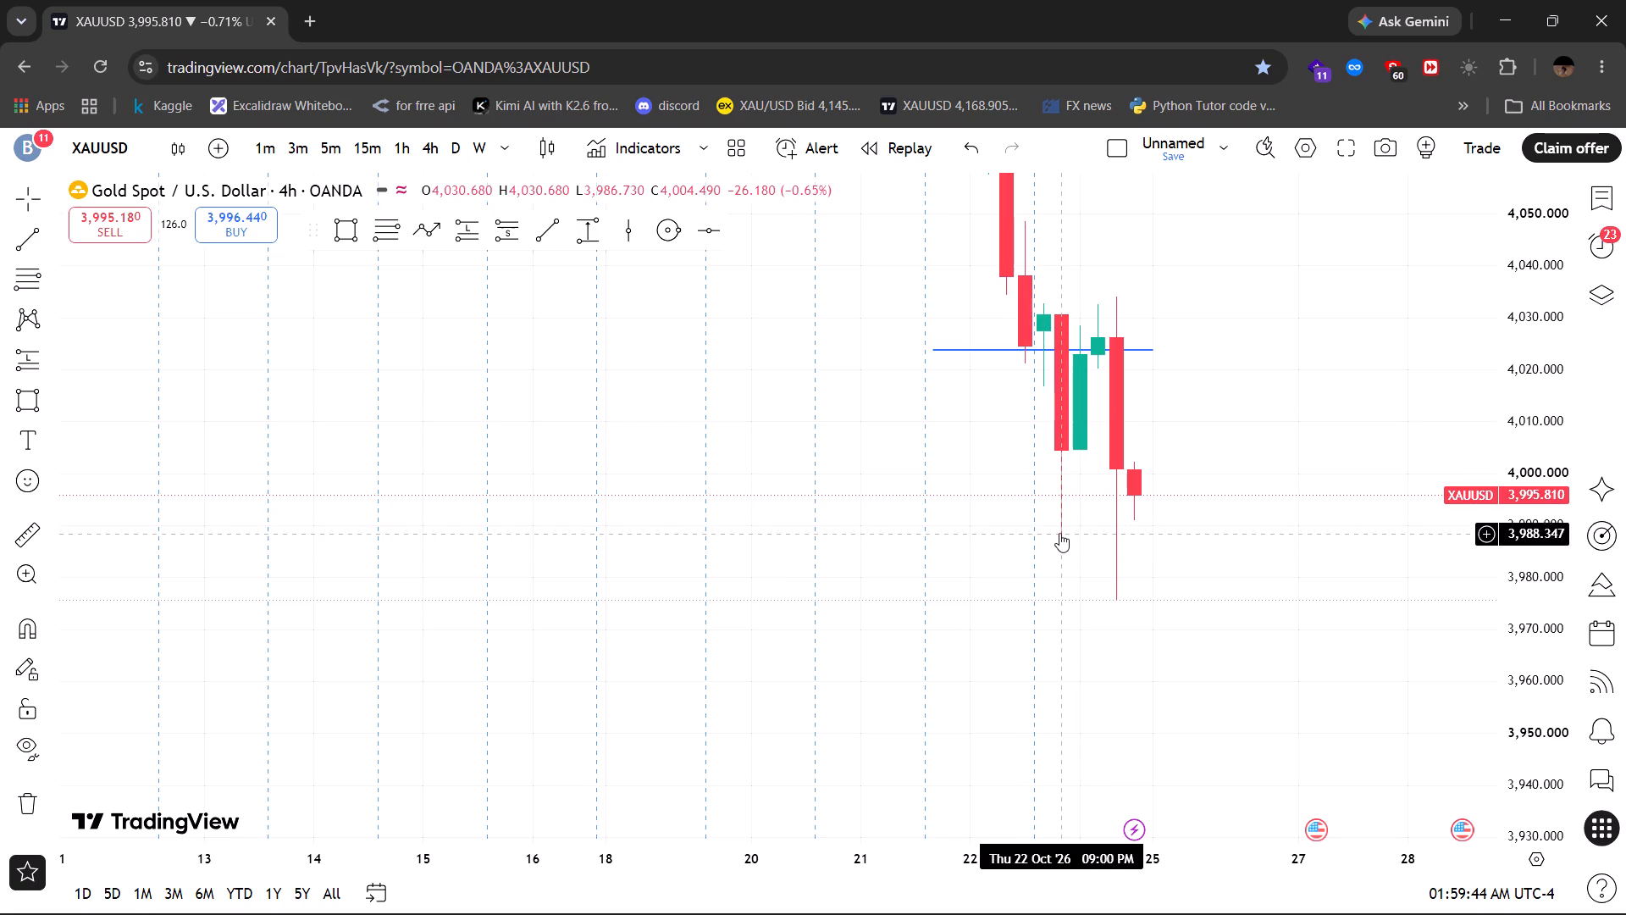
{"action": "left_click", "coordinate": [425, 149]}
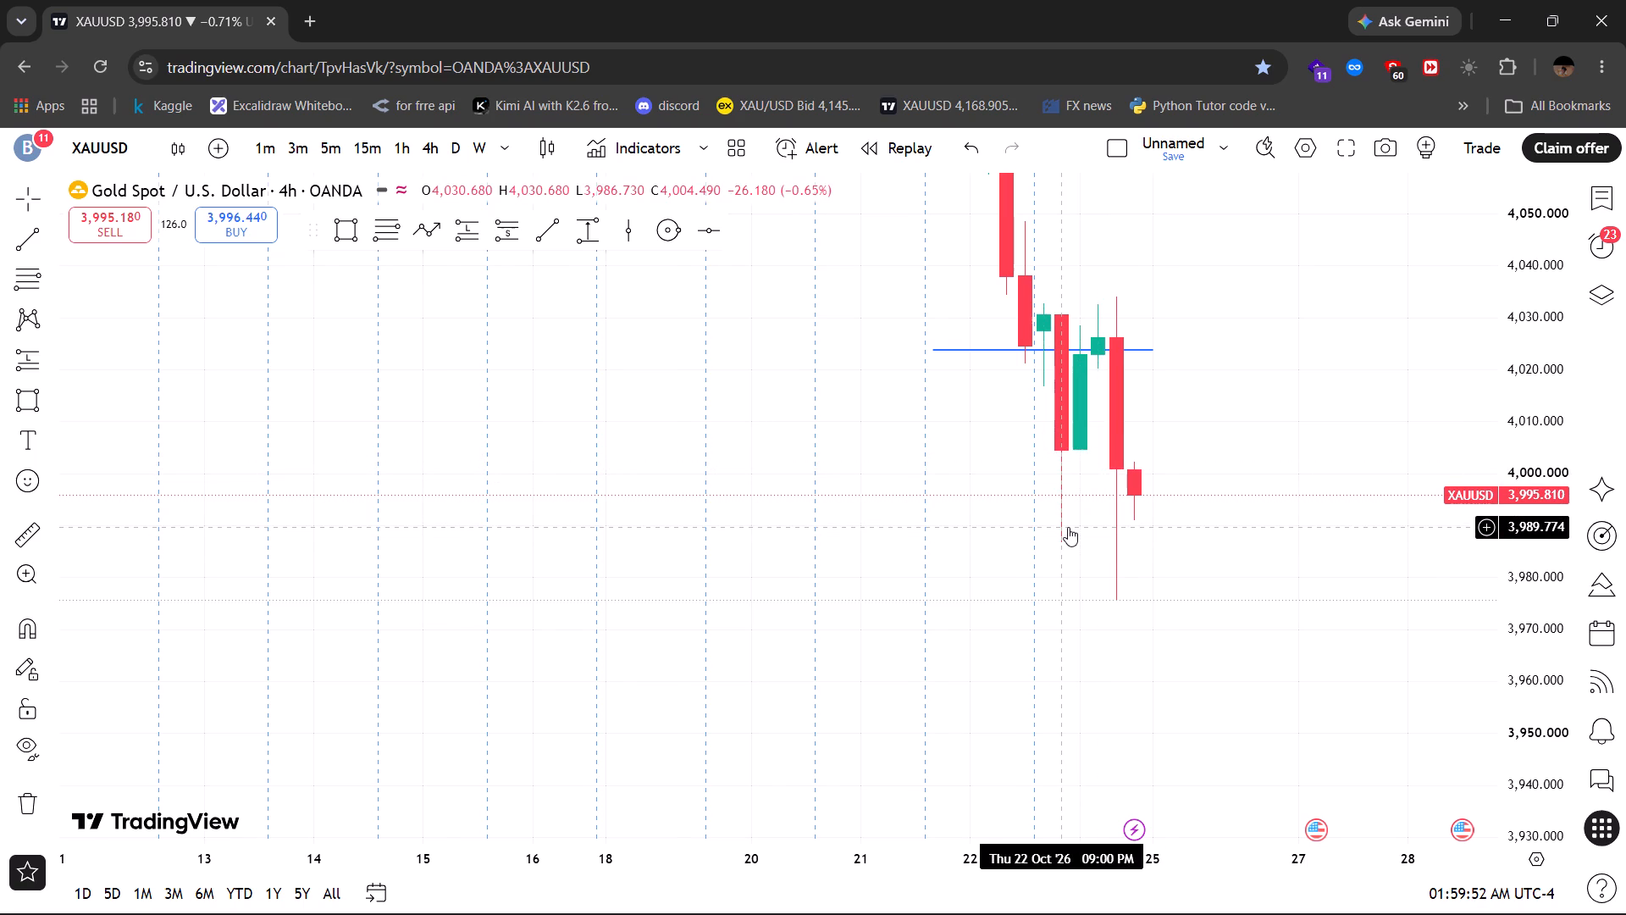
{"action": "left_click_drag", "start_coordinate": [1539, 366], "coordinate": [1519, 465]}
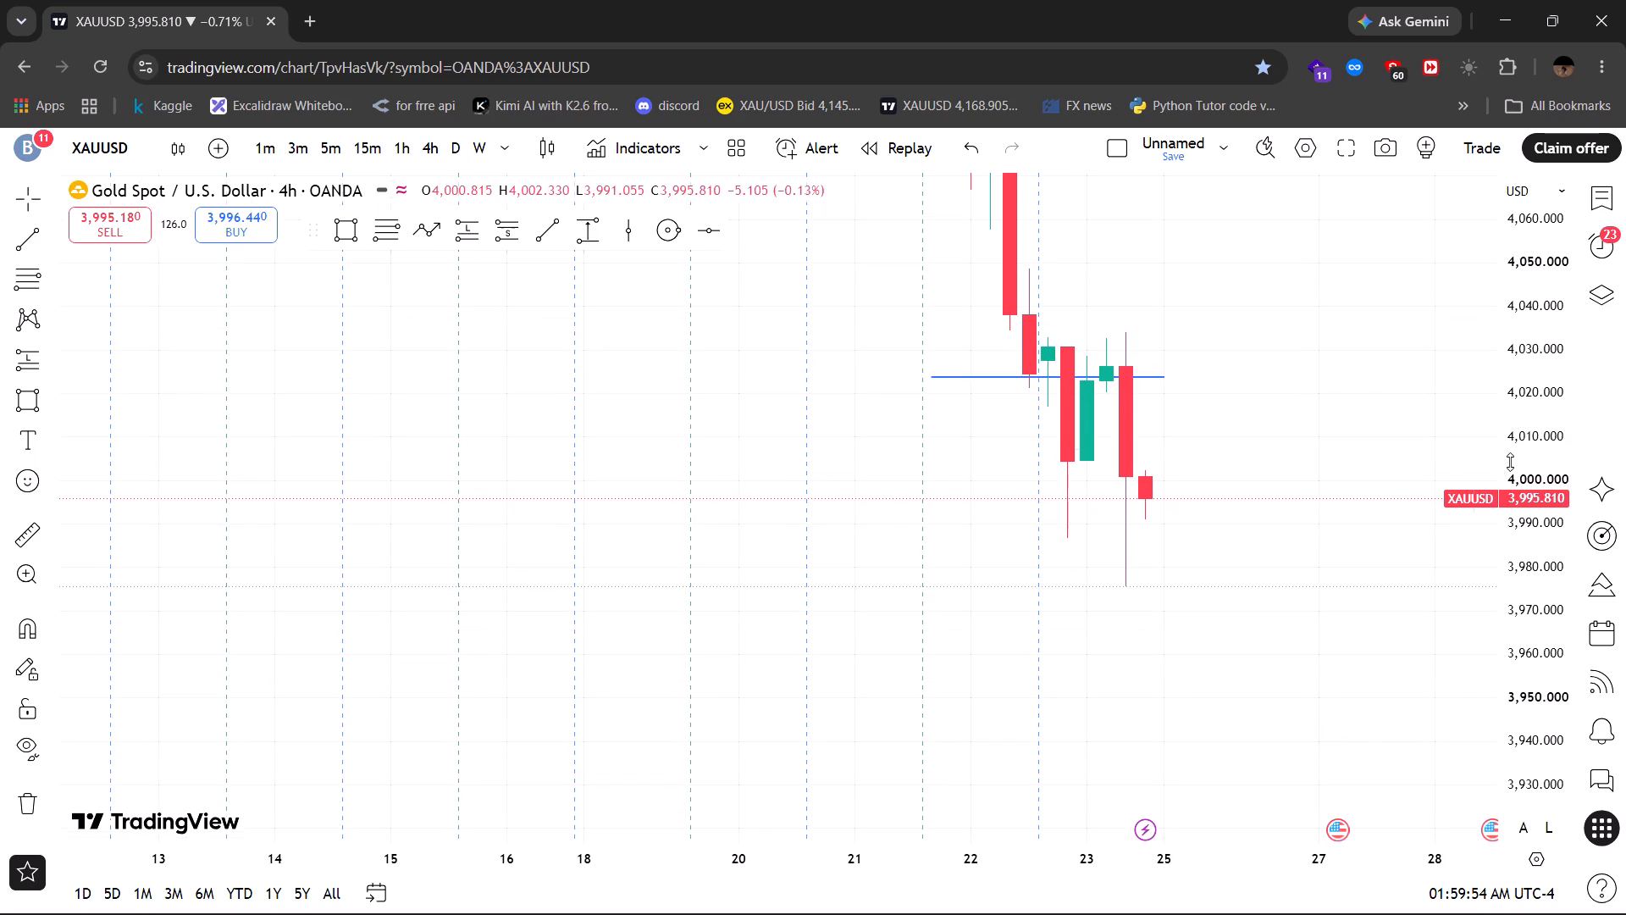
{"action": "left_click_drag", "start_coordinate": [1295, 326], "coordinate": [1236, 371]}
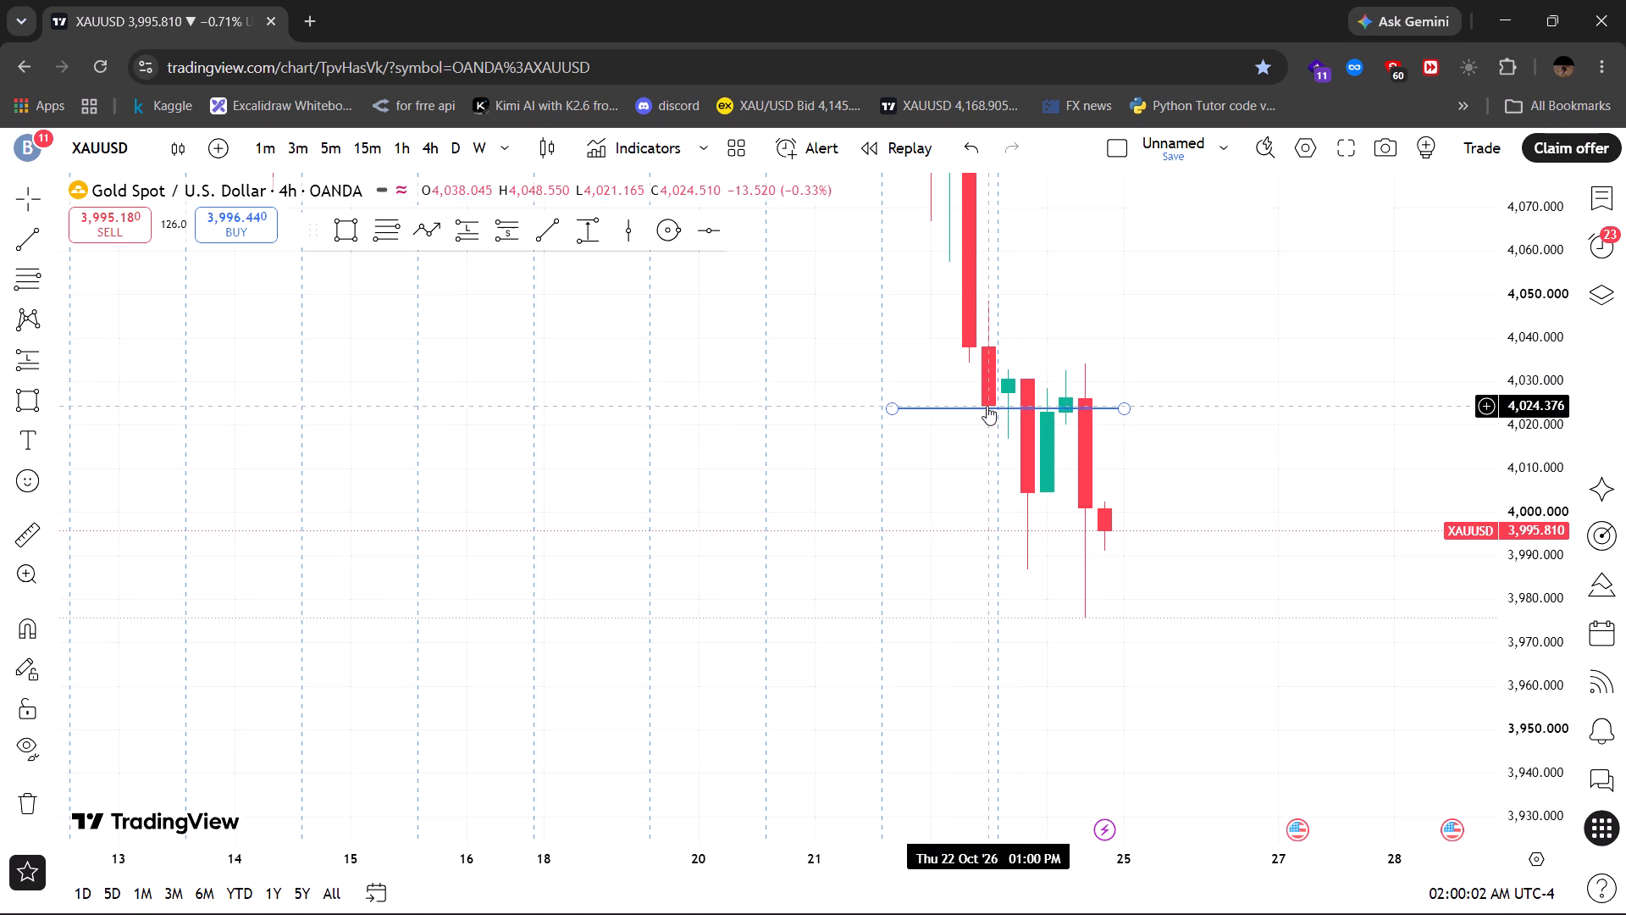
{"action": "left_click", "coordinate": [459, 155]}
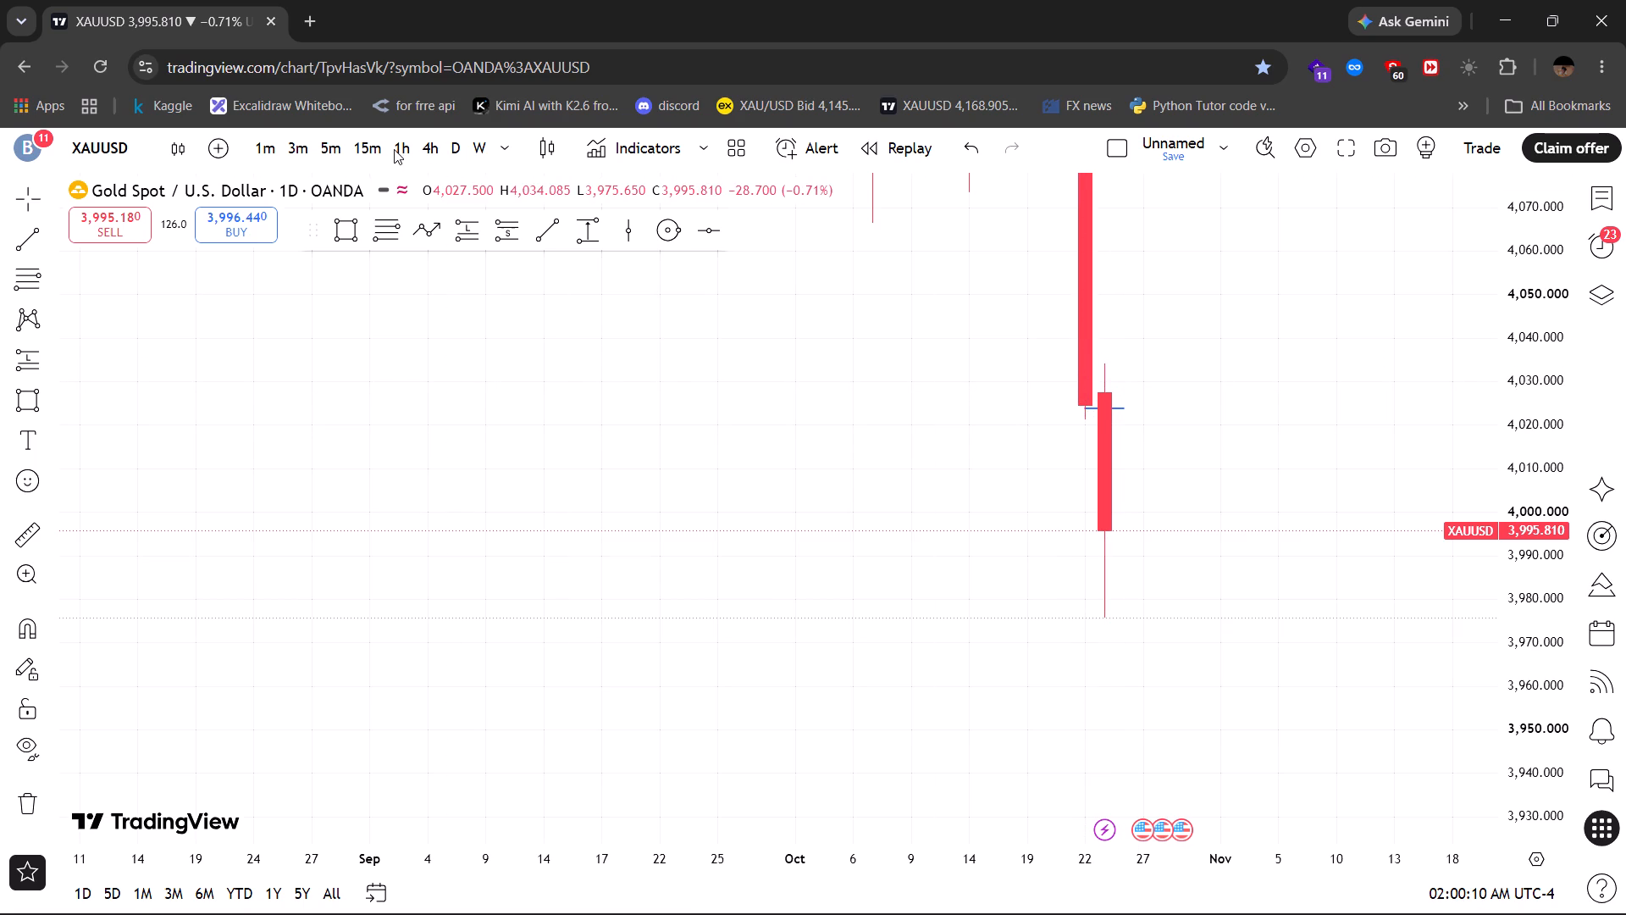
{"action": "left_click", "coordinate": [425, 149]}
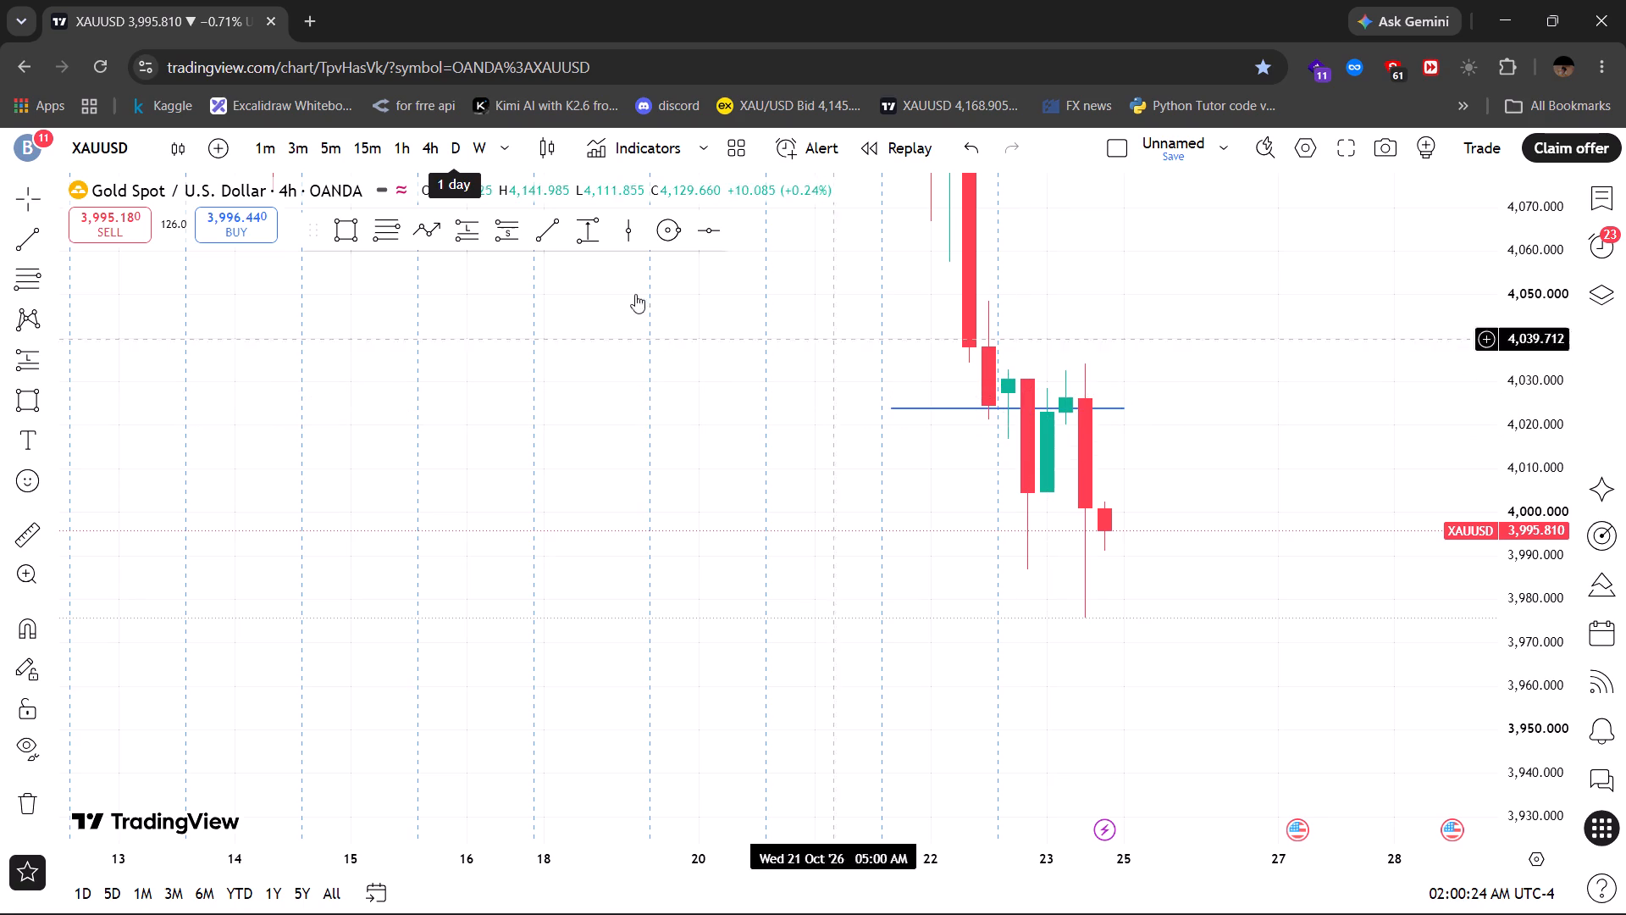
On the 1-hour timeframe, draw a pink rectangle from 22 Oct 3:00 PM to 23 Oct 6:00 AM, spanning about 4,033.0 to 4,030.4.
{"action": "left_click", "coordinate": [407, 150]}
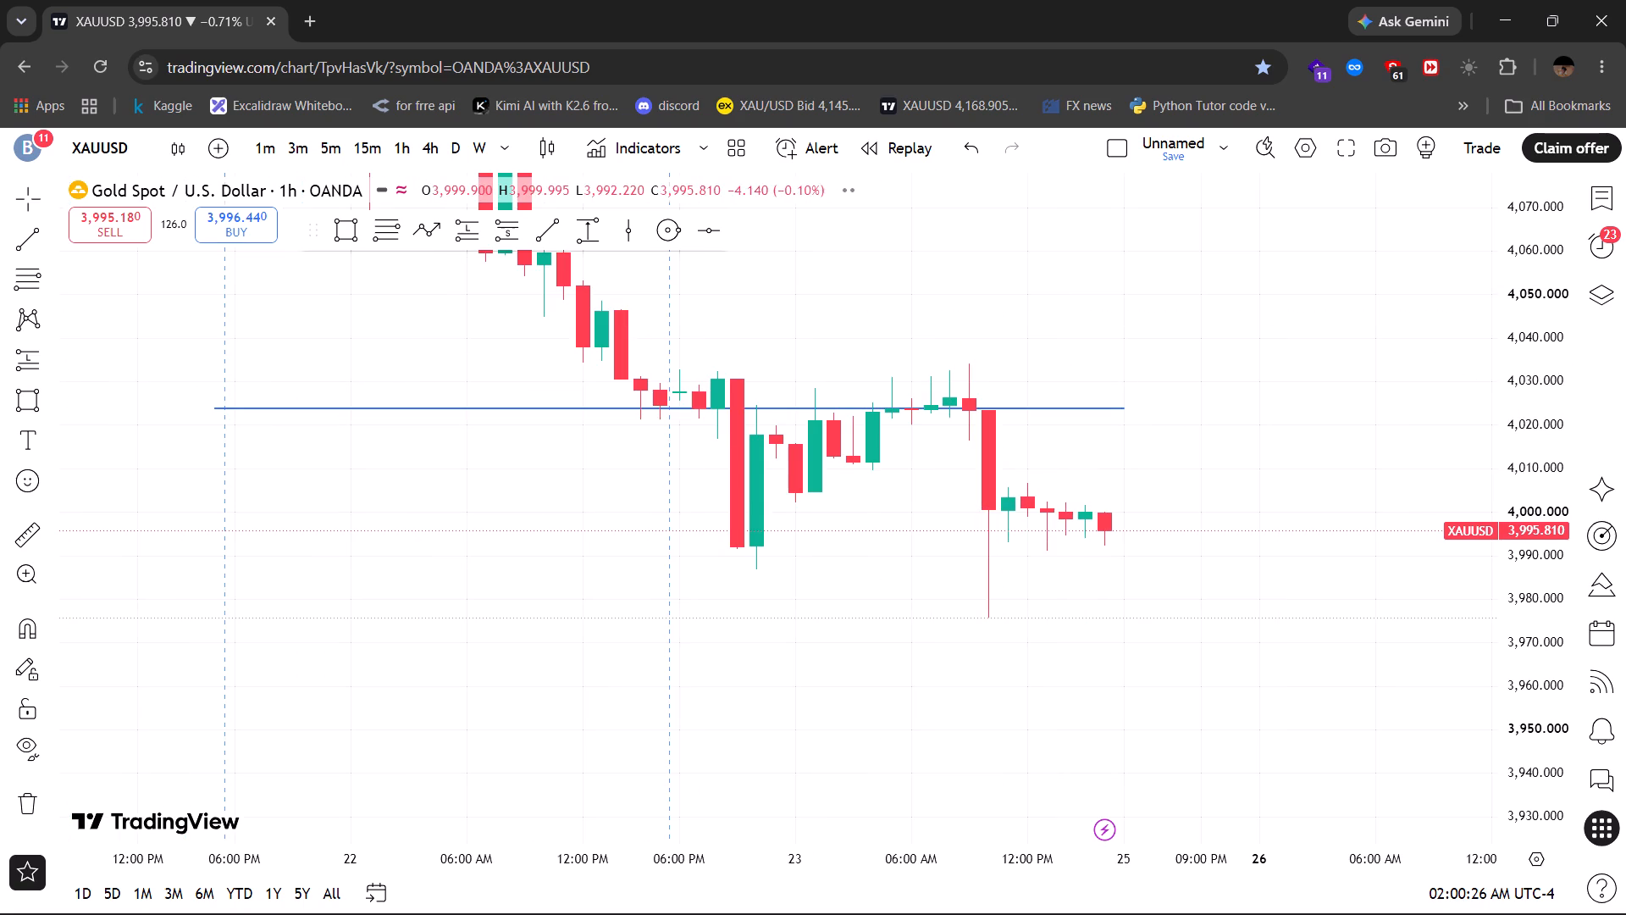
{"action": "left_click_drag", "start_coordinate": [1523, 690], "coordinate": [1507, 254]}
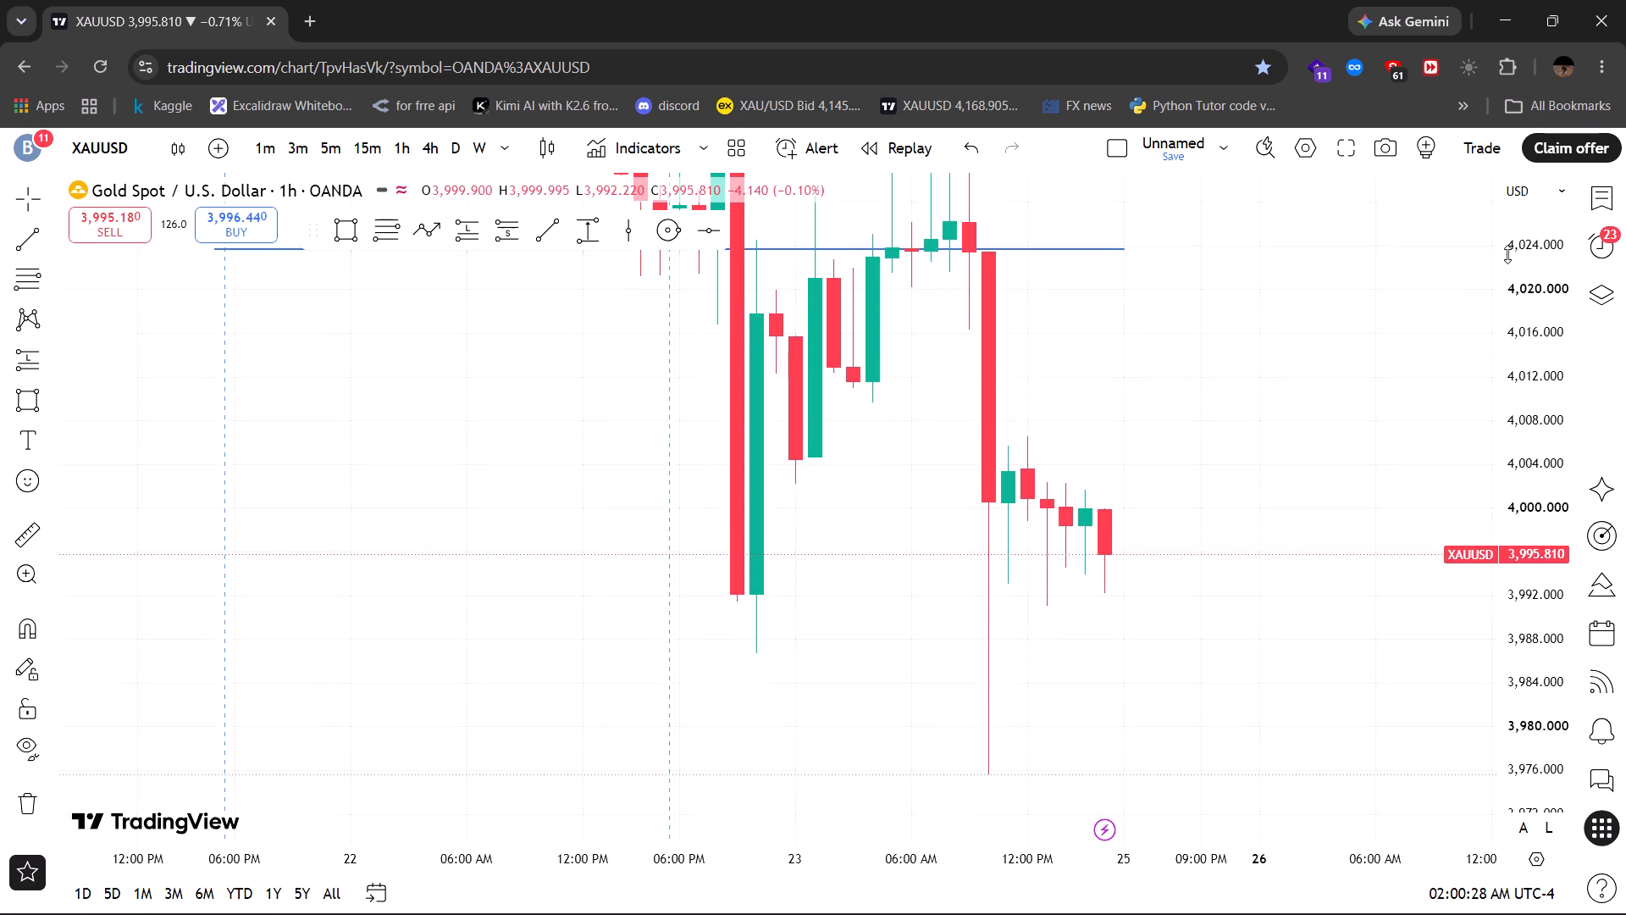
{"action": "left_click_drag", "start_coordinate": [1220, 261], "coordinate": [1226, 568]}
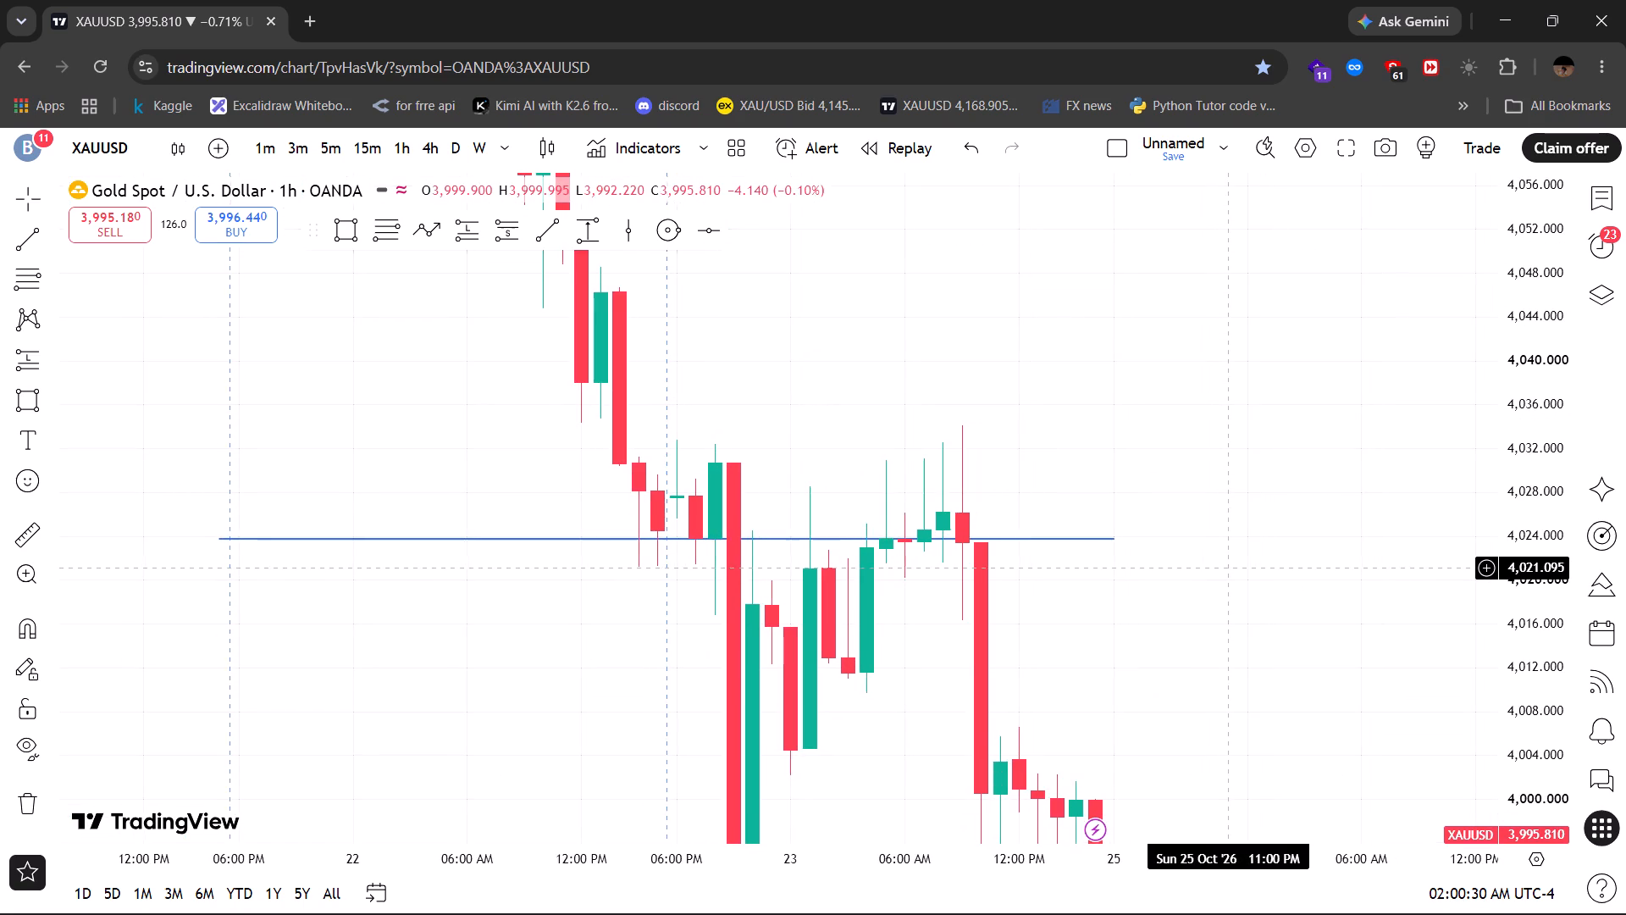
{"action": "left_click_drag", "start_coordinate": [1226, 568], "coordinate": [1296, 518]}
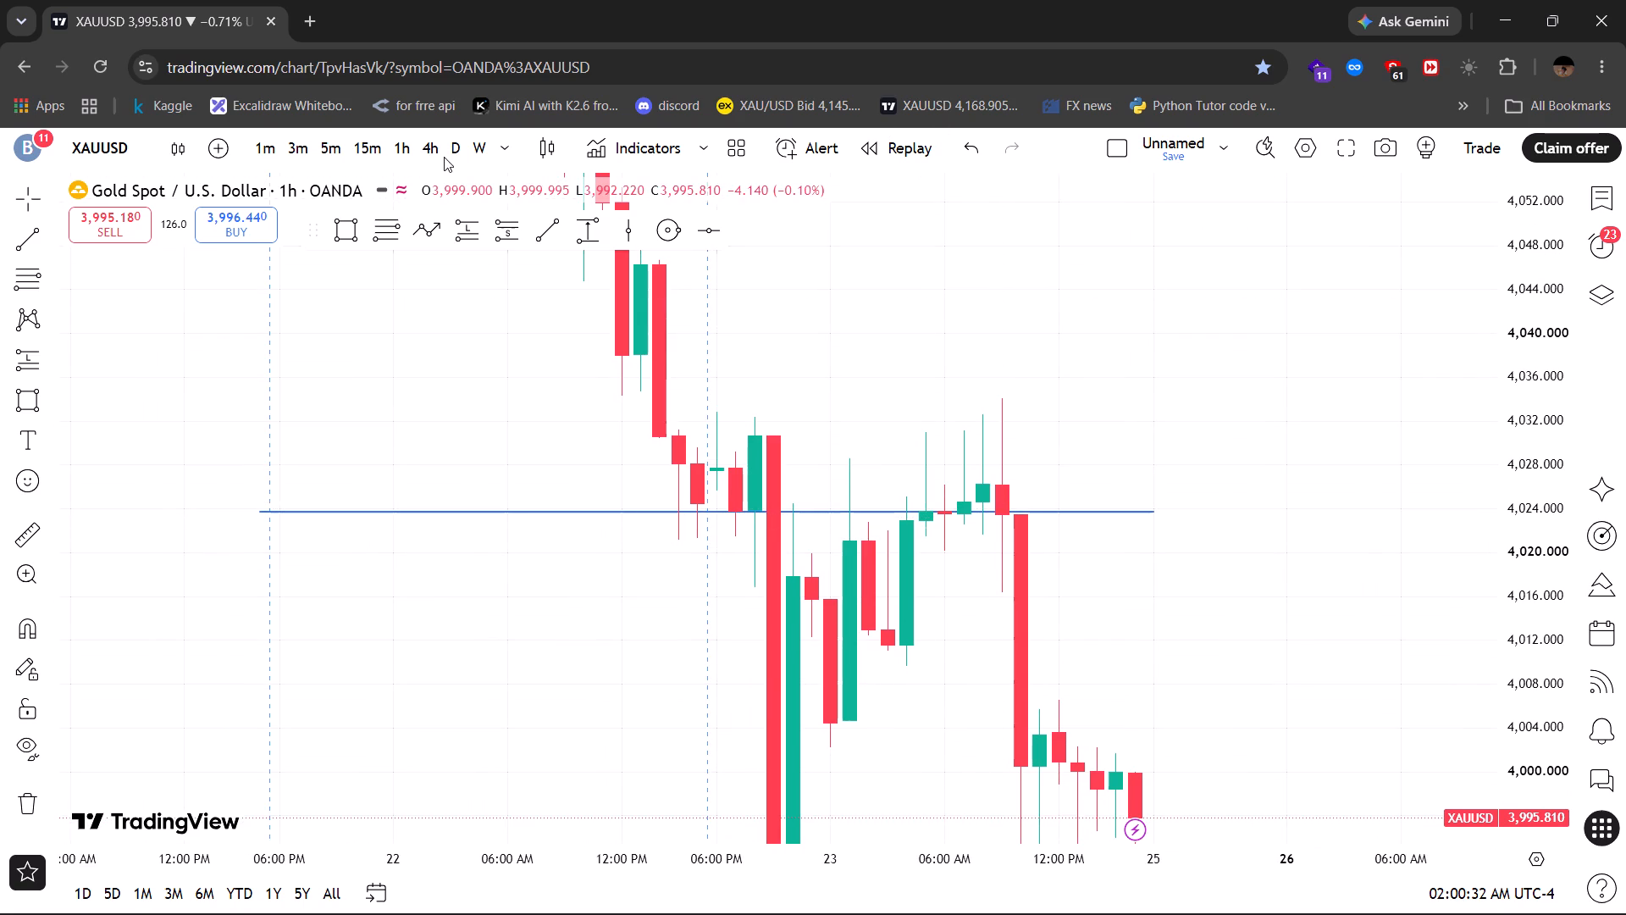
{"action": "left_click", "coordinate": [346, 224]}
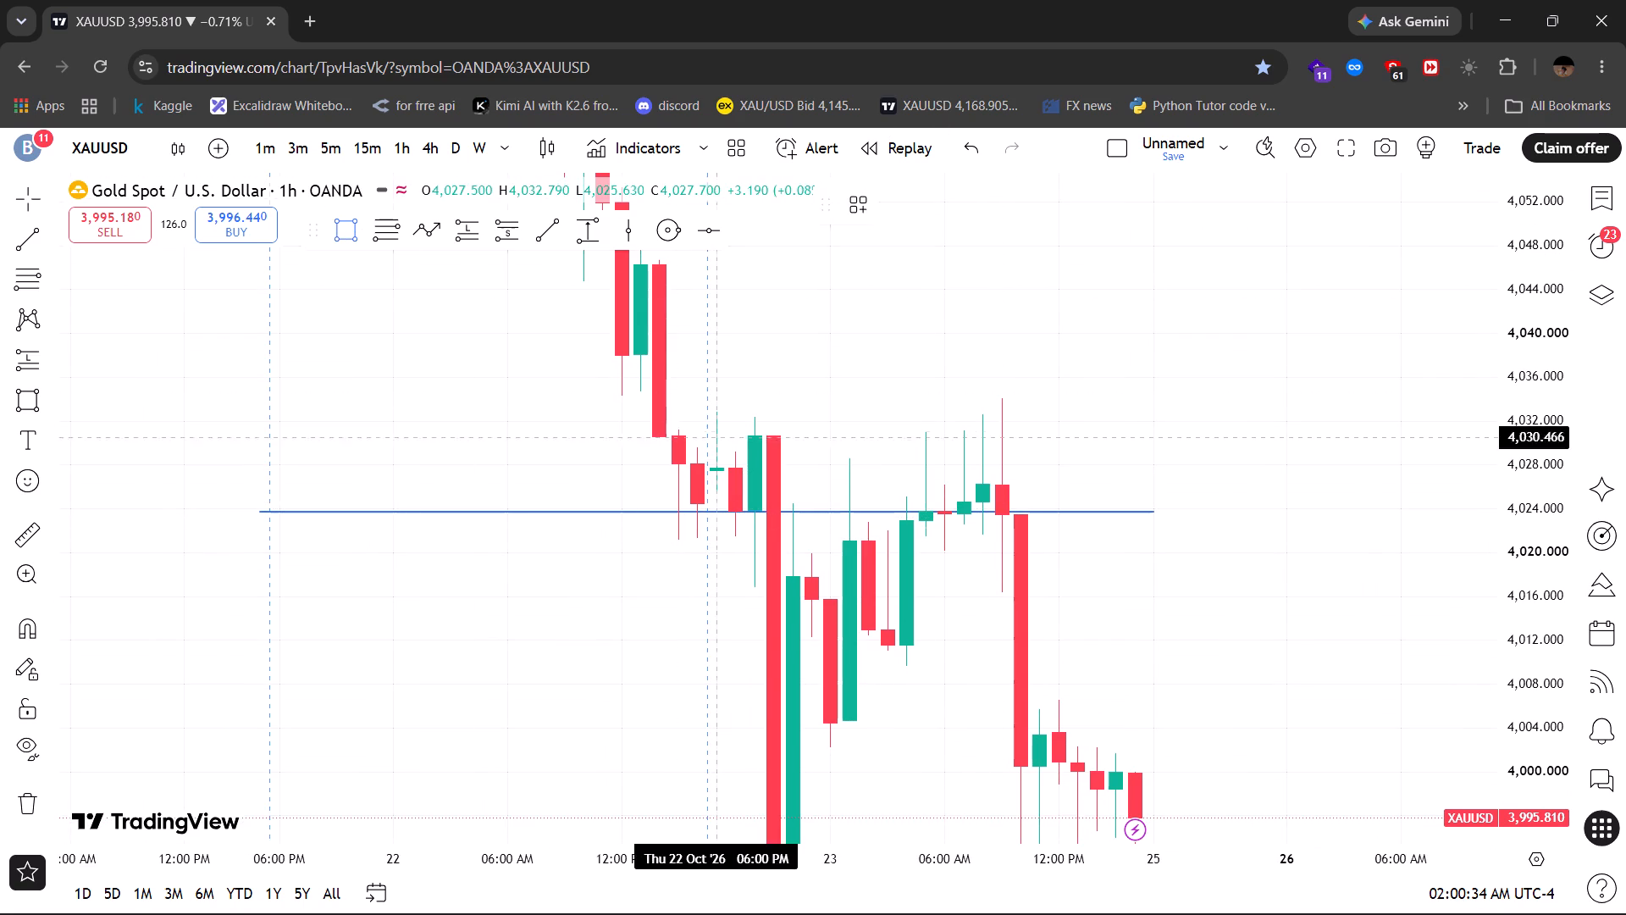
{"action": "left_click", "coordinate": [672, 419]}
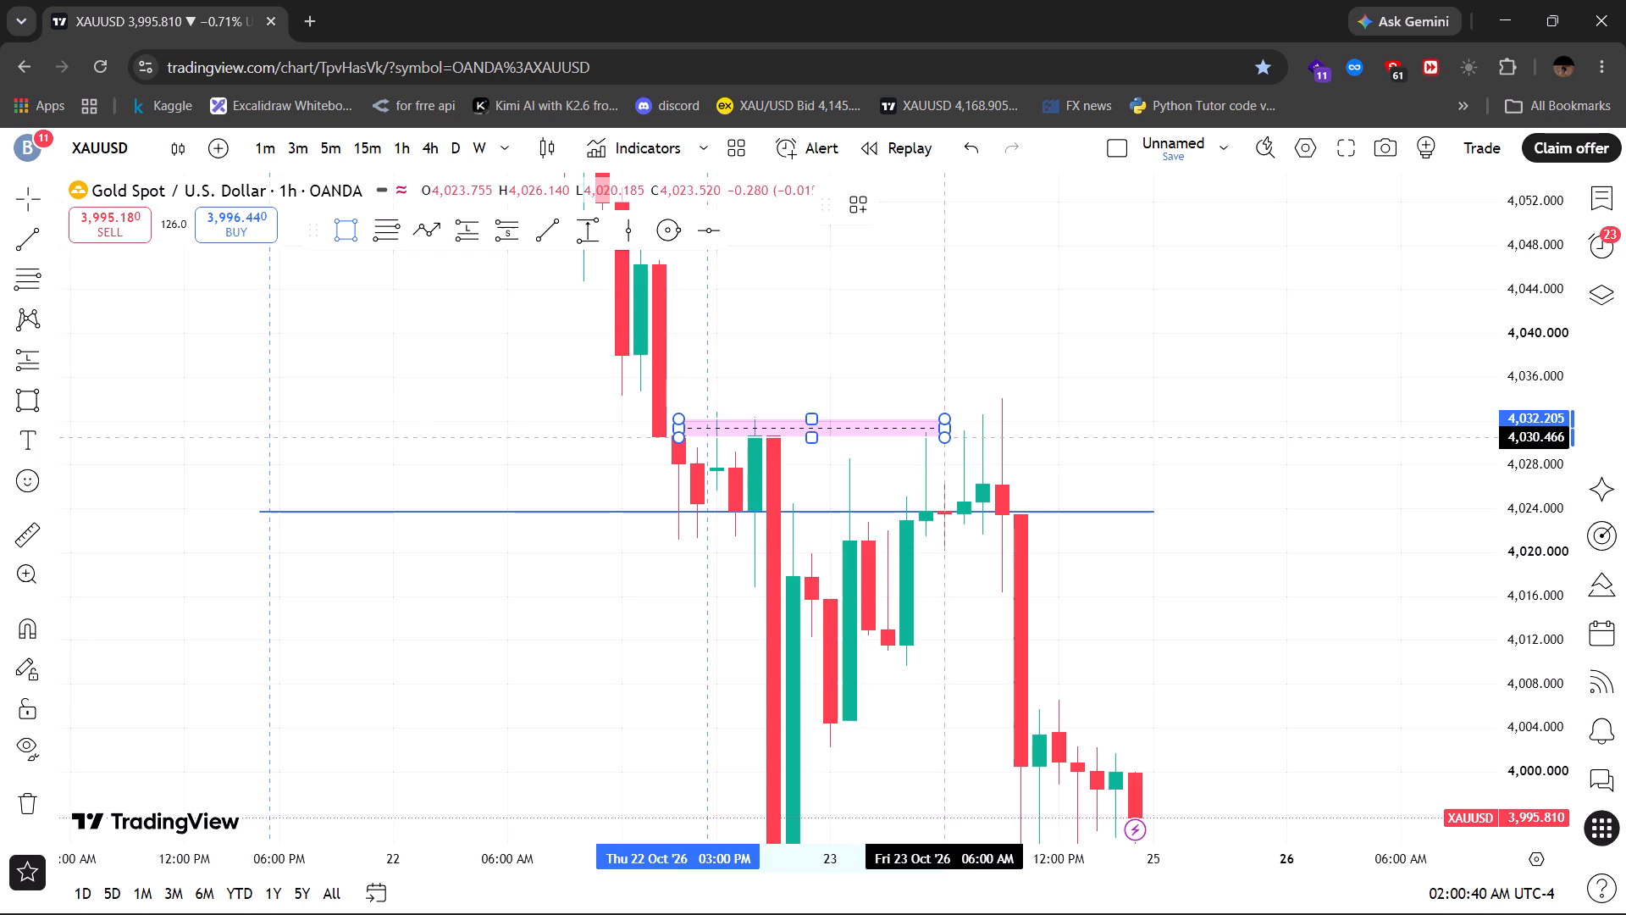
{"action": "left_click", "coordinate": [942, 439]}
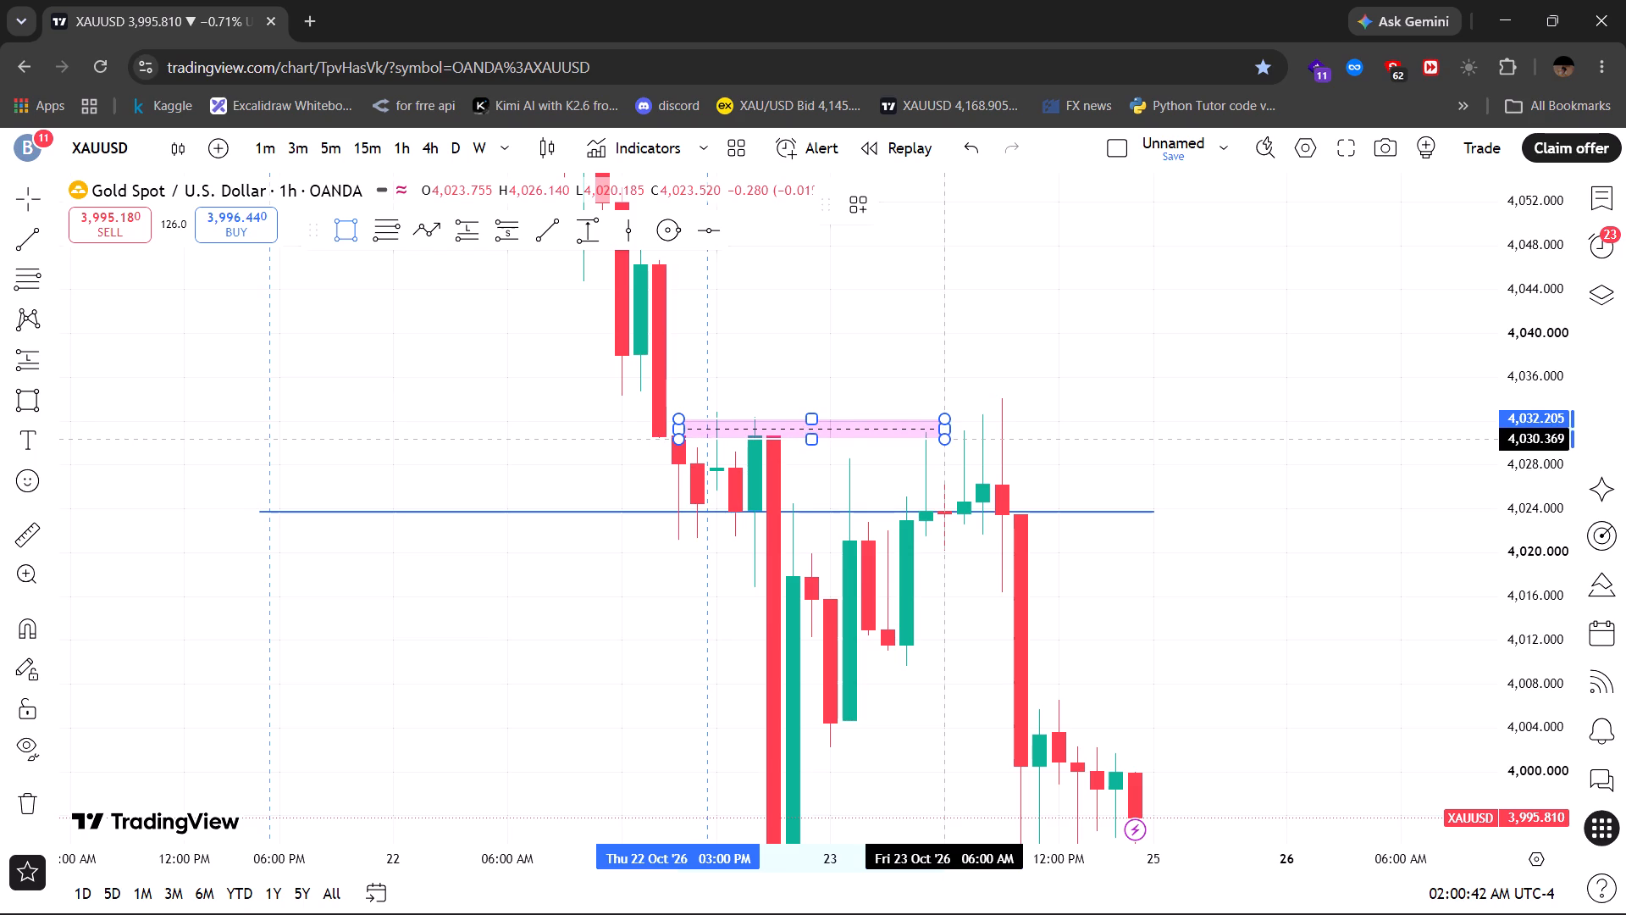
{"action": "left_click_drag", "start_coordinate": [805, 423], "coordinate": [810, 410]}
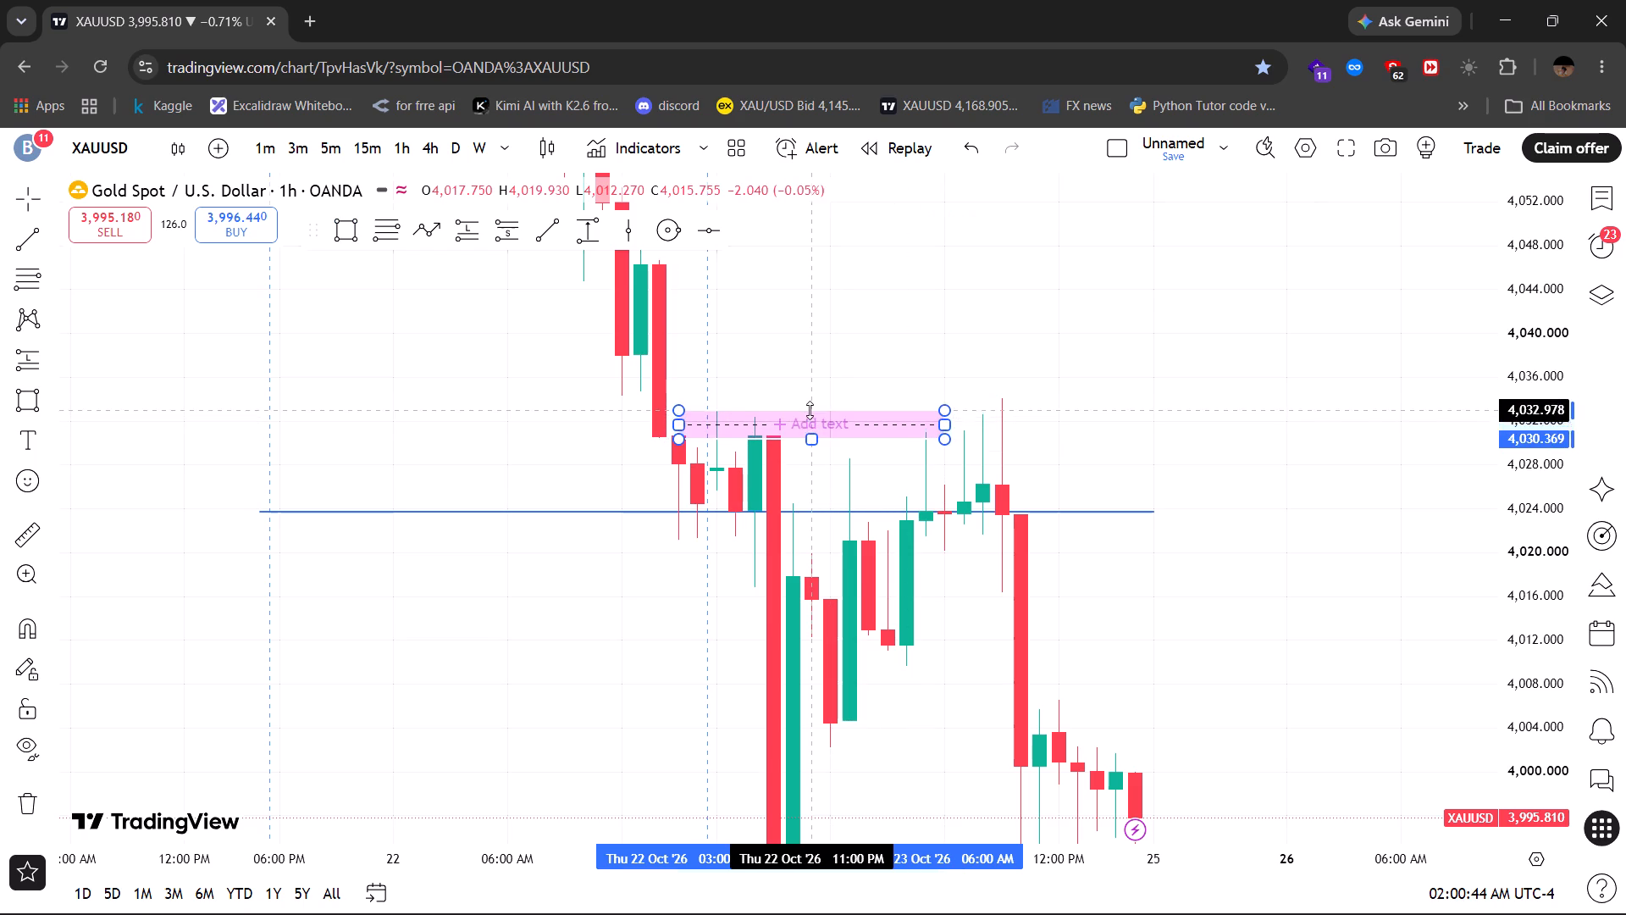
{"action": "left_click_drag", "start_coordinate": [810, 410], "coordinate": [808, 410]}
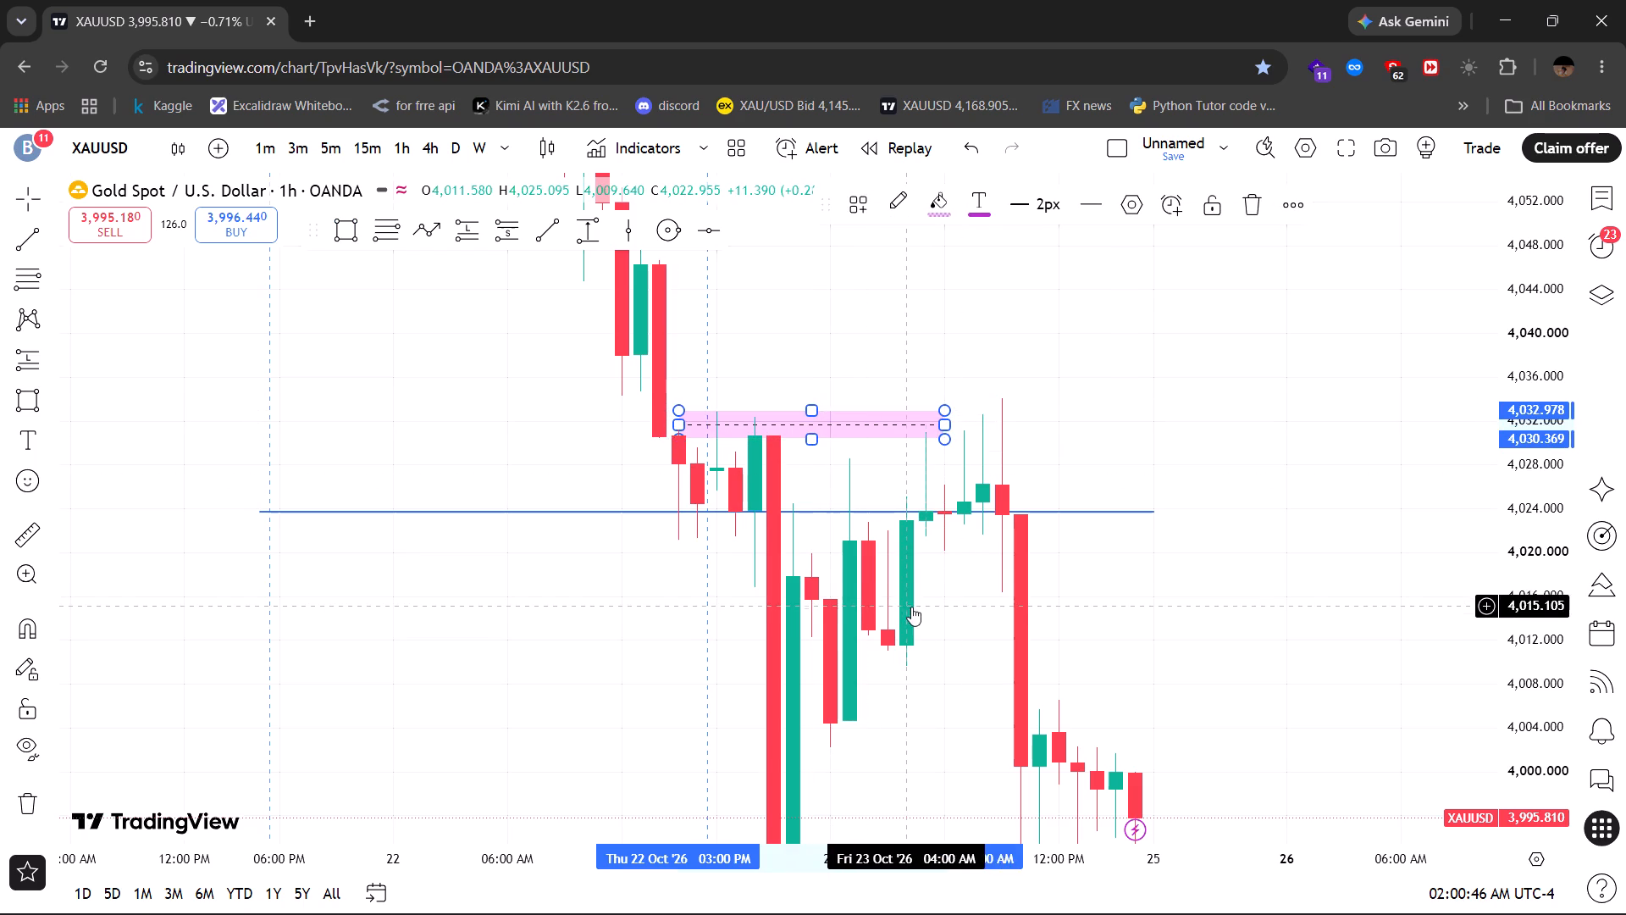
Draw a pink rectangle from 22 Oct 10:00 PM to 23 Oct 6:00 AM, spanning about 4,004.7 to 4,002.3.
{"action": "left_click_drag", "start_coordinate": [911, 607], "coordinate": [890, 377]}
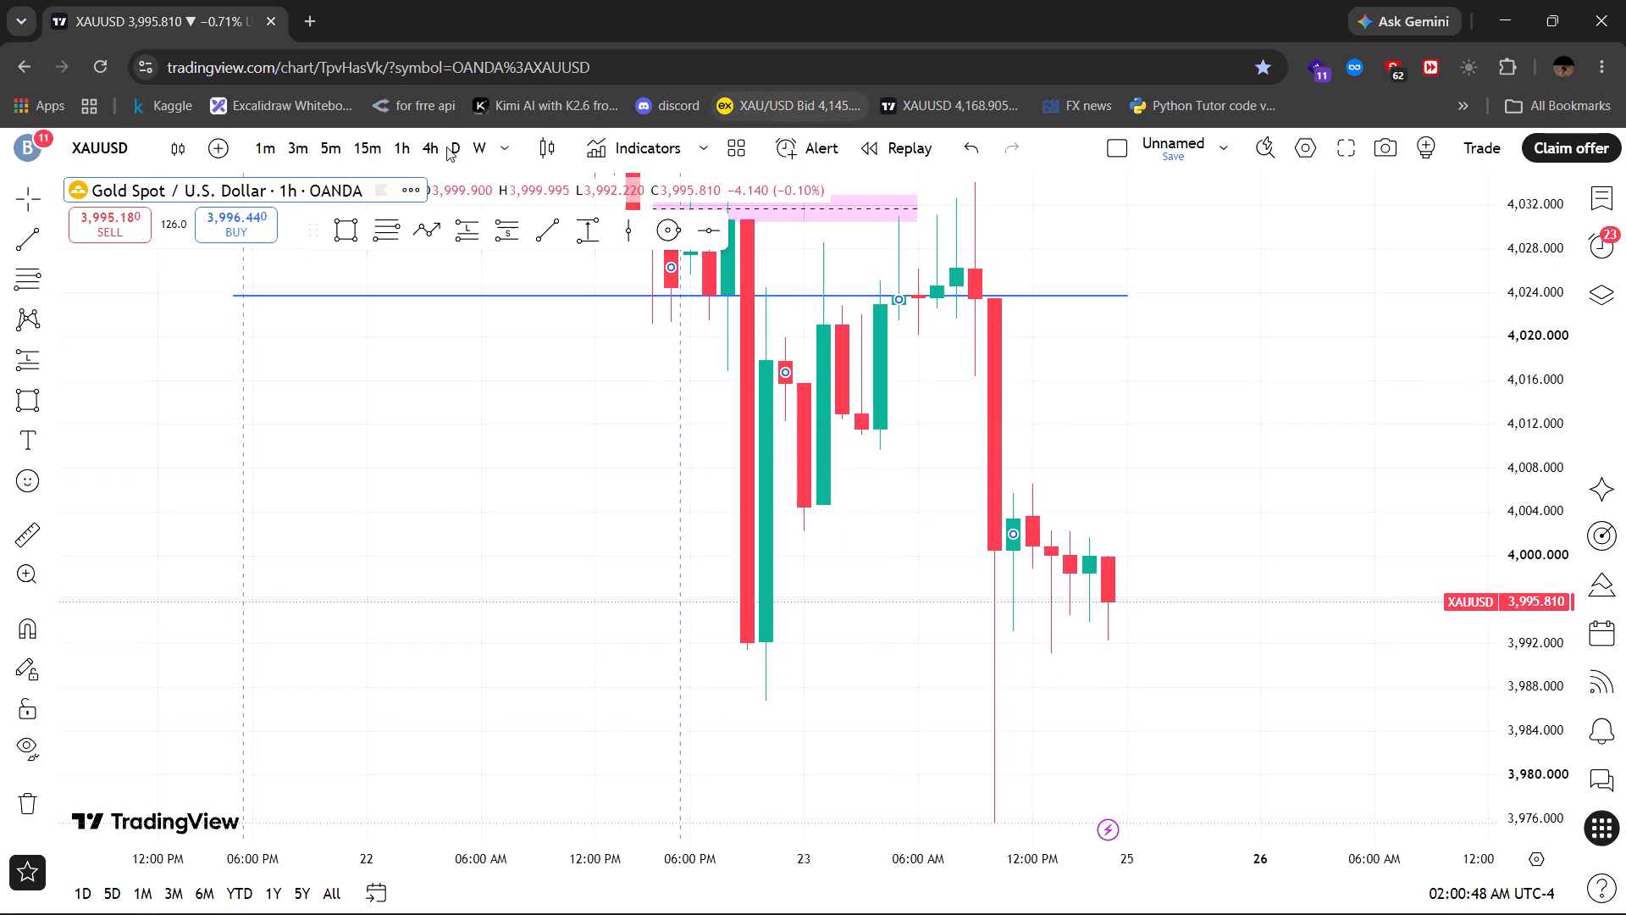
{"action": "left_click", "coordinate": [346, 225]}
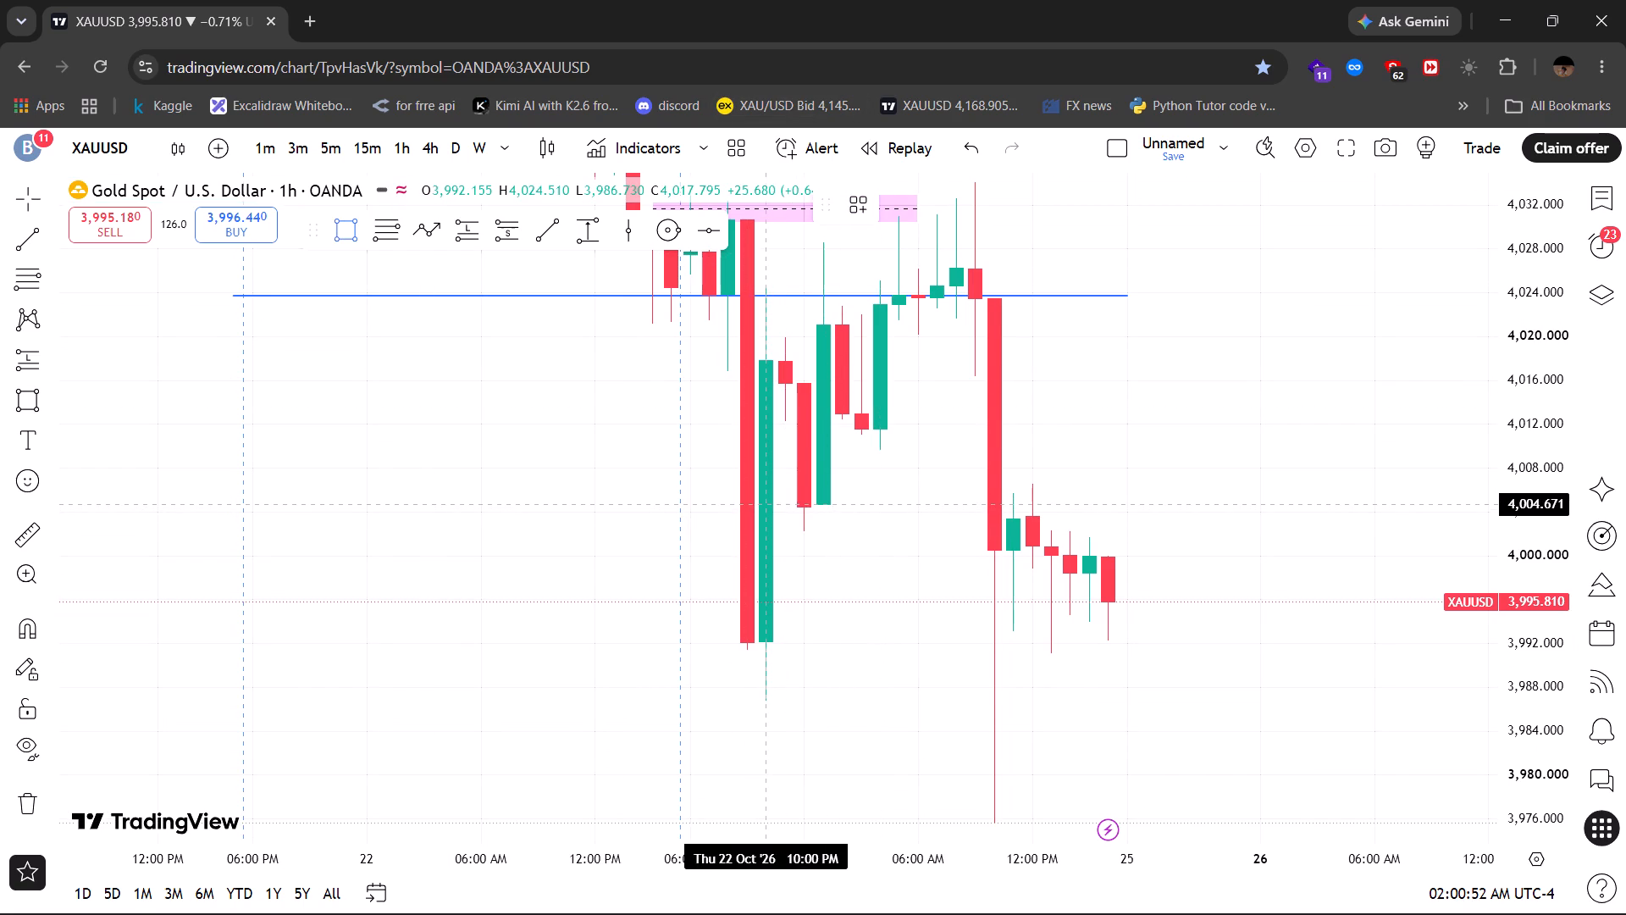
{"action": "left_click_drag", "start_coordinate": [768, 505], "coordinate": [920, 521]}
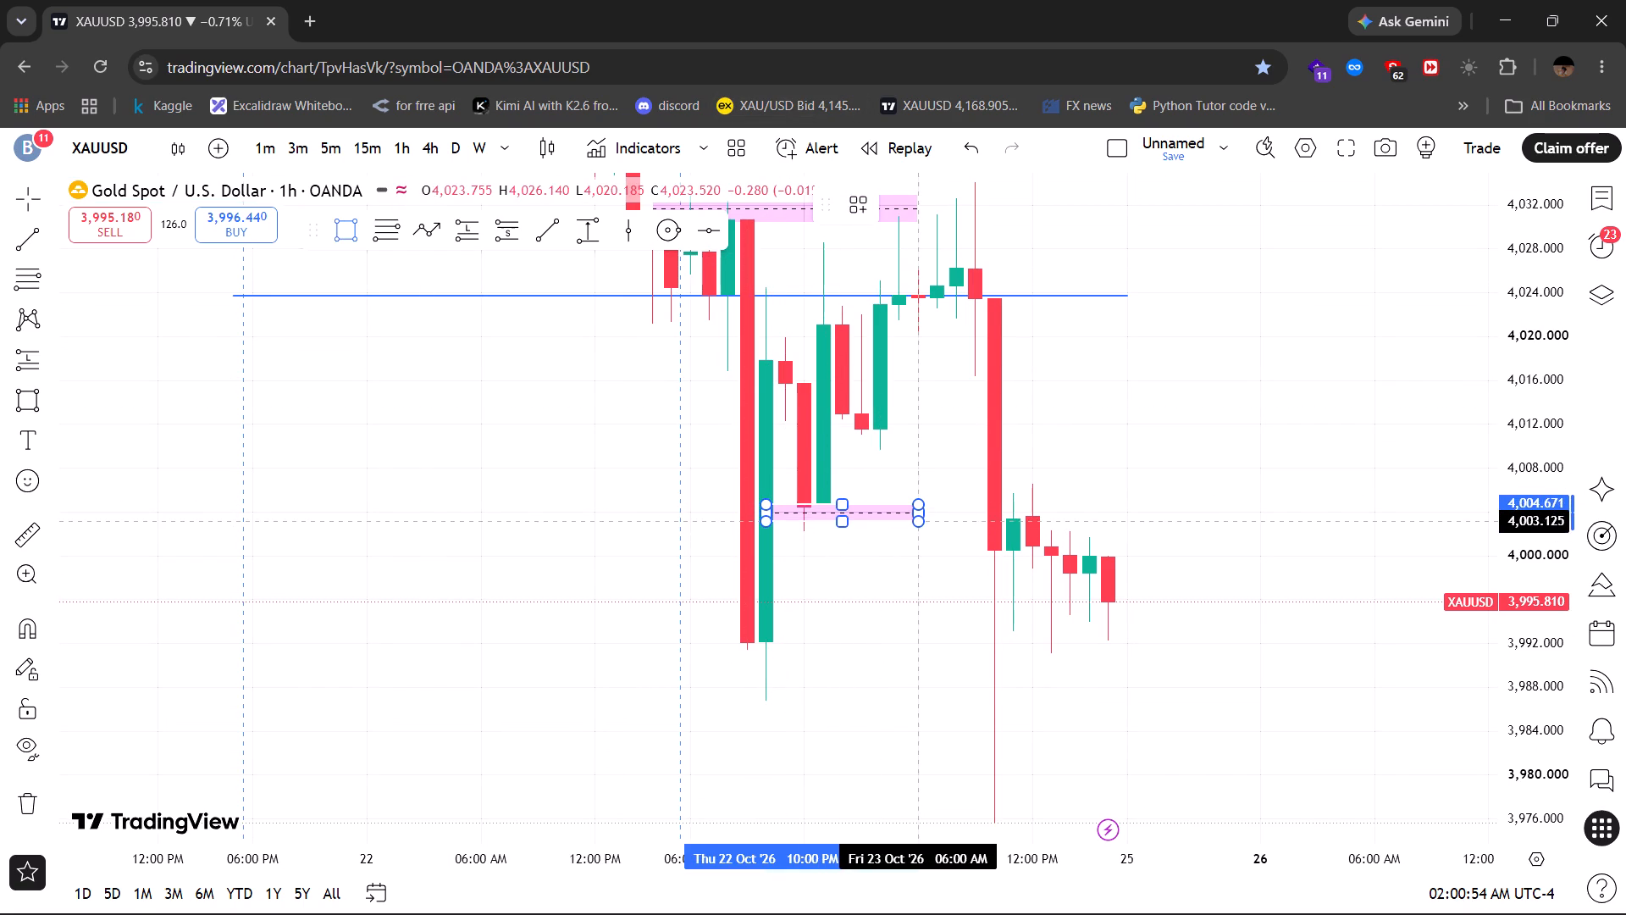
{"action": "left_click_drag", "start_coordinate": [920, 521], "coordinate": [914, 531]}
{"action": "left_click", "coordinate": [914, 531]}
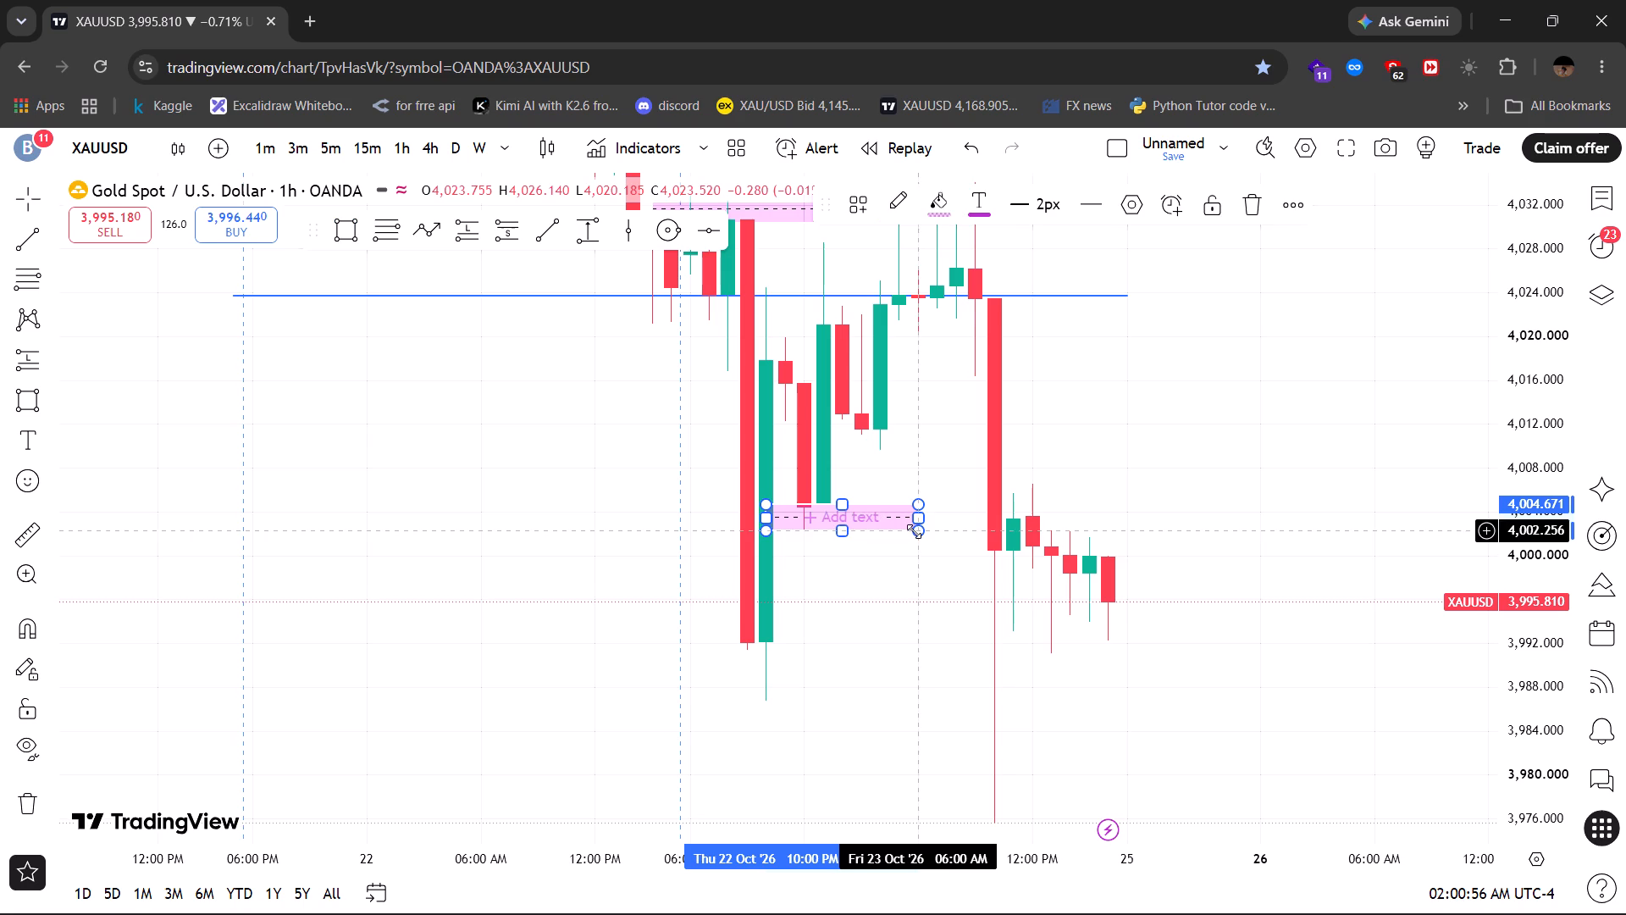
{"action": "left_click", "coordinate": [845, 661]}
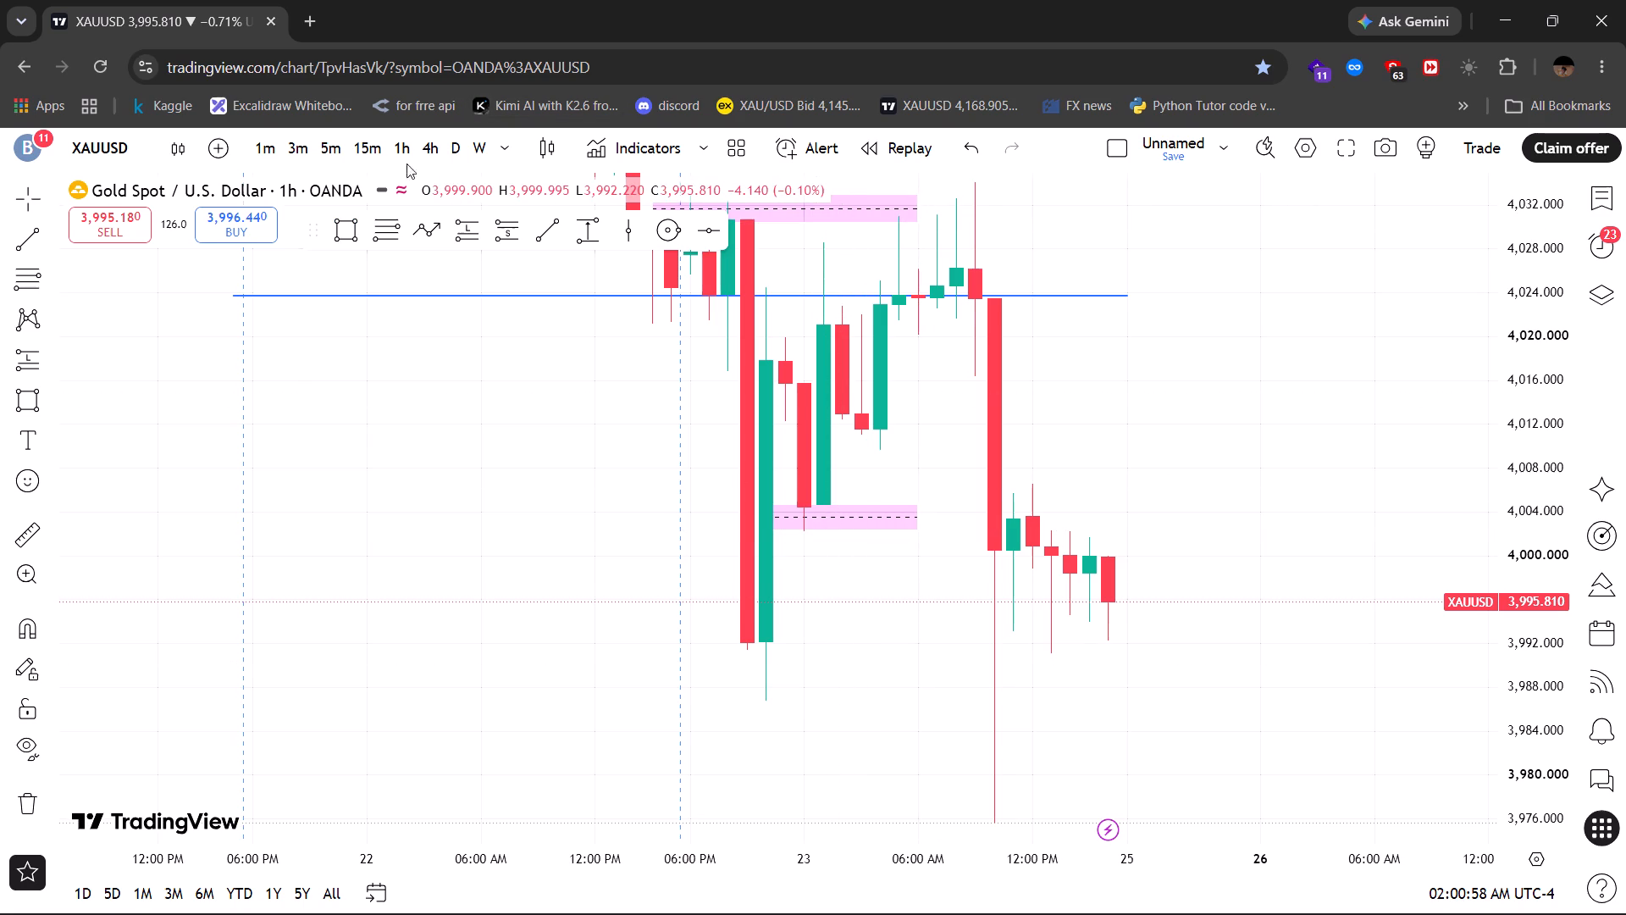
Draw a pink rectangle from 22 Oct 9:00 PM to 23 Oct 3:00 AM, spanning about 3,992.1 to 3,990.4.
{"action": "left_click", "coordinate": [347, 231]}
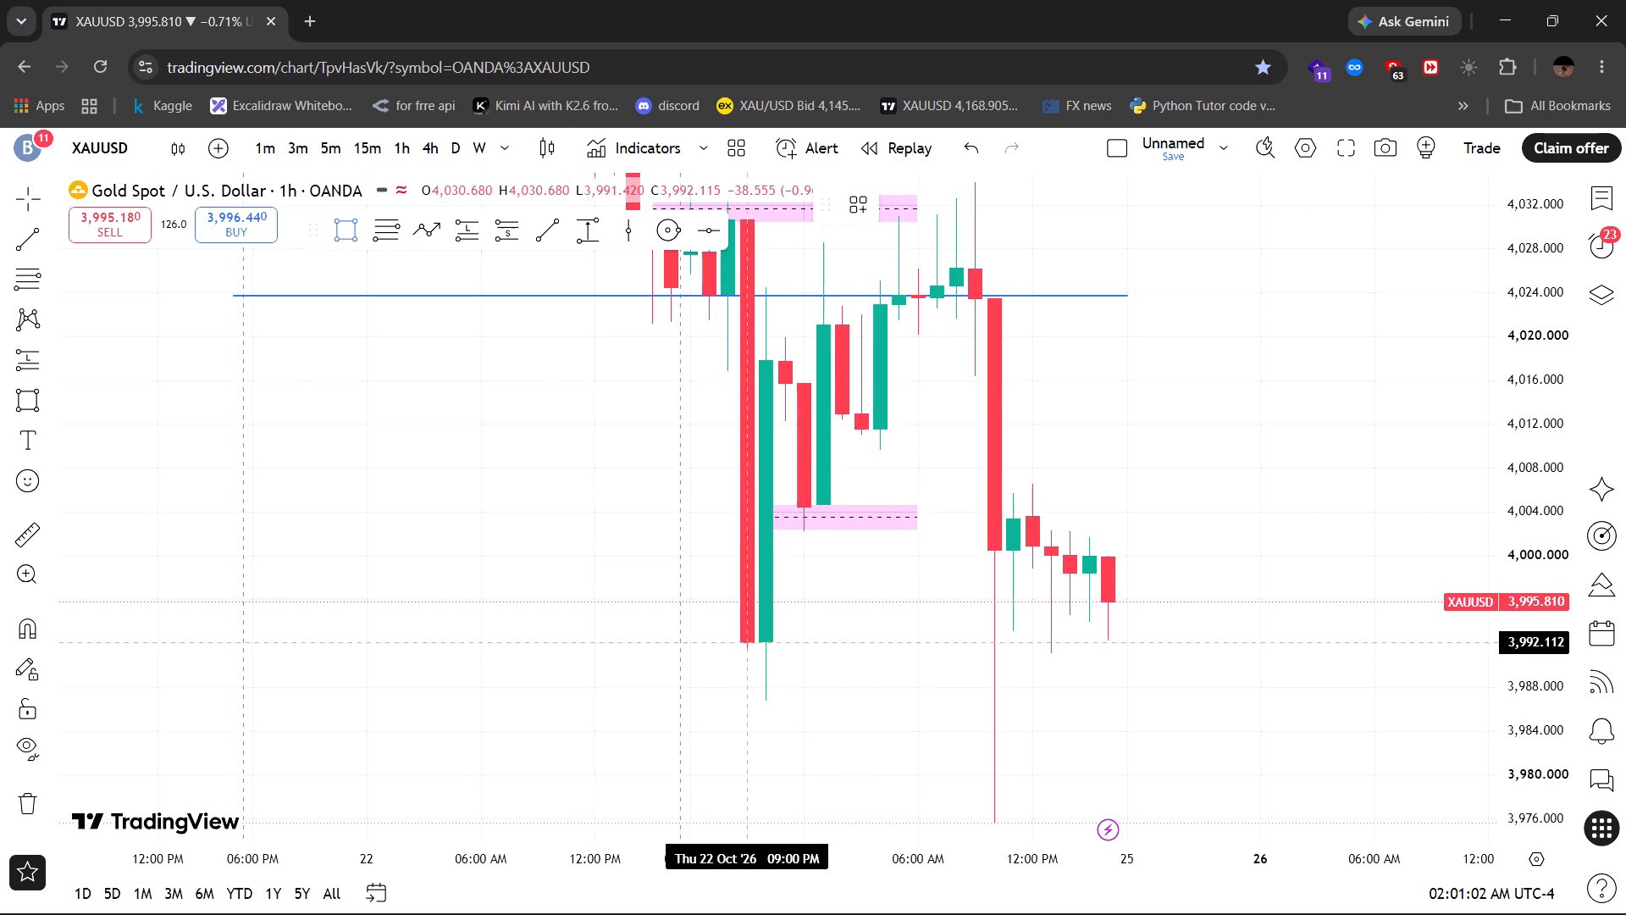
{"action": "left_click_drag", "start_coordinate": [742, 642], "coordinate": [843, 665]}
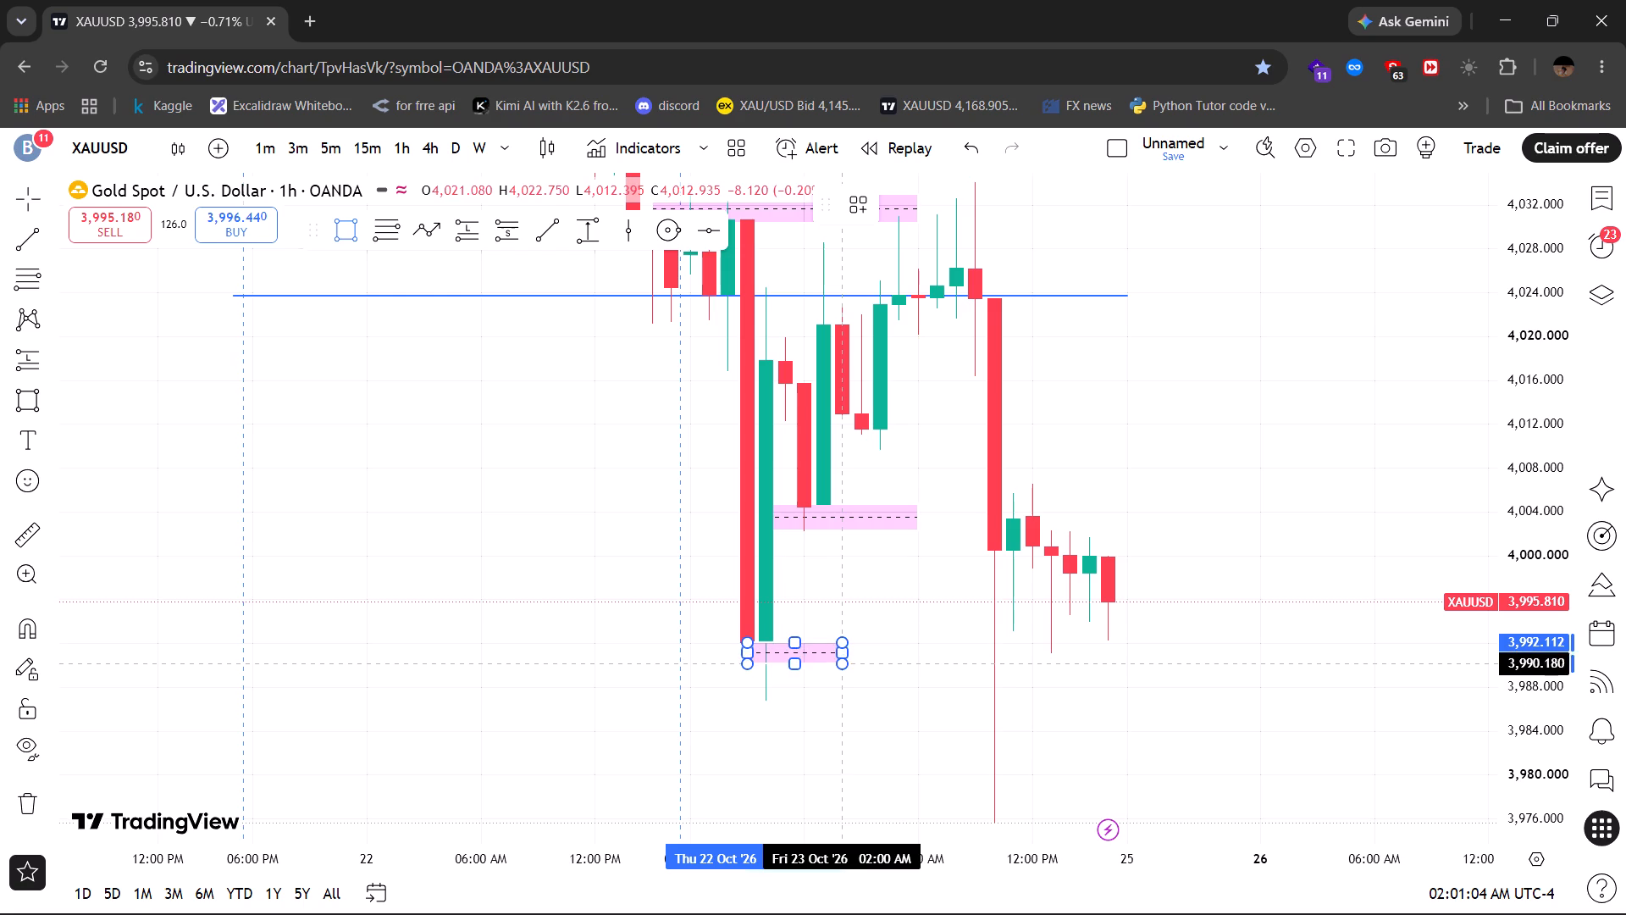
{"action": "left_click_drag", "start_coordinate": [843, 665], "coordinate": [857, 657]}
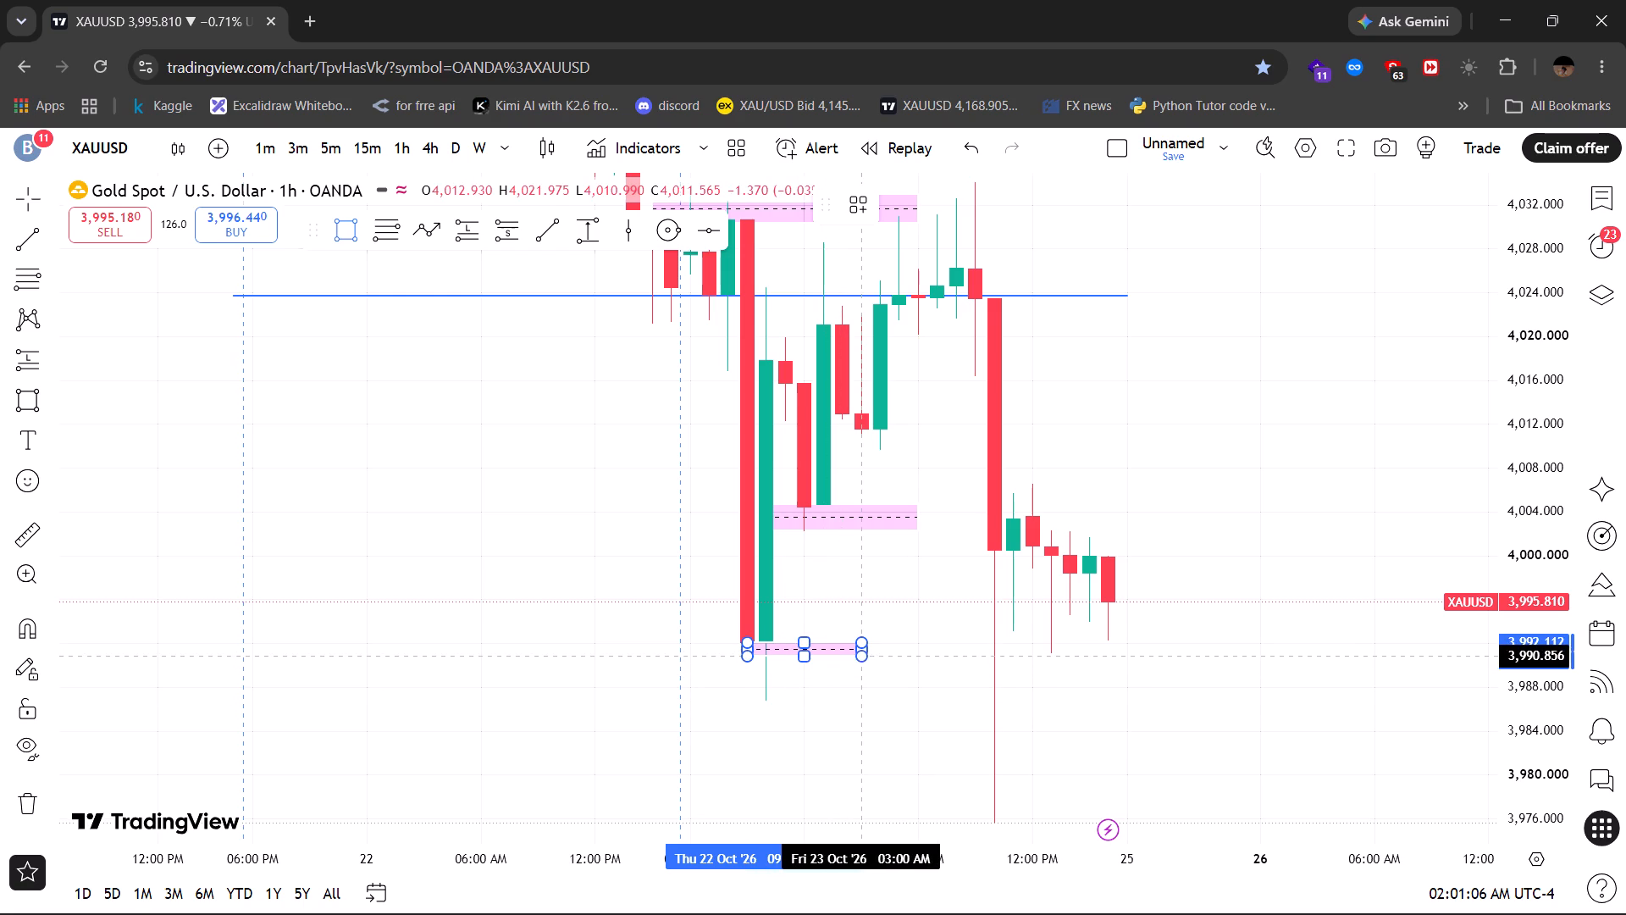
{"action": "left_click_drag", "start_coordinate": [857, 657], "coordinate": [855, 662]}
{"action": "left_click", "coordinate": [855, 662]}
{"action": "left_click", "coordinate": [1253, 365]}
On the 15-minute timeframe, extend the end of the pink zone near 4,032 to 23 Oct 9:45 AM.
{"action": "left_click_drag", "start_coordinate": [1253, 365], "coordinate": [1264, 476]}
{"action": "left_click", "coordinate": [368, 151]}
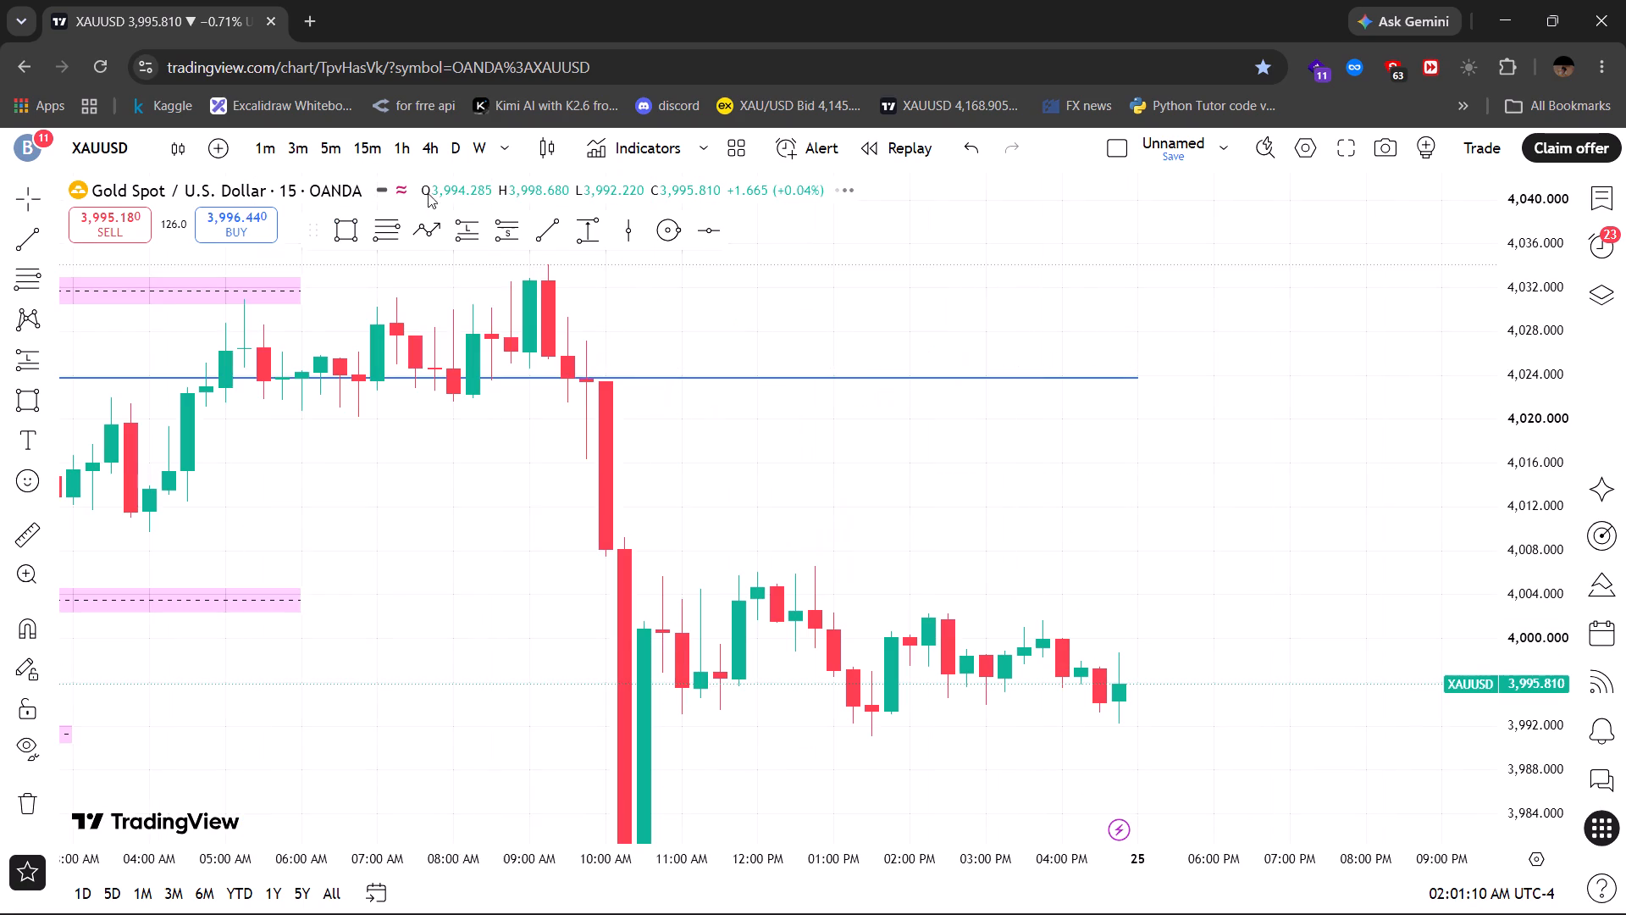
{"action": "left_click_drag", "start_coordinate": [525, 549], "coordinate": [1240, 372]}
{"action": "left_click_drag", "start_coordinate": [921, 519], "coordinate": [1059, 665]}
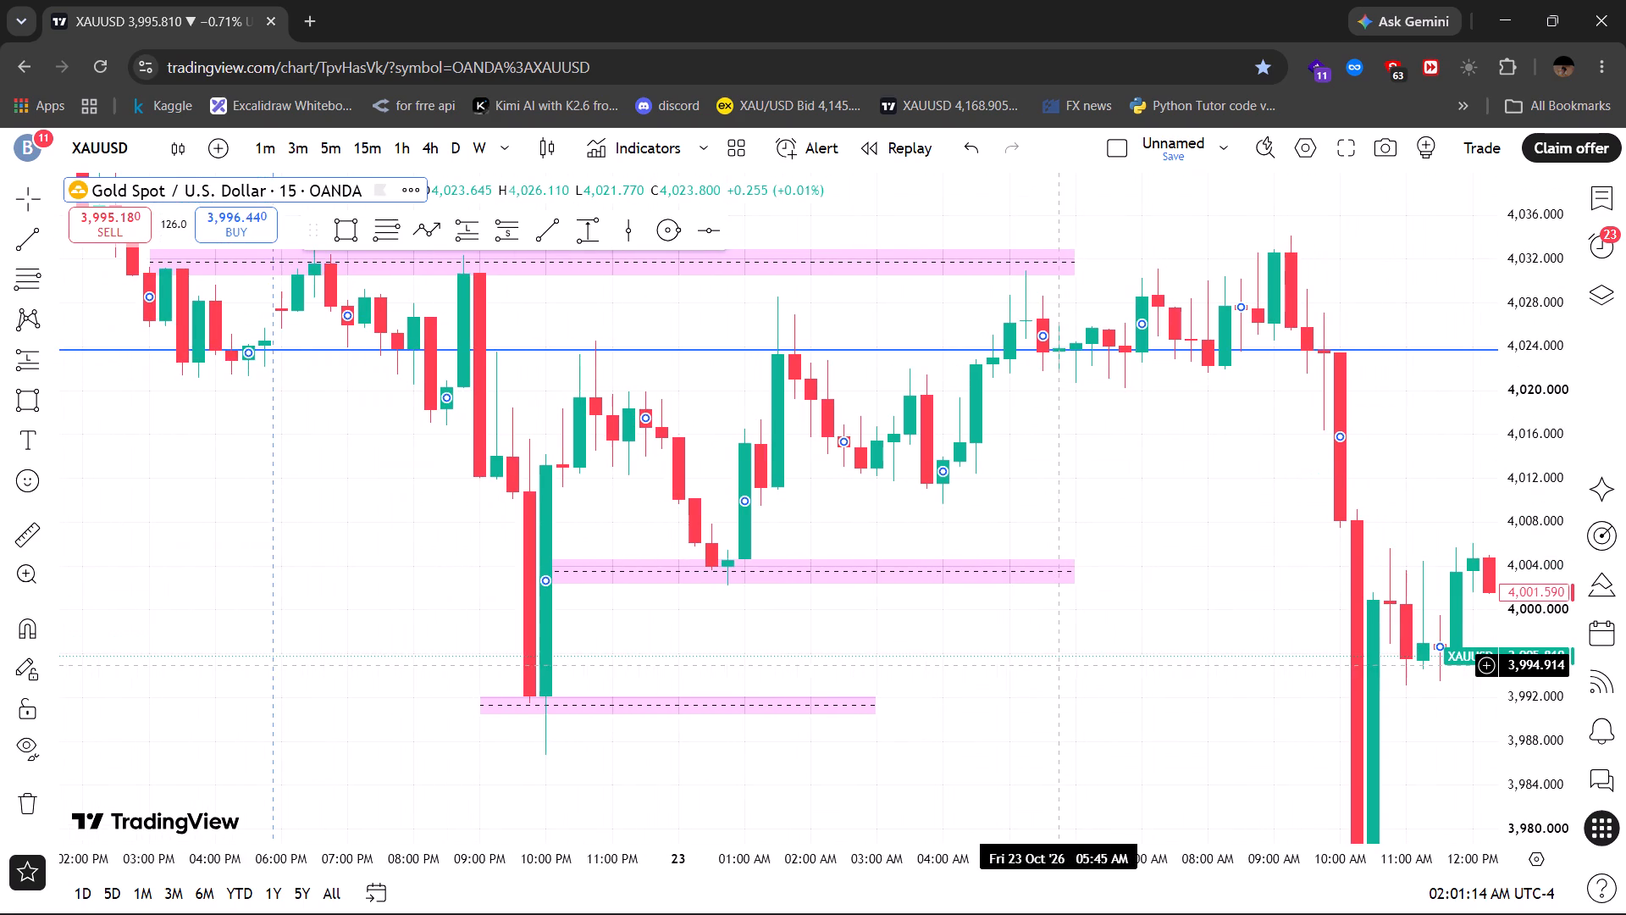
{"action": "left_click_drag", "start_coordinate": [1059, 456], "coordinate": [1204, 566]}
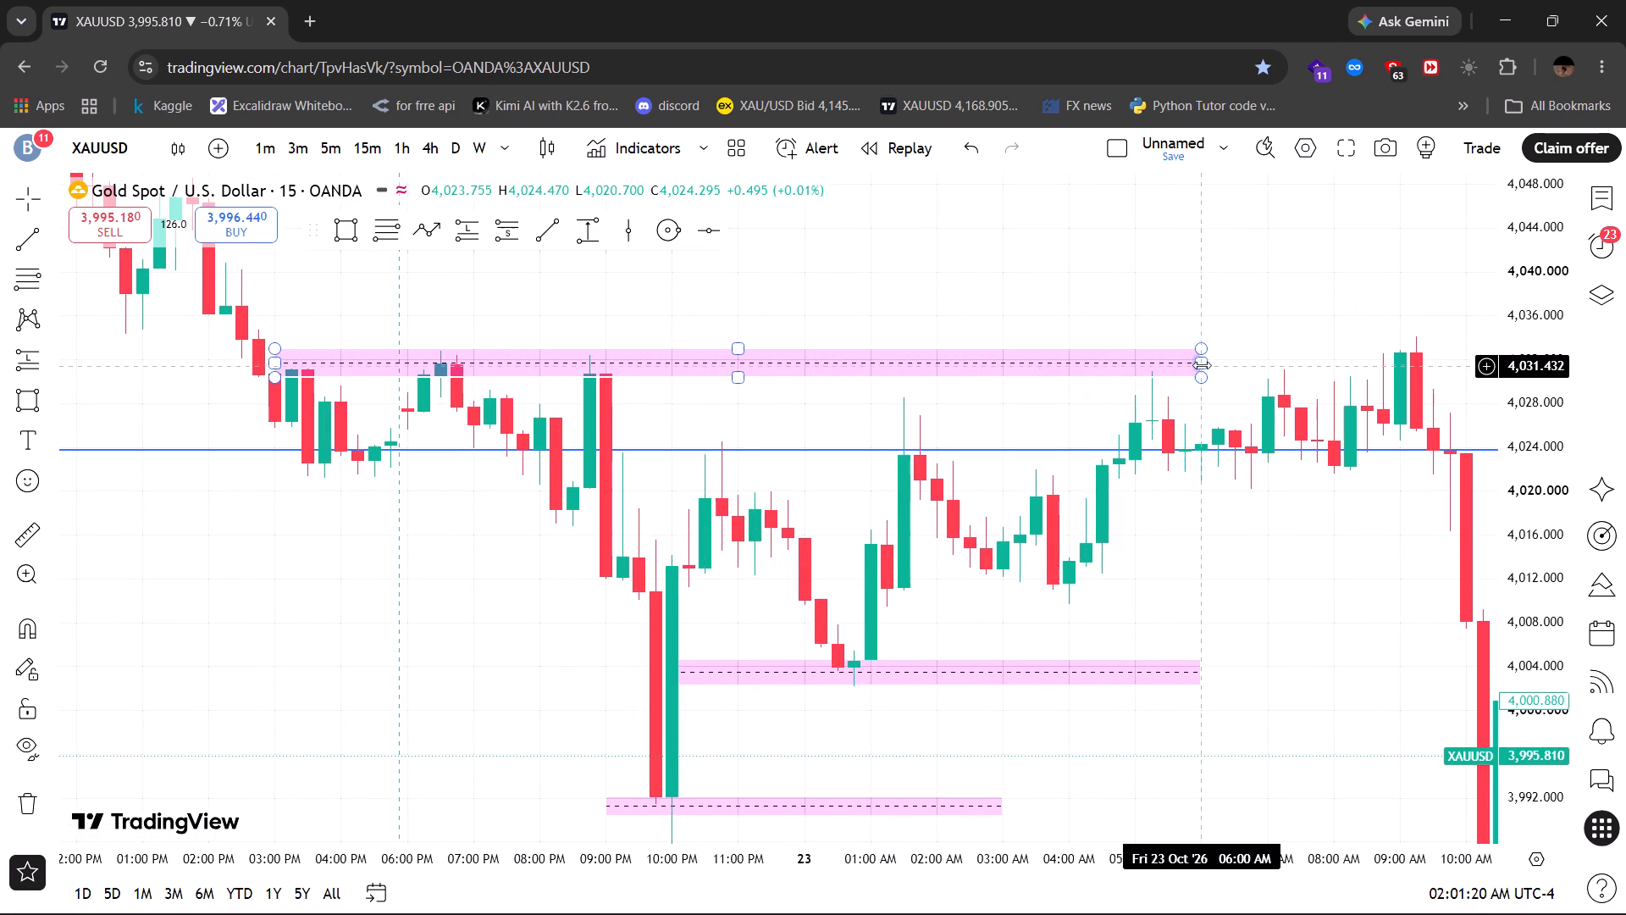
{"action": "left_click_drag", "start_coordinate": [1204, 363], "coordinate": [1446, 358]}
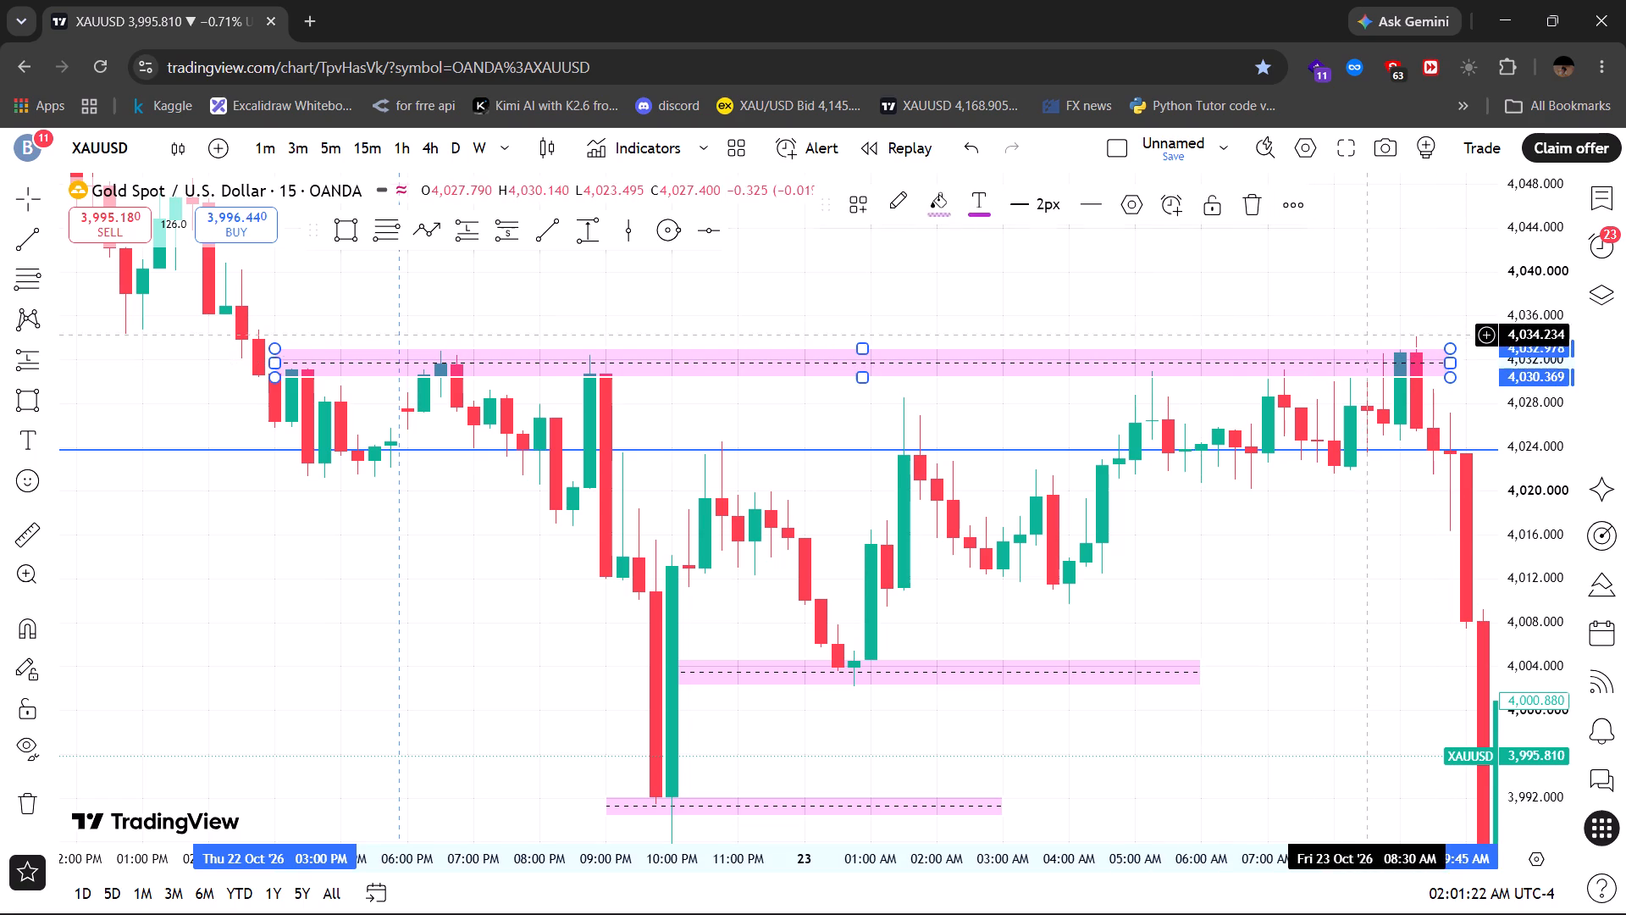
{"action": "left_click_drag", "start_coordinate": [1199, 274], "coordinate": [1179, 274]}
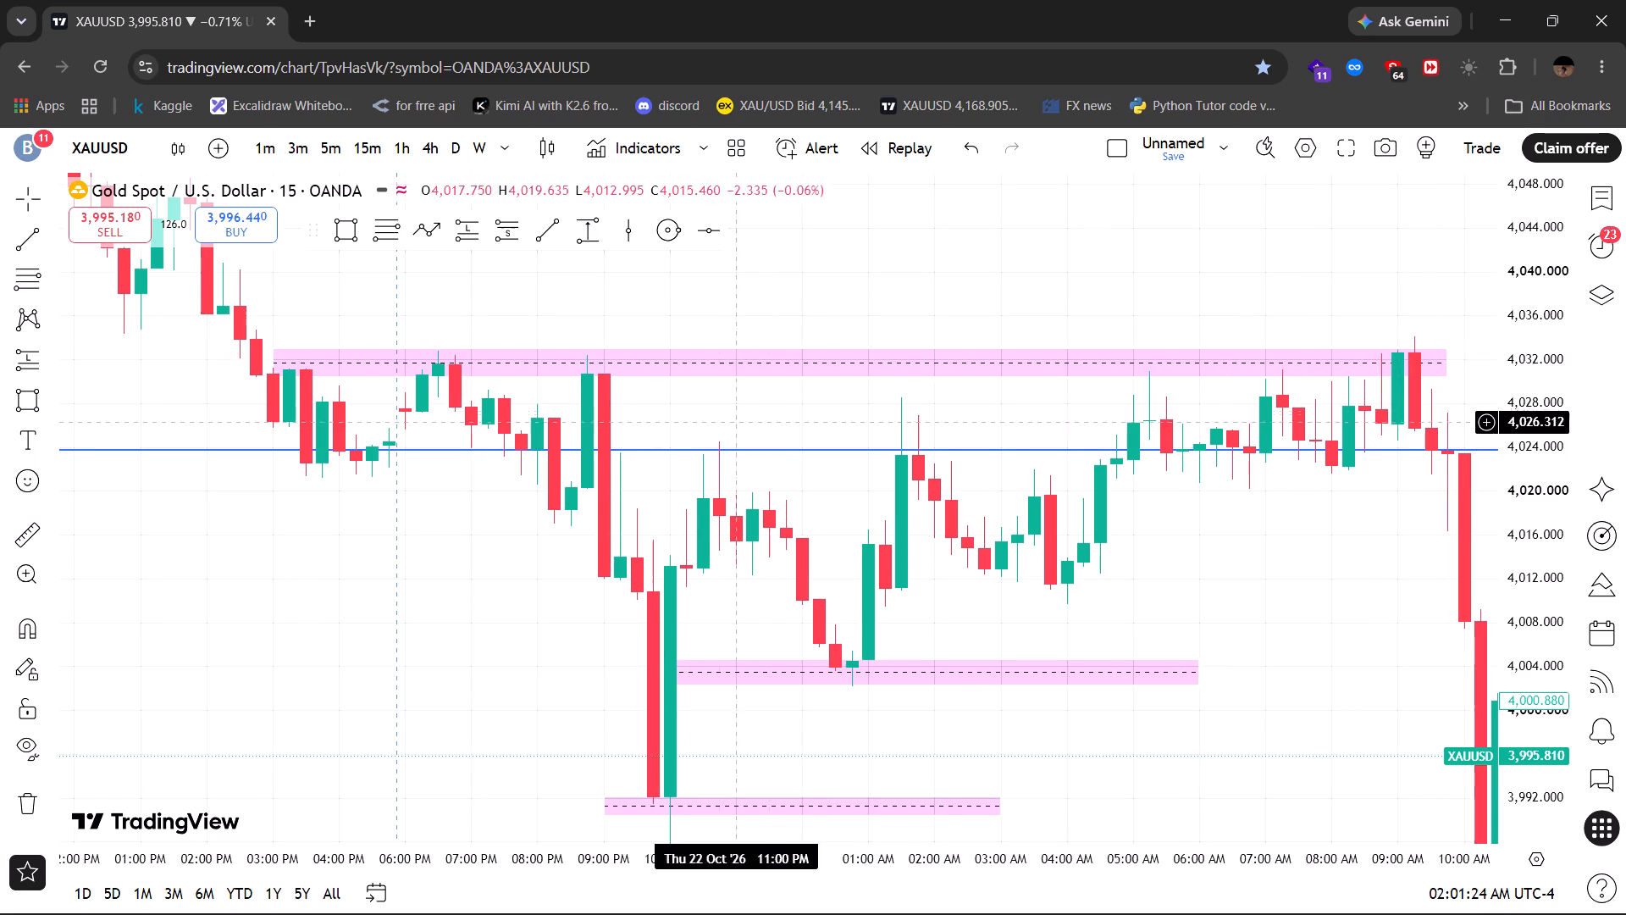
On the 5-minute timeframe, examine the 22–23 Oct price action around the three pink zones and the line near 4,024.
{"action": "left_click", "coordinate": [331, 143]}
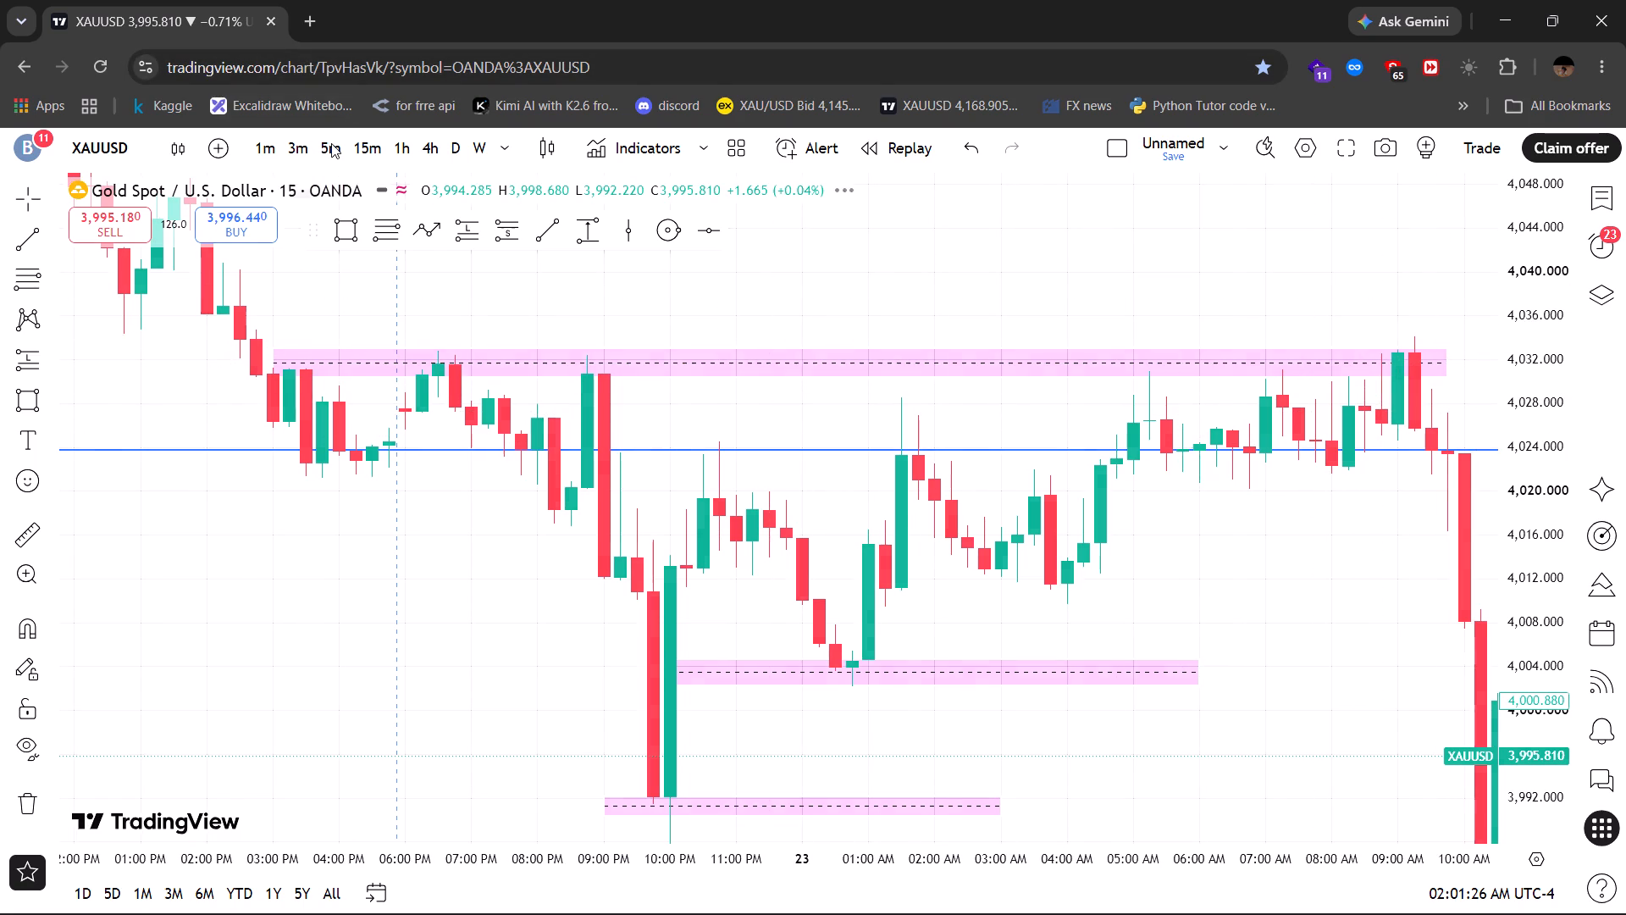
{"action": "left_click_drag", "start_coordinate": [1529, 635], "coordinate": [1500, 457]}
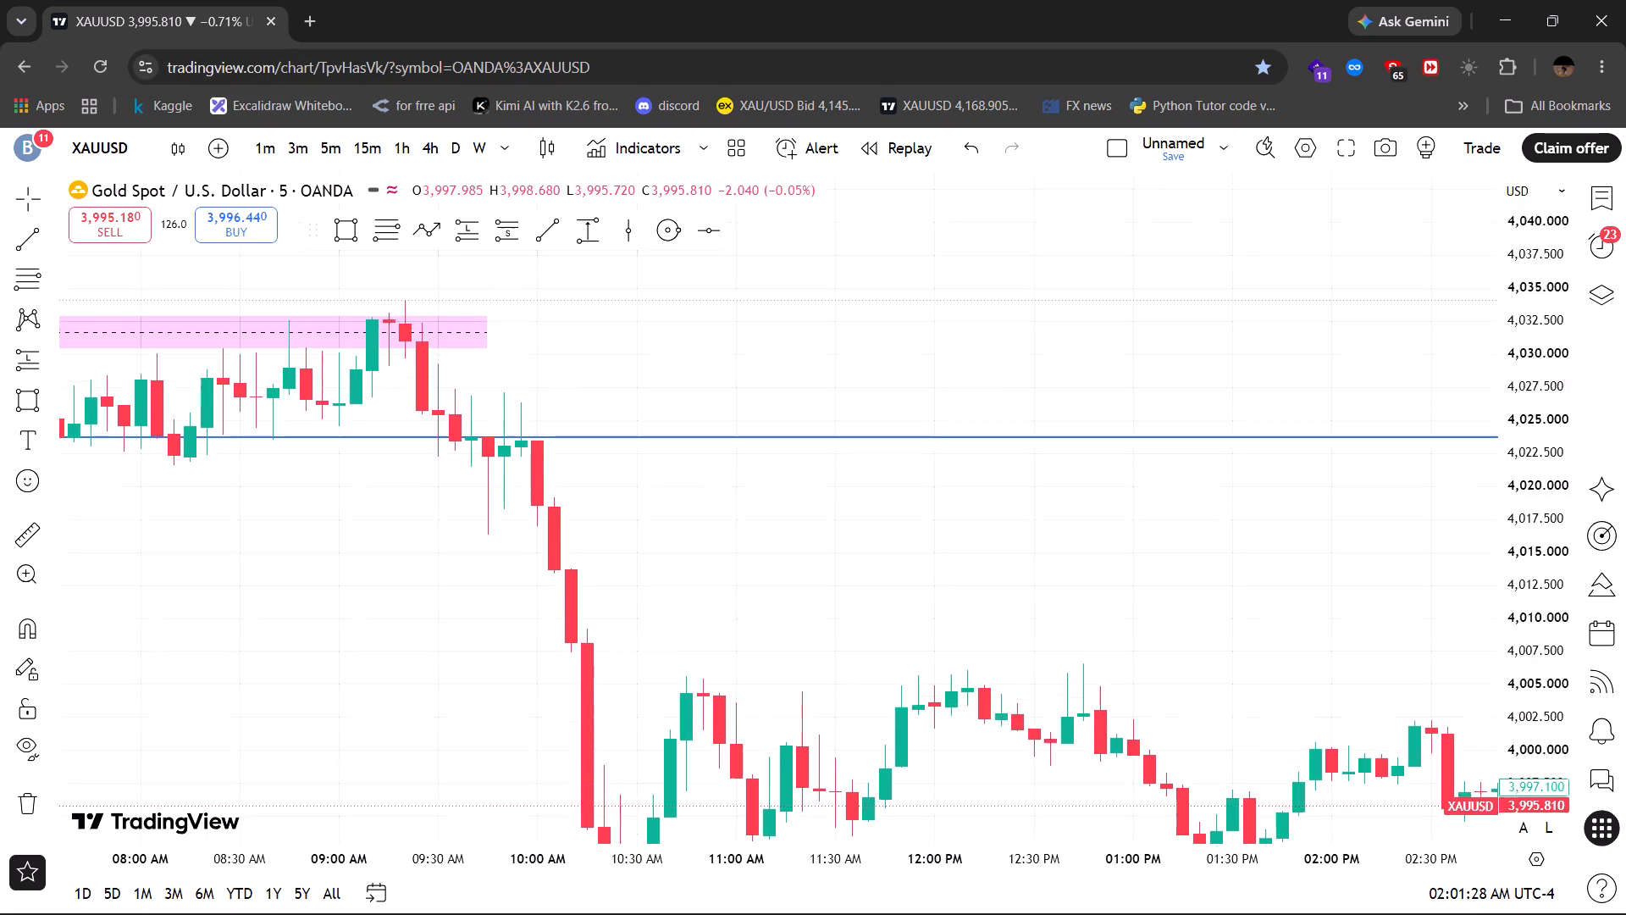
{"action": "left_click_drag", "start_coordinate": [1500, 457], "coordinate": [1459, 149]}
{"action": "left_click_drag", "start_coordinate": [263, 513], "coordinate": [1036, 627]}
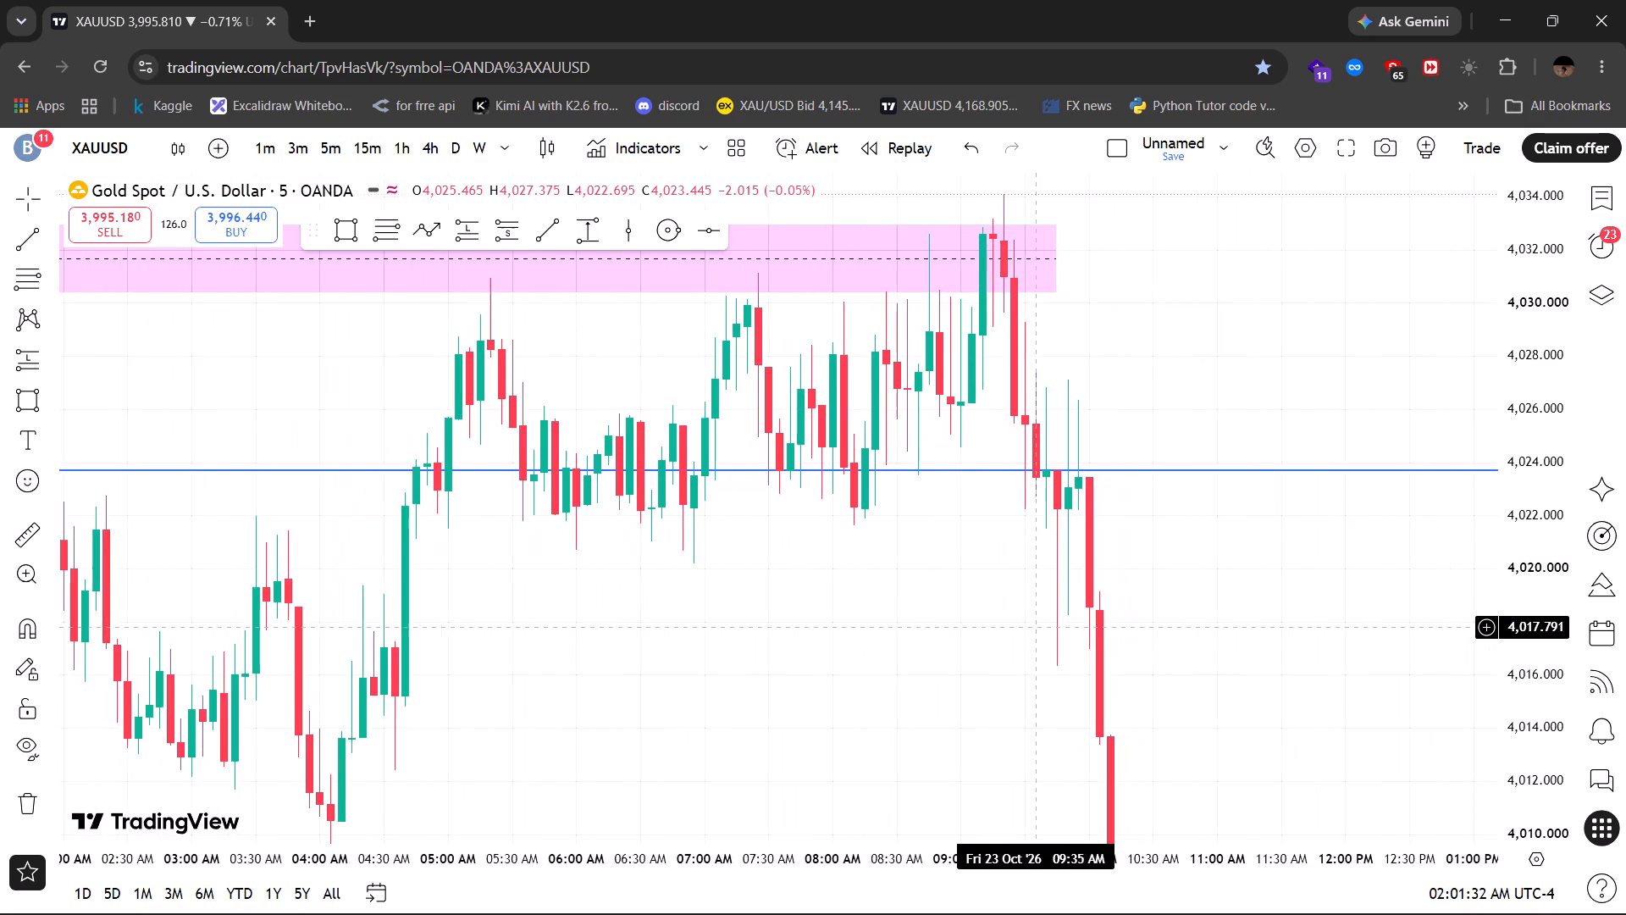
{"action": "left_click_drag", "start_coordinate": [725, 685], "coordinate": [1200, 695]}
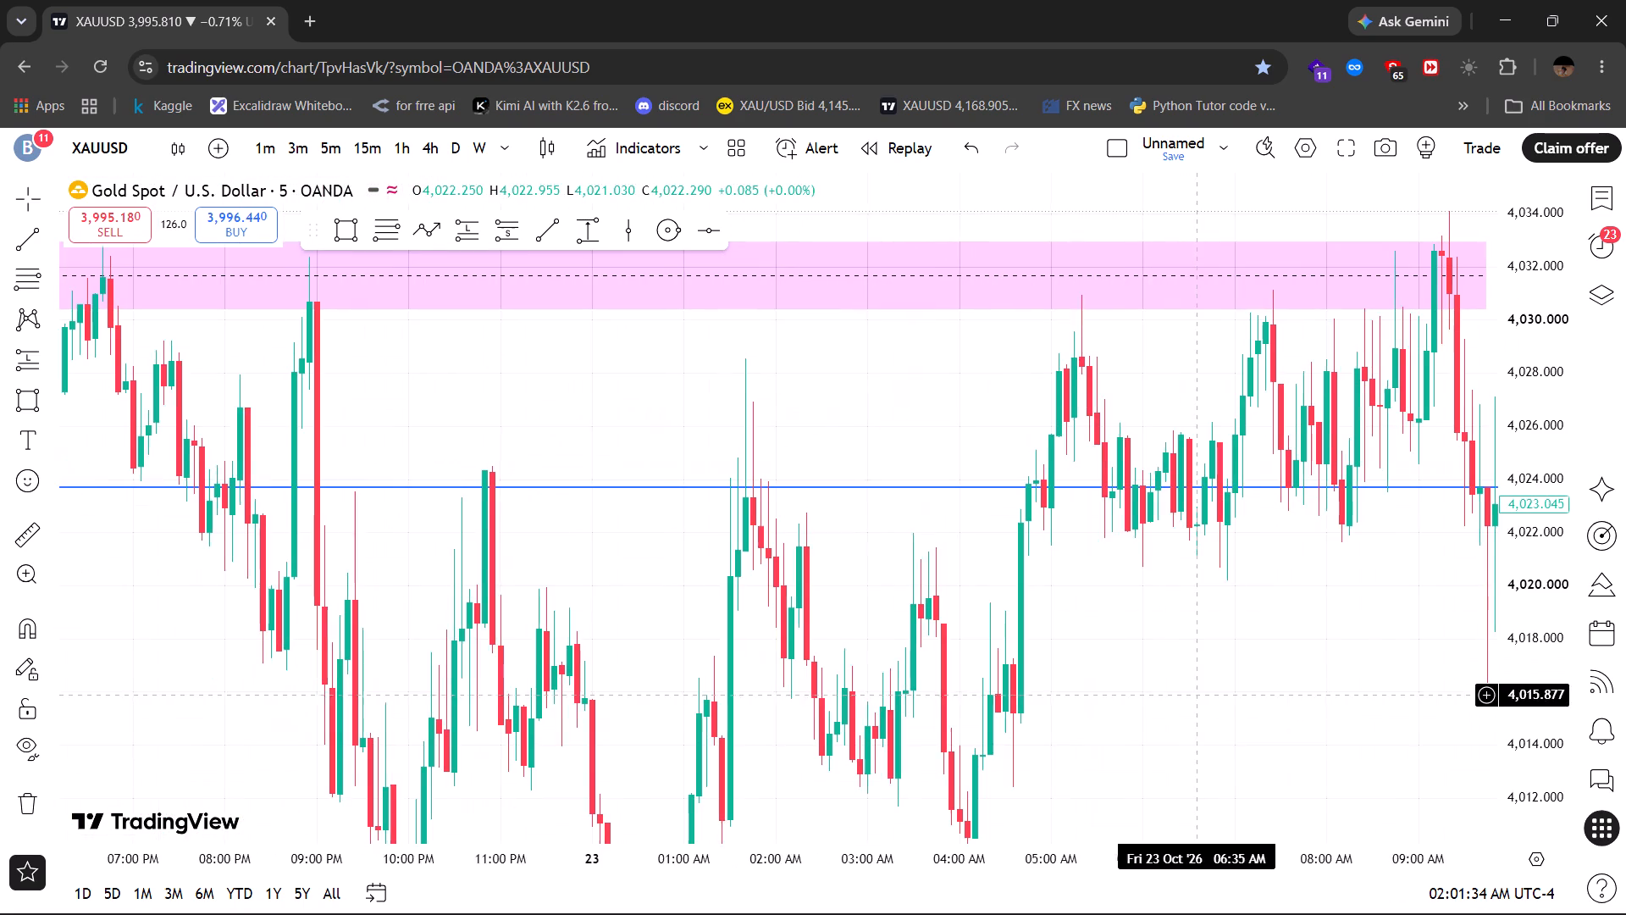
{"action": "left_click_drag", "start_coordinate": [1200, 695], "coordinate": [1201, 695]}
{"action": "left_click_drag", "start_coordinate": [1555, 399], "coordinate": [1540, 624]}
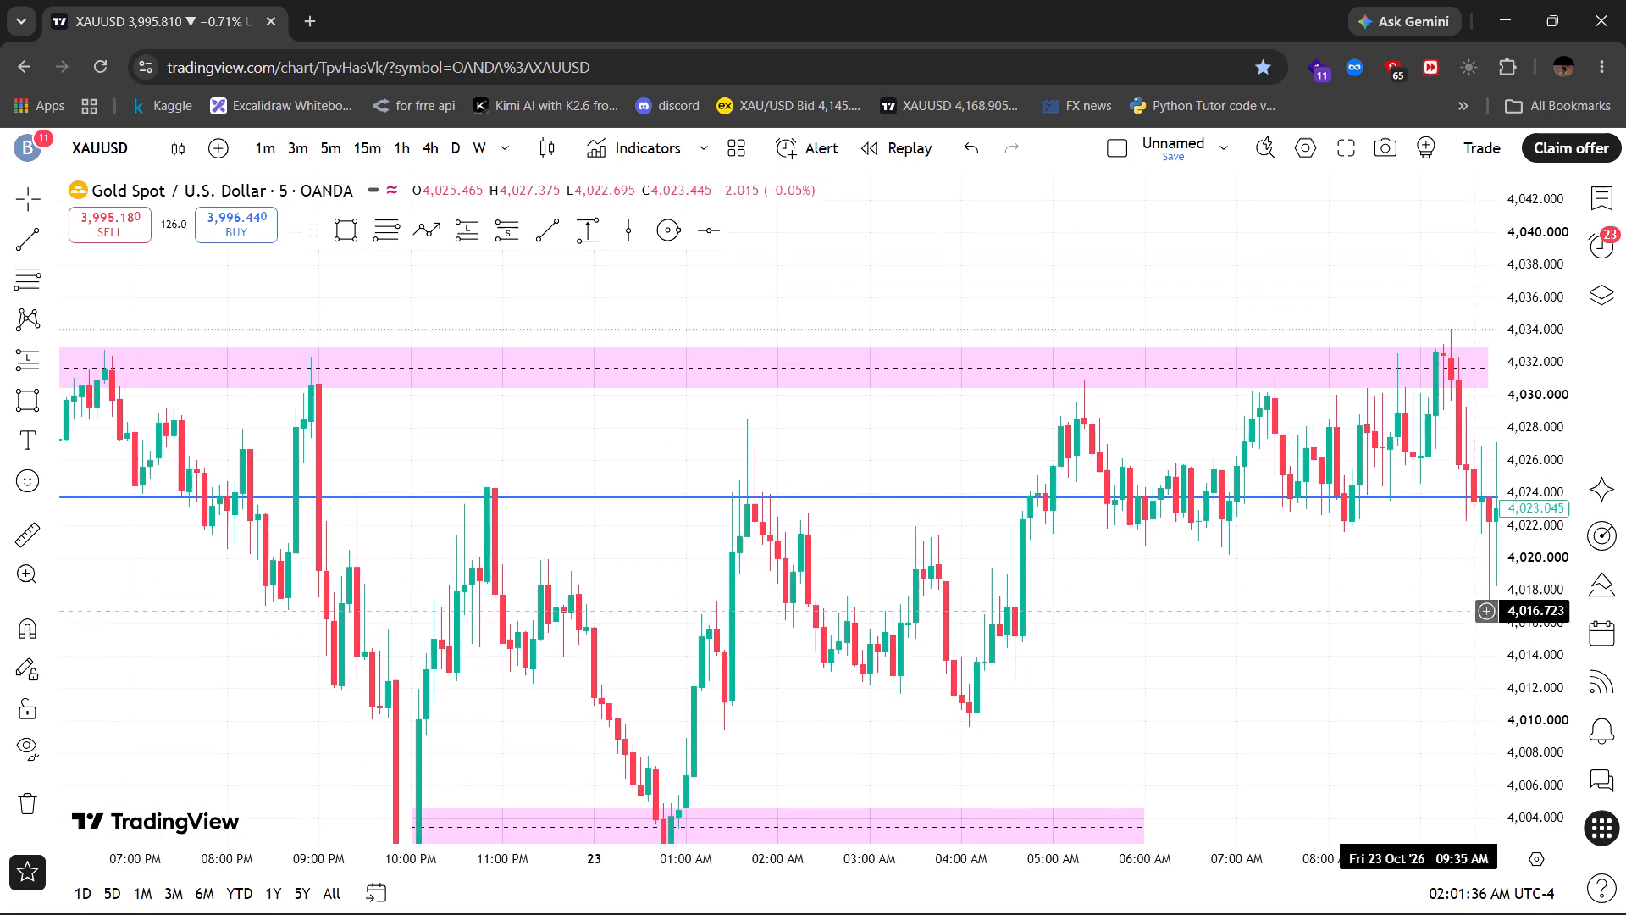
{"action": "left_click_drag", "start_coordinate": [1181, 641], "coordinate": [1378, 402]}
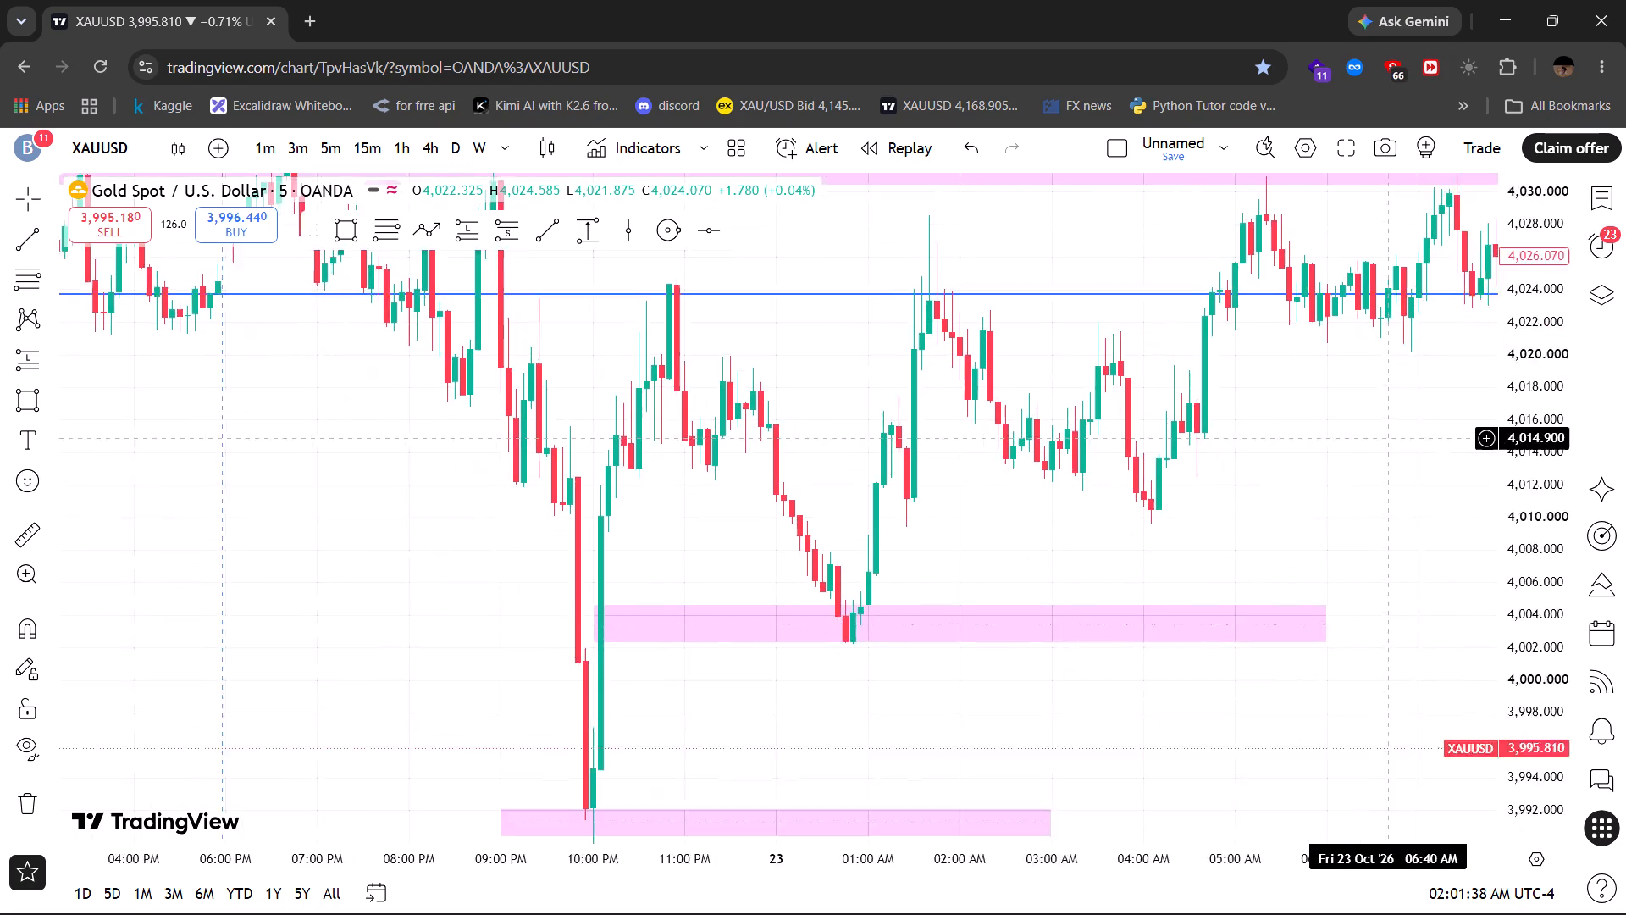
{"action": "left_click_drag", "start_coordinate": [1378, 402], "coordinate": [1084, 616]}
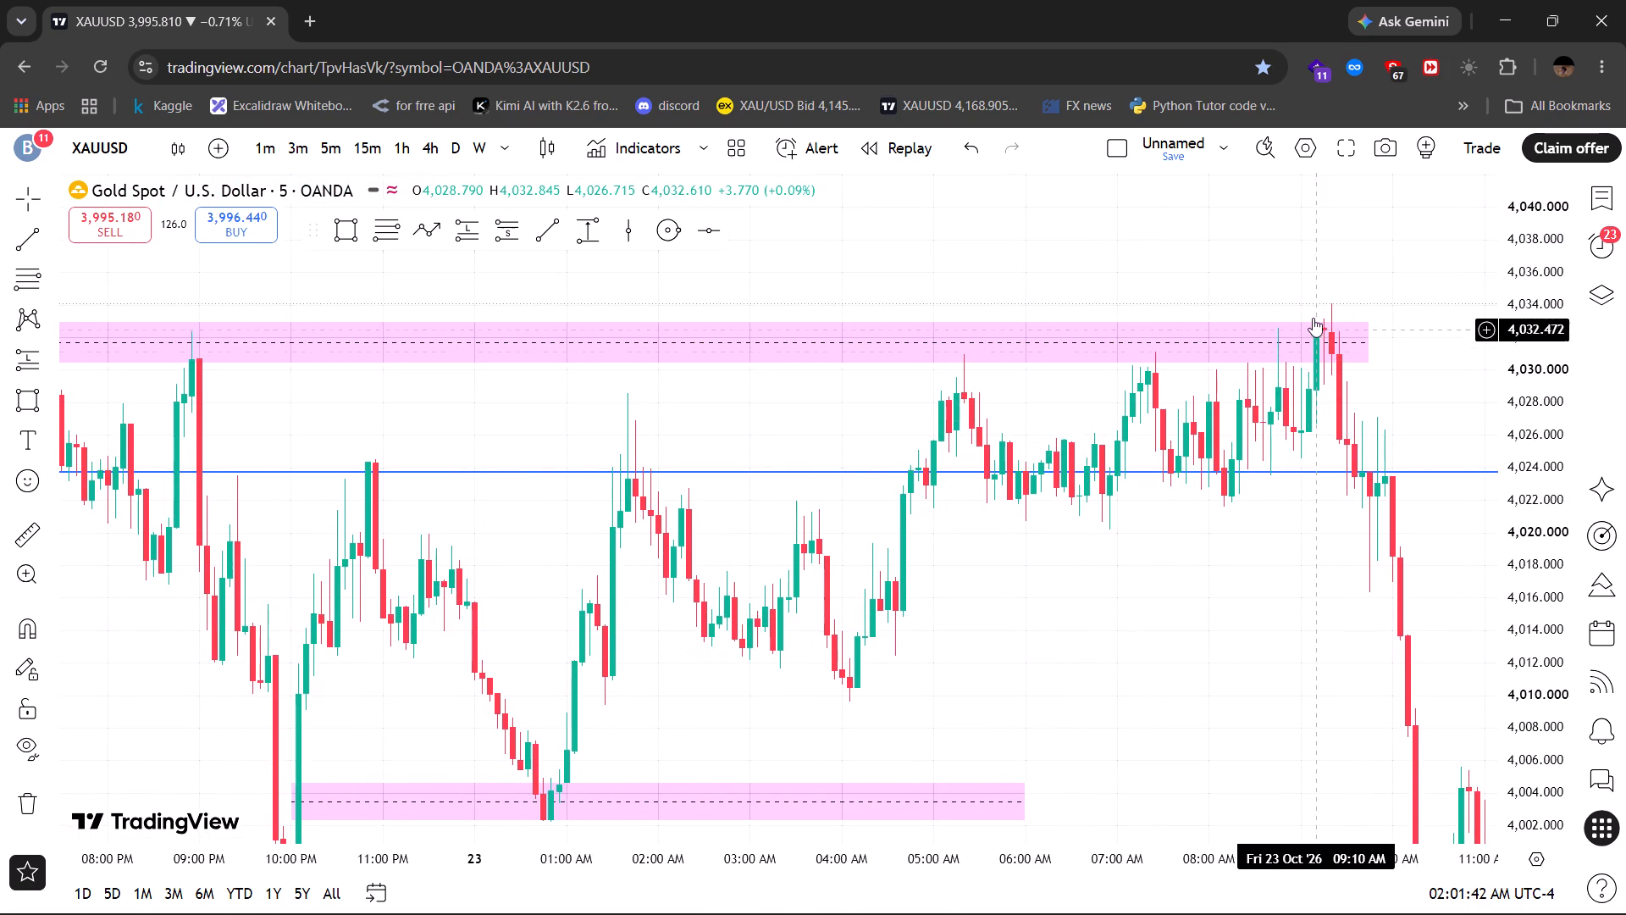
{"action": "left_click_drag", "start_coordinate": [1192, 644], "coordinate": [1388, 369]}
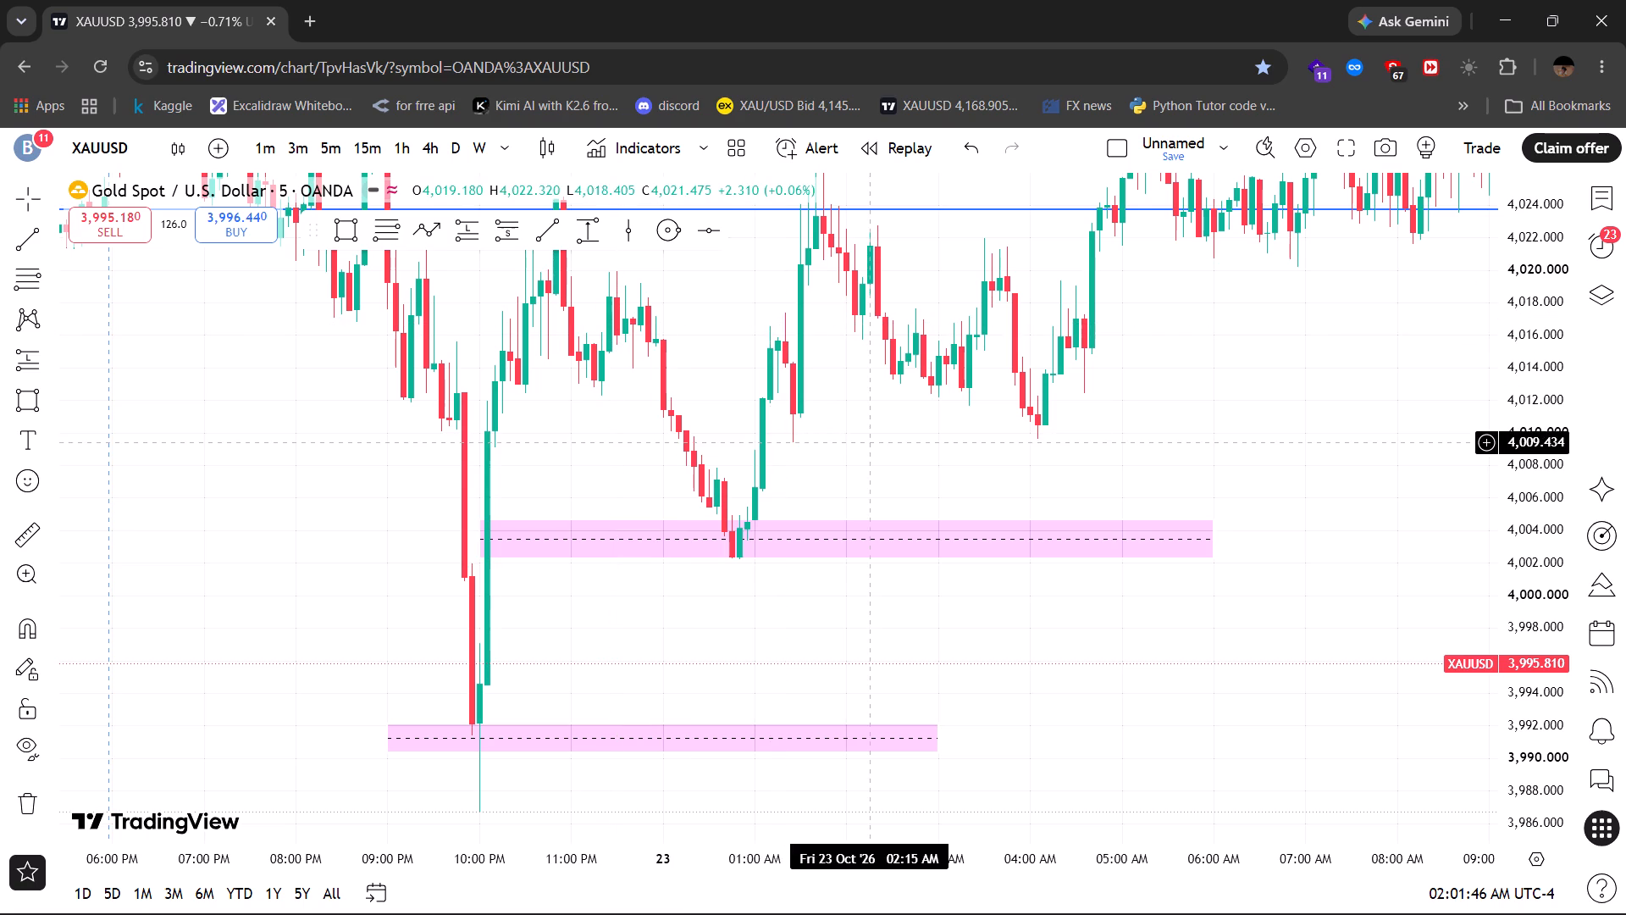
{"action": "left_click_drag", "start_coordinate": [871, 442], "coordinate": [921, 577]}
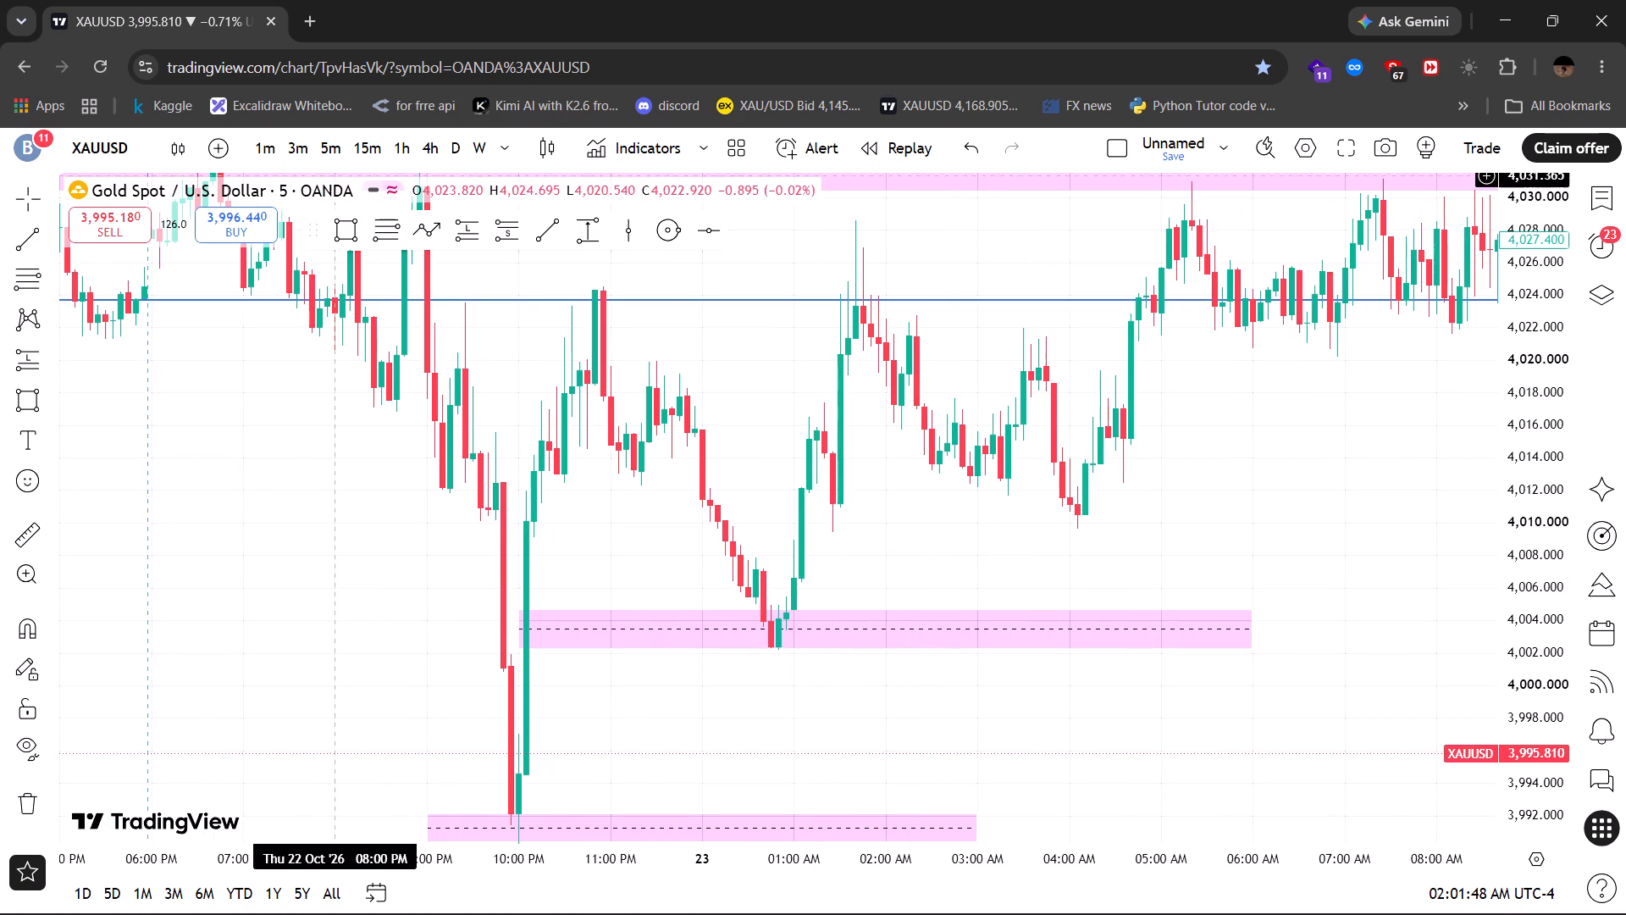
On the 5-minute chart, draw a pink rectangle from 22 Oct 10:15 PM to about 23 Oct 12:25 AM, spanning about 4,012.8 to 4,011.7.
{"action": "left_click", "coordinate": [325, 156]}
{"action": "left_click_drag", "start_coordinate": [588, 497], "coordinate": [655, 581]}
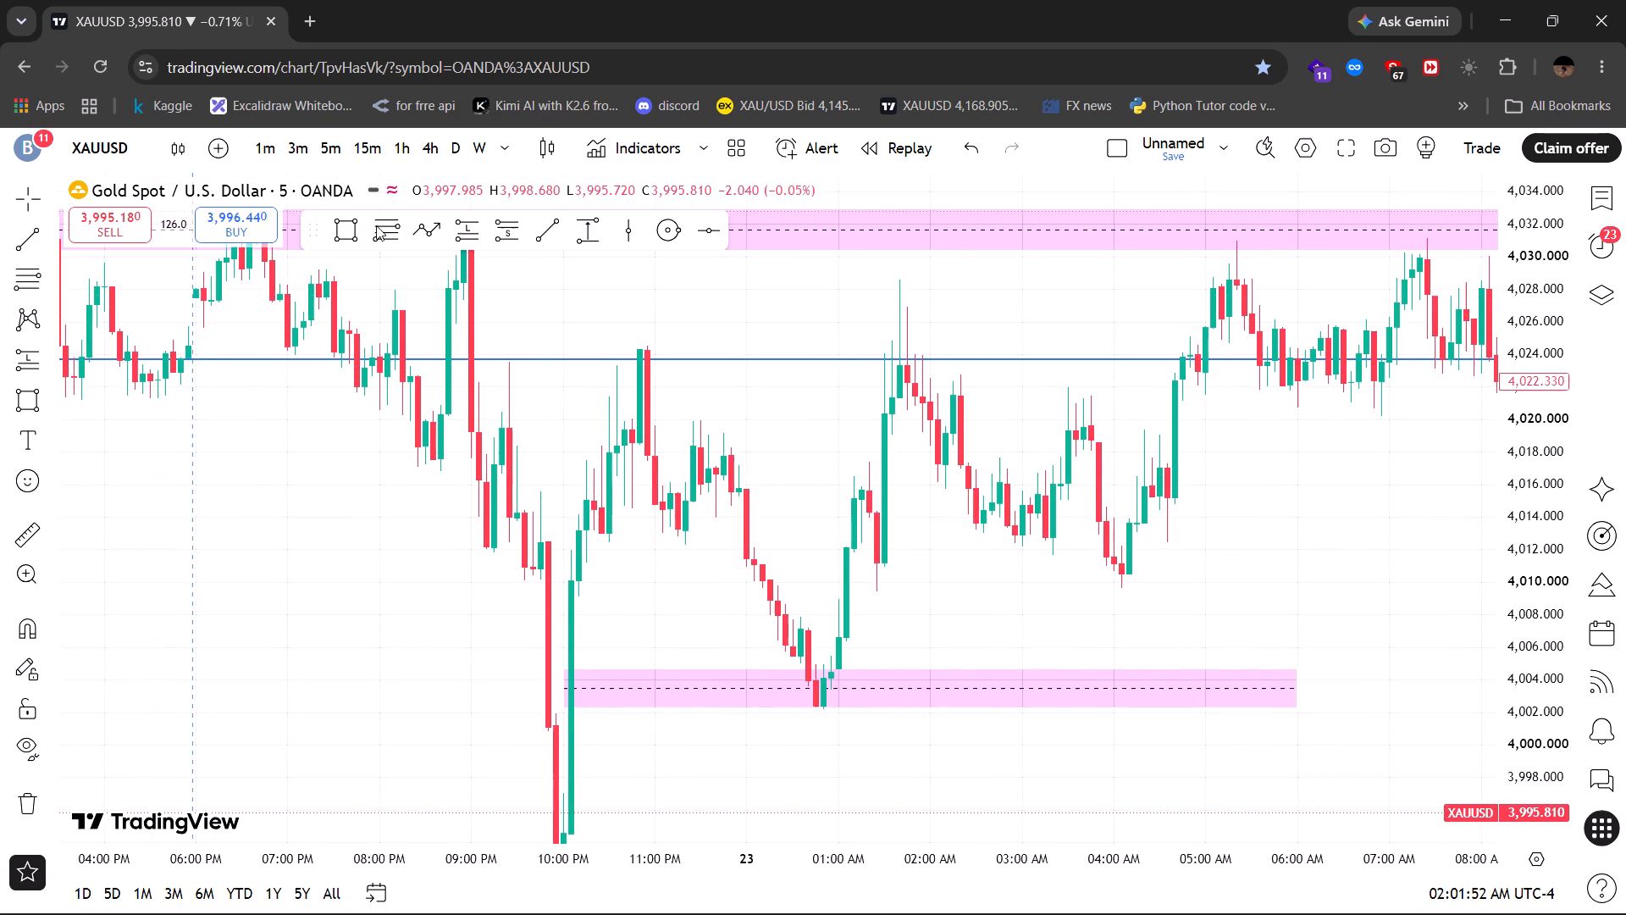
{"action": "left_click", "coordinate": [329, 236]}
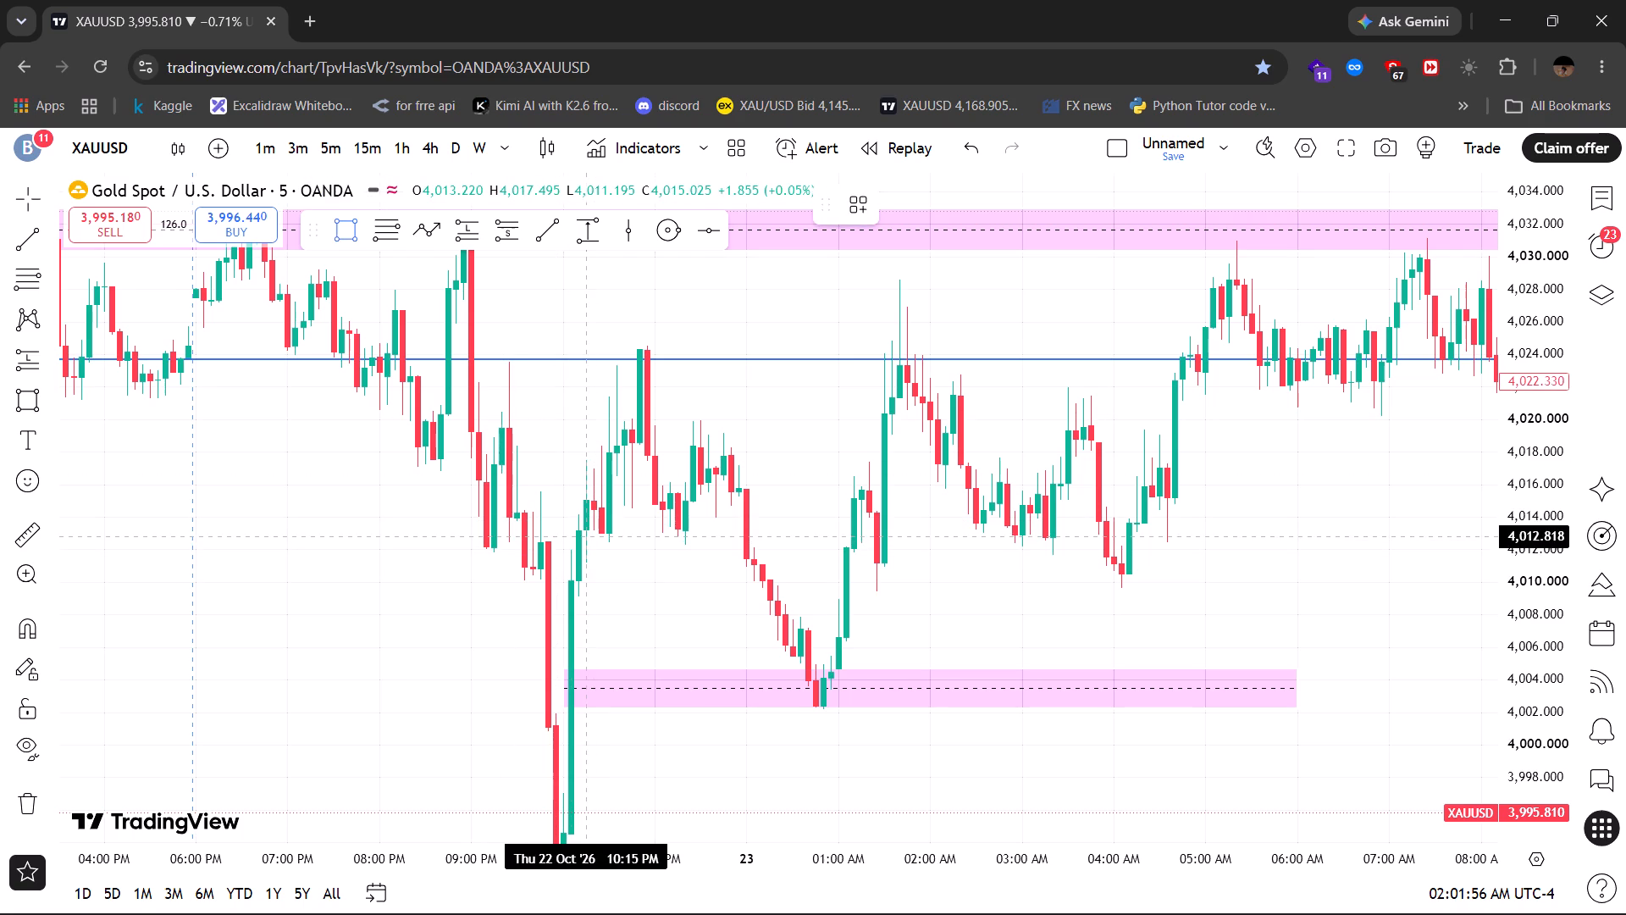
{"action": "left_click_drag", "start_coordinate": [583, 536], "coordinate": [771, 562]}
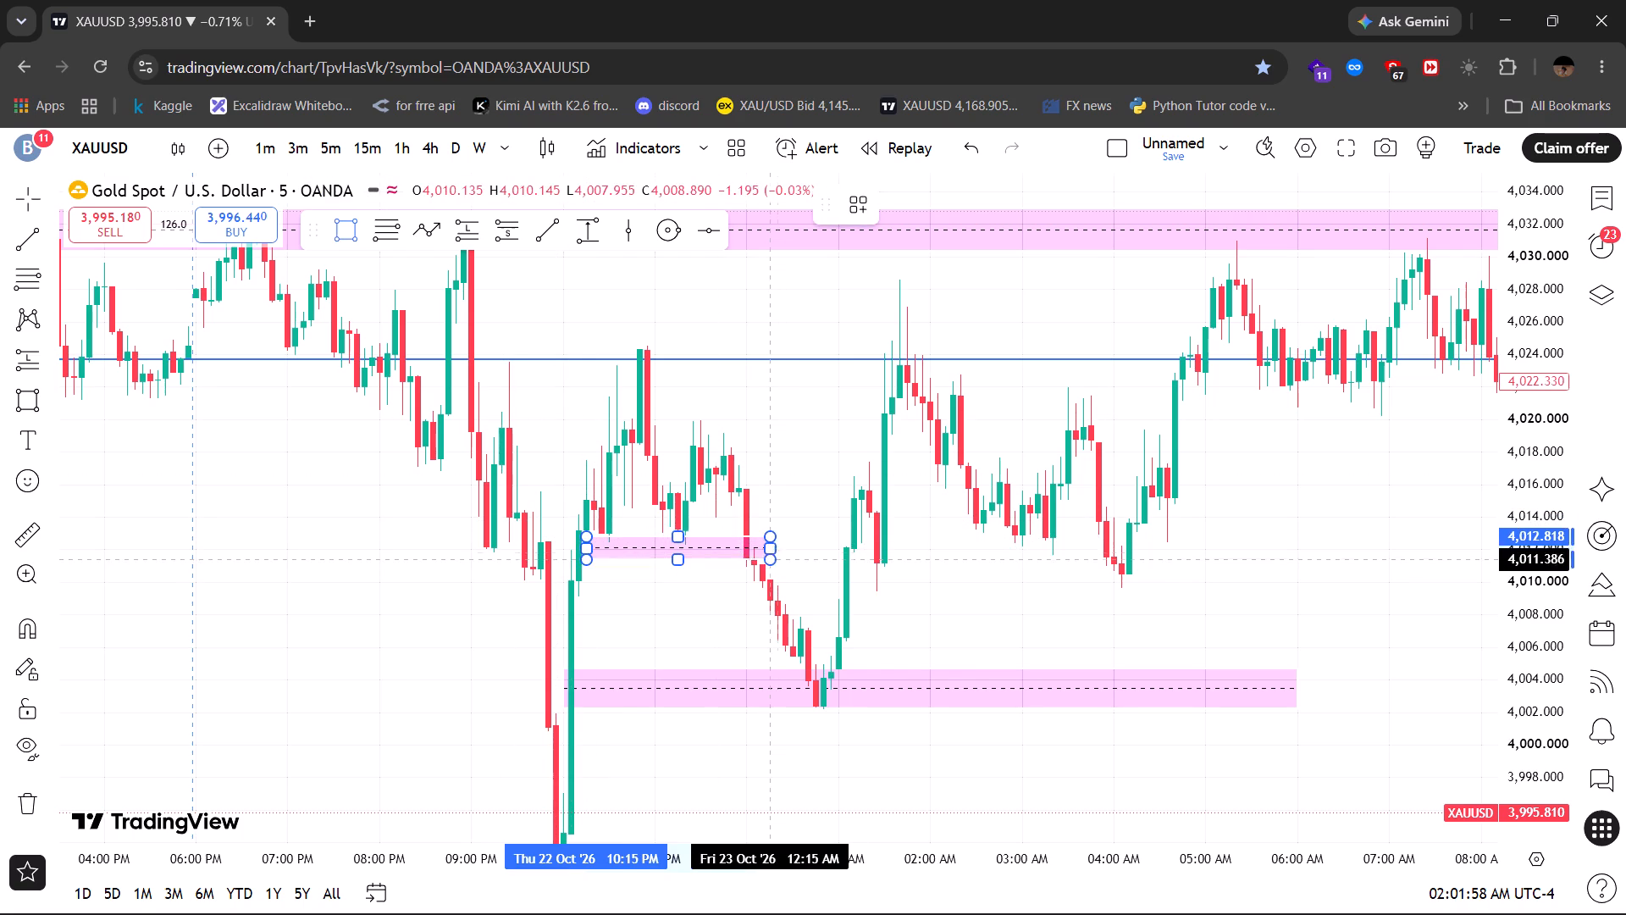
{"action": "left_click_drag", "start_coordinate": [771, 562], "coordinate": [783, 555]}
{"action": "left_click", "coordinate": [783, 555]}
{"action": "left_click_drag", "start_coordinate": [775, 450], "coordinate": [776, 441]}
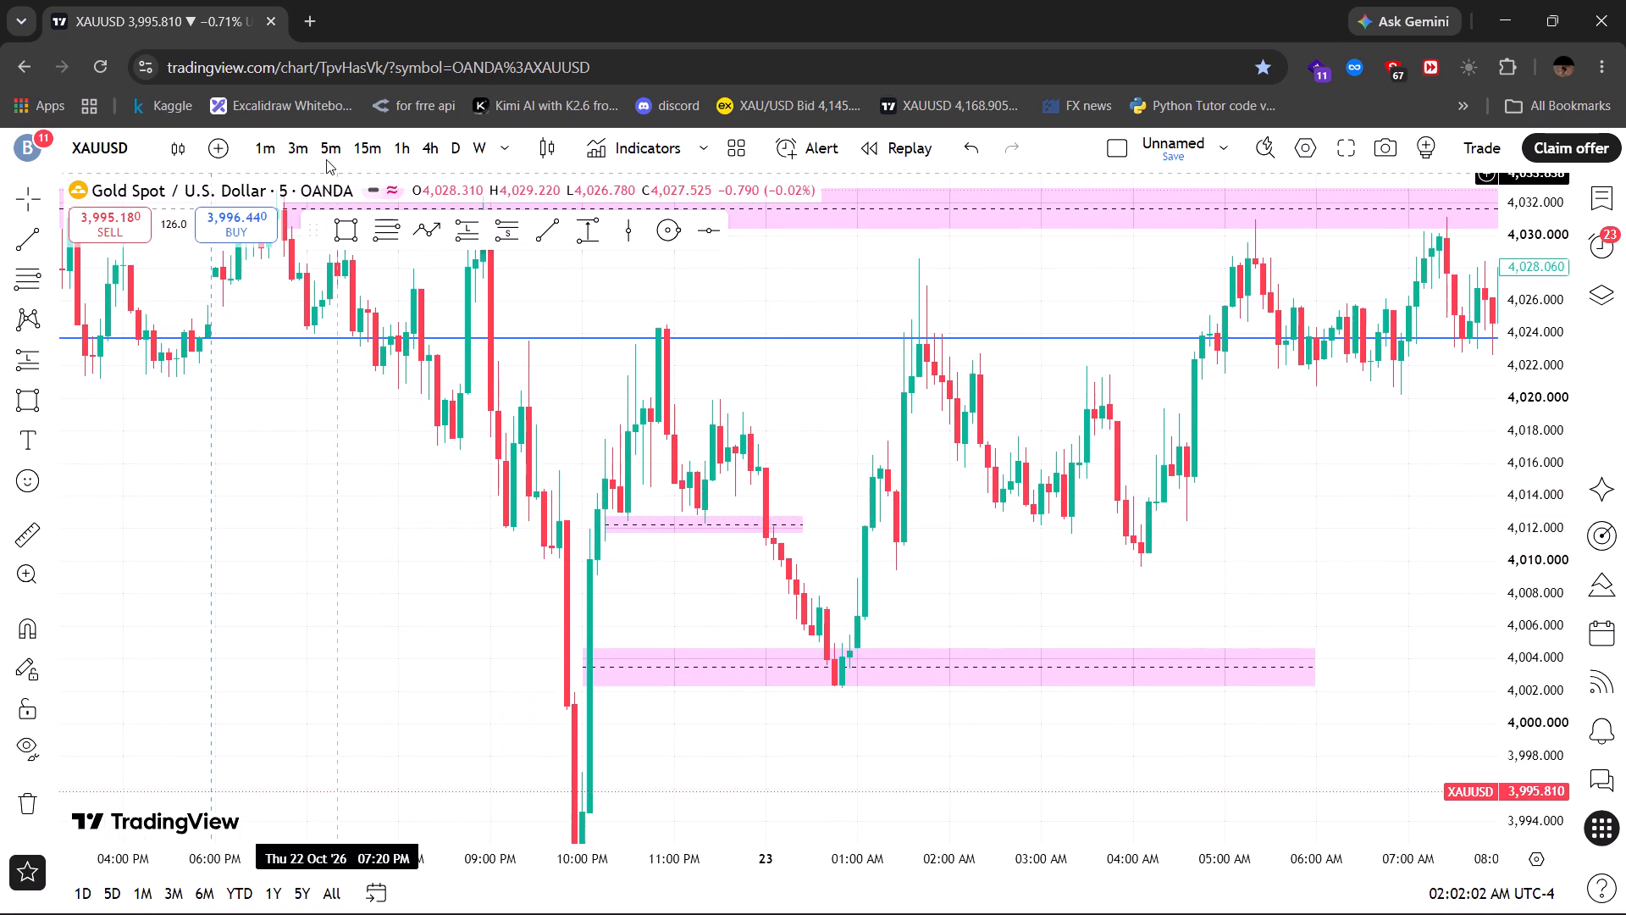
On the 3-minute timeframe, examine the price action around the pink zone near 4,012 and the moves into early 23 Oct.
{"action": "left_click", "coordinate": [286, 152]}
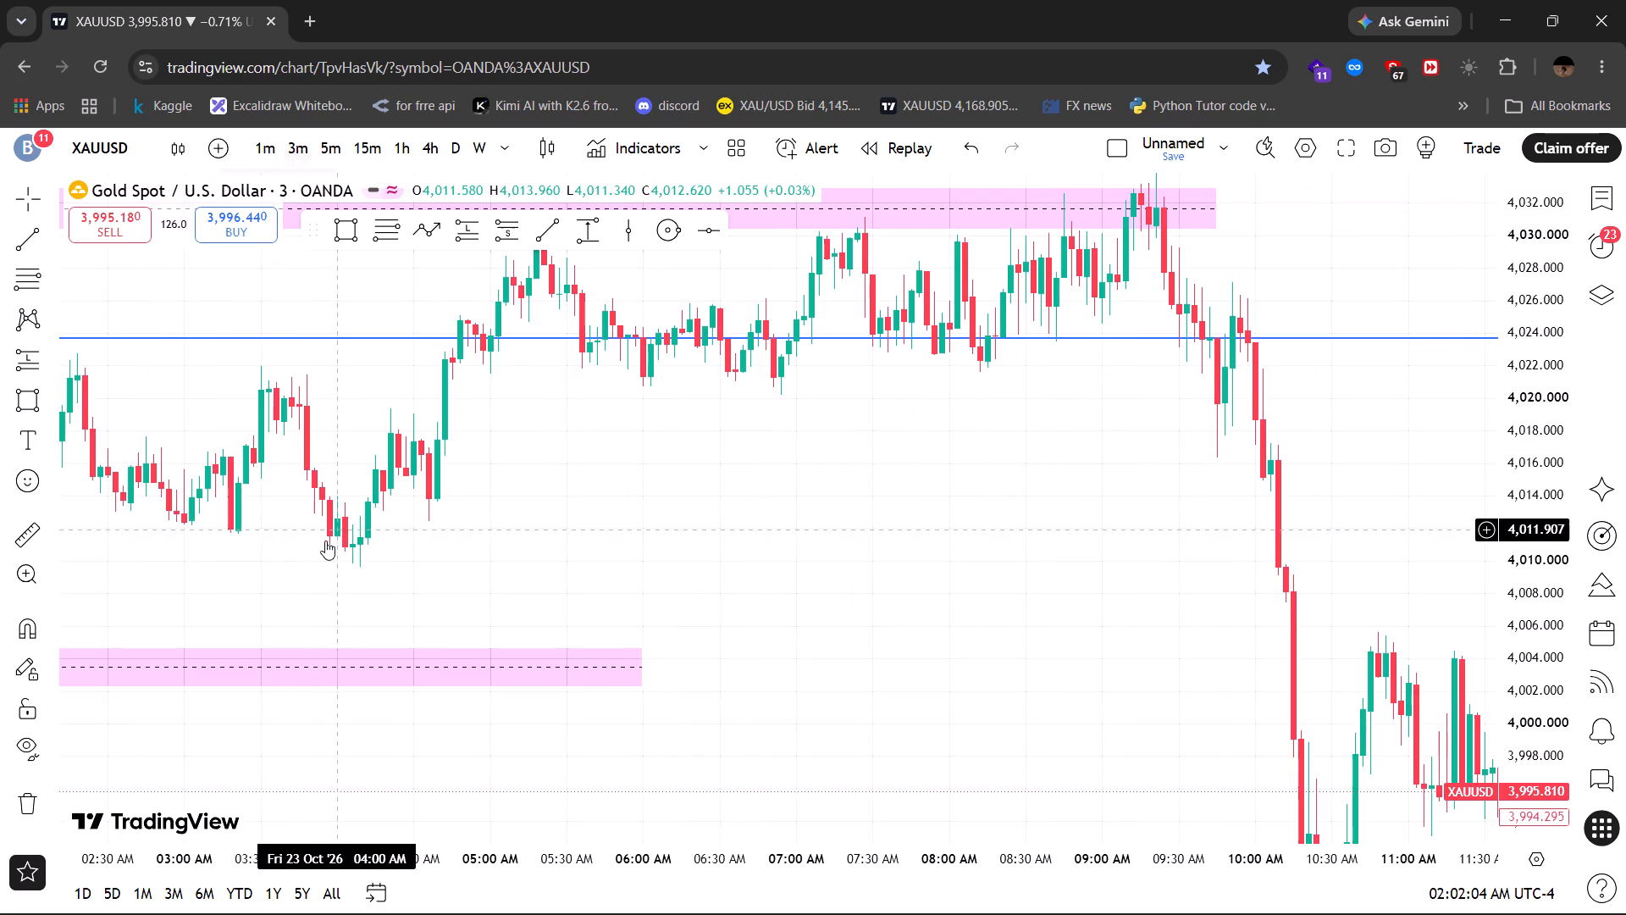
{"action": "left_click", "coordinate": [320, 541]}
{"action": "left_click_drag", "start_coordinate": [561, 517], "coordinate": [1327, 538]}
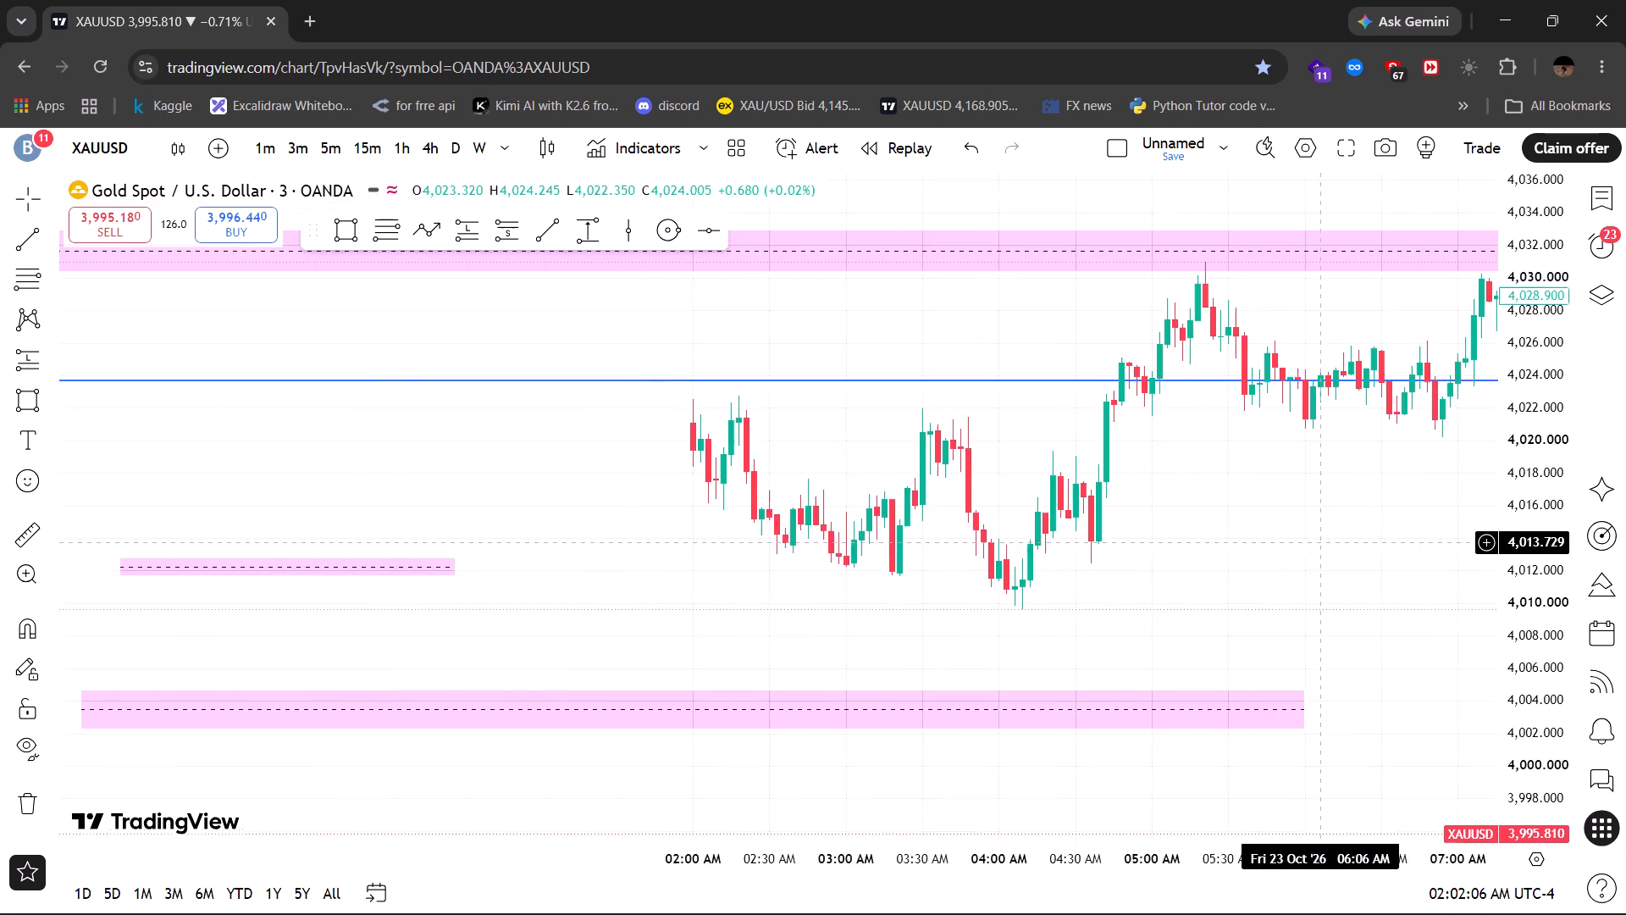
{"action": "left_click_drag", "start_coordinate": [710, 552], "coordinate": [990, 546]}
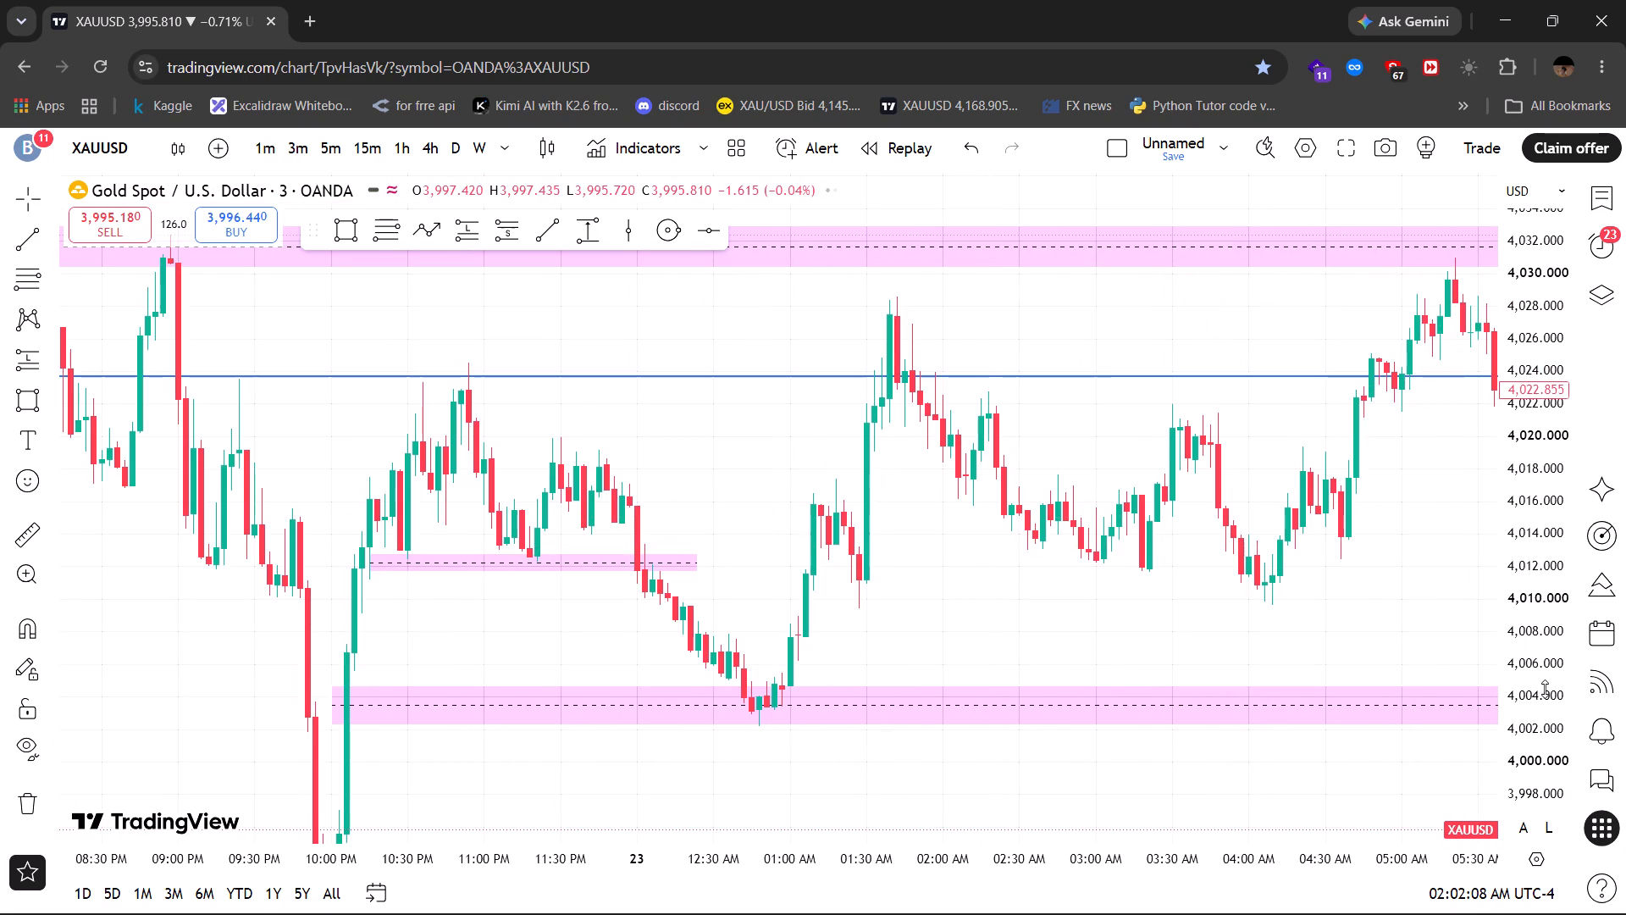
{"action": "left_click_drag", "start_coordinate": [1545, 689], "coordinate": [1556, 263]}
{"action": "left_click_drag", "start_coordinate": [793, 645], "coordinate": [979, 519]}
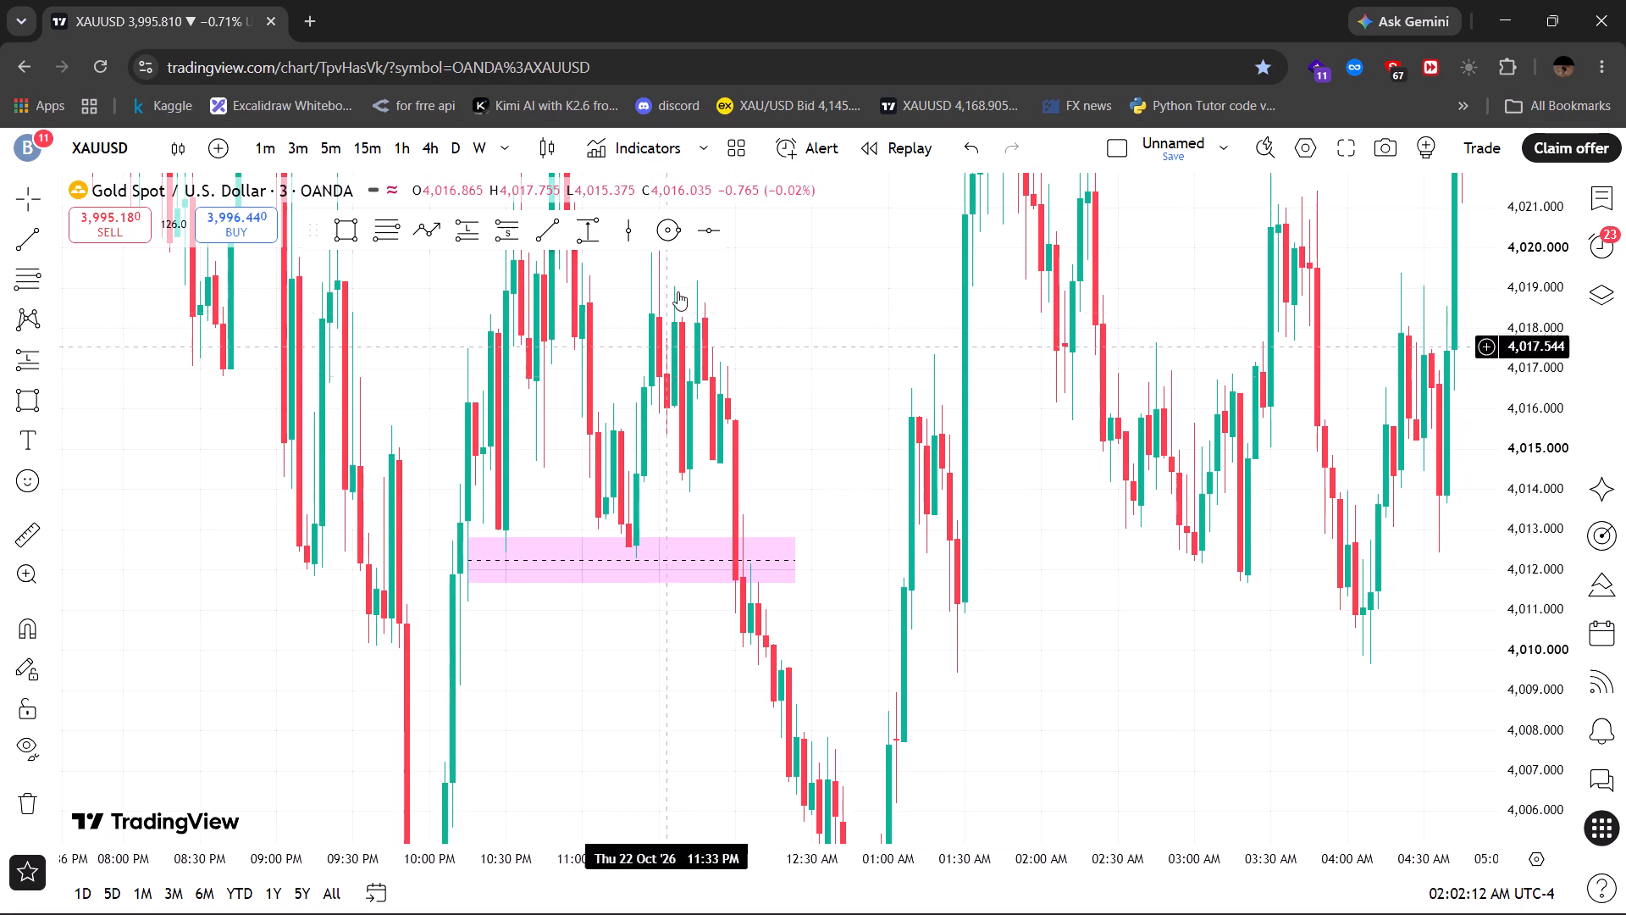
{"action": "left_click_drag", "start_coordinate": [825, 626], "coordinate": [860, 530]}
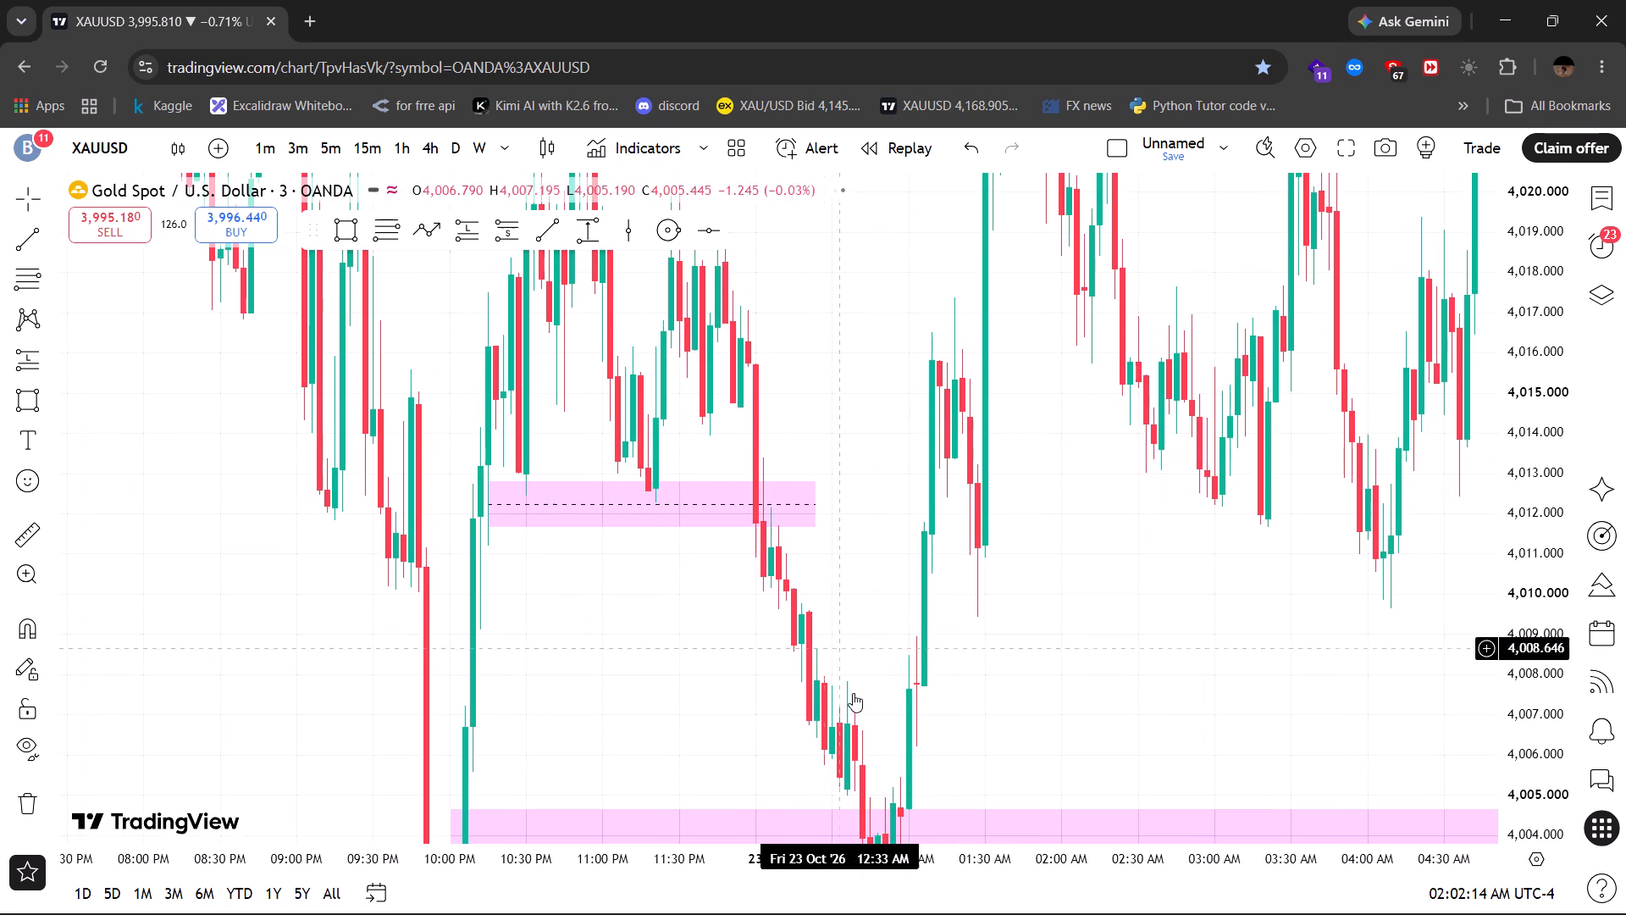
{"action": "left_click_drag", "start_coordinate": [1047, 524], "coordinate": [854, 557]}
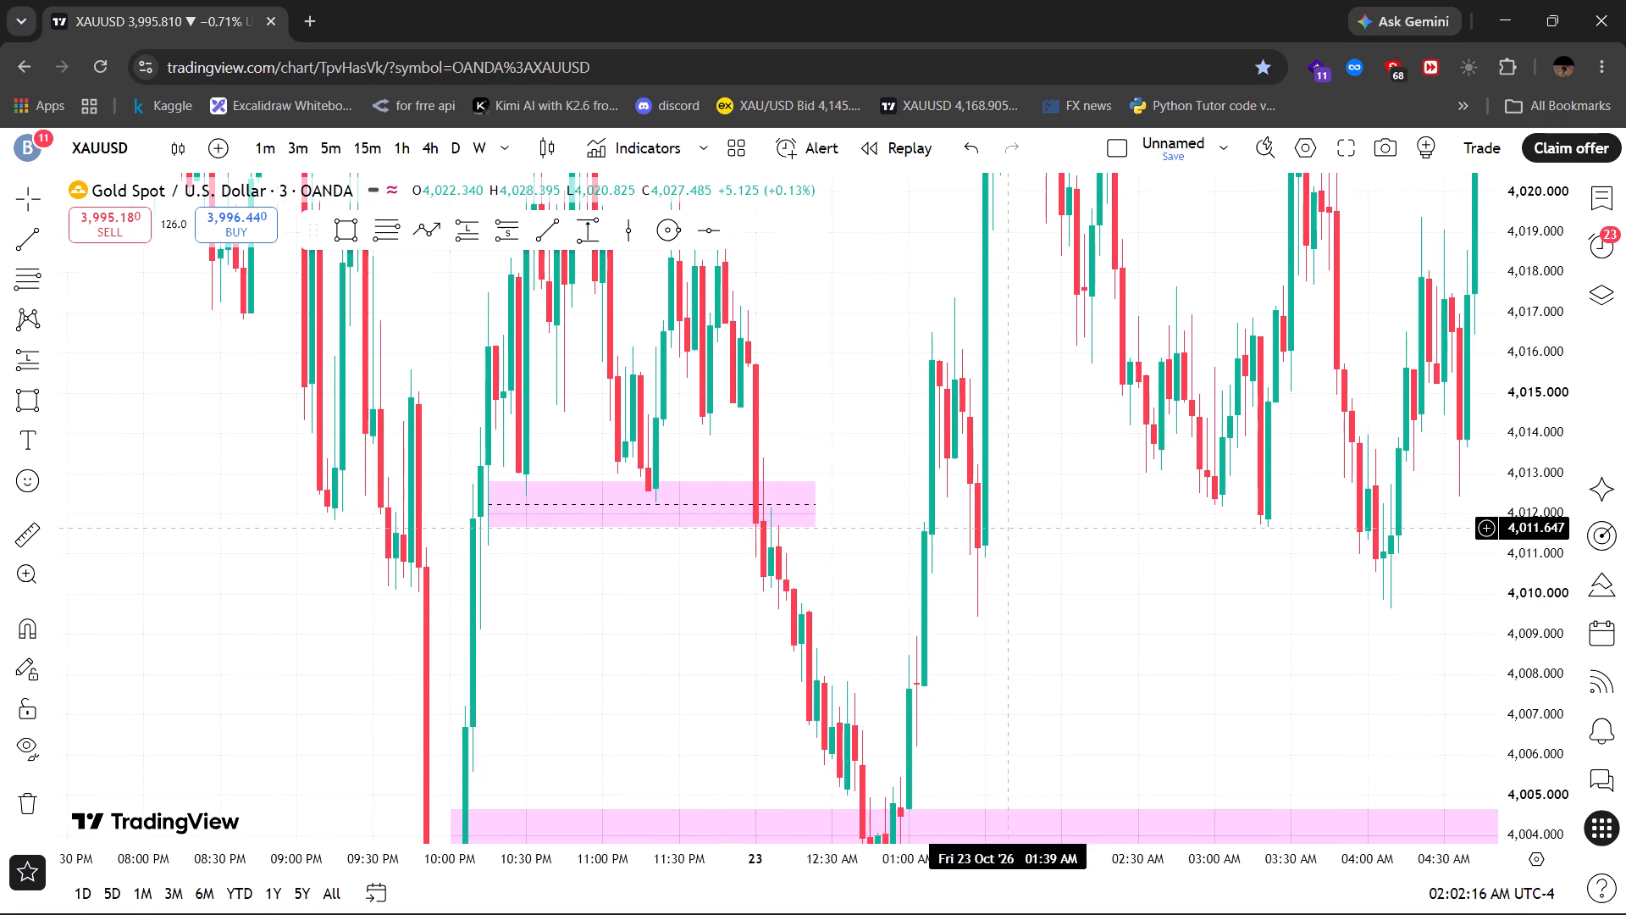
{"action": "left_click_drag", "start_coordinate": [854, 557], "coordinate": [842, 557]}
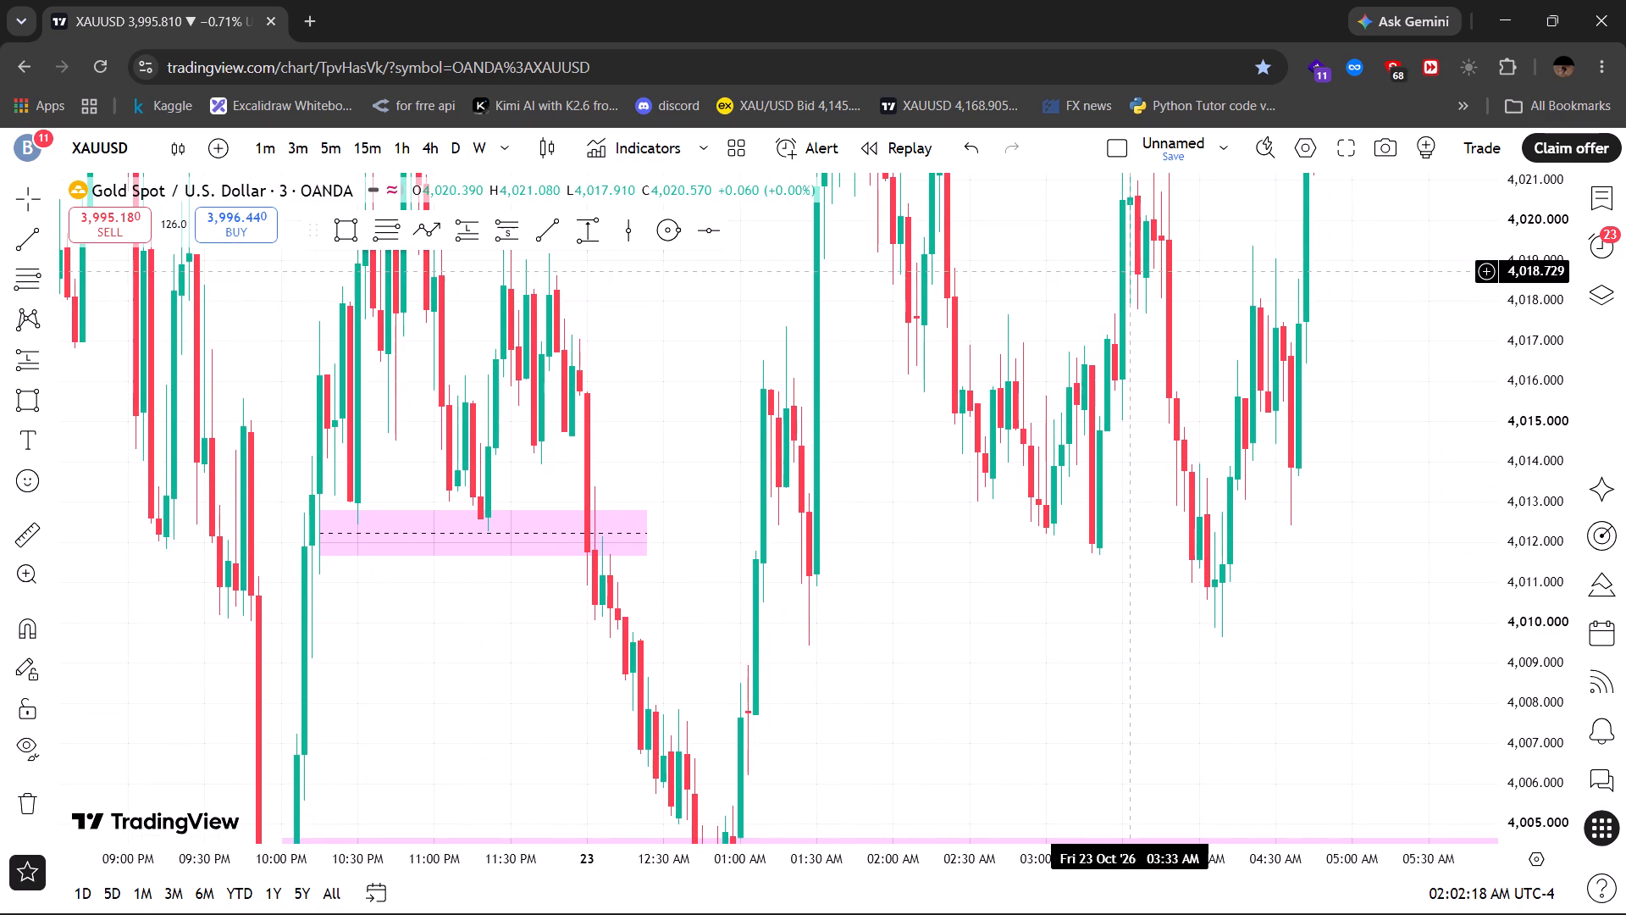
On the 3-minute chart, draw a pink rectangle from 23 Oct 1:09 AM to about 4:39 AM, spanning about 4,011.3 to 4,009.9.
{"action": "left_click", "coordinate": [351, 224]}
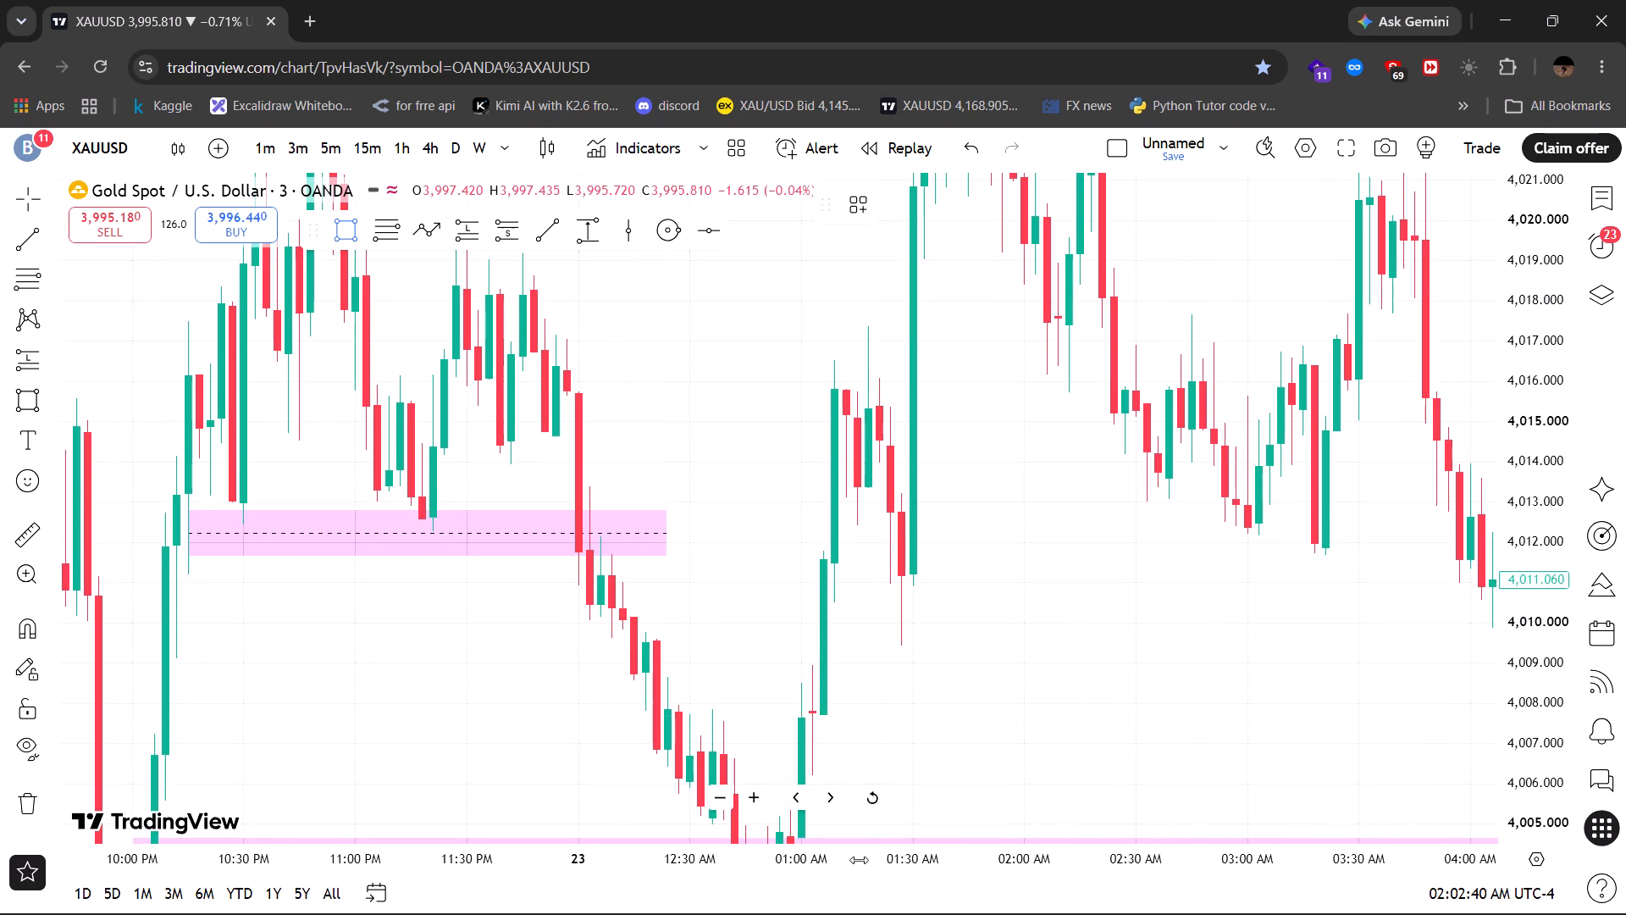
{"action": "left_click_drag", "start_coordinate": [859, 860], "coordinate": [1113, 914]}
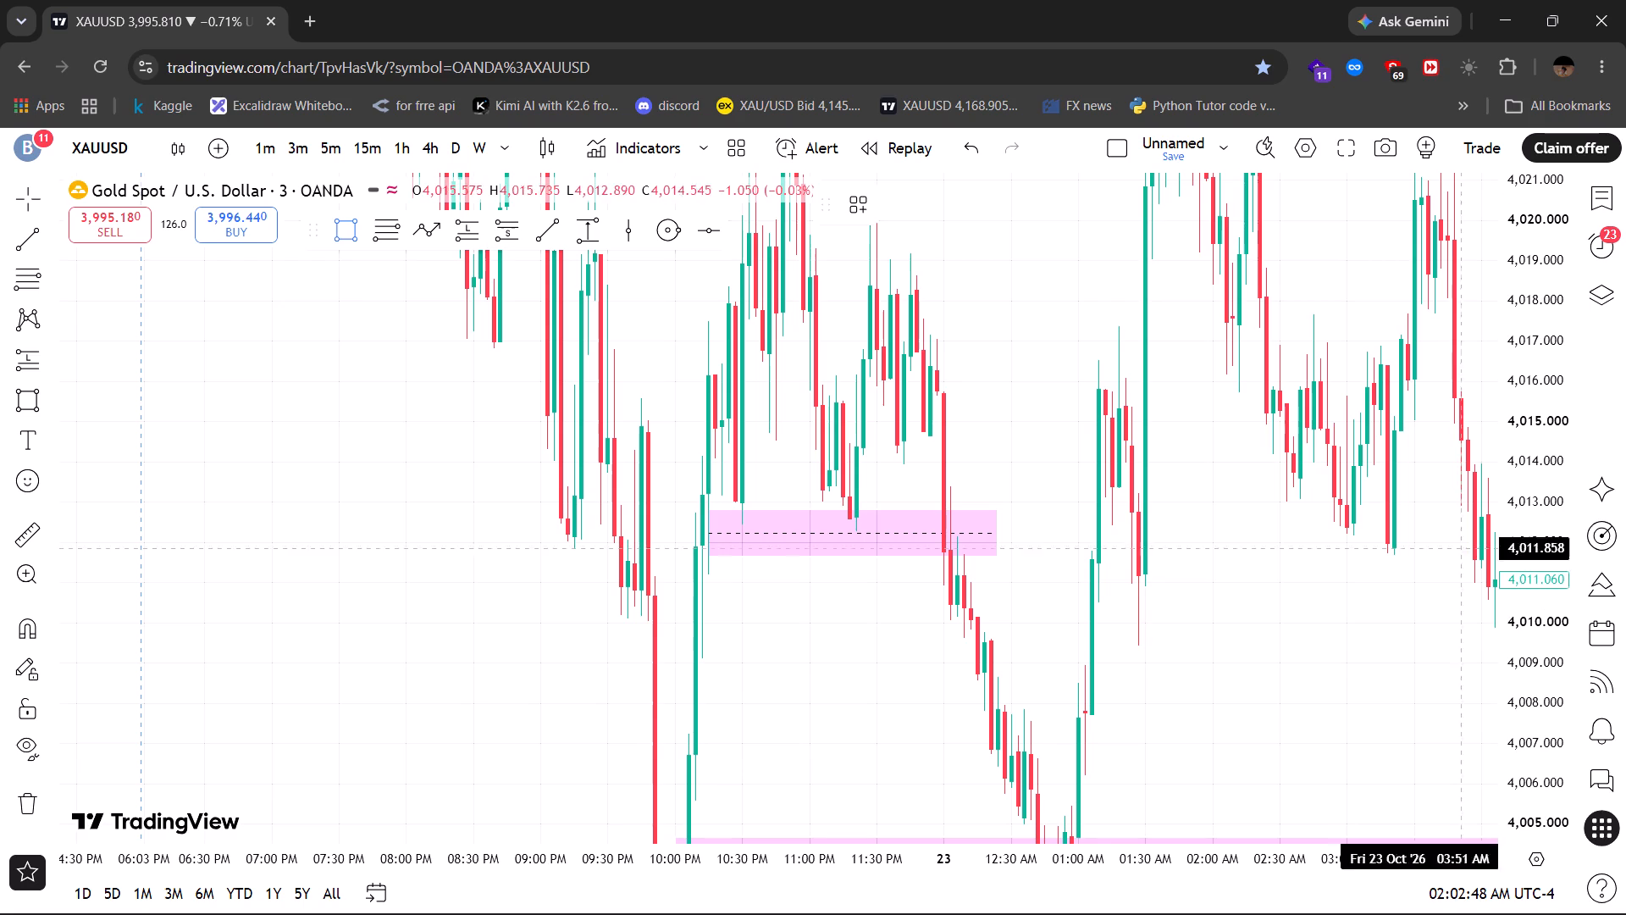
{"action": "left_click_drag", "start_coordinate": [1246, 857], "coordinate": [1114, 865]}
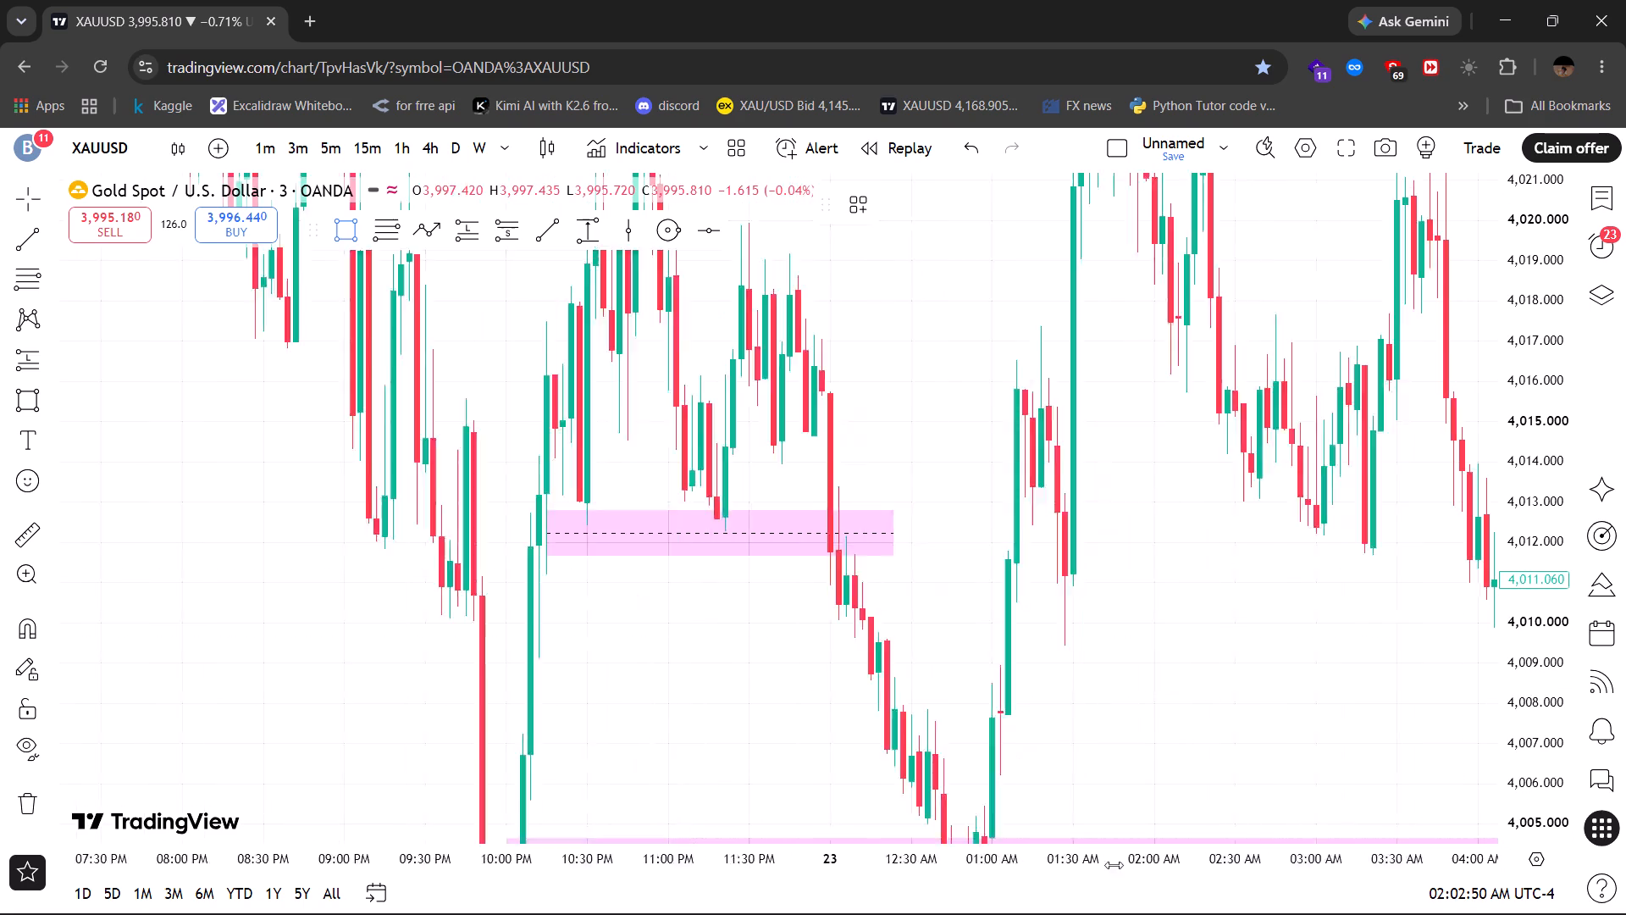
{"action": "left_click_drag", "start_coordinate": [1114, 865], "coordinate": [1079, 881]}
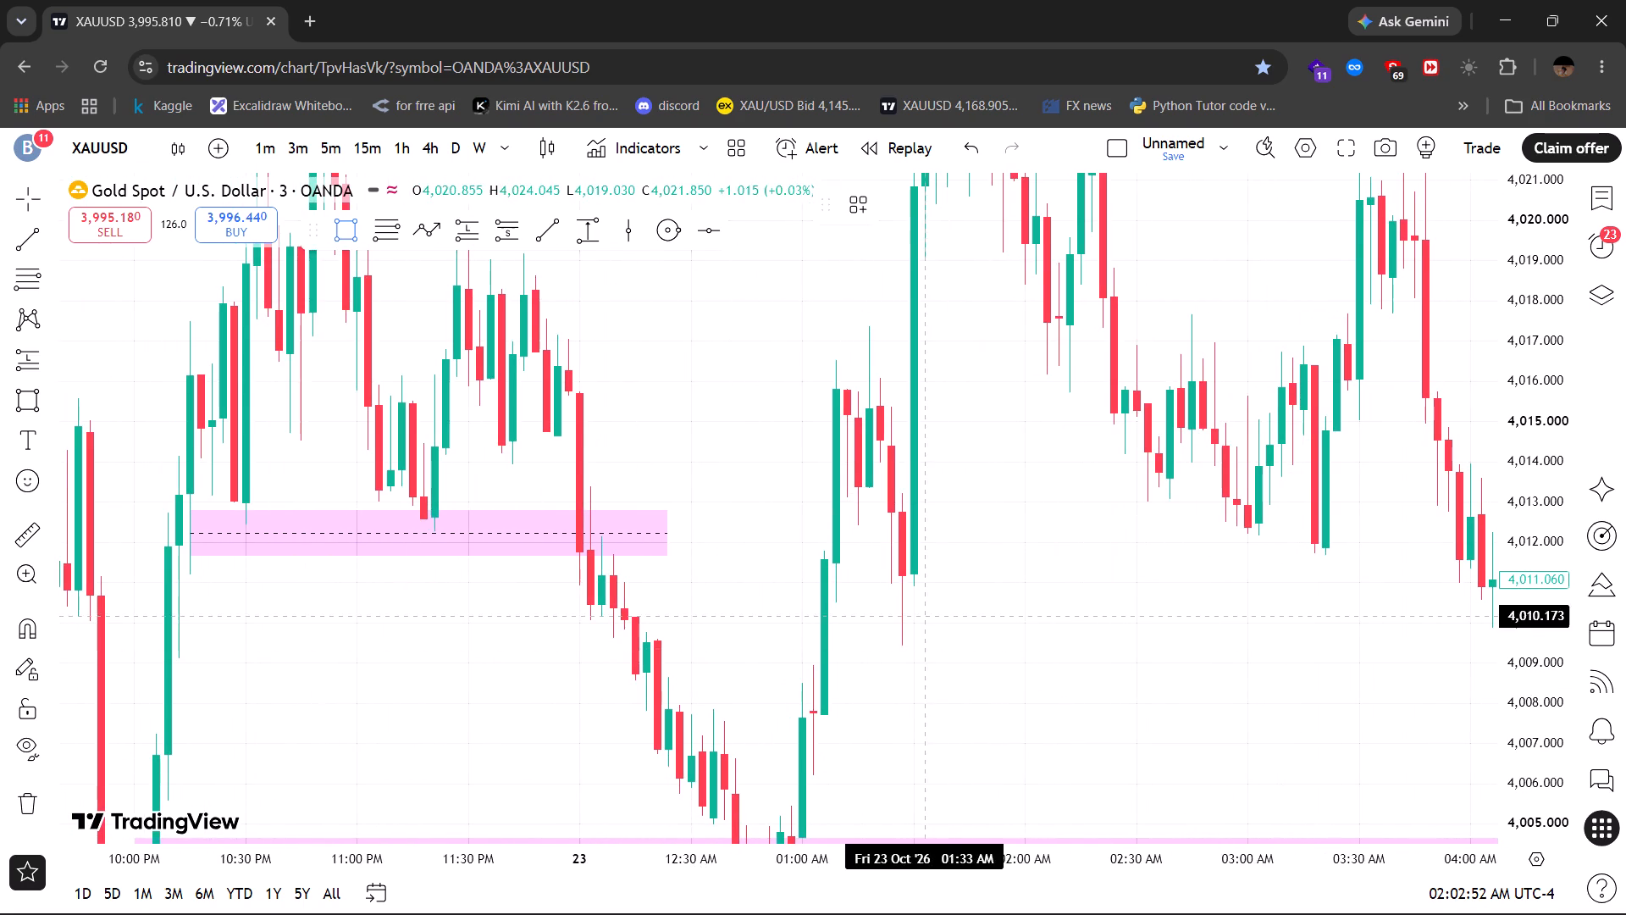
{"action": "left_click", "coordinate": [832, 585]}
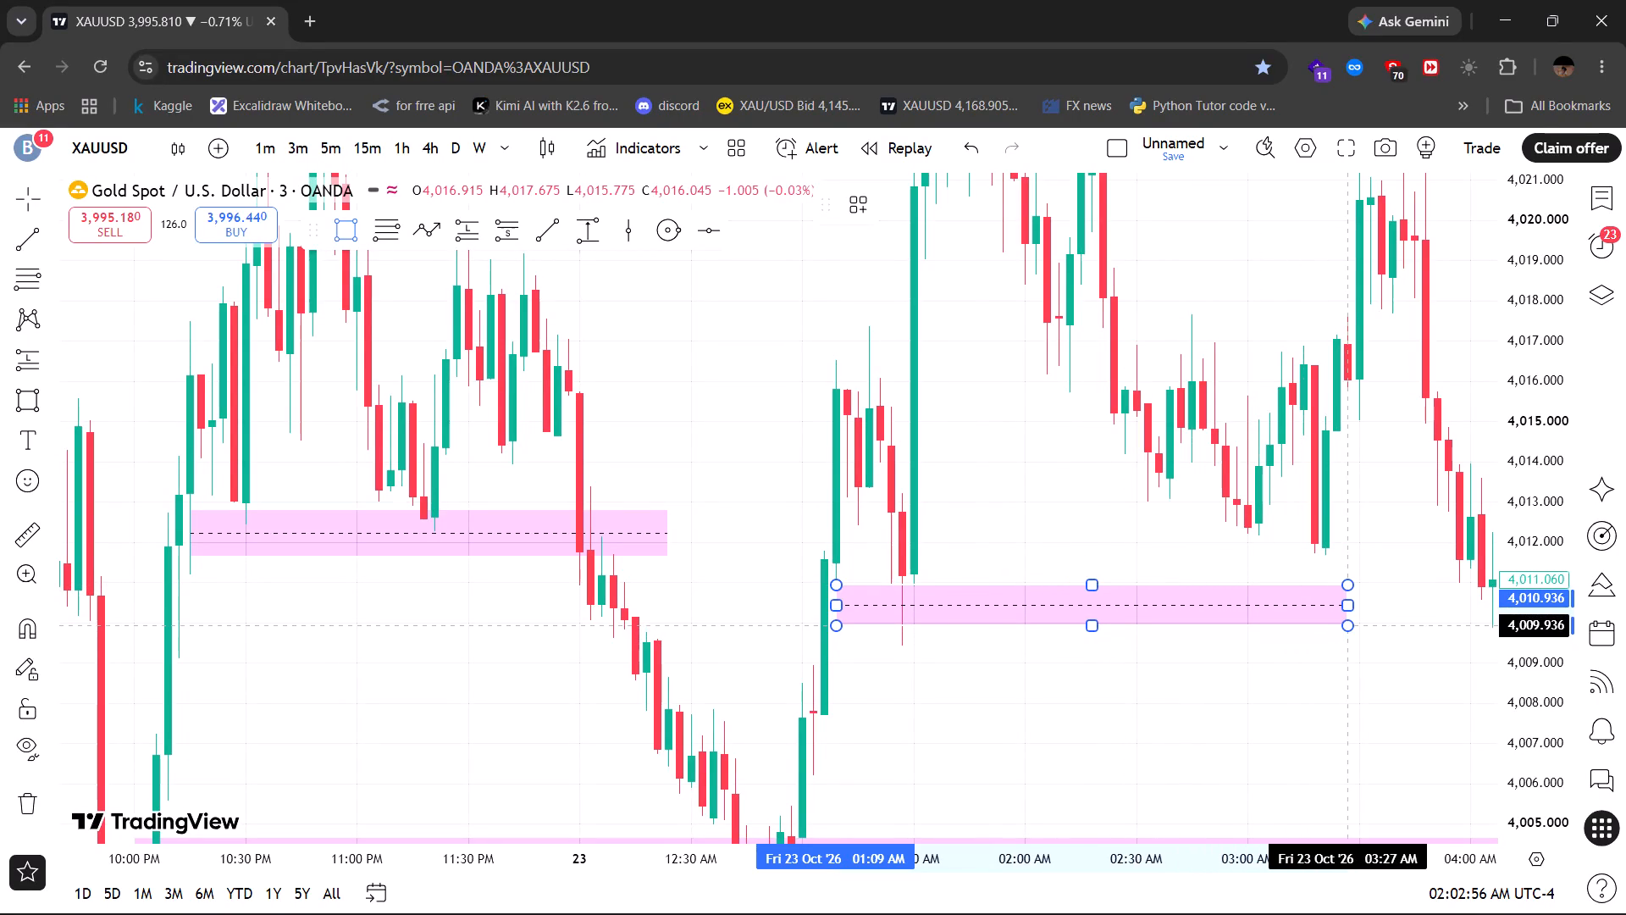
{"action": "left_click", "coordinate": [1341, 628]}
{"action": "left_click_drag", "start_coordinate": [1089, 587], "coordinate": [1260, 568]}
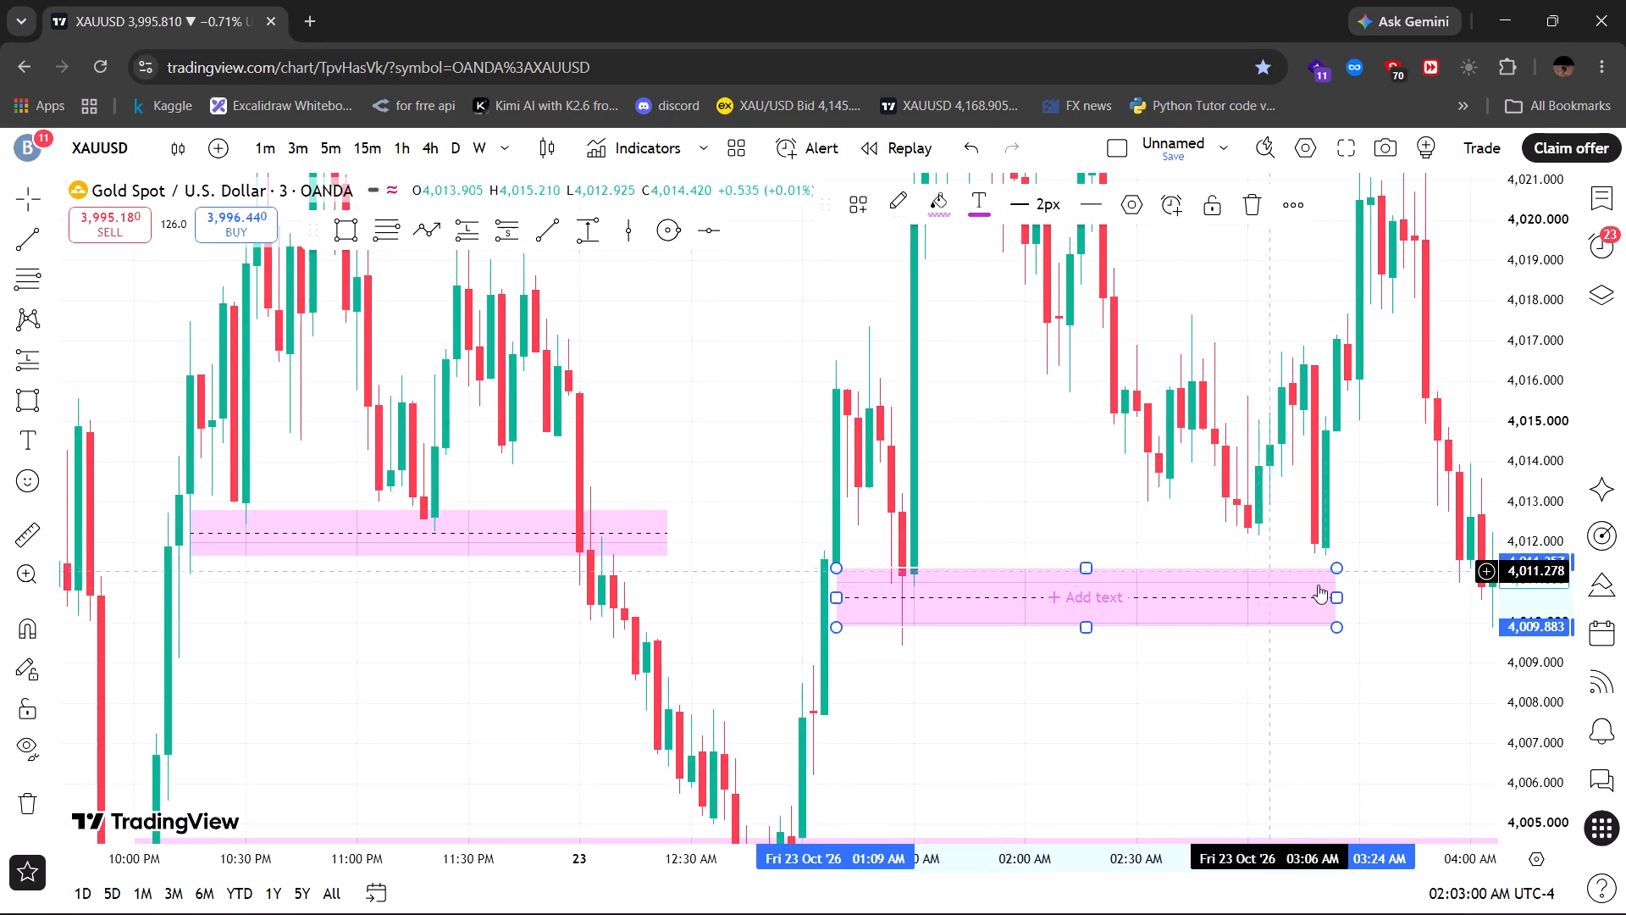
{"action": "left_click_drag", "start_coordinate": [1389, 642], "coordinate": [1105, 687]}
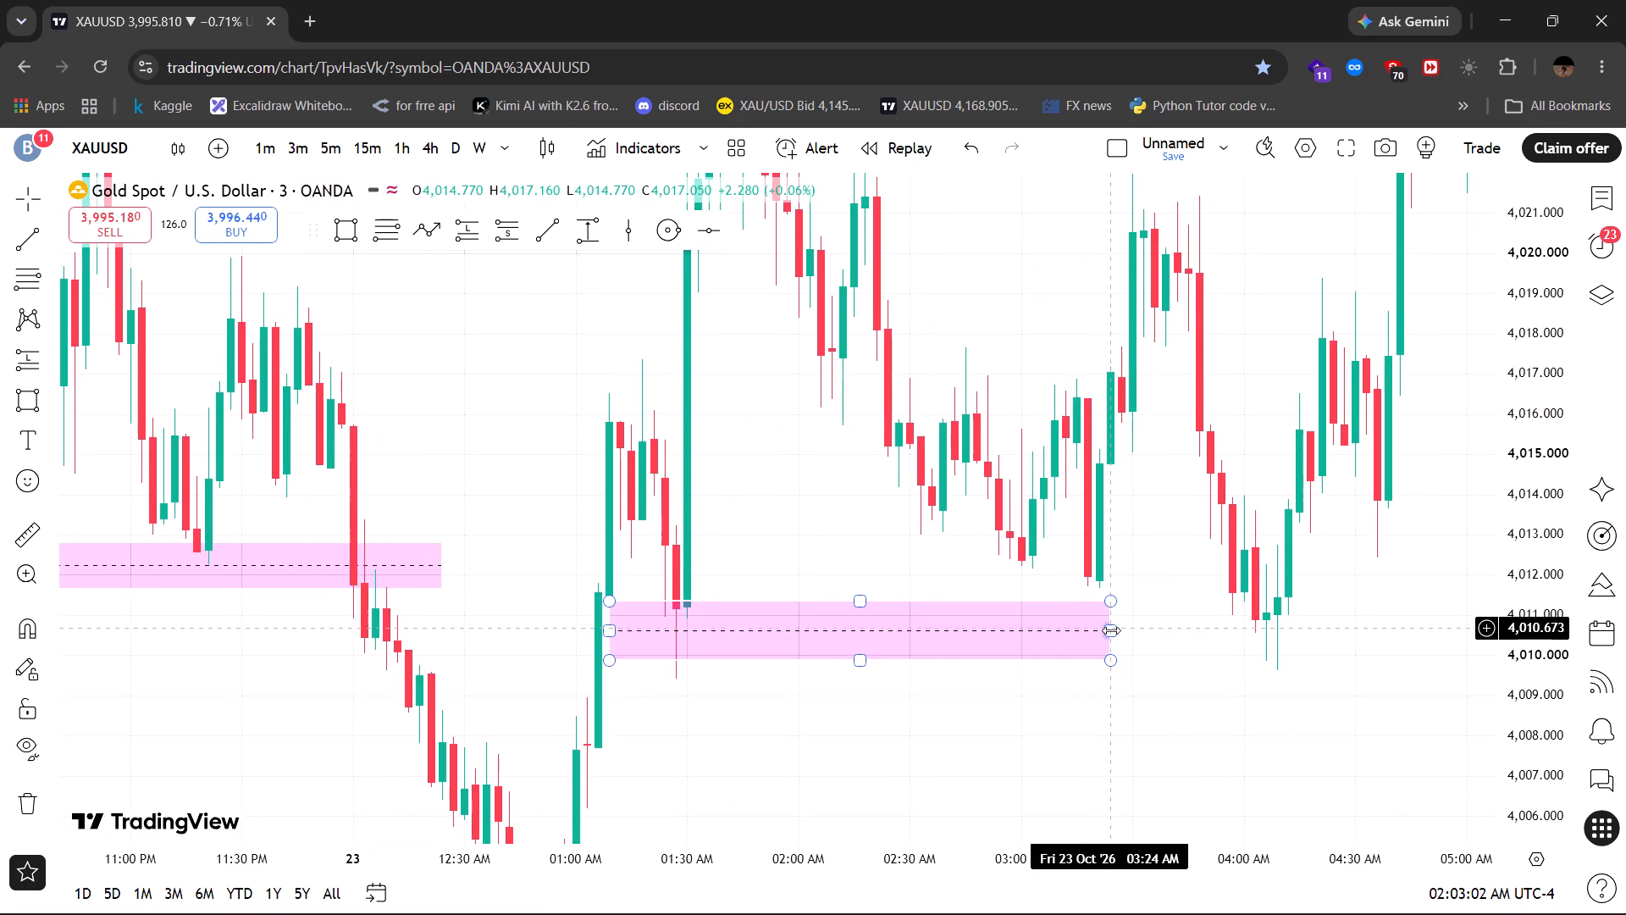
{"action": "left_click_drag", "start_coordinate": [1107, 630], "coordinate": [1390, 643]}
{"action": "left_click_drag", "start_coordinate": [1098, 701], "coordinate": [1063, 681]}
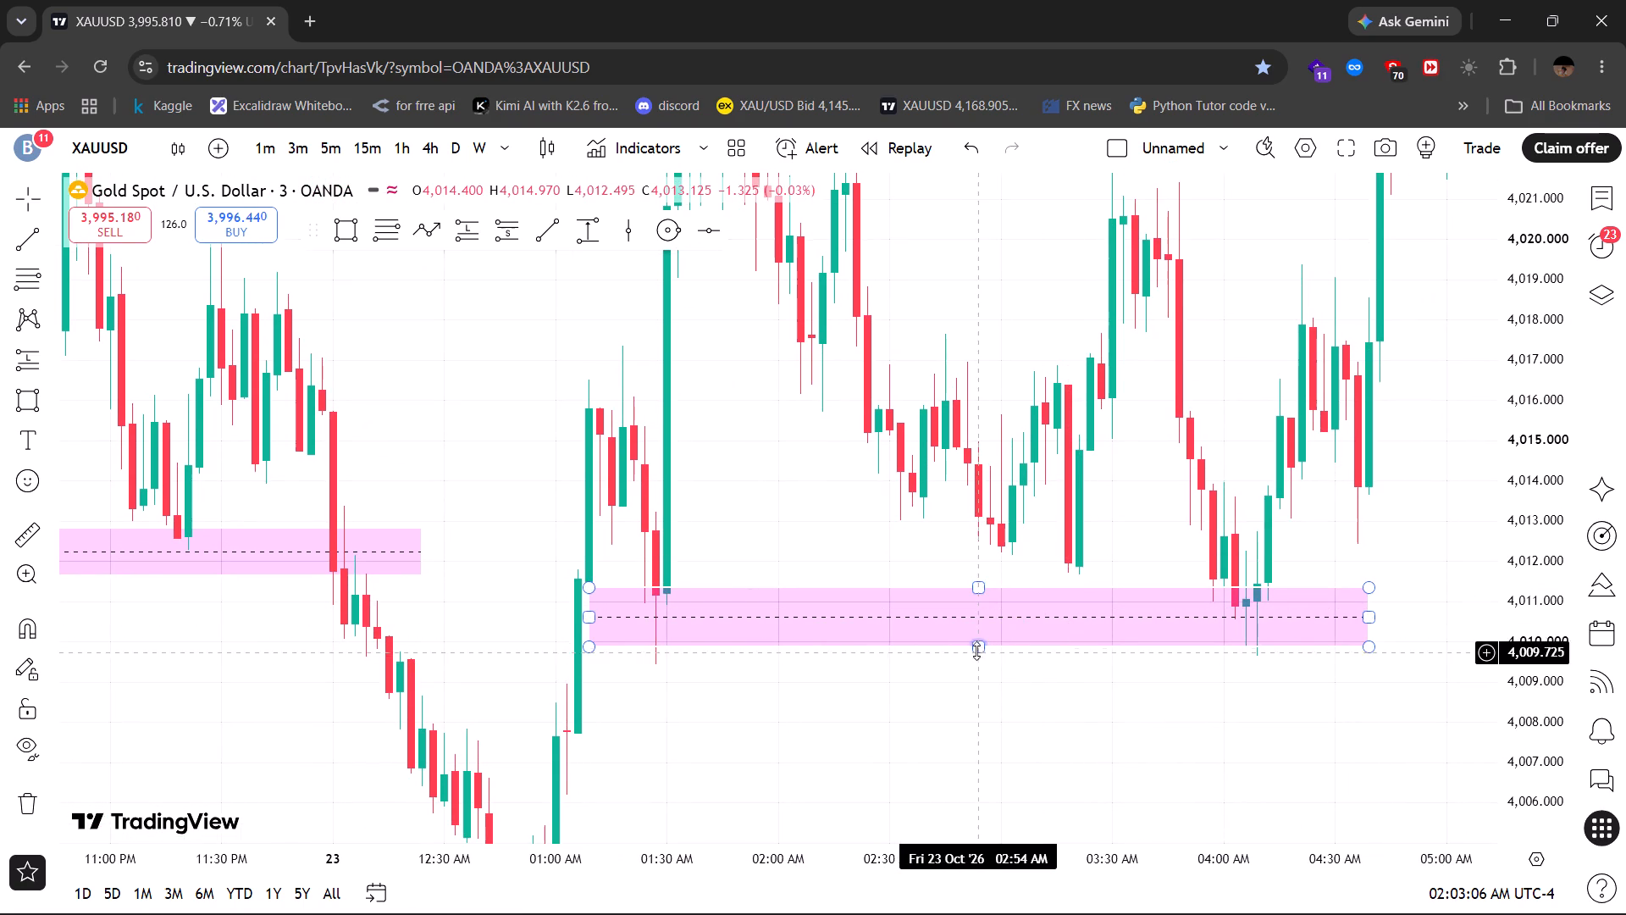
{"action": "left_click_drag", "start_coordinate": [985, 632], "coordinate": [998, 607]}
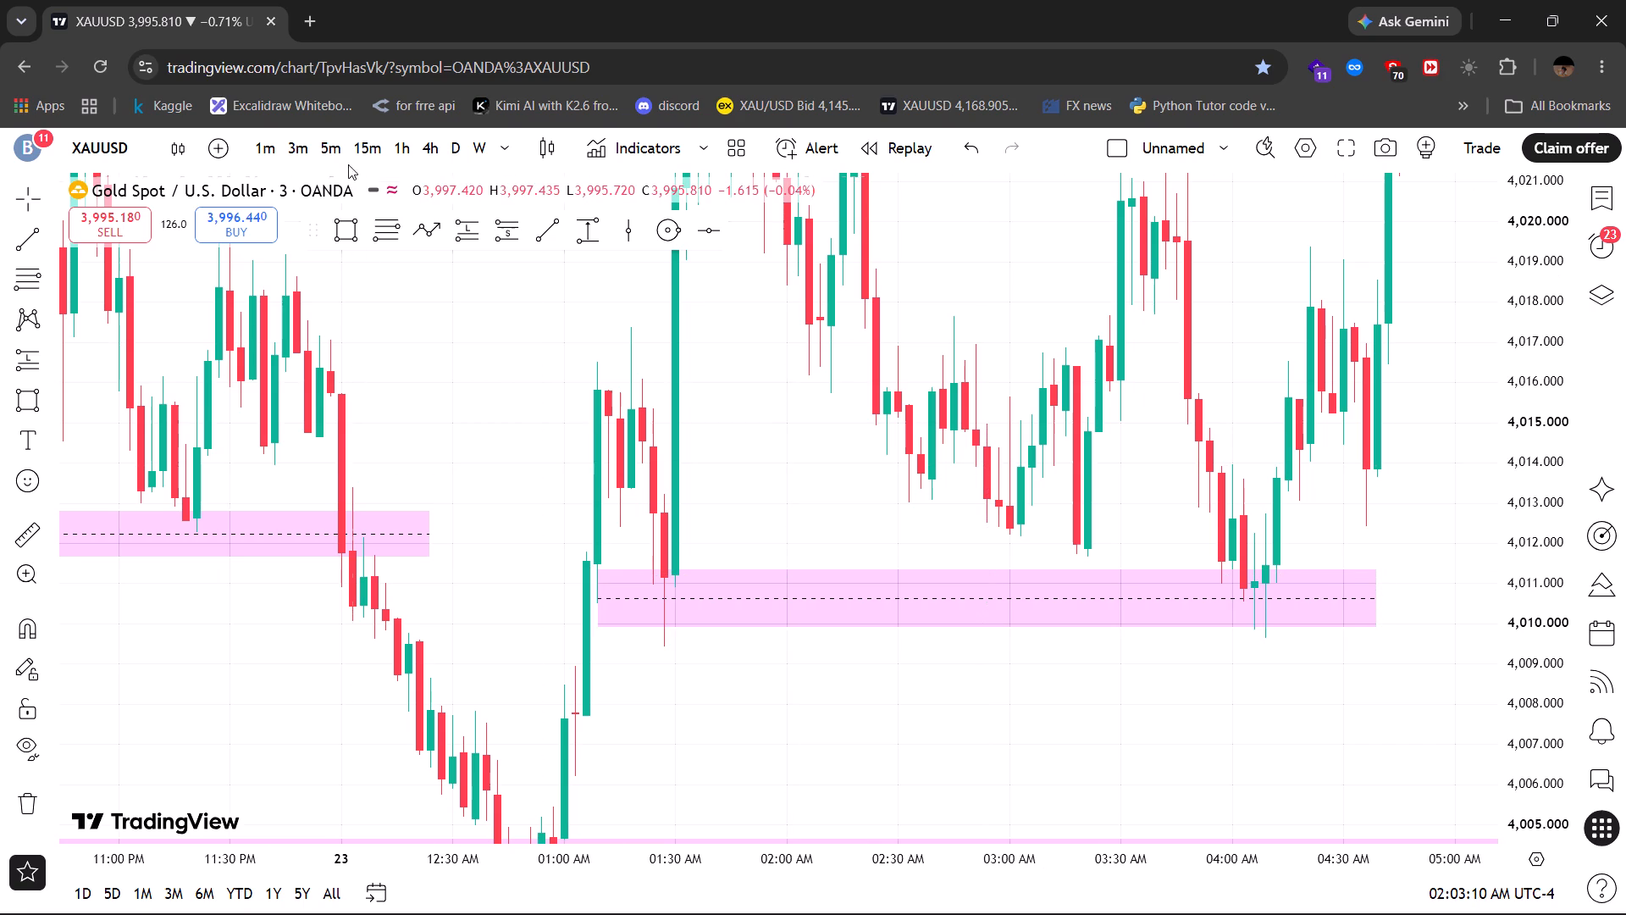
On the 5-minute timeframe, adjust the pink zone starting 23 Oct 1:05 AM to span about 4,012.3 to 4,010.9.
{"action": "left_click", "coordinate": [331, 148]}
{"action": "left_click_drag", "start_coordinate": [932, 534], "coordinate": [354, 608]}
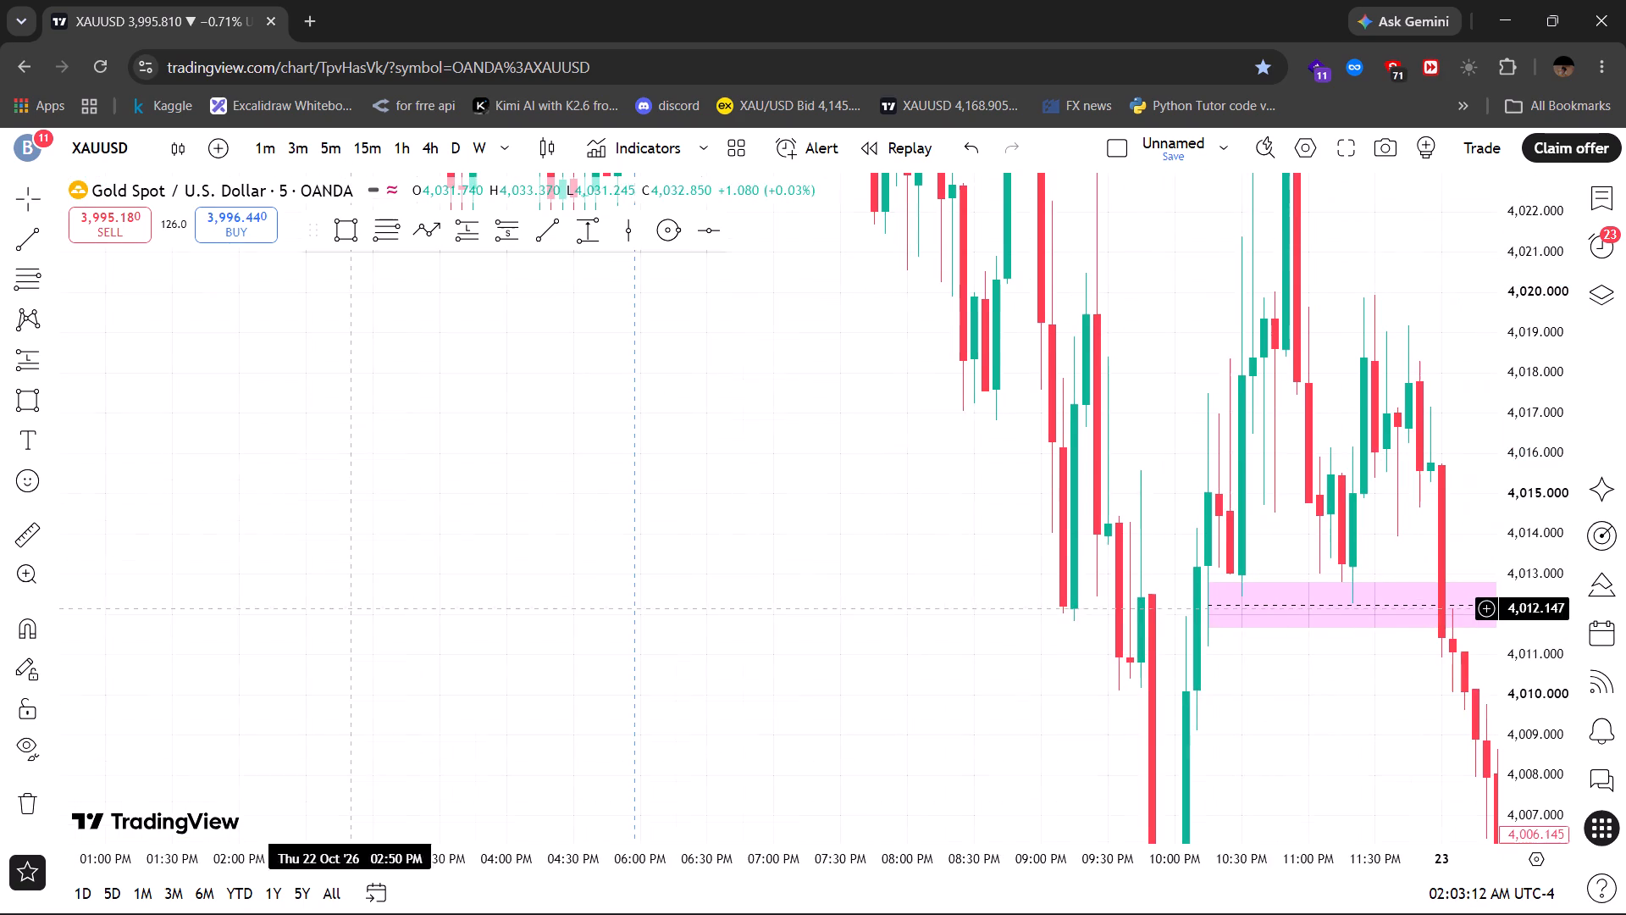
{"action": "left_click_drag", "start_coordinate": [1263, 696], "coordinate": [249, 614]}
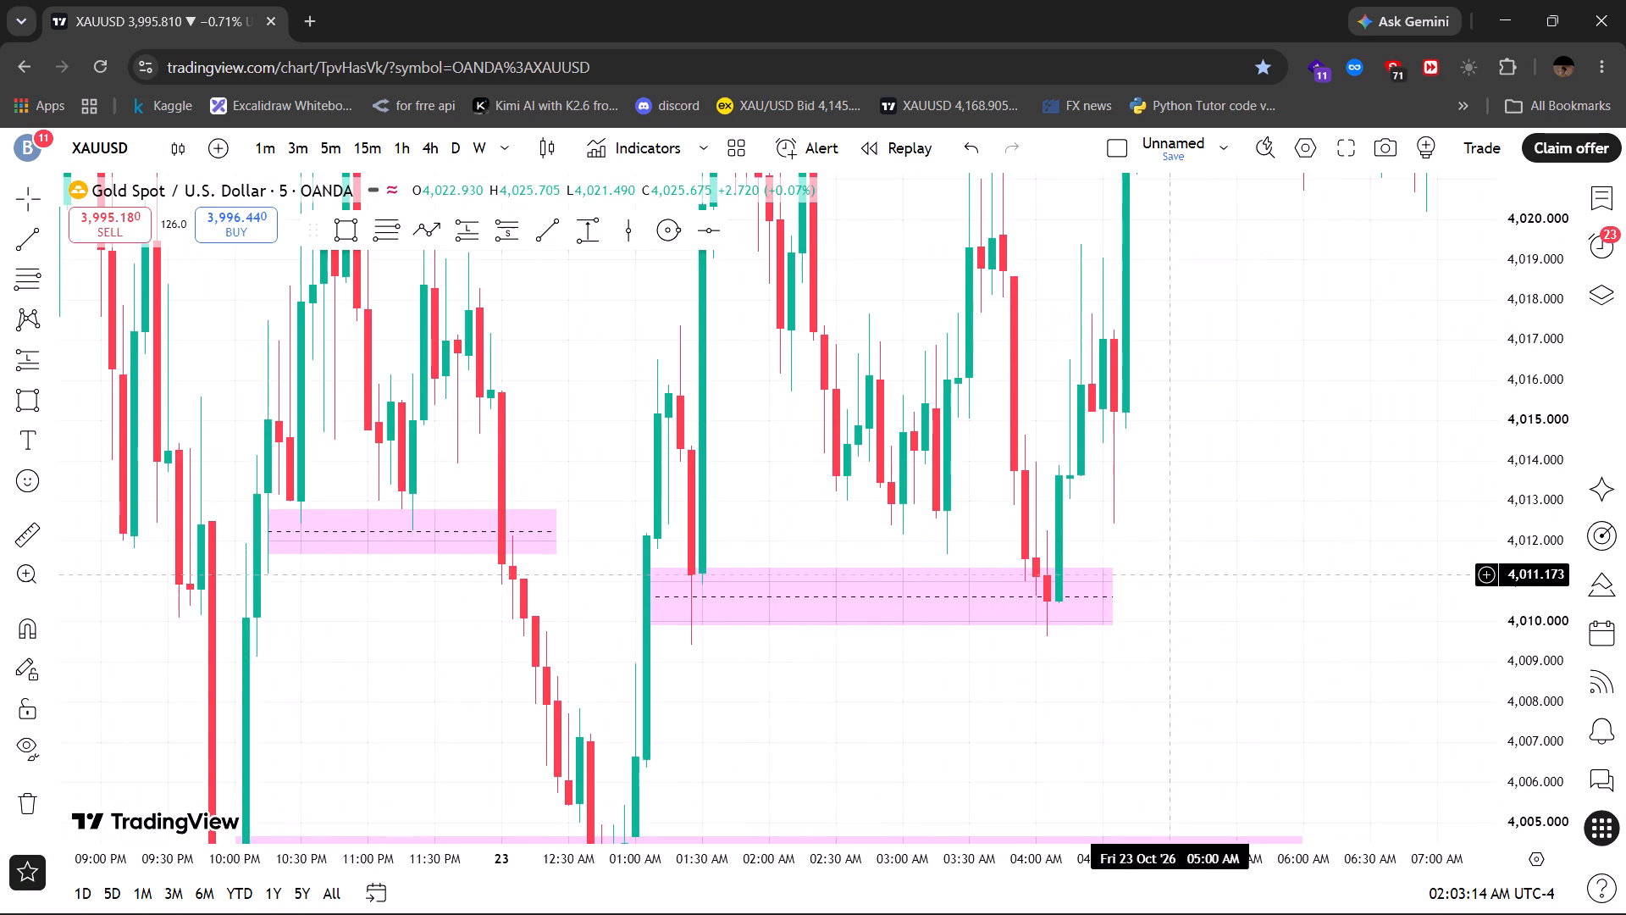
{"action": "left_click_drag", "start_coordinate": [904, 616], "coordinate": [933, 594]}
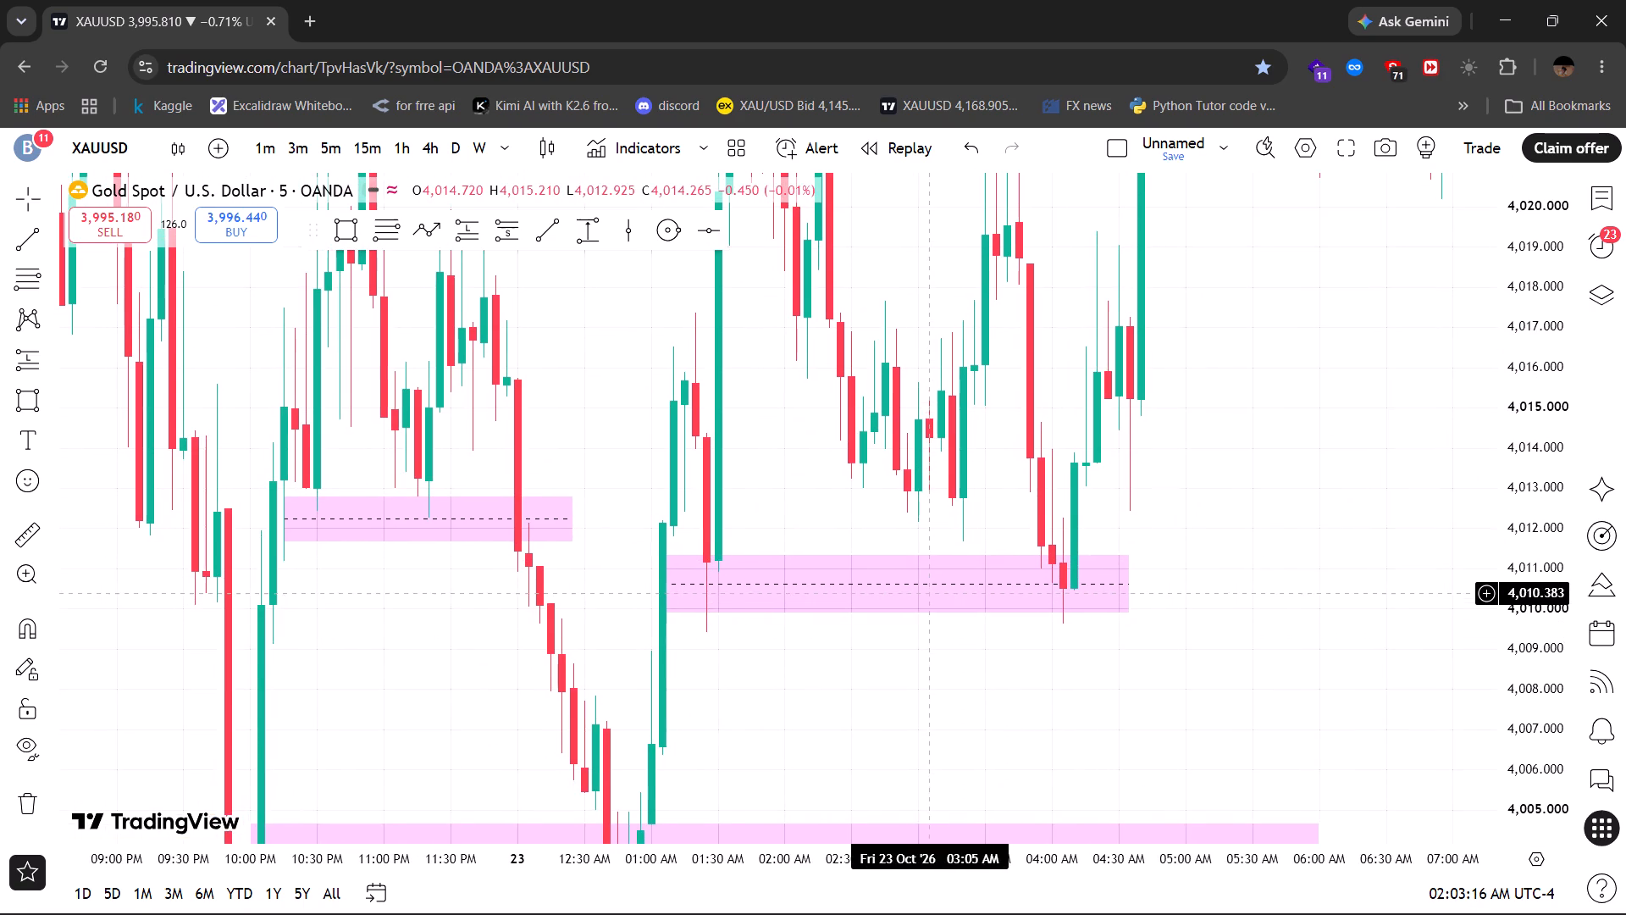
{"action": "left_click_drag", "start_coordinate": [933, 594], "coordinate": [932, 595]}
{"action": "left_click_drag", "start_coordinate": [1541, 546], "coordinate": [1530, 696]}
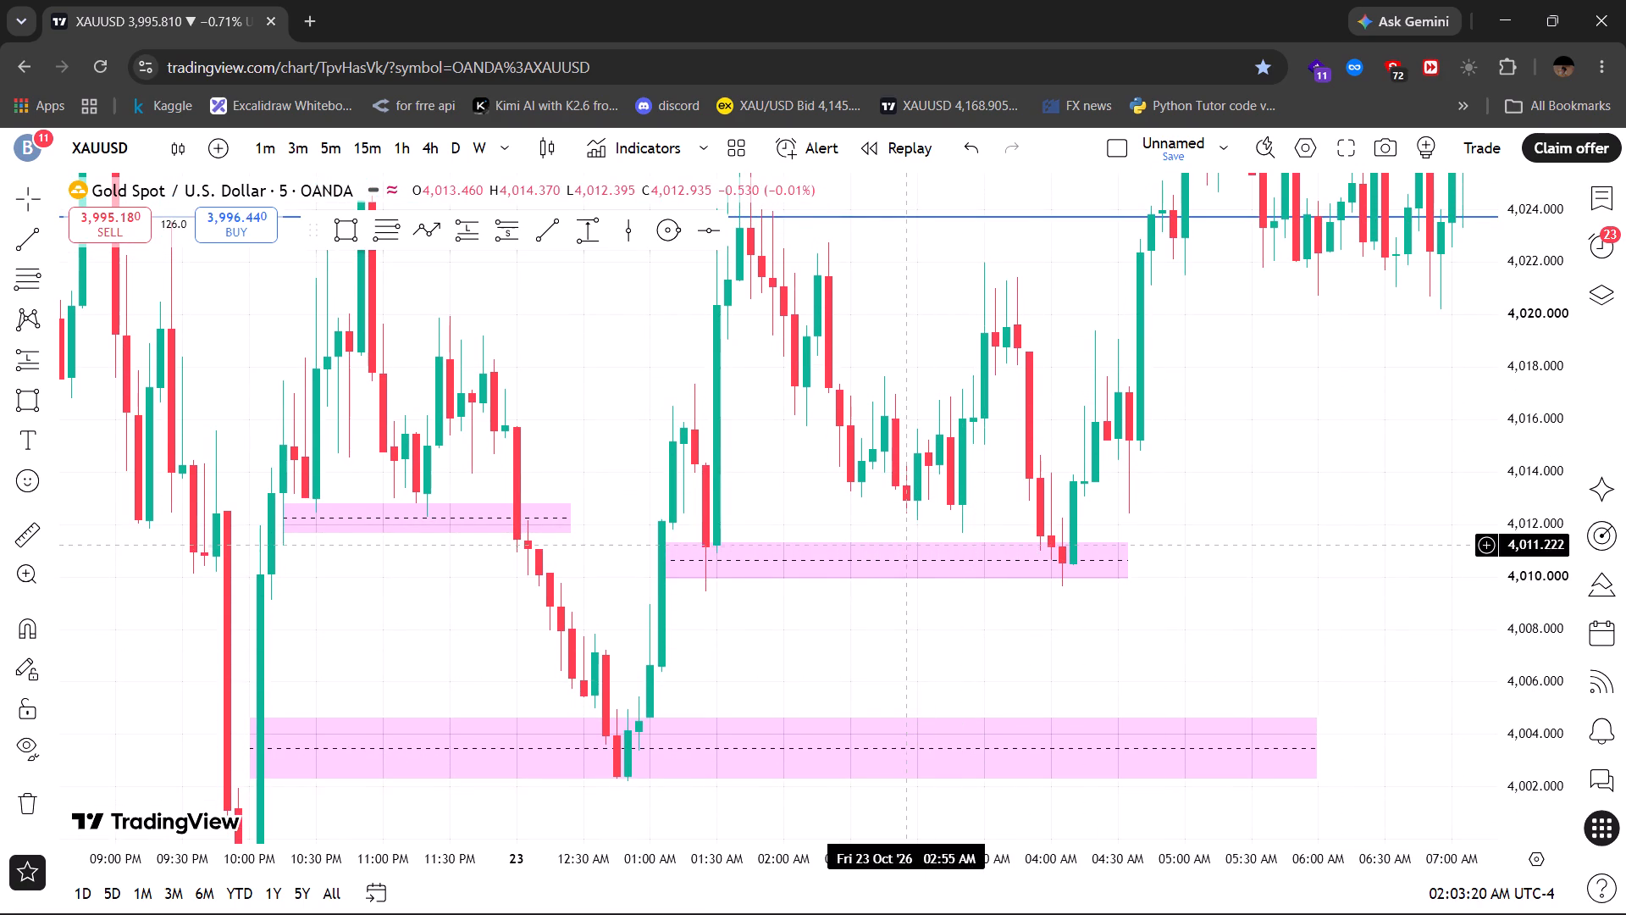
{"action": "left_click_drag", "start_coordinate": [894, 544], "coordinate": [888, 511]}
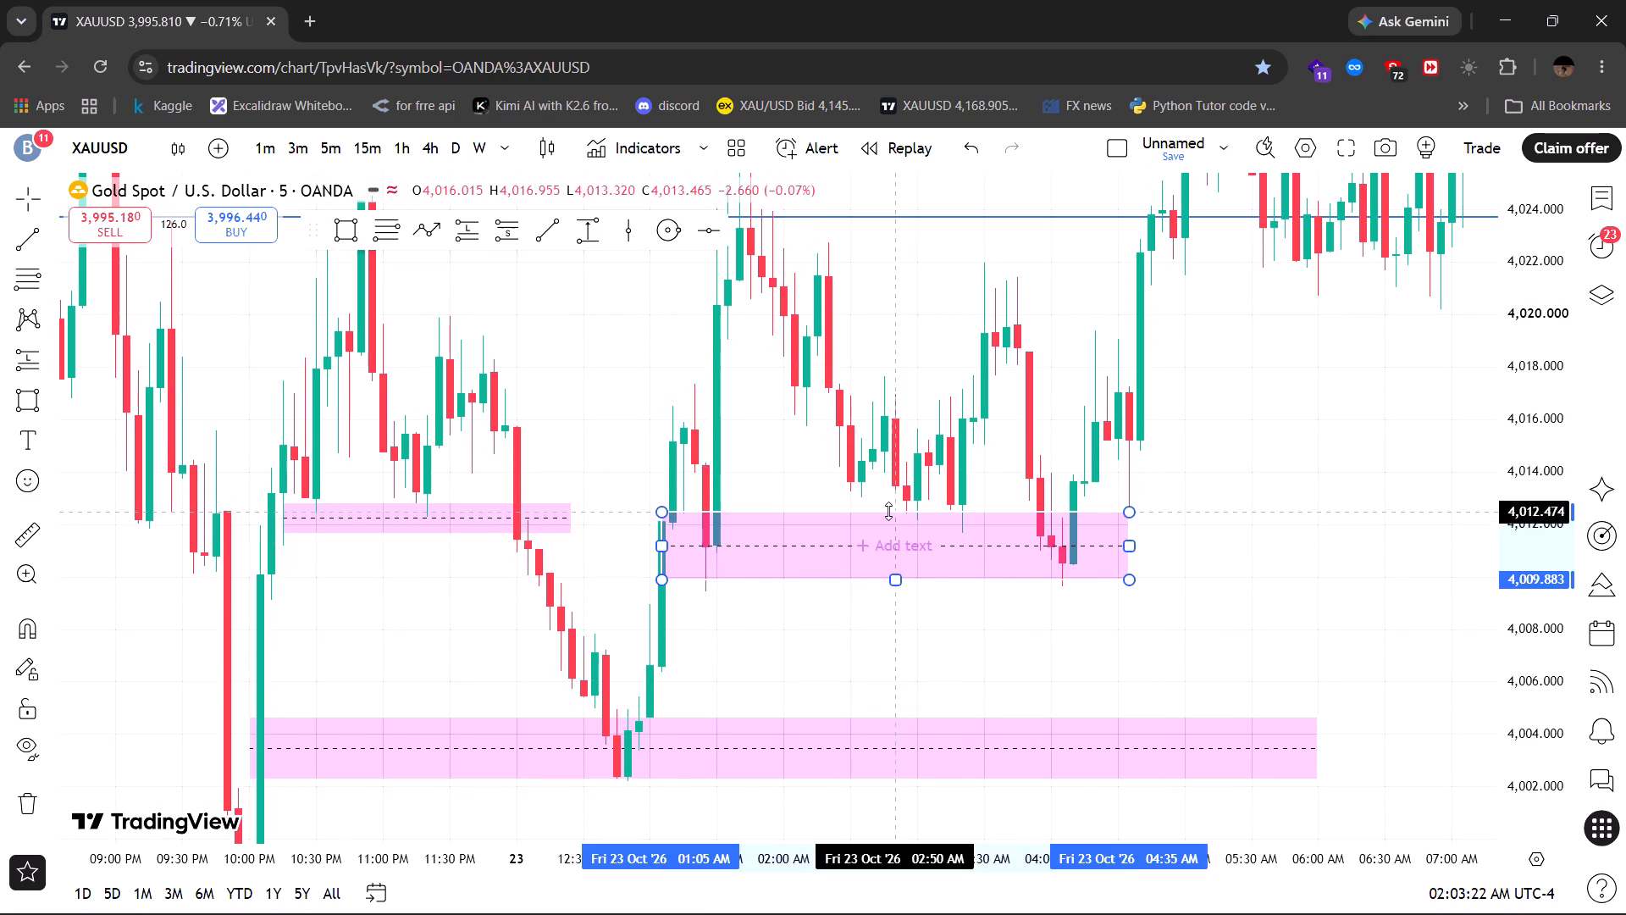
{"action": "left_click_drag", "start_coordinate": [888, 511], "coordinate": [888, 507]}
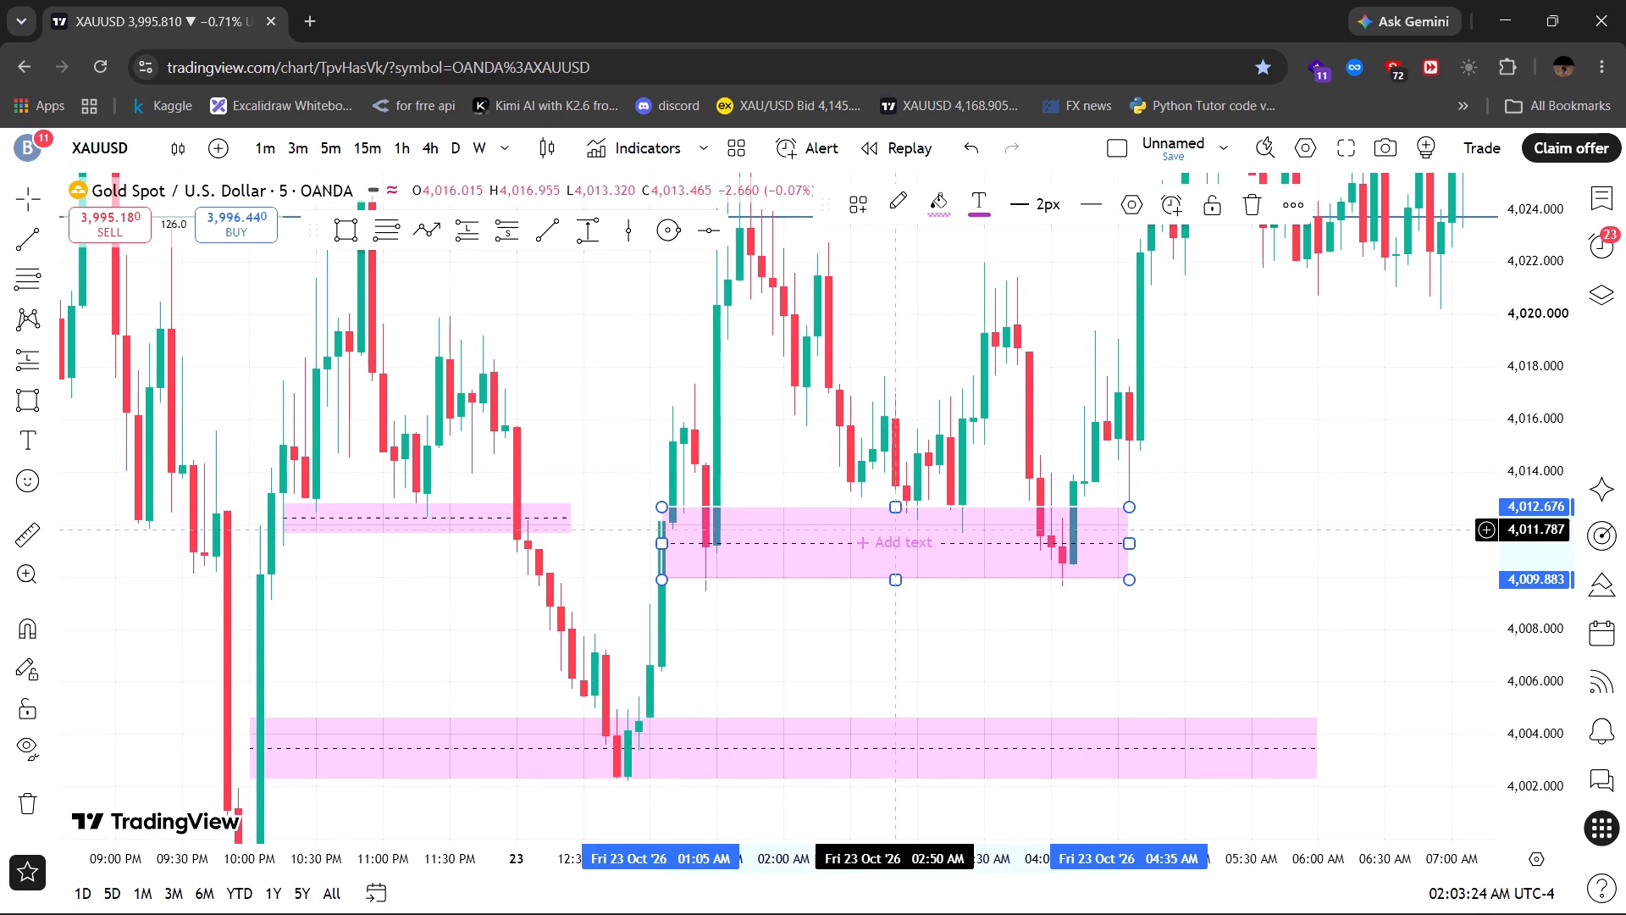
{"action": "left_click_drag", "start_coordinate": [891, 579], "coordinate": [883, 552]}
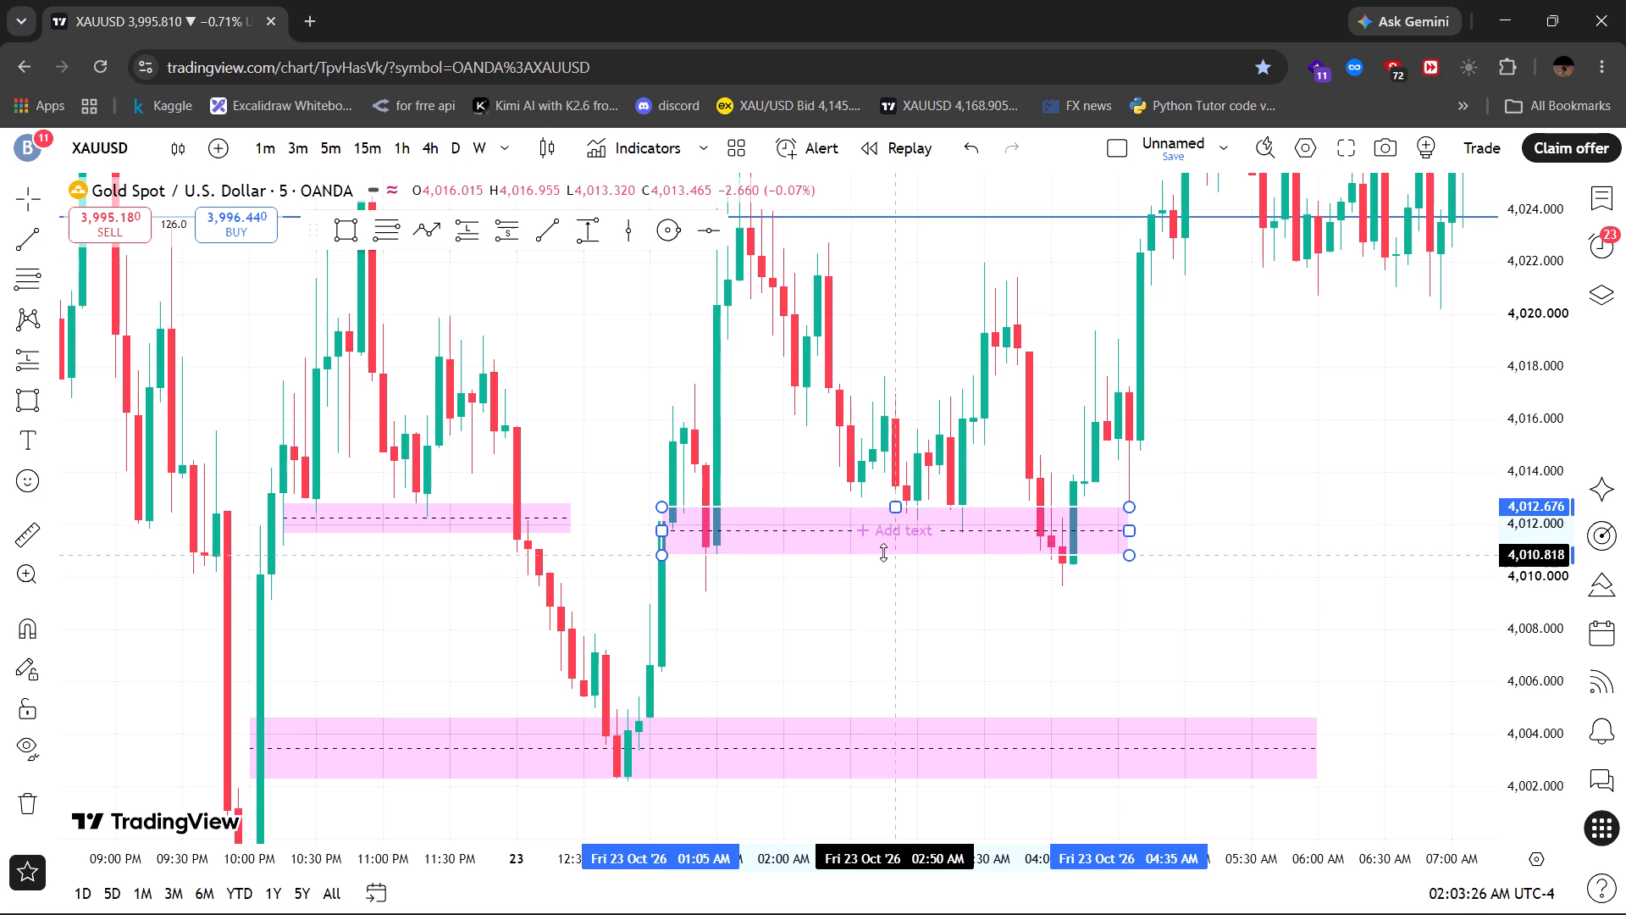
{"action": "left_click_drag", "start_coordinate": [883, 552], "coordinate": [880, 554]}
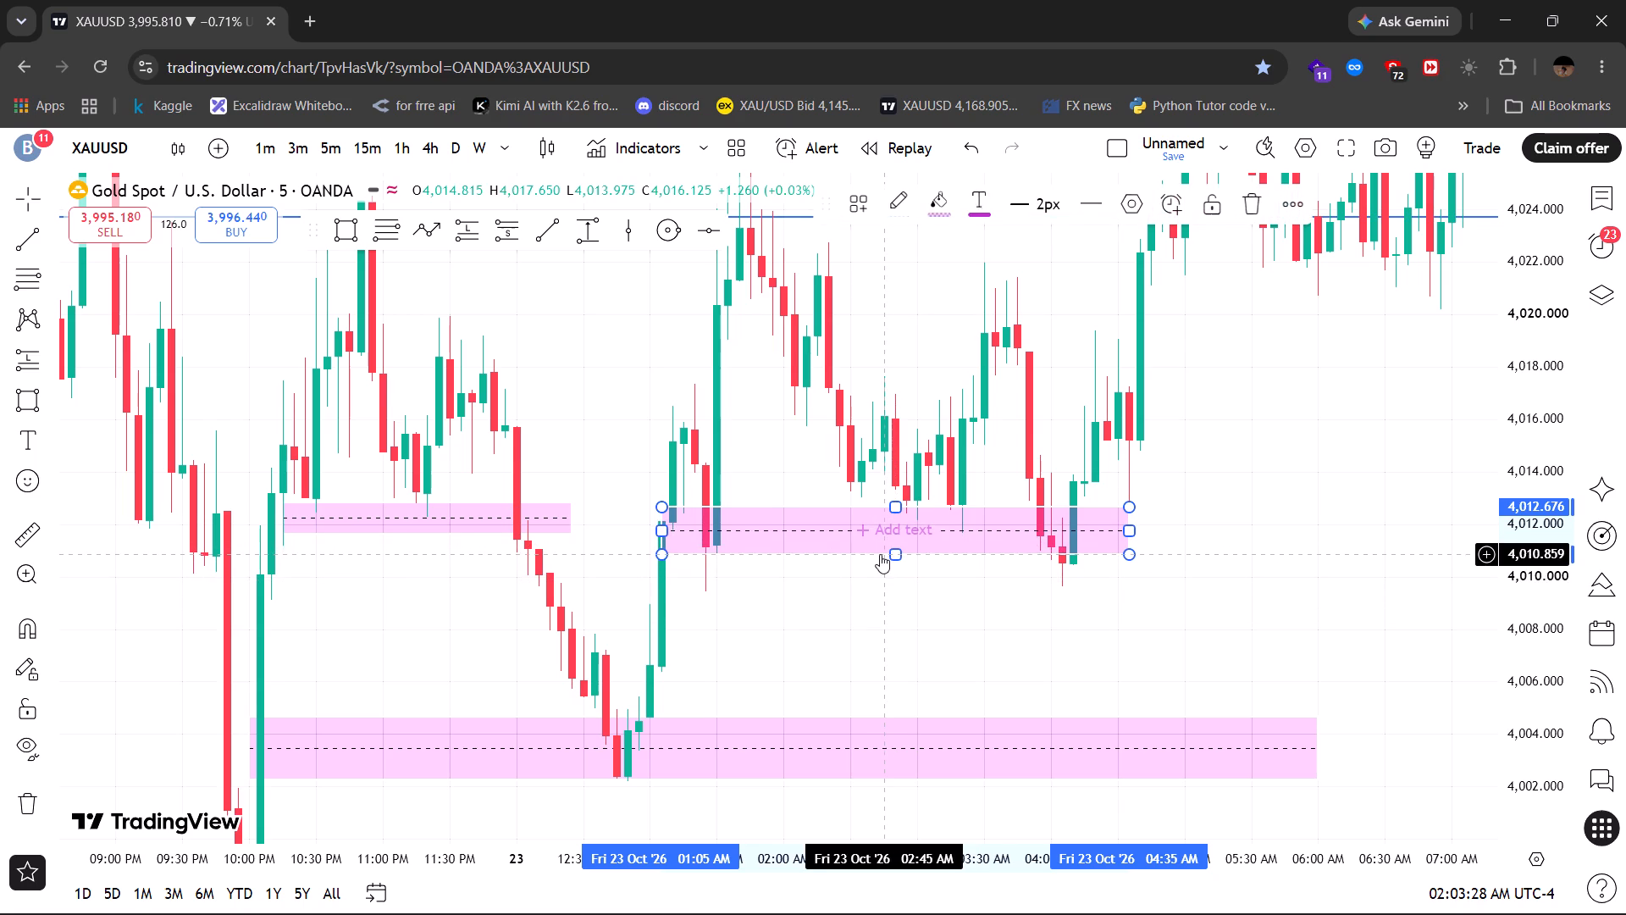
{"action": "left_click", "coordinate": [895, 507]}
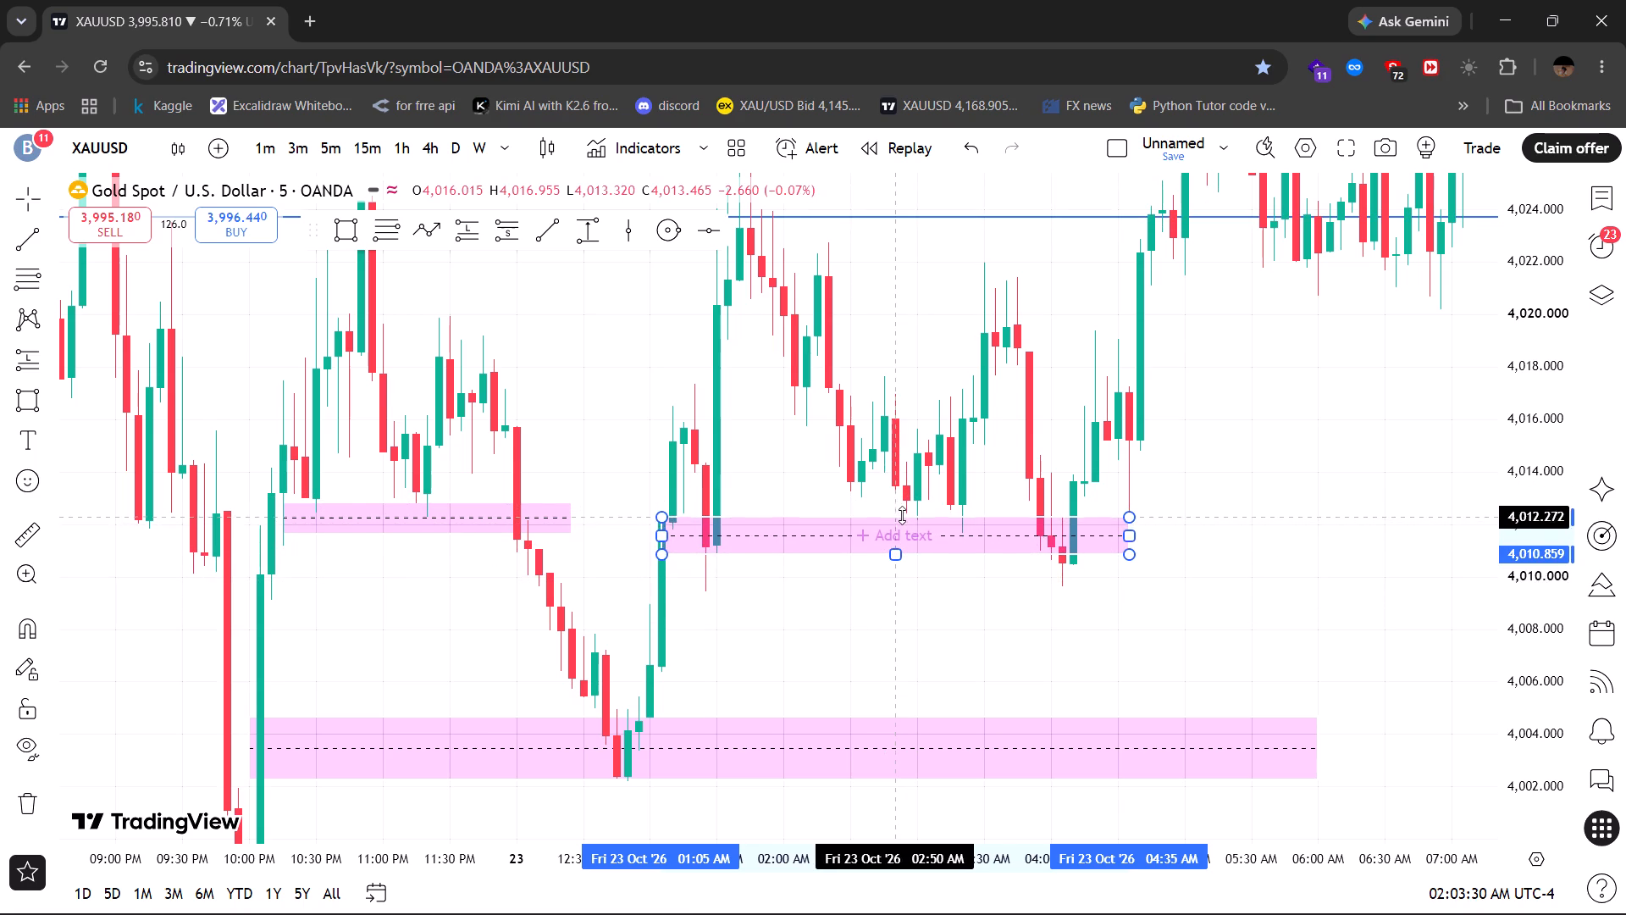
On the 5-minute timeframe, examine the 22–23 Oct price action around the pink zones and the line near 4,024.
{"action": "left_click_drag", "start_coordinate": [1331, 510], "coordinate": [1323, 587]}
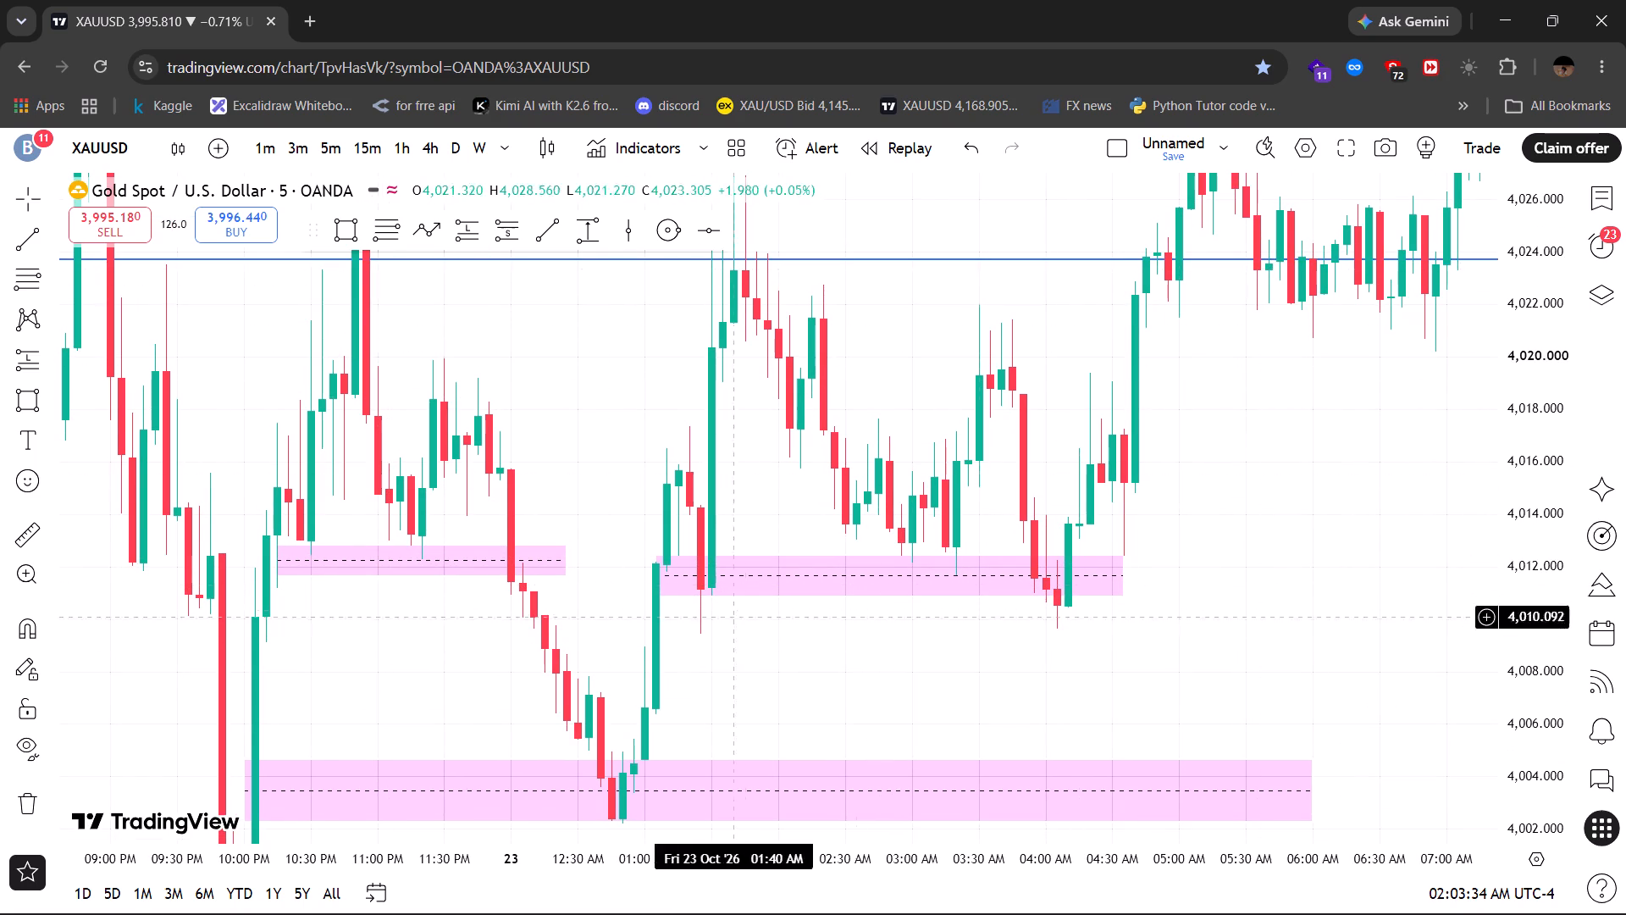
{"action": "left_click_drag", "start_coordinate": [1325, 463], "coordinate": [1311, 530]}
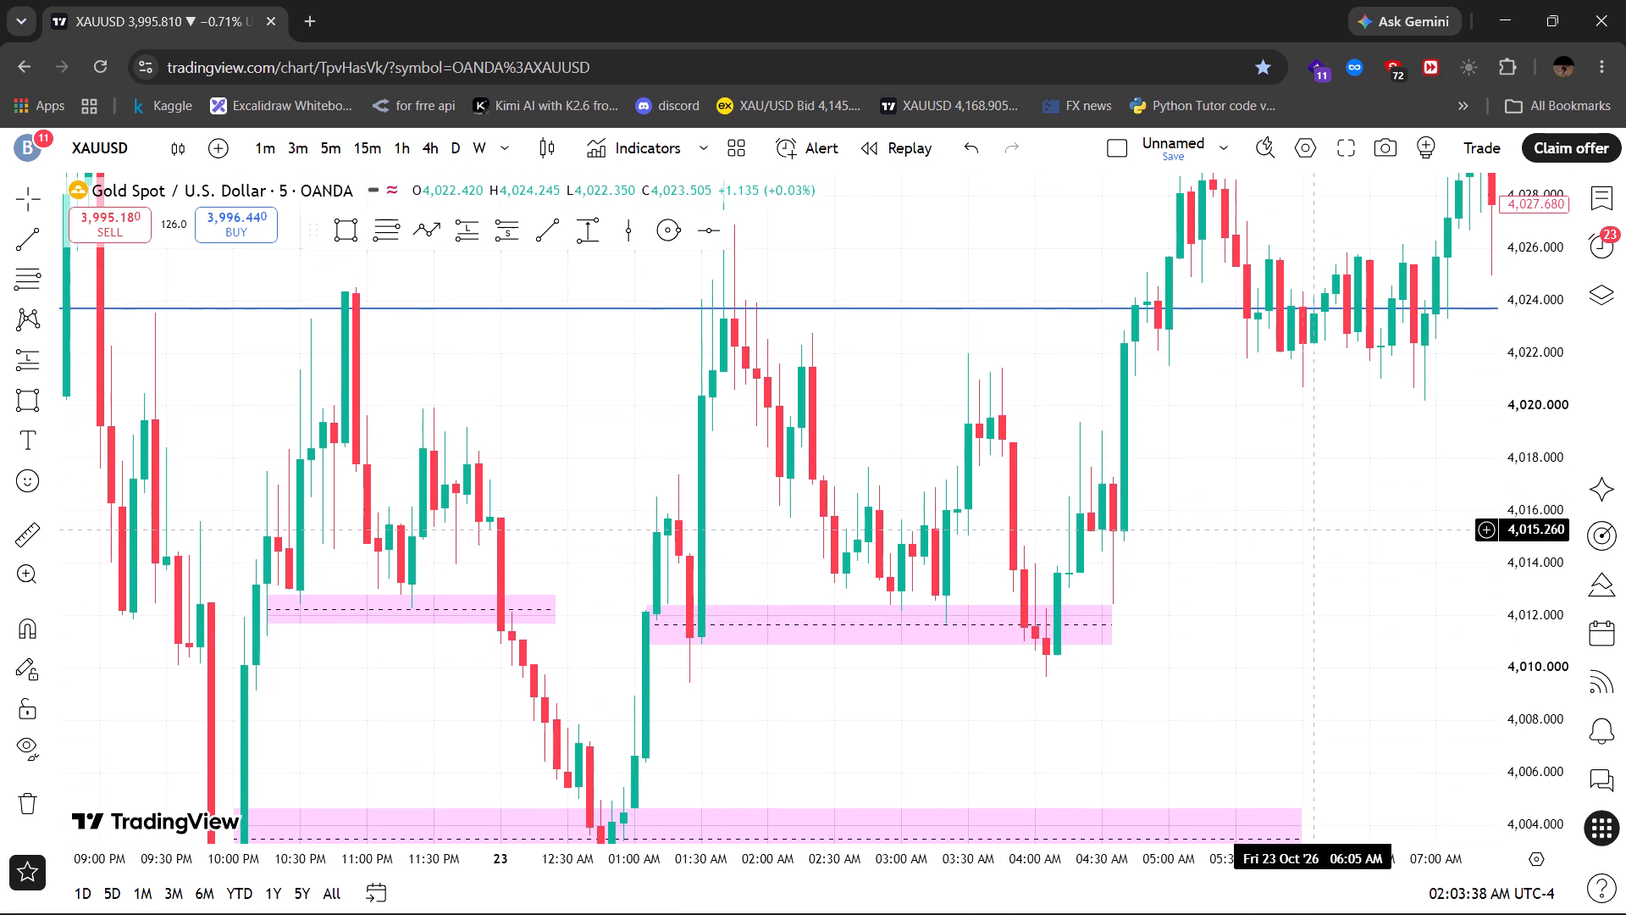
{"action": "left_click_drag", "start_coordinate": [926, 720], "coordinate": [1369, 464]}
{"action": "left_click_drag", "start_coordinate": [1539, 437], "coordinate": [1540, 664]}
{"action": "left_click_drag", "start_coordinate": [1236, 678], "coordinate": [1032, 674]}
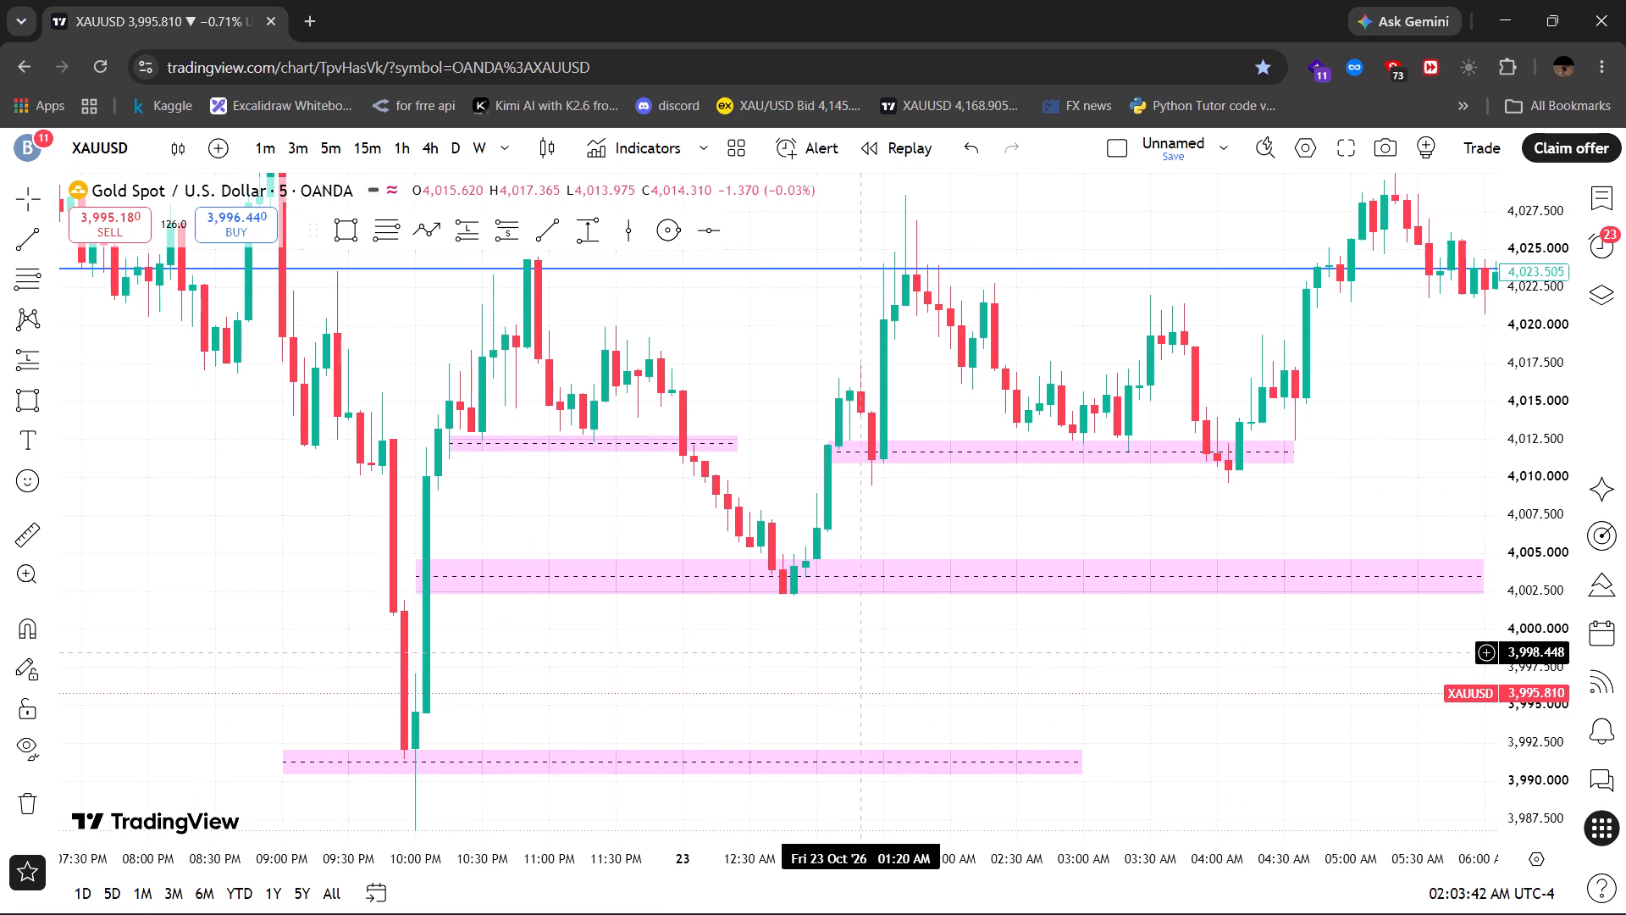
{"action": "left_click_drag", "start_coordinate": [852, 652], "coordinate": [965, 729]}
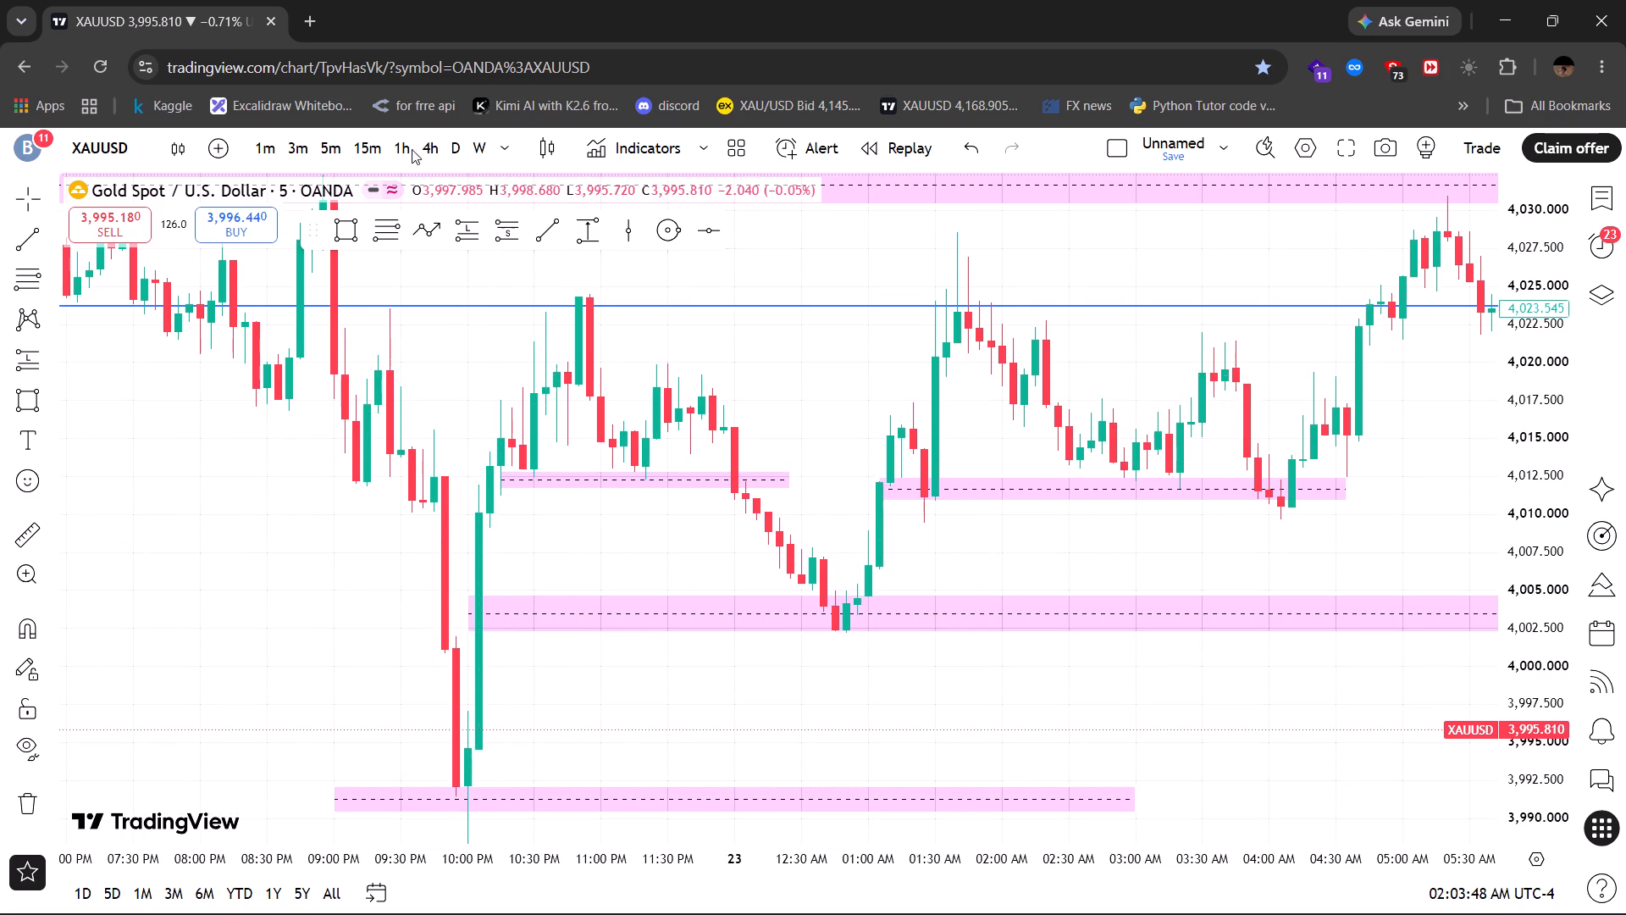
Move the floating set of favourite drawing tools up above the chart, clear of the price area.
{"action": "left_click_drag", "start_coordinate": [317, 231], "coordinate": [845, 176]}
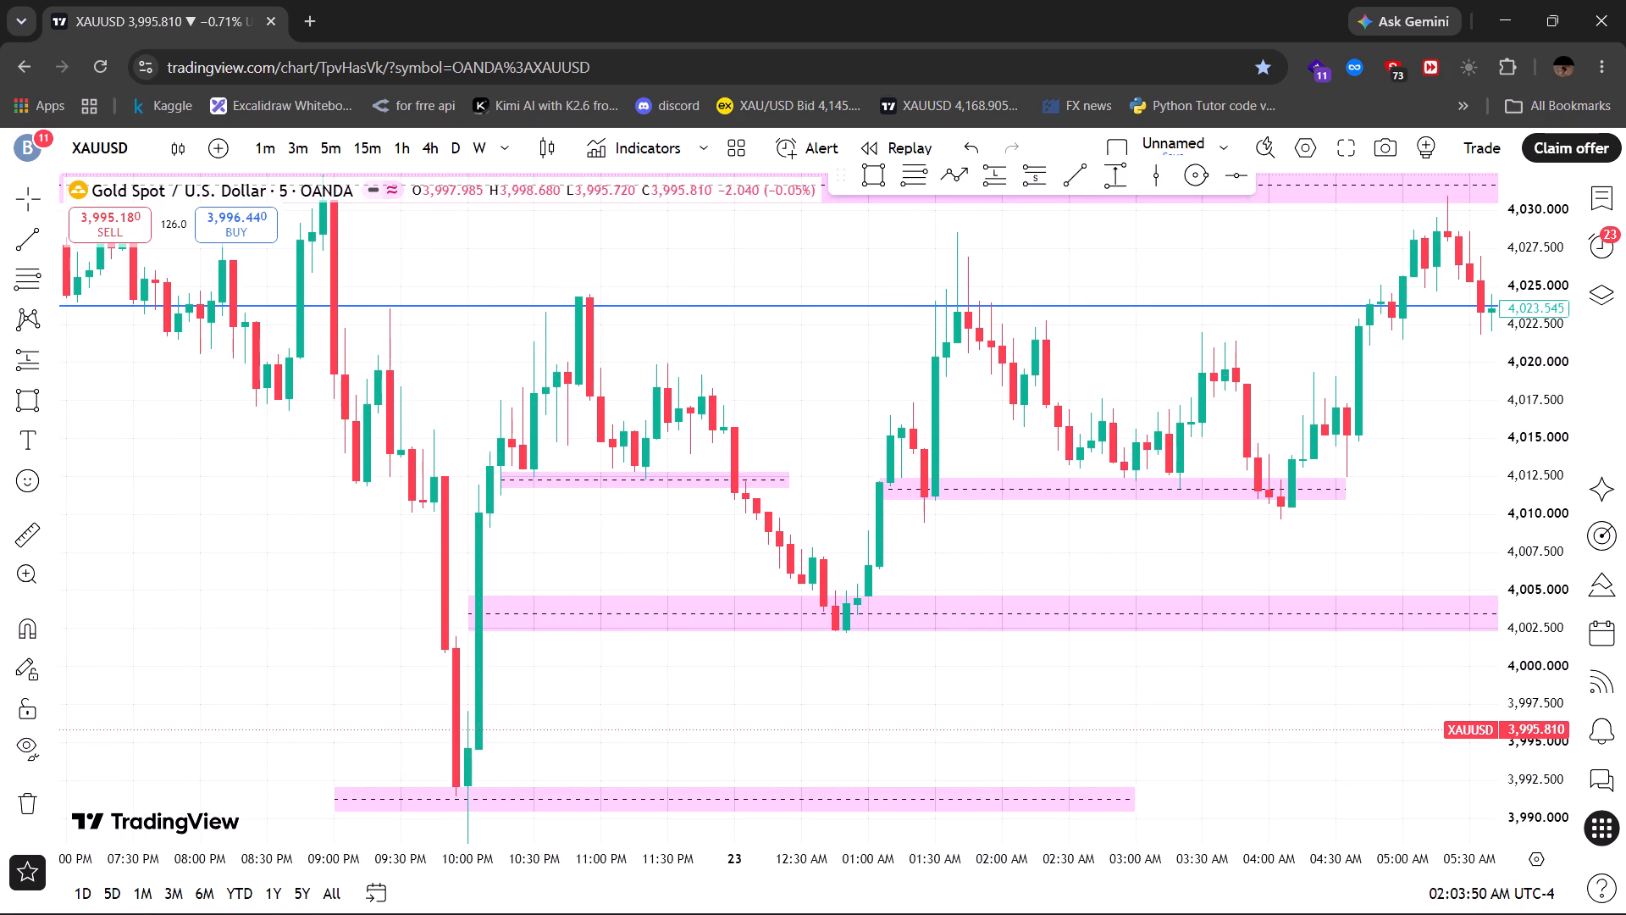
{"action": "left_click_drag", "start_coordinate": [845, 176], "coordinate": [823, 139]}
Draw a Fib retracement from about 4,027.1 at 23 Oct 12:05 AM to about 4,024.7 at 12:35 AM.
{"action": "left_click", "coordinate": [892, 142]}
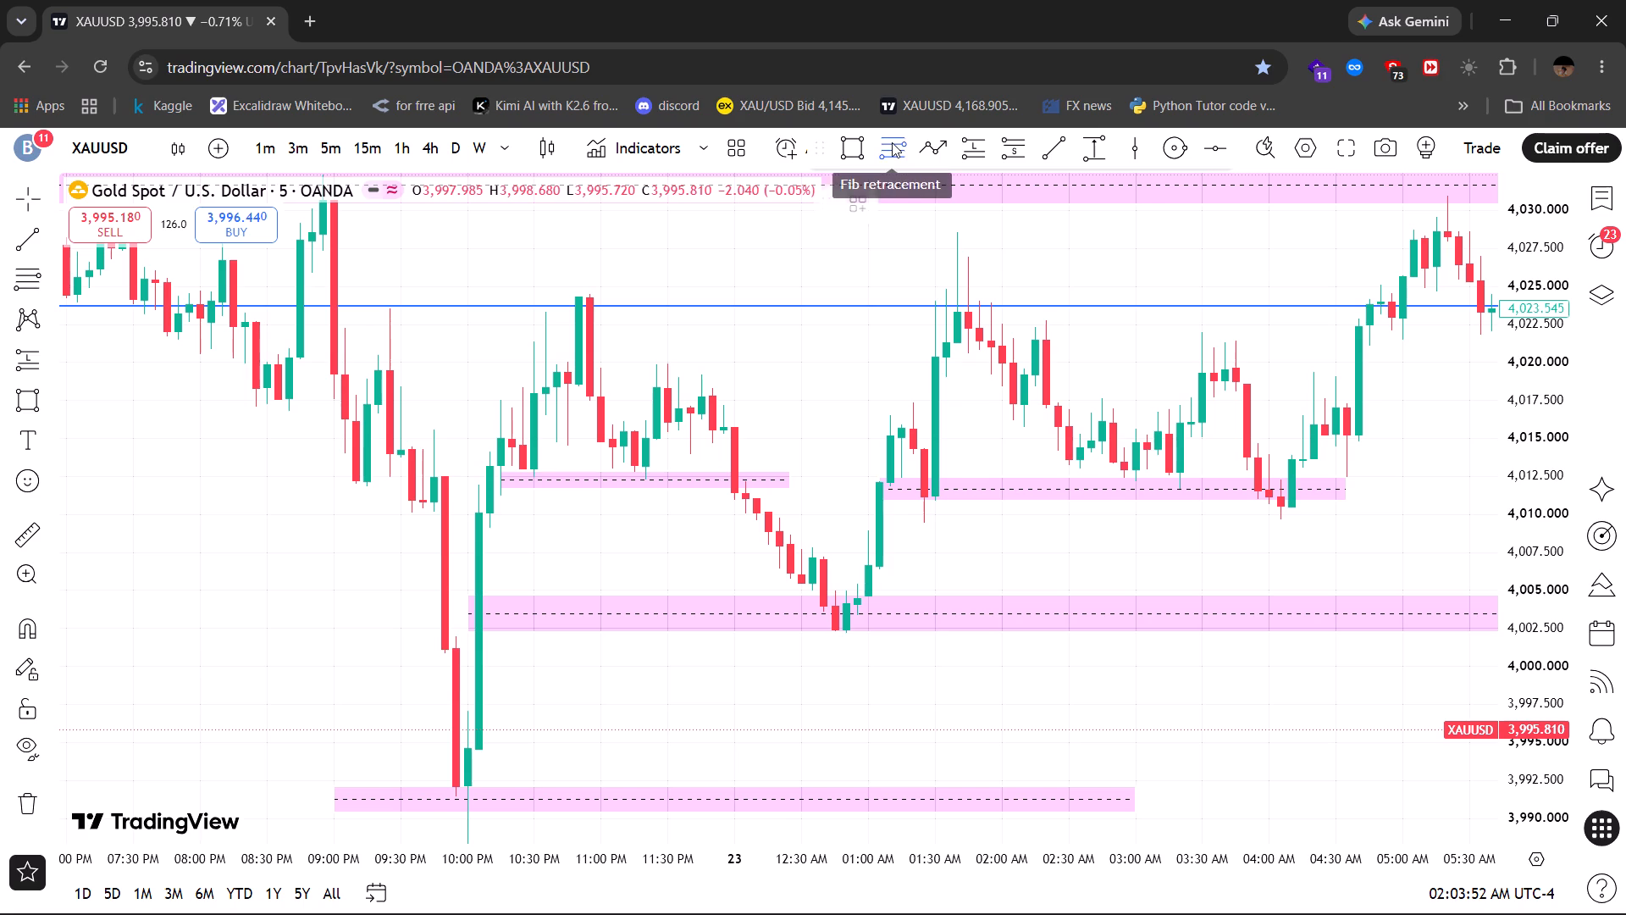
{"action": "left_click_drag", "start_coordinate": [747, 255], "coordinate": [818, 291]}
{"action": "left_click", "coordinate": [818, 291]}
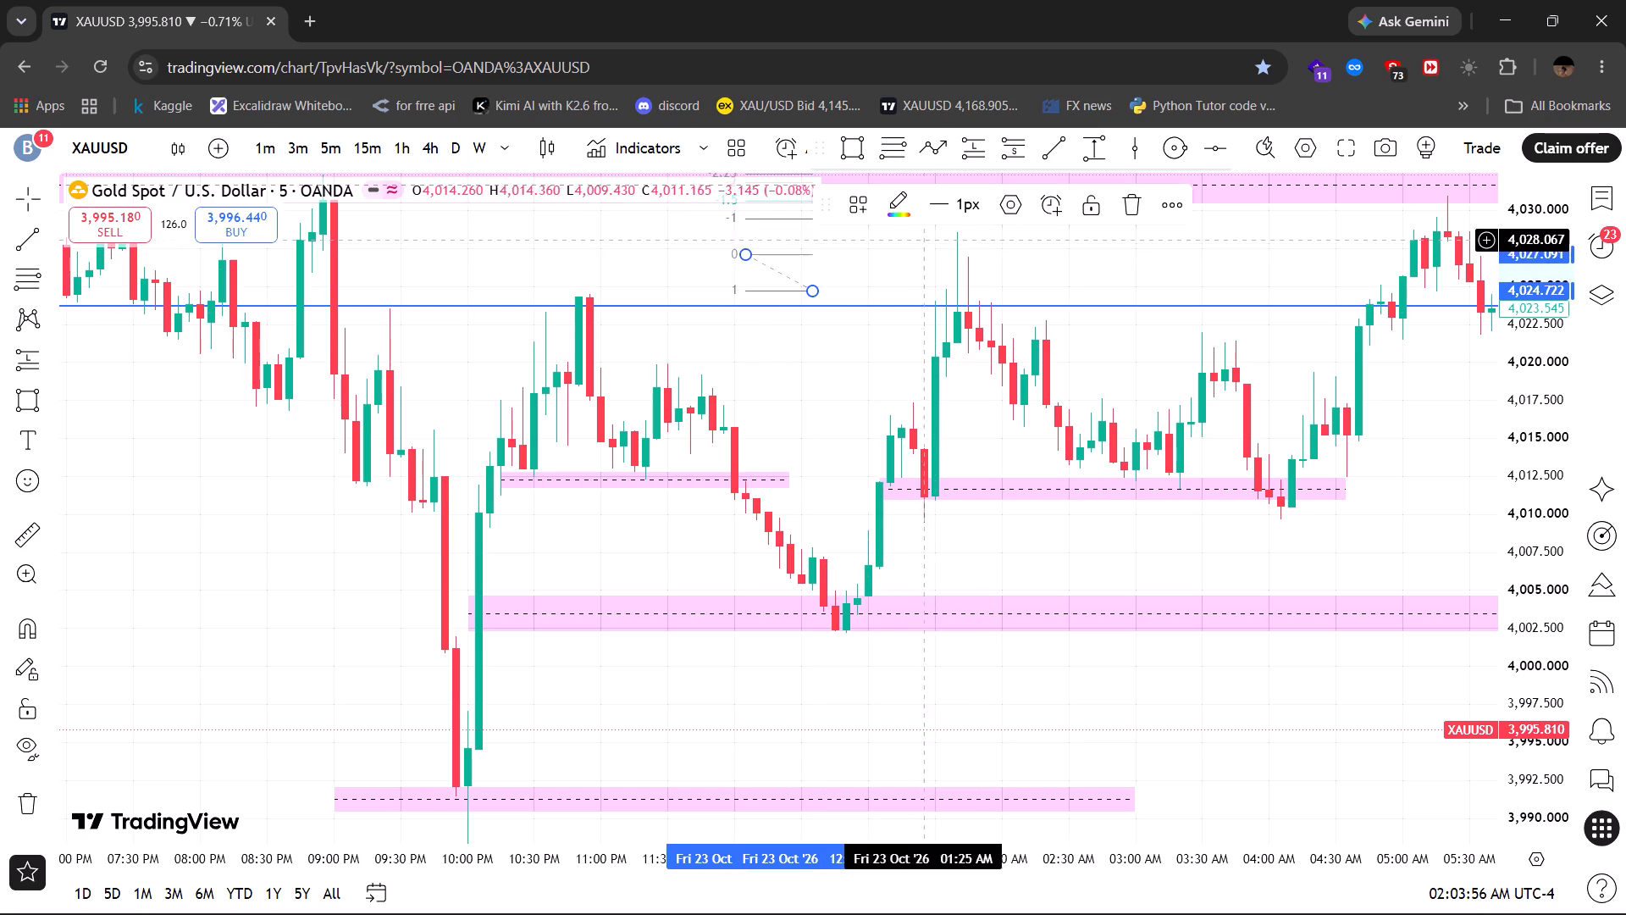
Apply the default drawing template to the Fib retracement.
{"action": "left_click", "coordinate": [867, 204]}
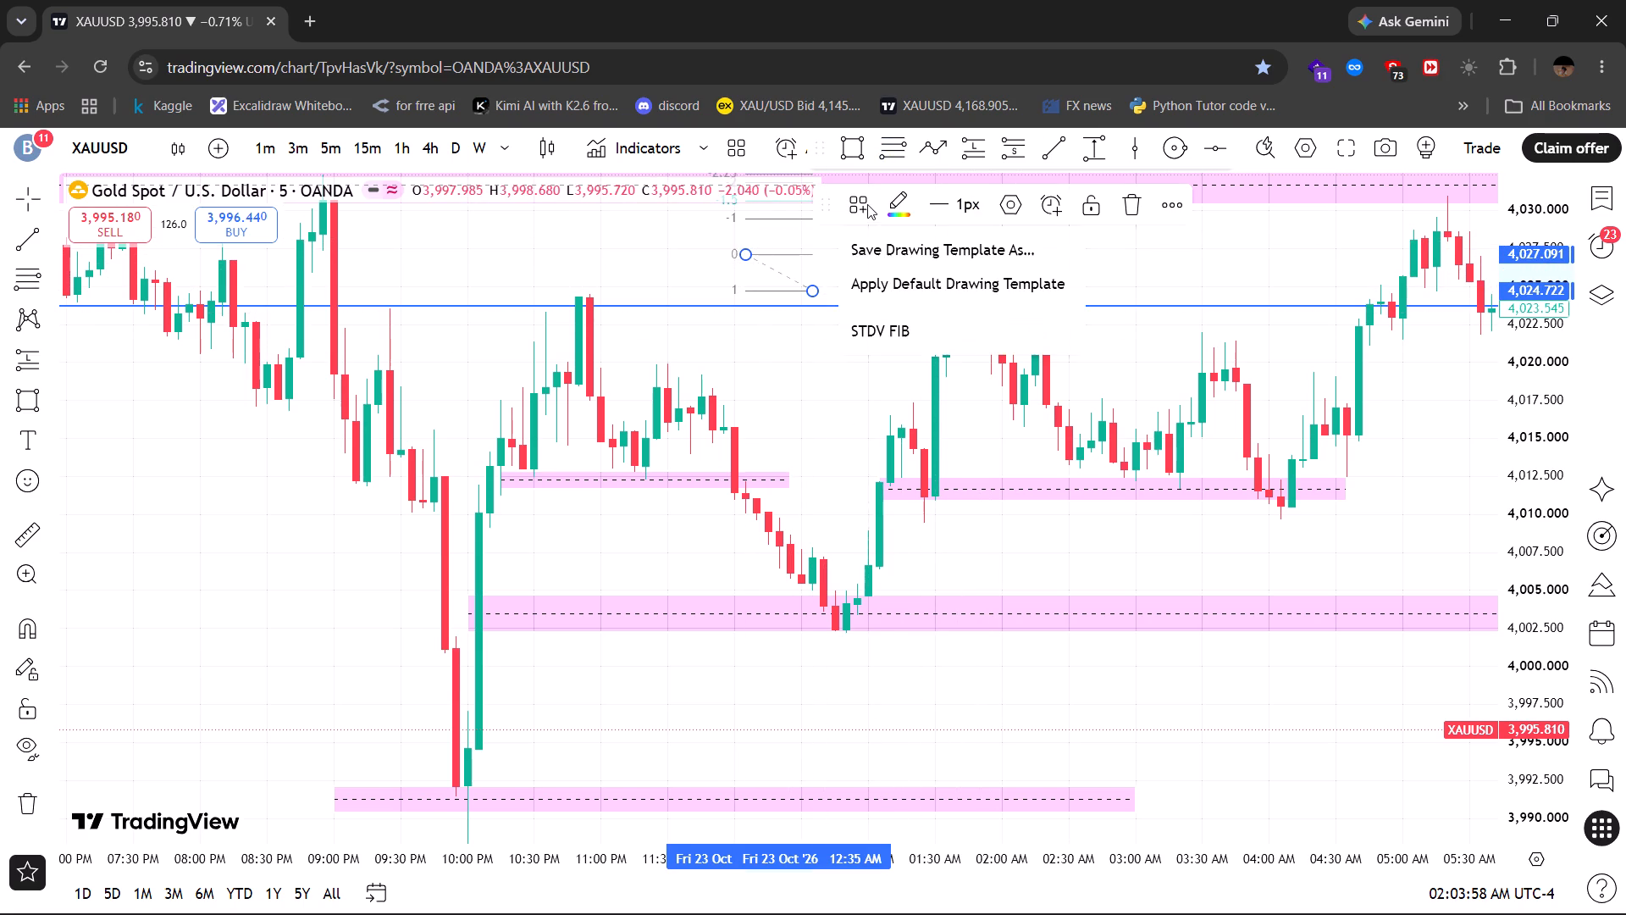
{"action": "left_click", "coordinate": [915, 283]}
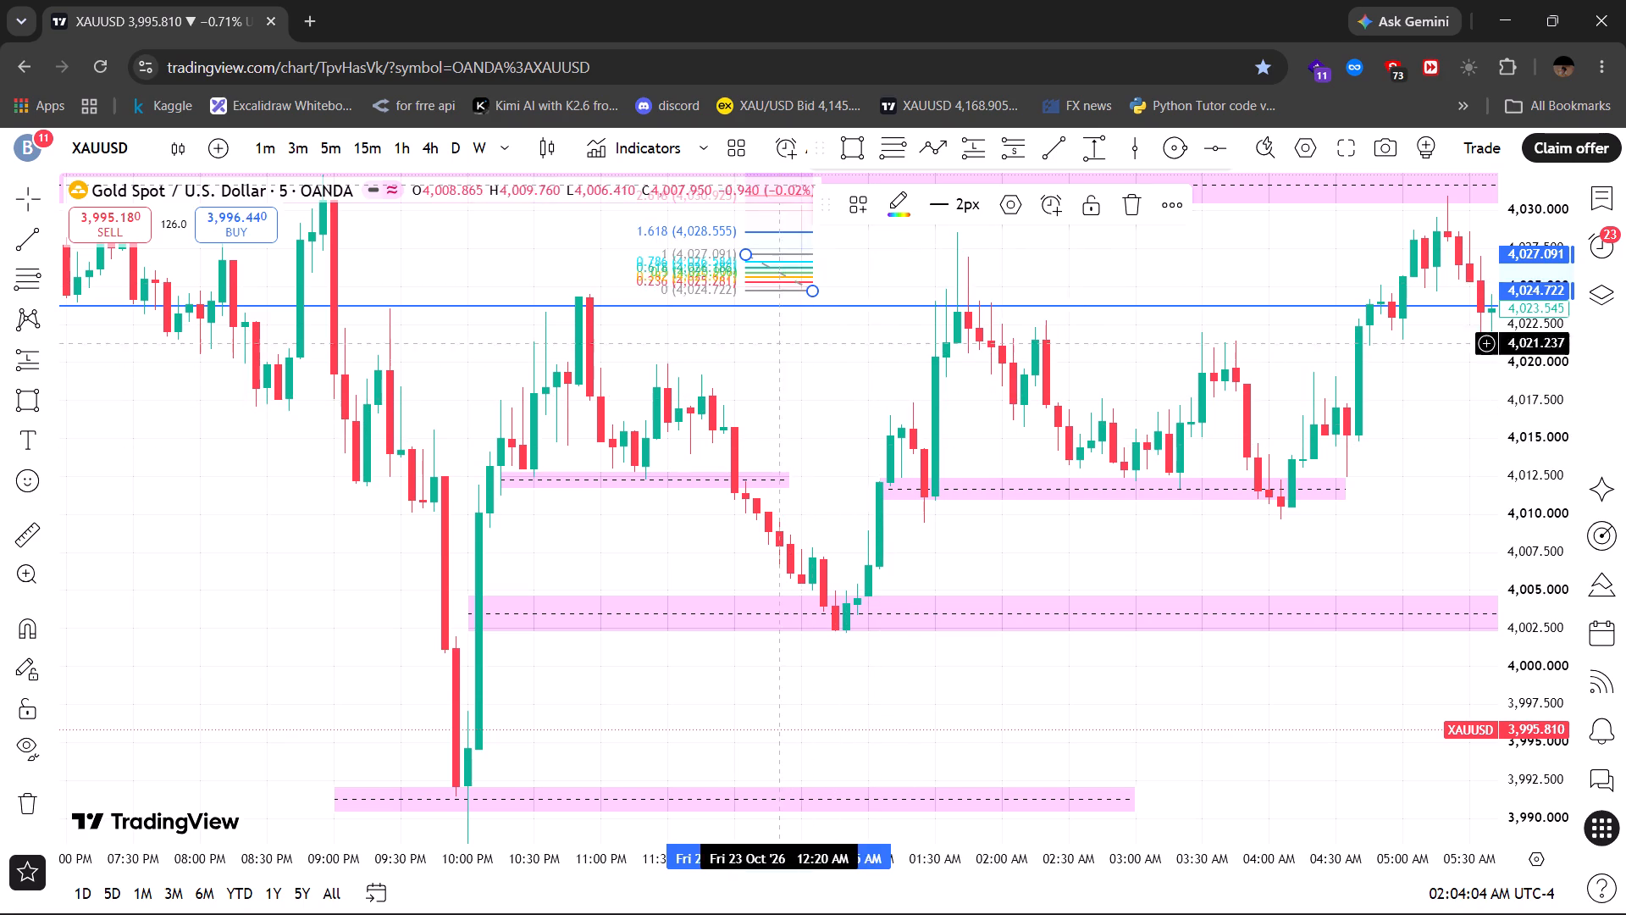
{"action": "left_click", "coordinate": [816, 294]}
{"action": "left_click", "coordinate": [816, 294]}
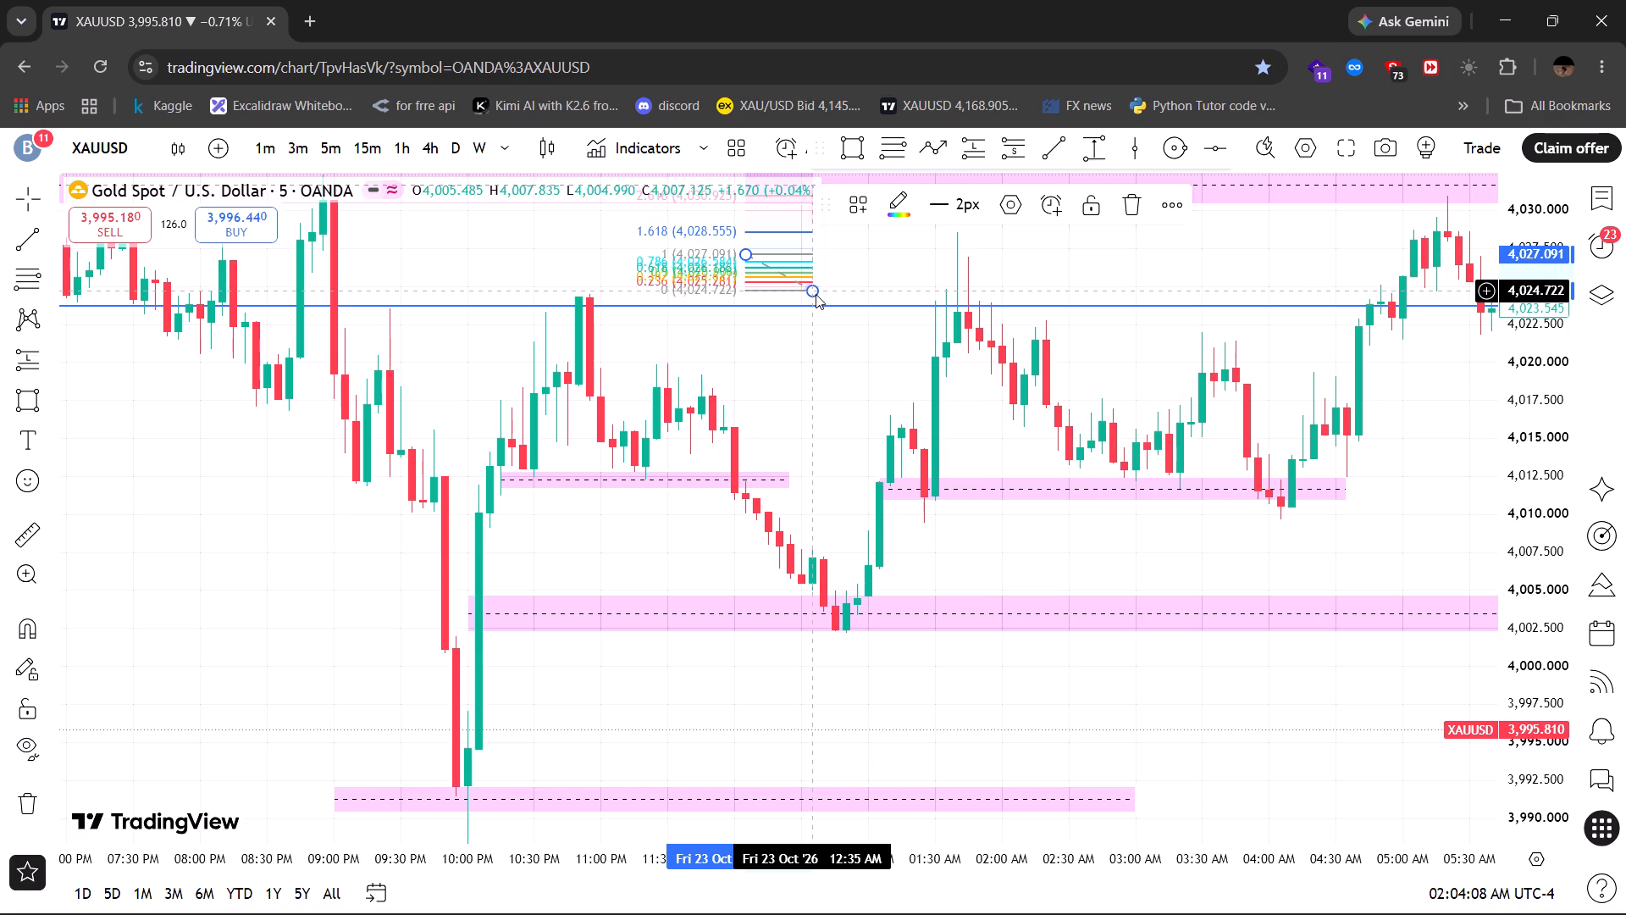
{"action": "left_click", "coordinate": [744, 258]}
Disable the Fib retracement's 0.236, 0.382, 0.786, 1.618, 2.618, 3.618 and 4.236 levels, keeping 0, 0.5, 0.618 and 1.
{"action": "left_click", "coordinate": [1009, 197]}
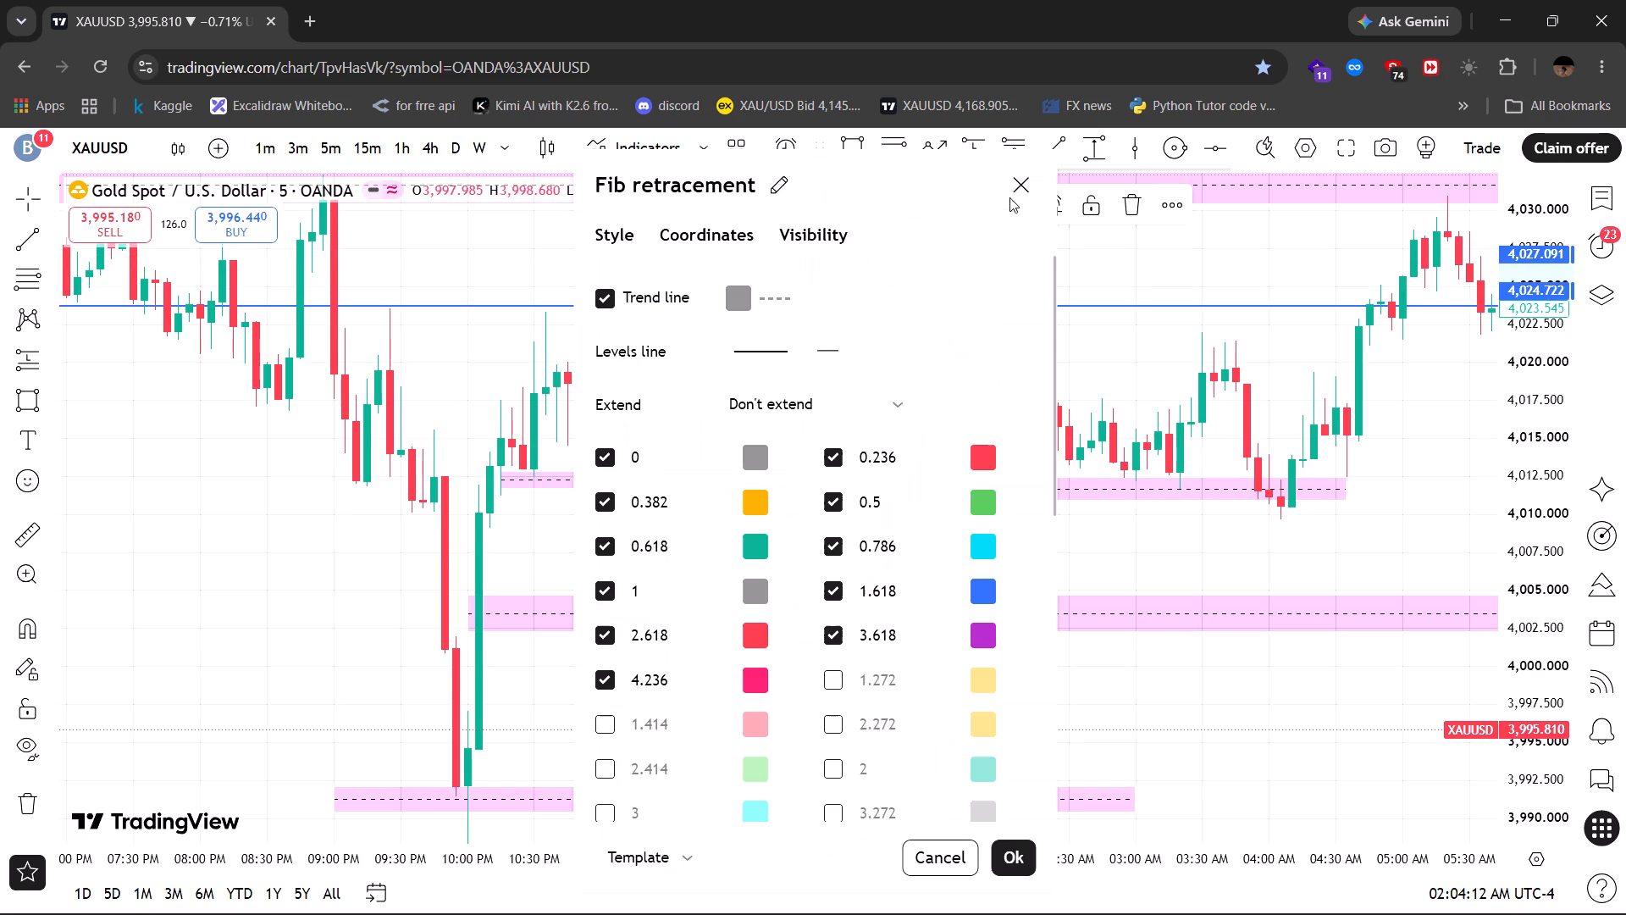
{"action": "left_click", "coordinate": [977, 369]}
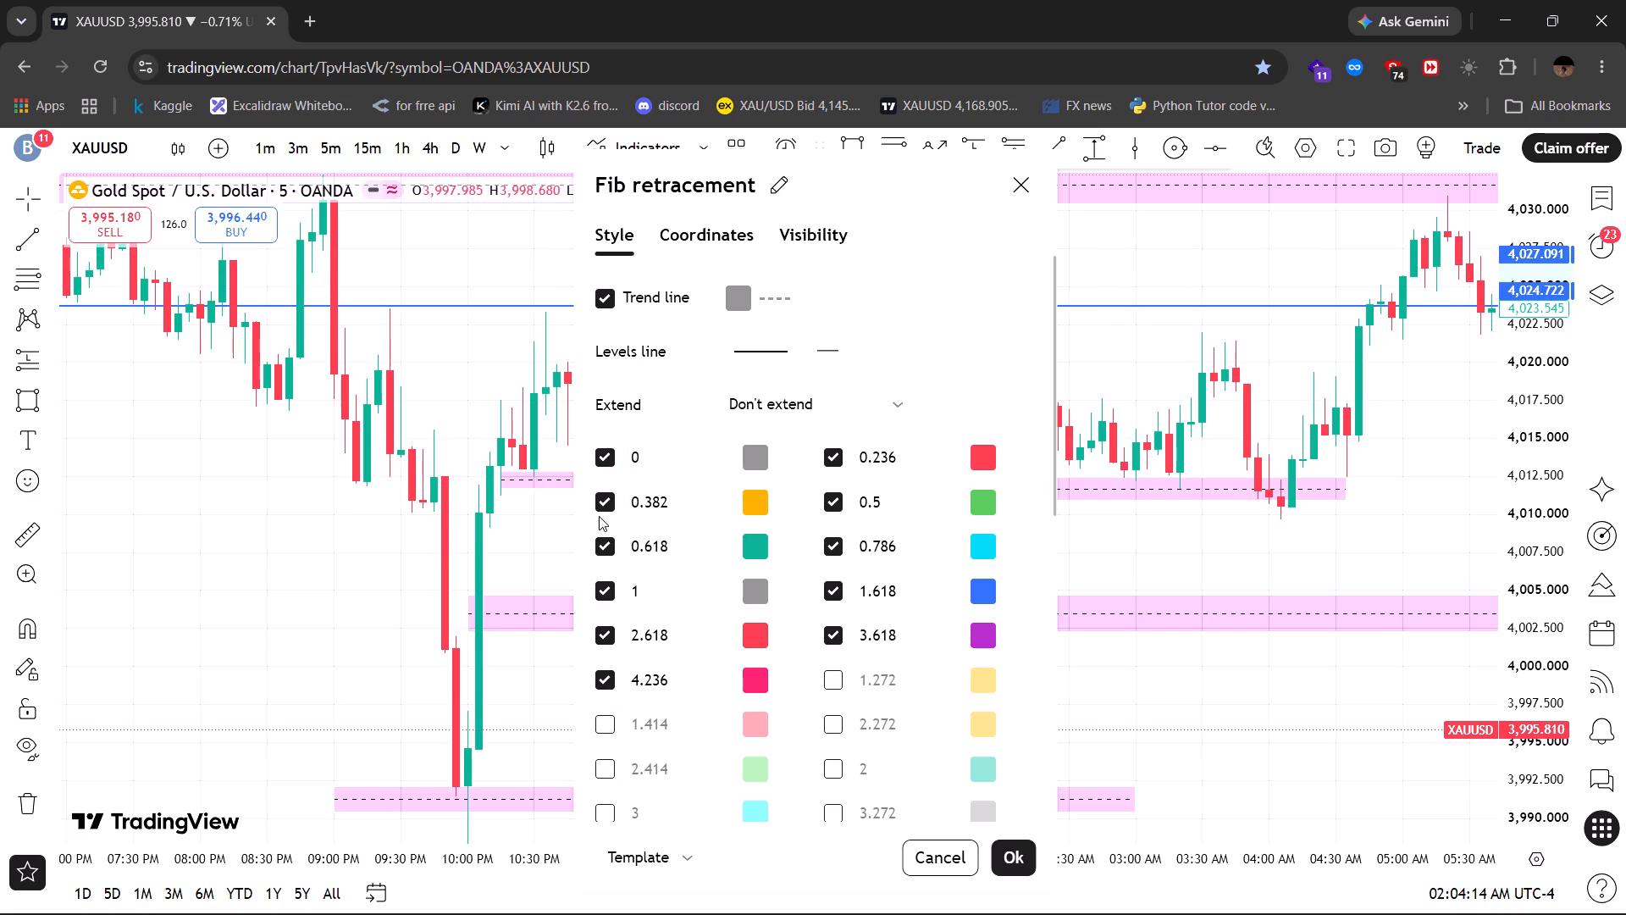
{"action": "left_click", "coordinate": [606, 498]}
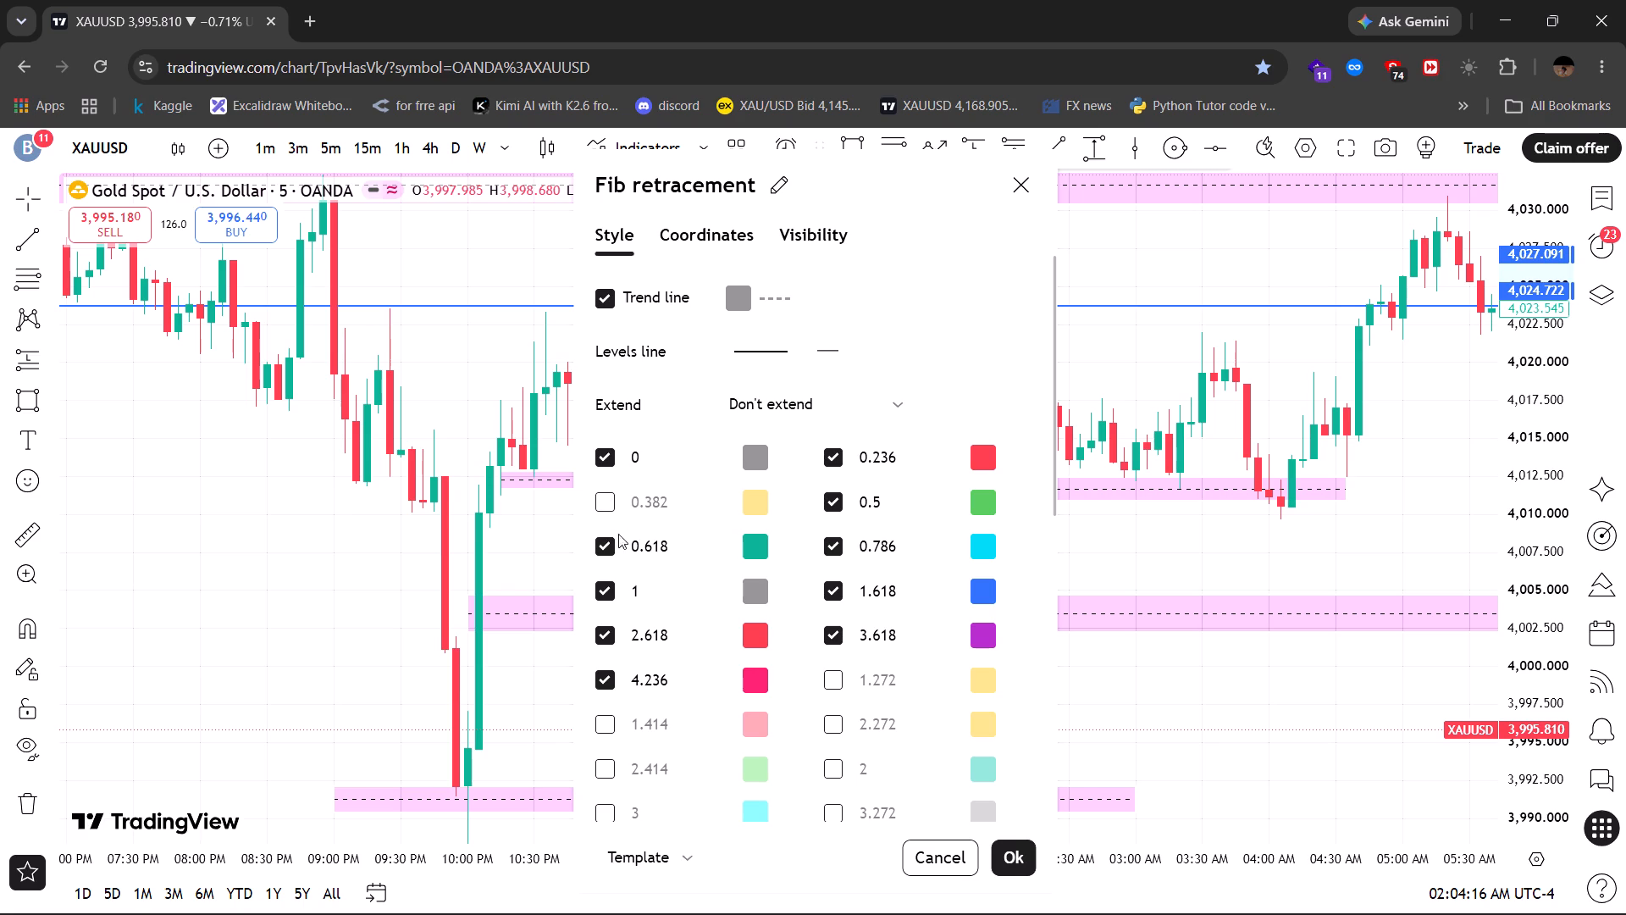
{"action": "left_click_drag", "start_coordinate": [829, 452], "coordinate": [836, 533]}
{"action": "left_click_drag", "start_coordinate": [836, 533], "coordinate": [837, 546]}
{"action": "left_click_drag", "start_coordinate": [837, 546], "coordinate": [833, 593]}
{"action": "left_click", "coordinate": [833, 593]}
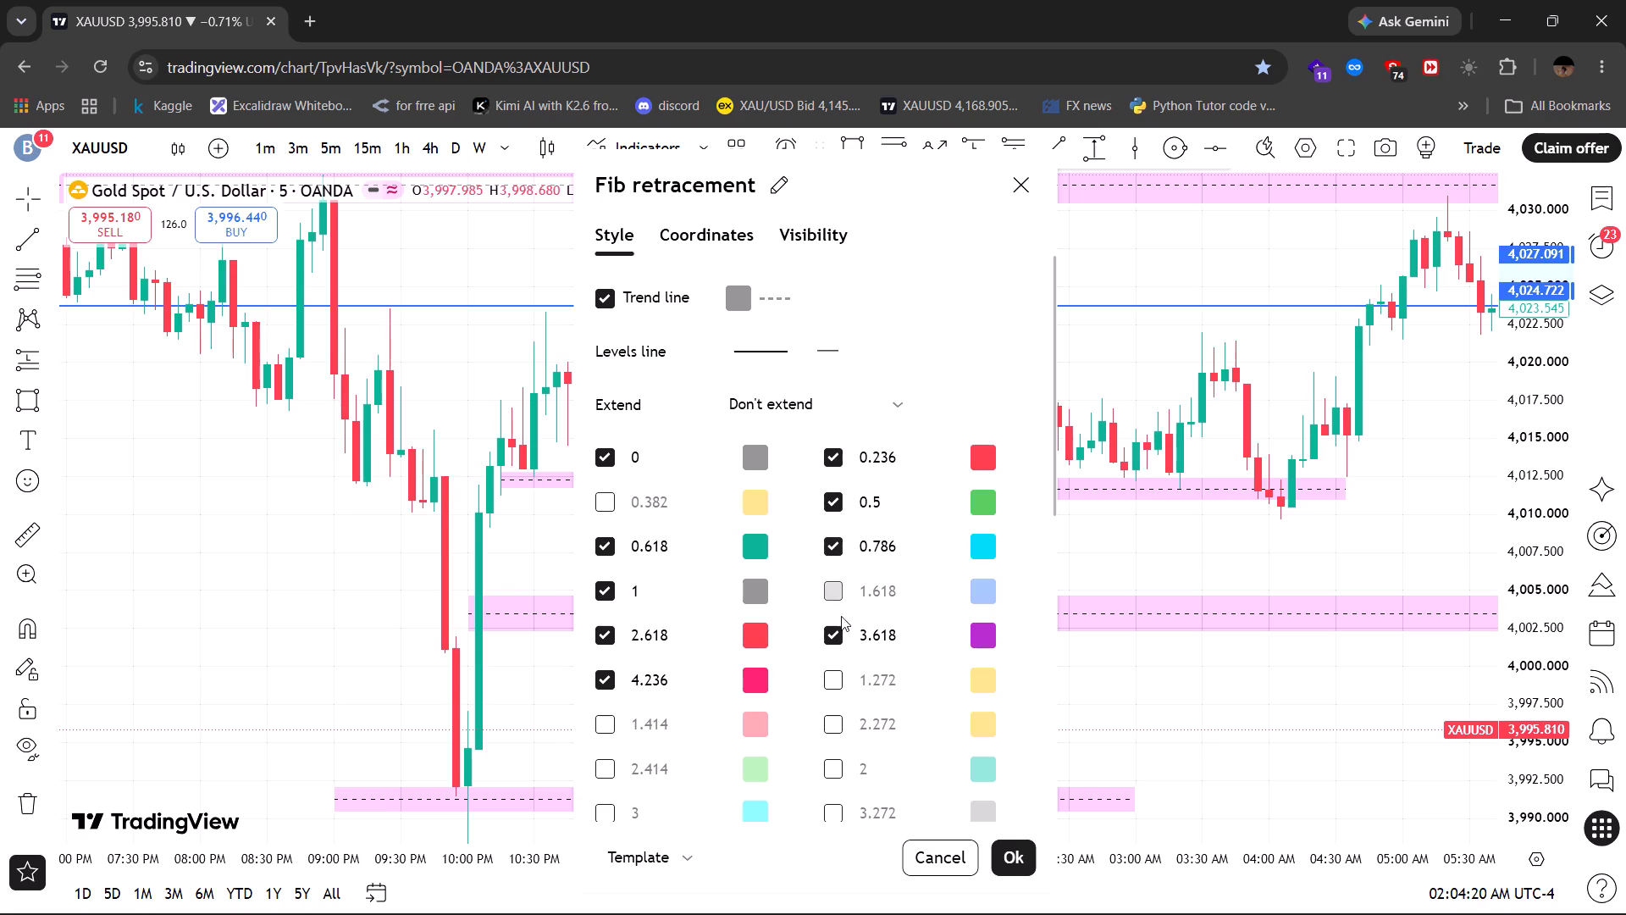
{"action": "left_click", "coordinate": [832, 640]}
{"action": "left_click", "coordinate": [832, 544]}
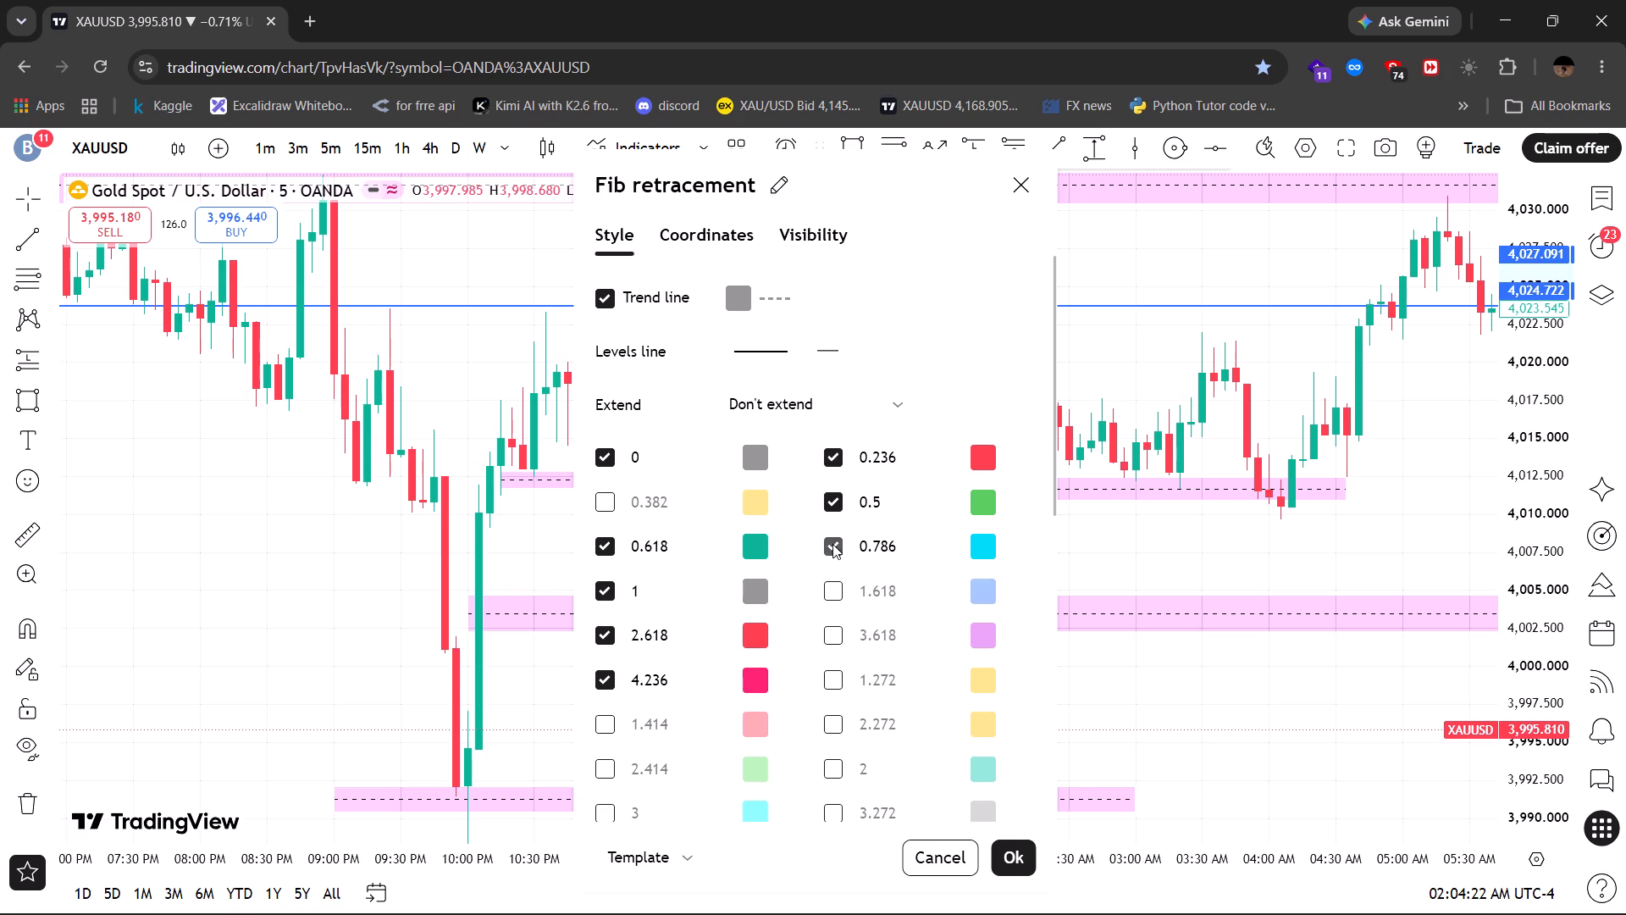
{"action": "left_click", "coordinate": [830, 452]}
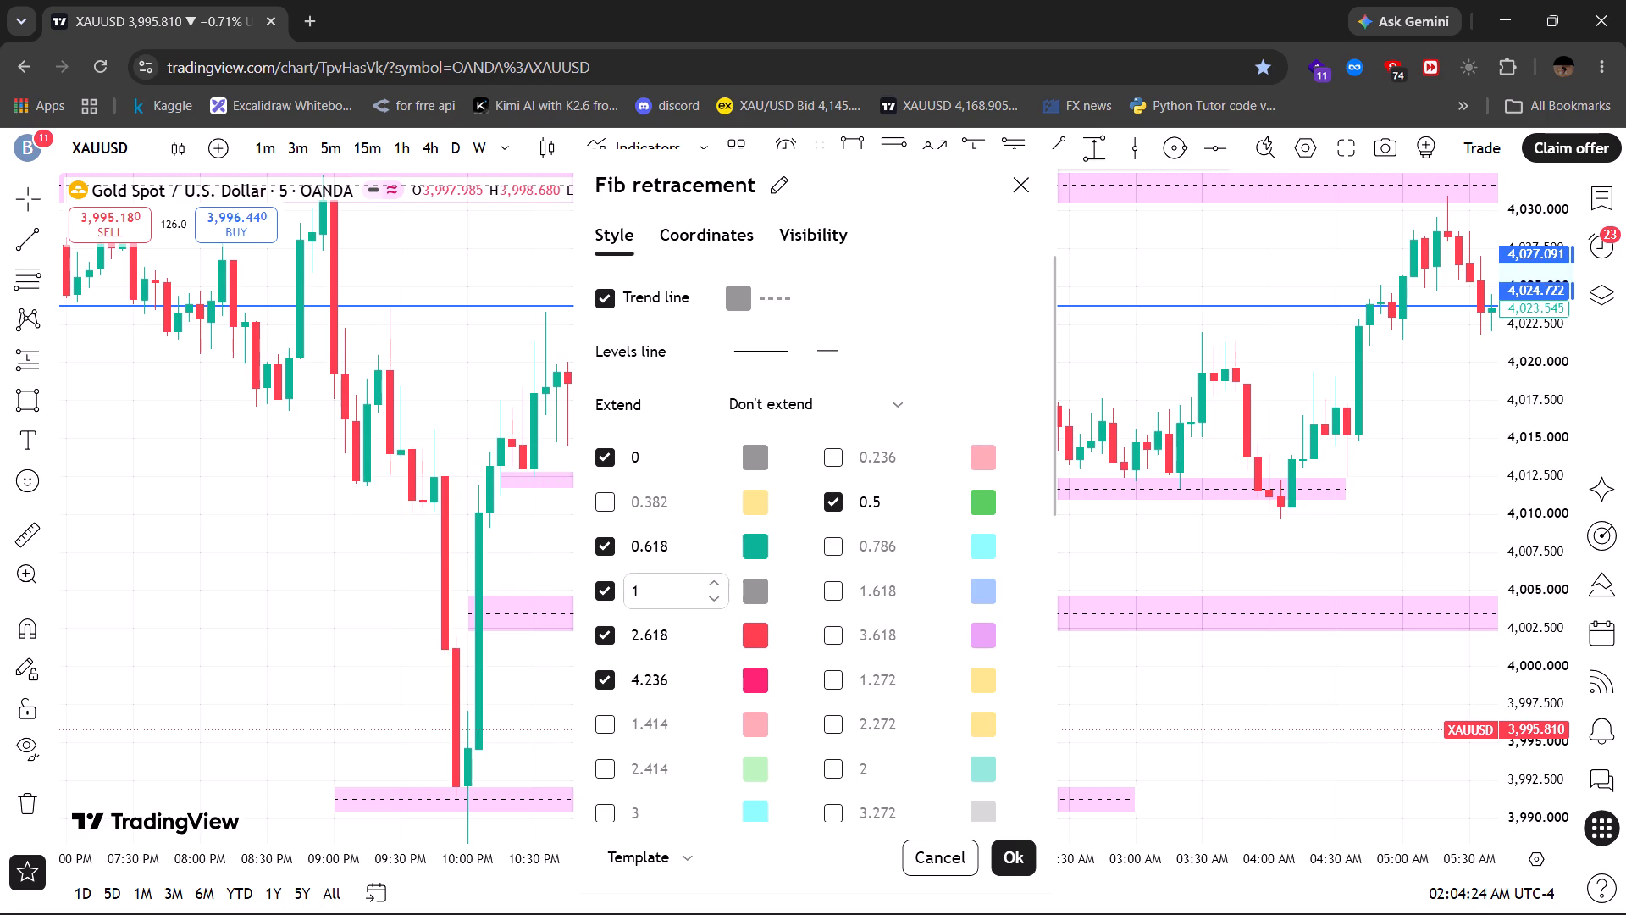
{"action": "left_click", "coordinate": [606, 591]}
{"action": "left_click", "coordinate": [606, 591]}
{"action": "left_click", "coordinate": [606, 635]}
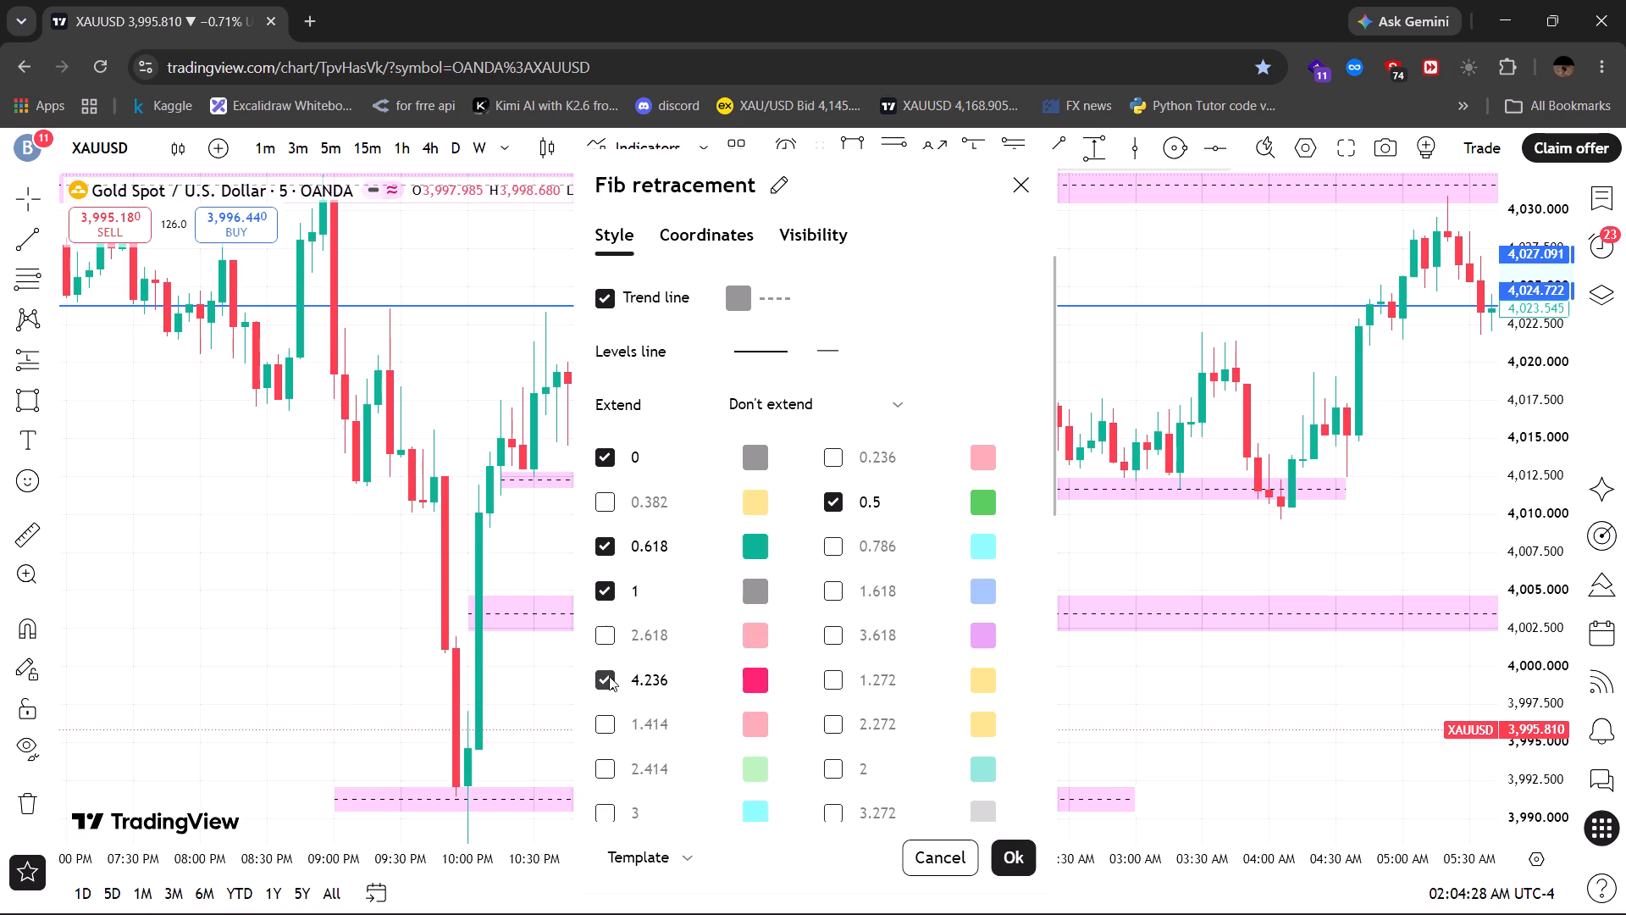
{"action": "left_click", "coordinate": [609, 676]}
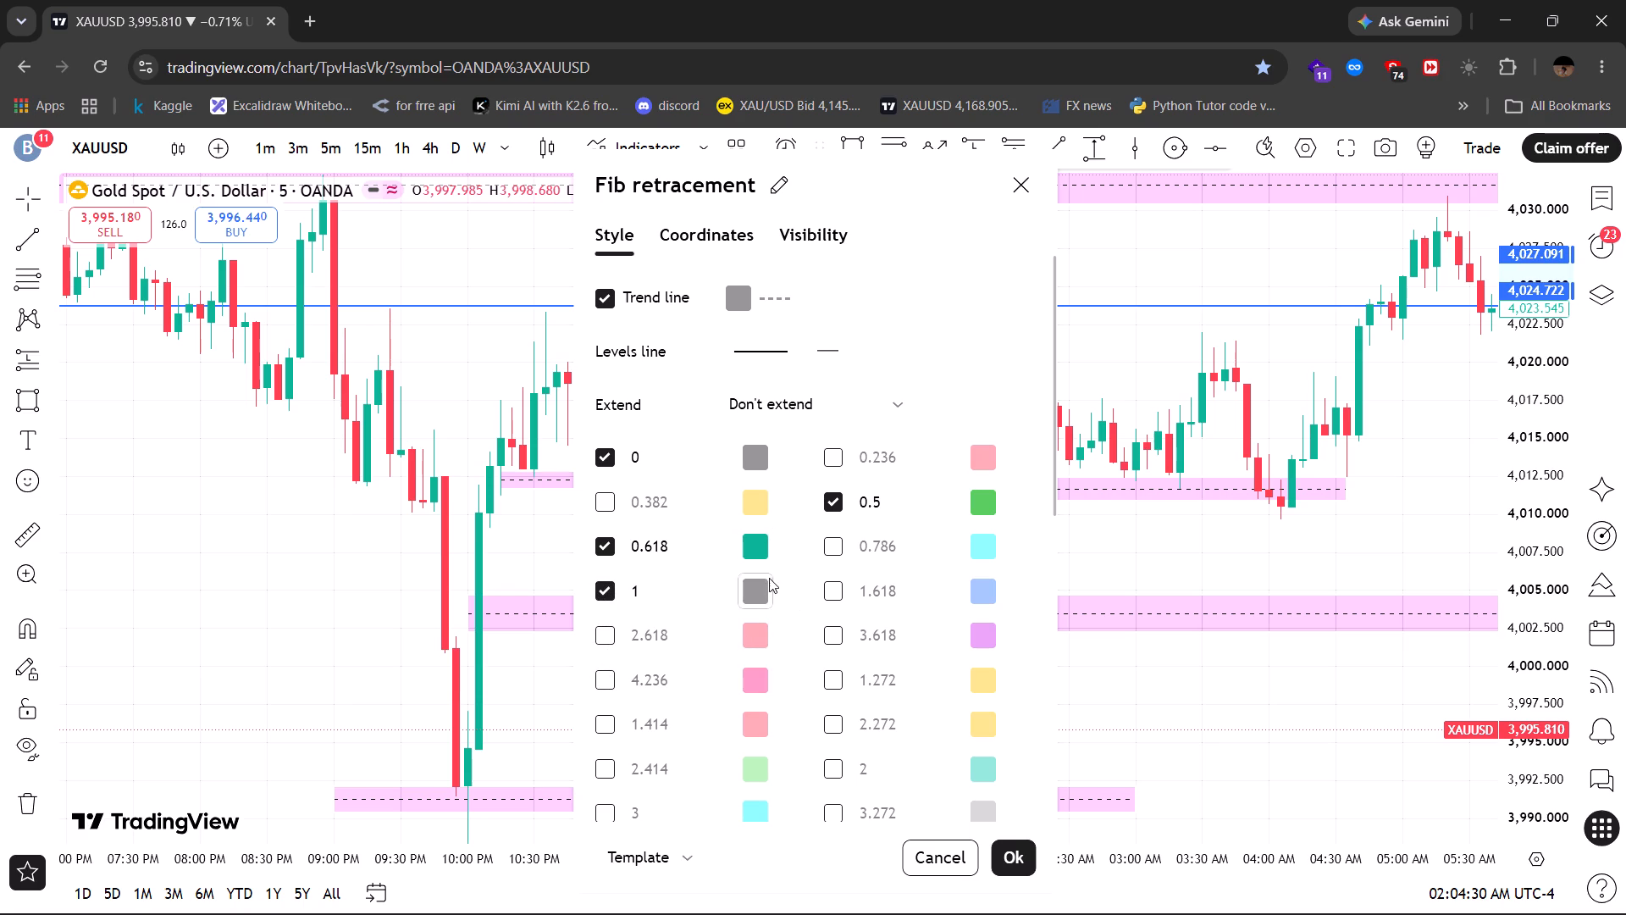
Change the Fib retracement's 0.5 level colour to grey.
{"action": "left_click", "coordinate": [975, 496]}
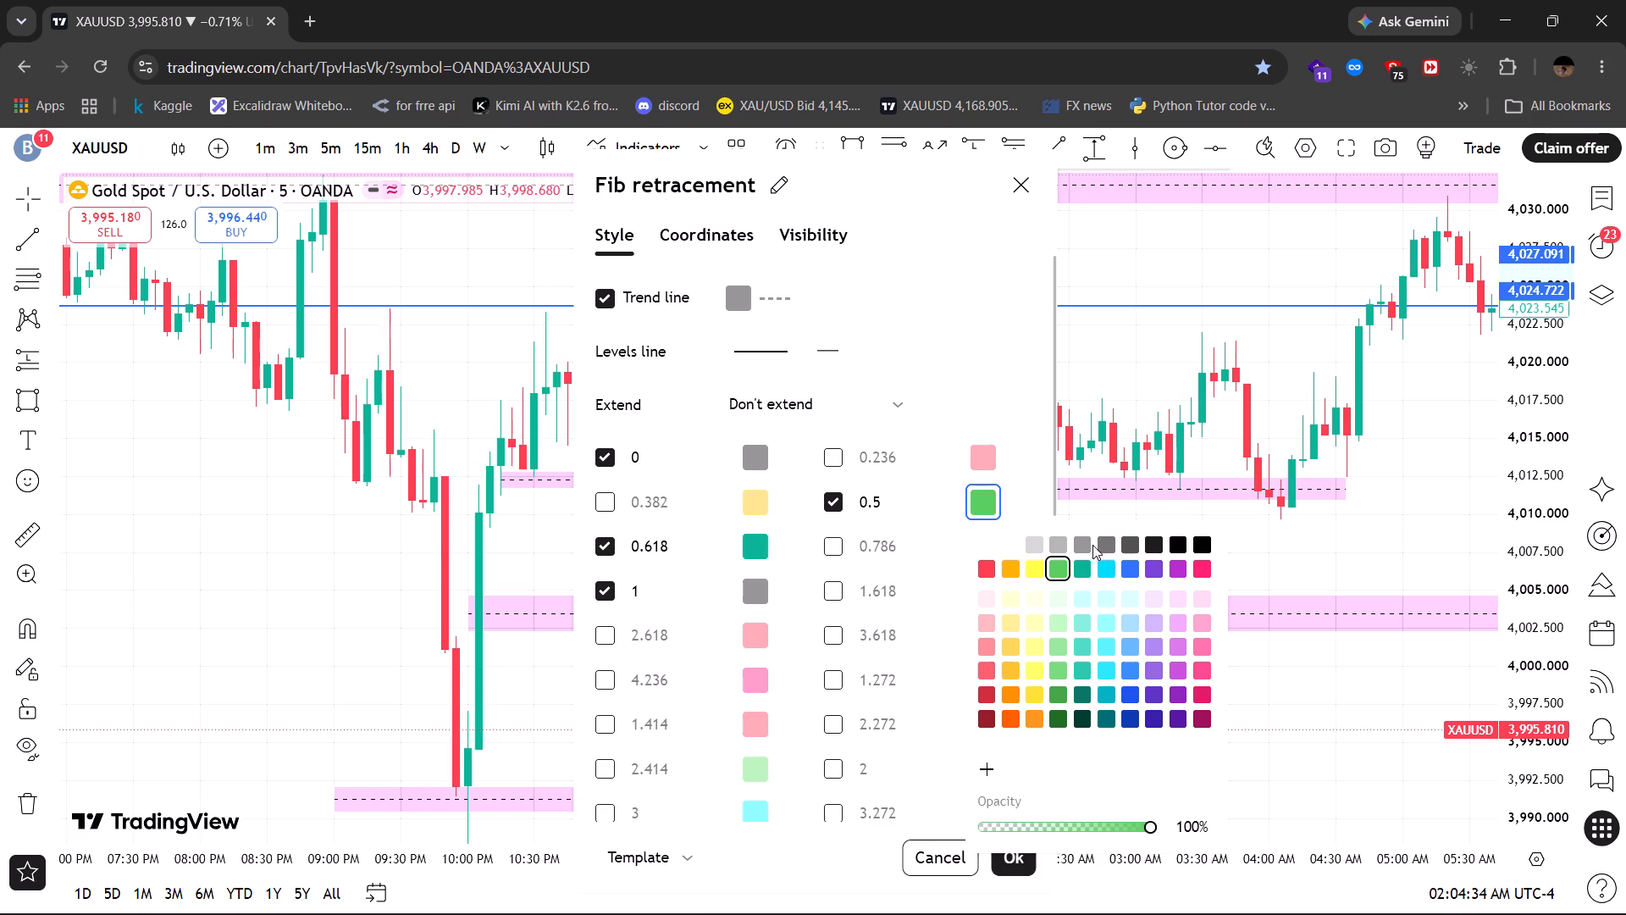
{"action": "left_click", "coordinate": [1089, 543]}
{"action": "left_click_drag", "start_coordinate": [1039, 467], "coordinate": [914, 695]}
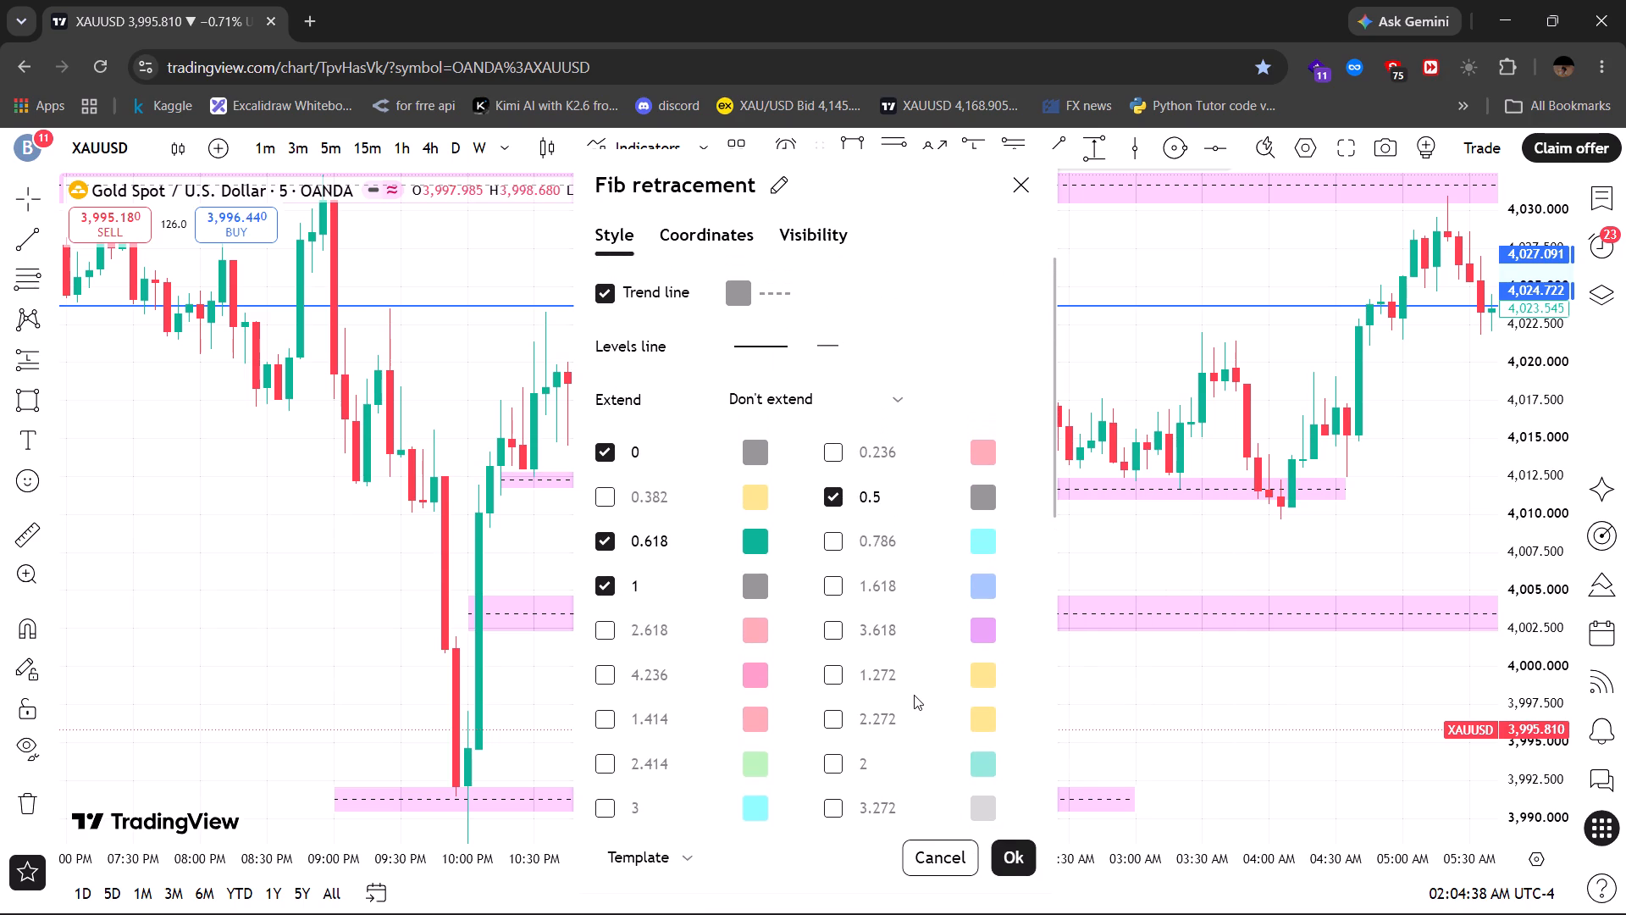
Set the Fib retracement's levels line to the thinnest thickness.
{"action": "scroll", "coordinate": [914, 695], "scroll_direction": "up", "scroll_amount": 2}
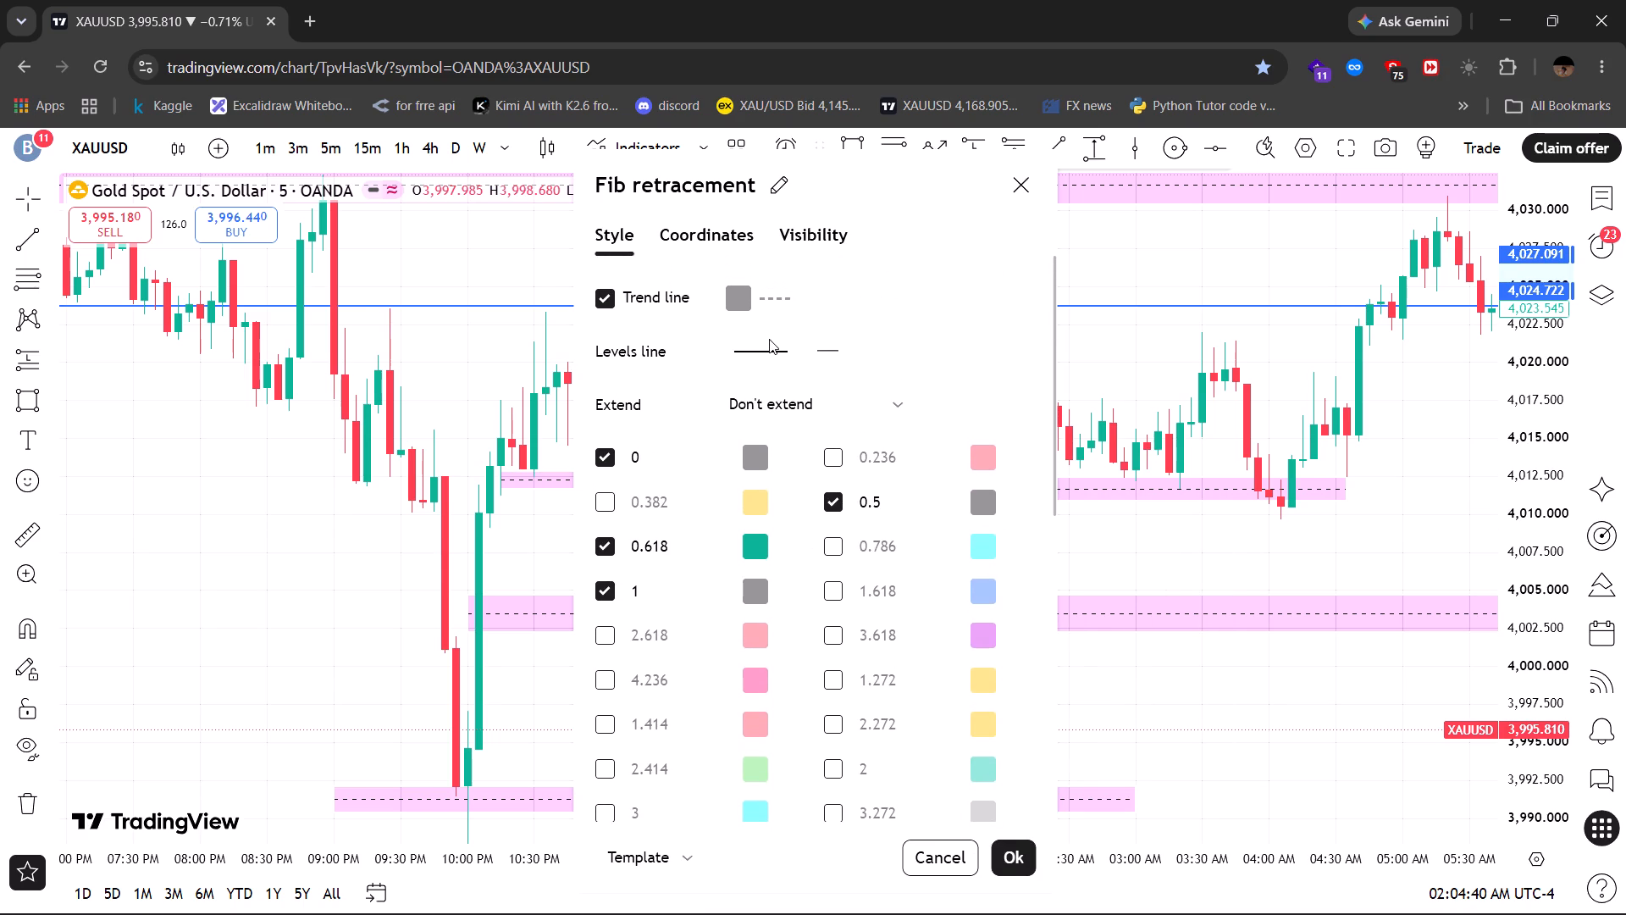
{"action": "left_click", "coordinate": [769, 339]}
{"action": "left_click_drag", "start_coordinate": [772, 389], "coordinate": [764, 391]}
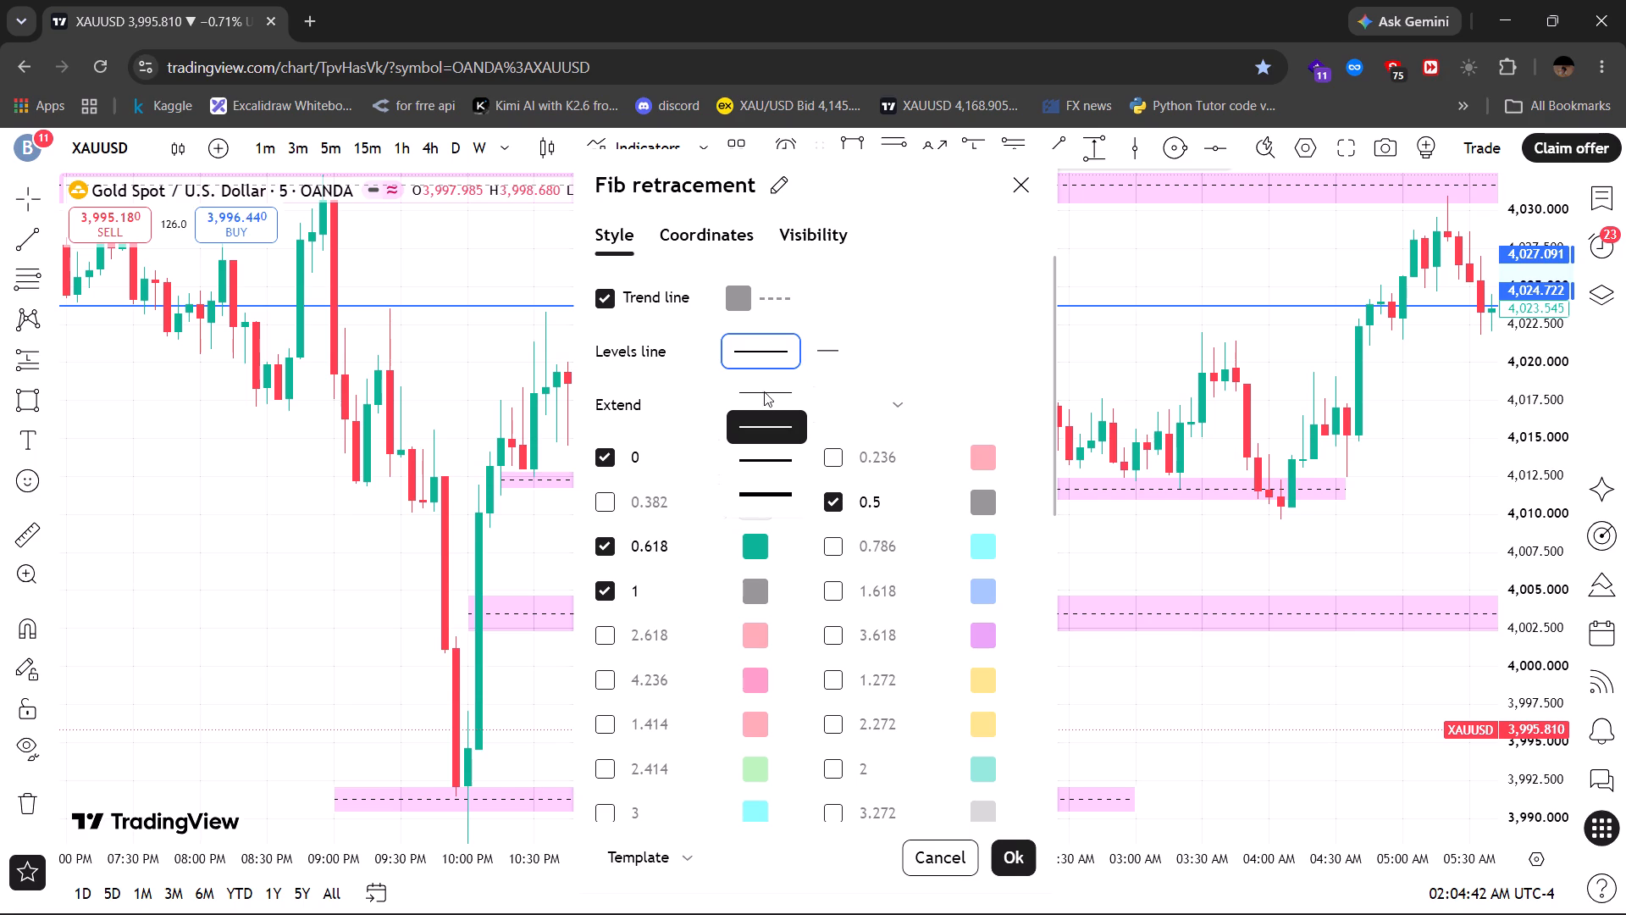
{"action": "left_click_drag", "start_coordinate": [764, 391], "coordinate": [761, 398]}
{"action": "left_click", "coordinate": [761, 398]}
{"action": "left_click", "coordinate": [762, 348]}
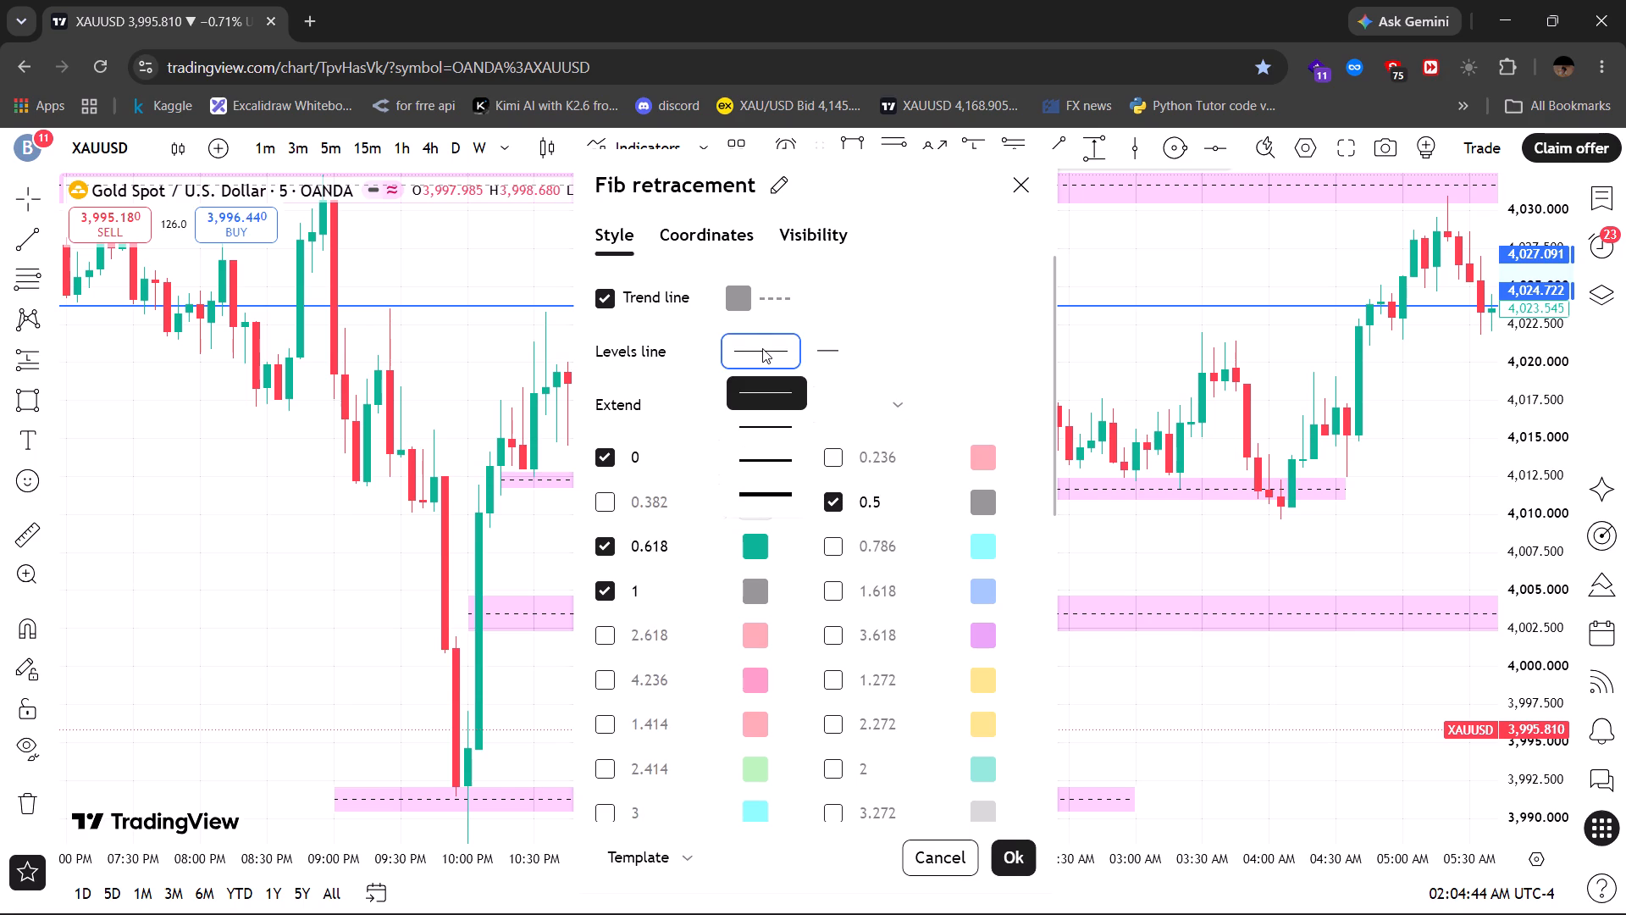
Set the Fib retracement's trend line to 25% opacity and the thinnest thickness, moving the settings window off the drawing.
{"action": "left_click", "coordinate": [792, 313]}
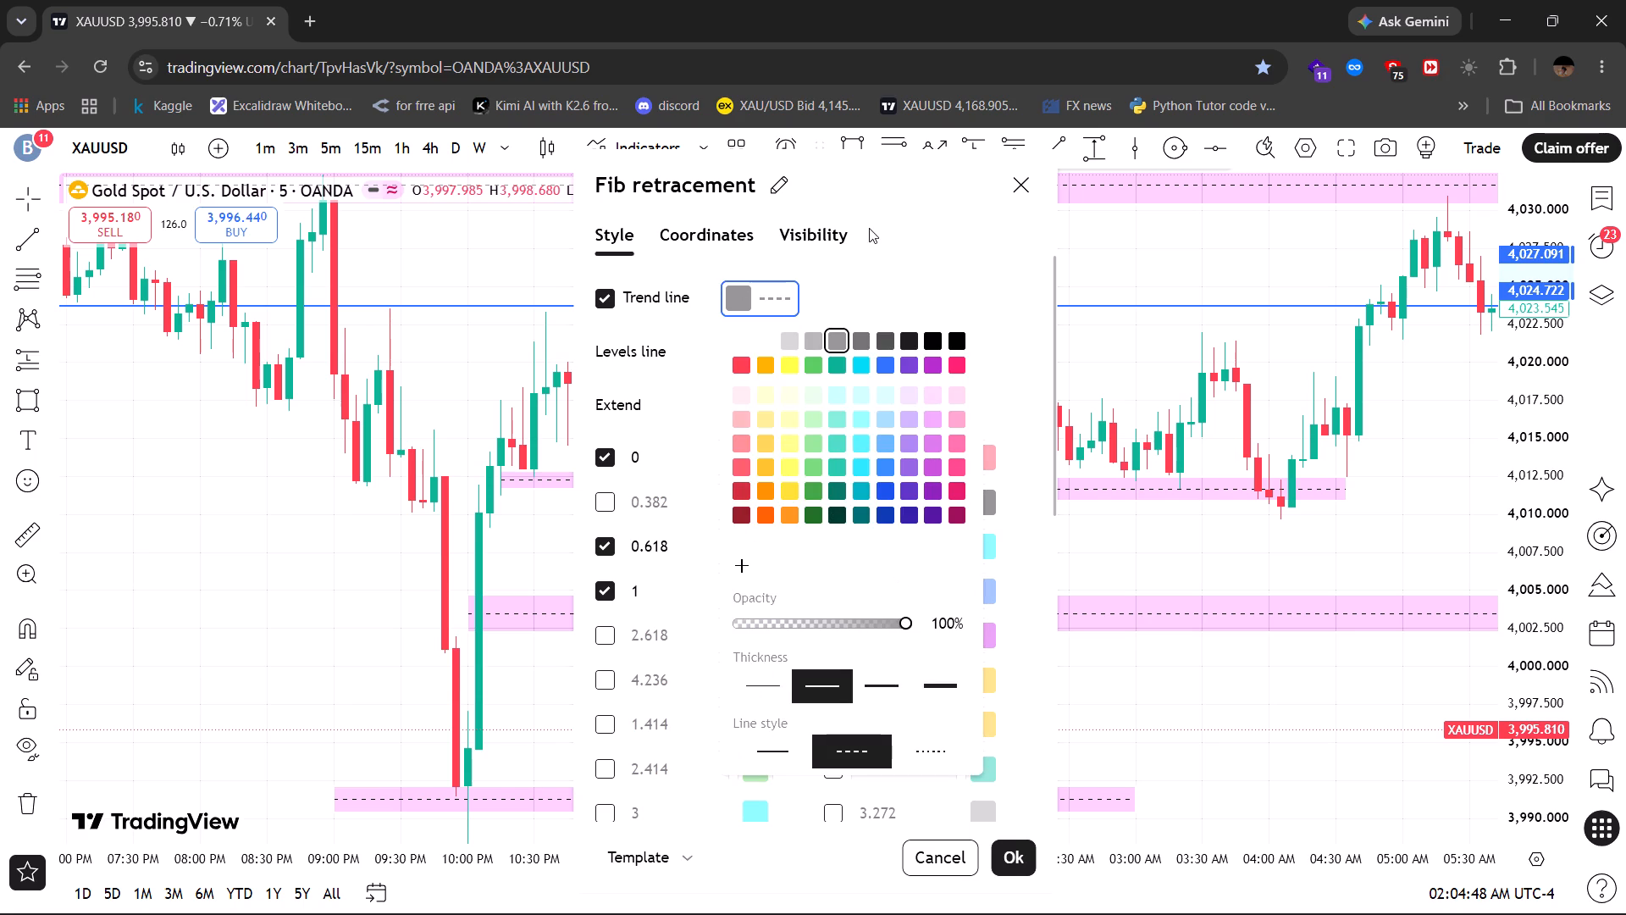
{"action": "left_click_drag", "start_coordinate": [856, 186], "coordinate": [426, 182]}
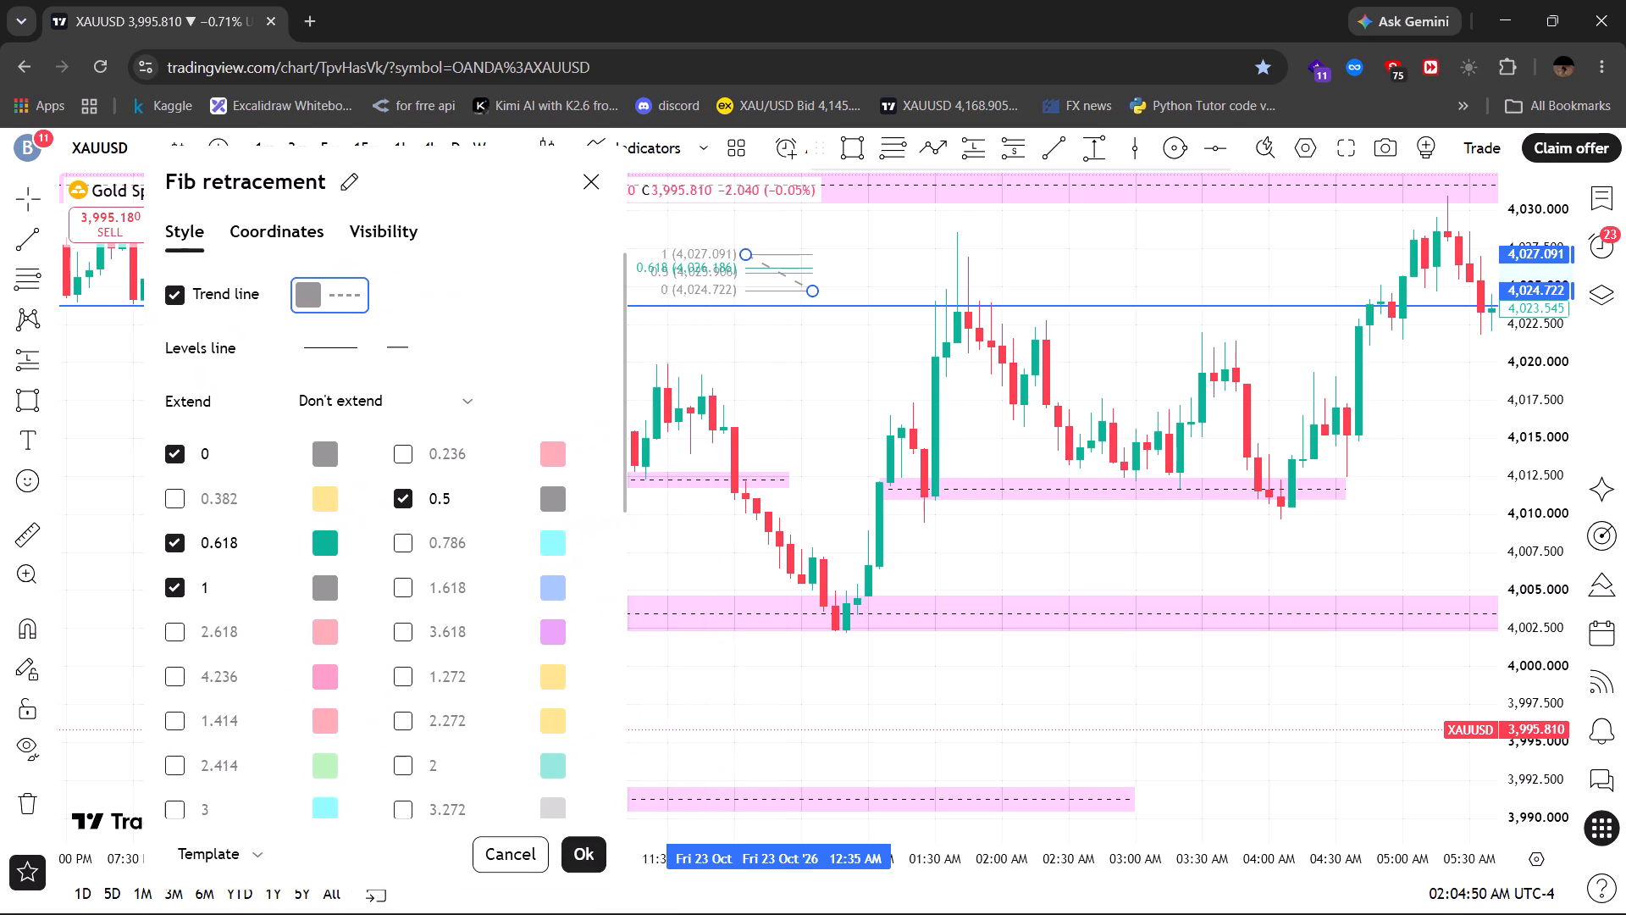
{"action": "left_click", "coordinate": [354, 302]}
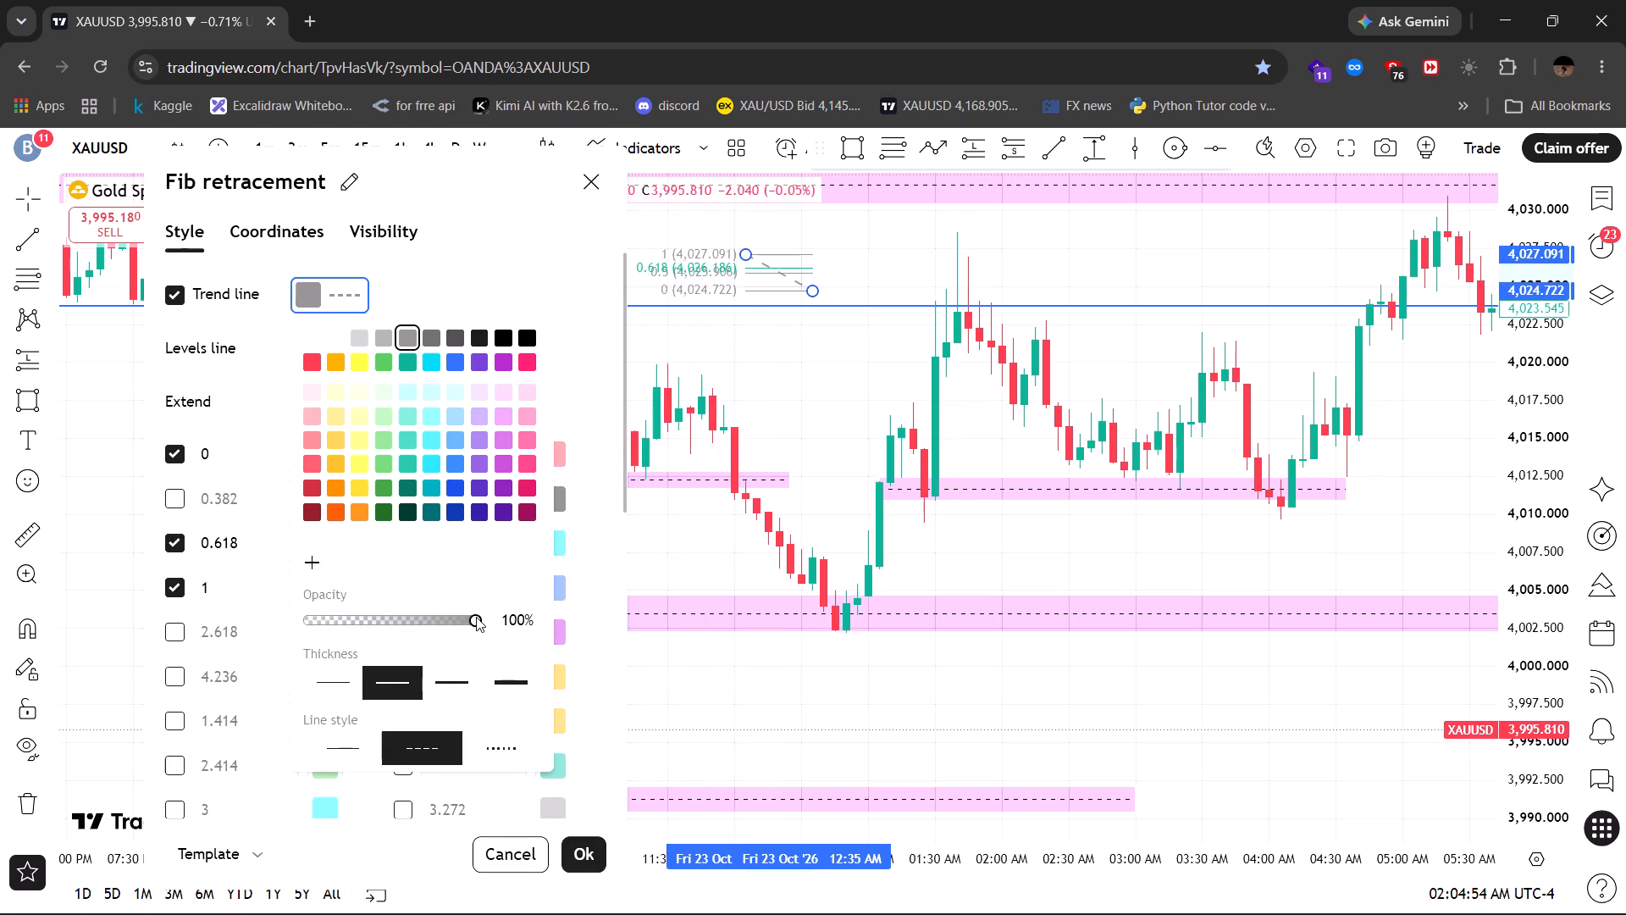
{"action": "left_click_drag", "start_coordinate": [476, 617], "coordinate": [384, 622]}
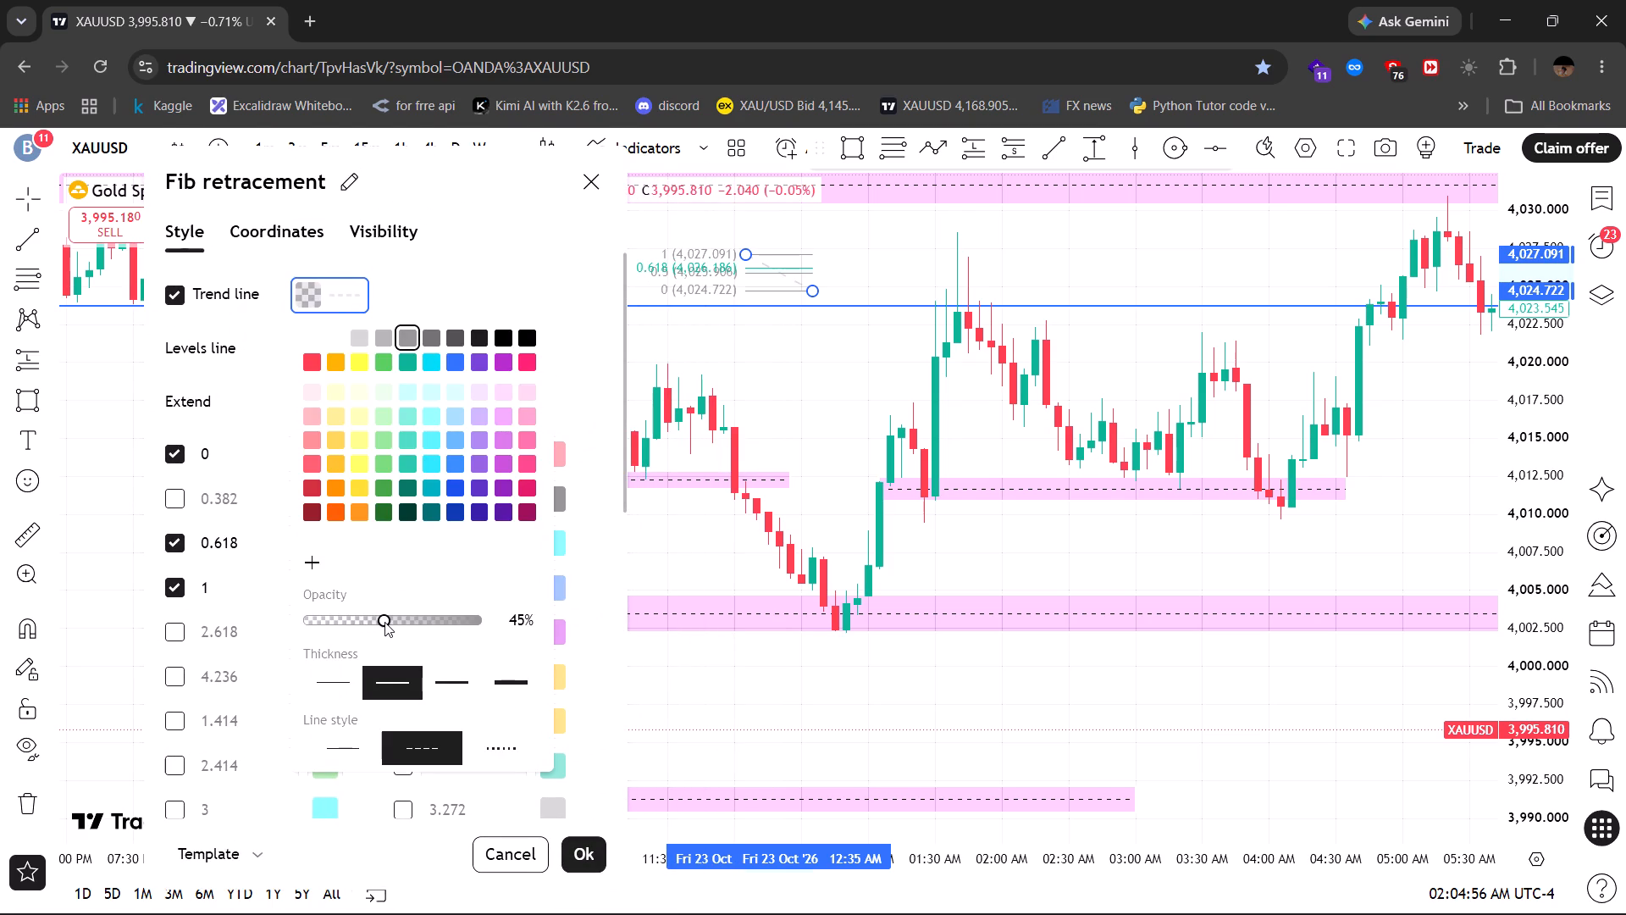
{"action": "left_click_drag", "start_coordinate": [384, 622], "coordinate": [372, 621]}
{"action": "left_click_drag", "start_coordinate": [373, 618], "coordinate": [349, 622]}
{"action": "left_click_drag", "start_coordinate": [349, 622], "coordinate": [352, 621]}
{"action": "left_click", "coordinate": [348, 679]}
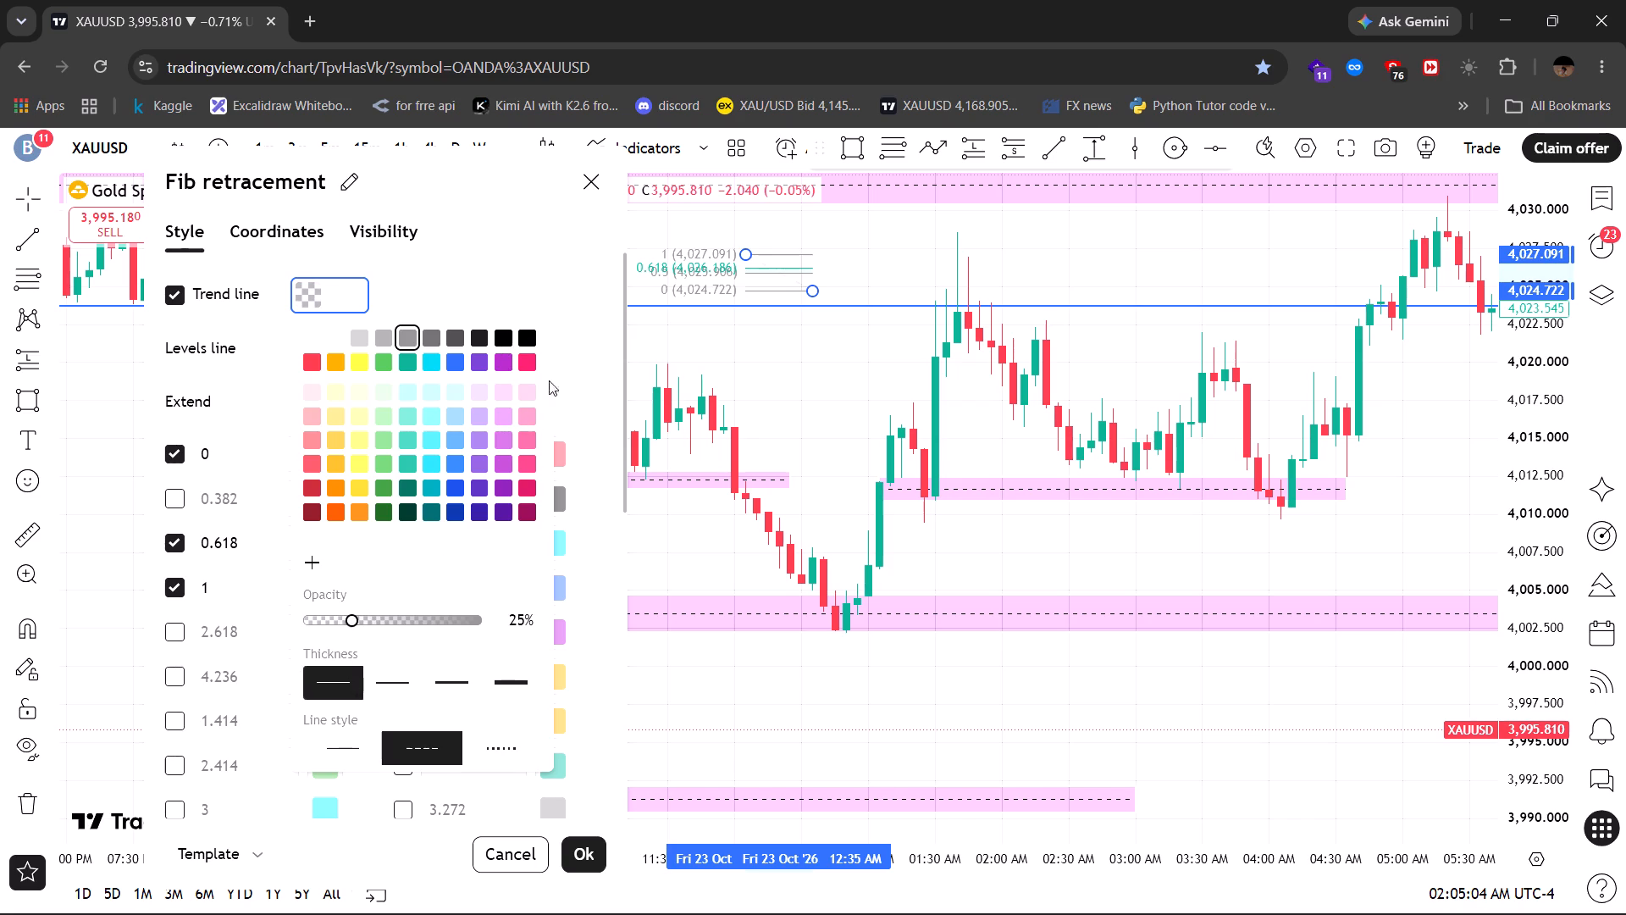
{"action": "left_click_drag", "start_coordinate": [550, 332], "coordinate": [617, 348]}
{"action": "right_click", "coordinate": [617, 348]}
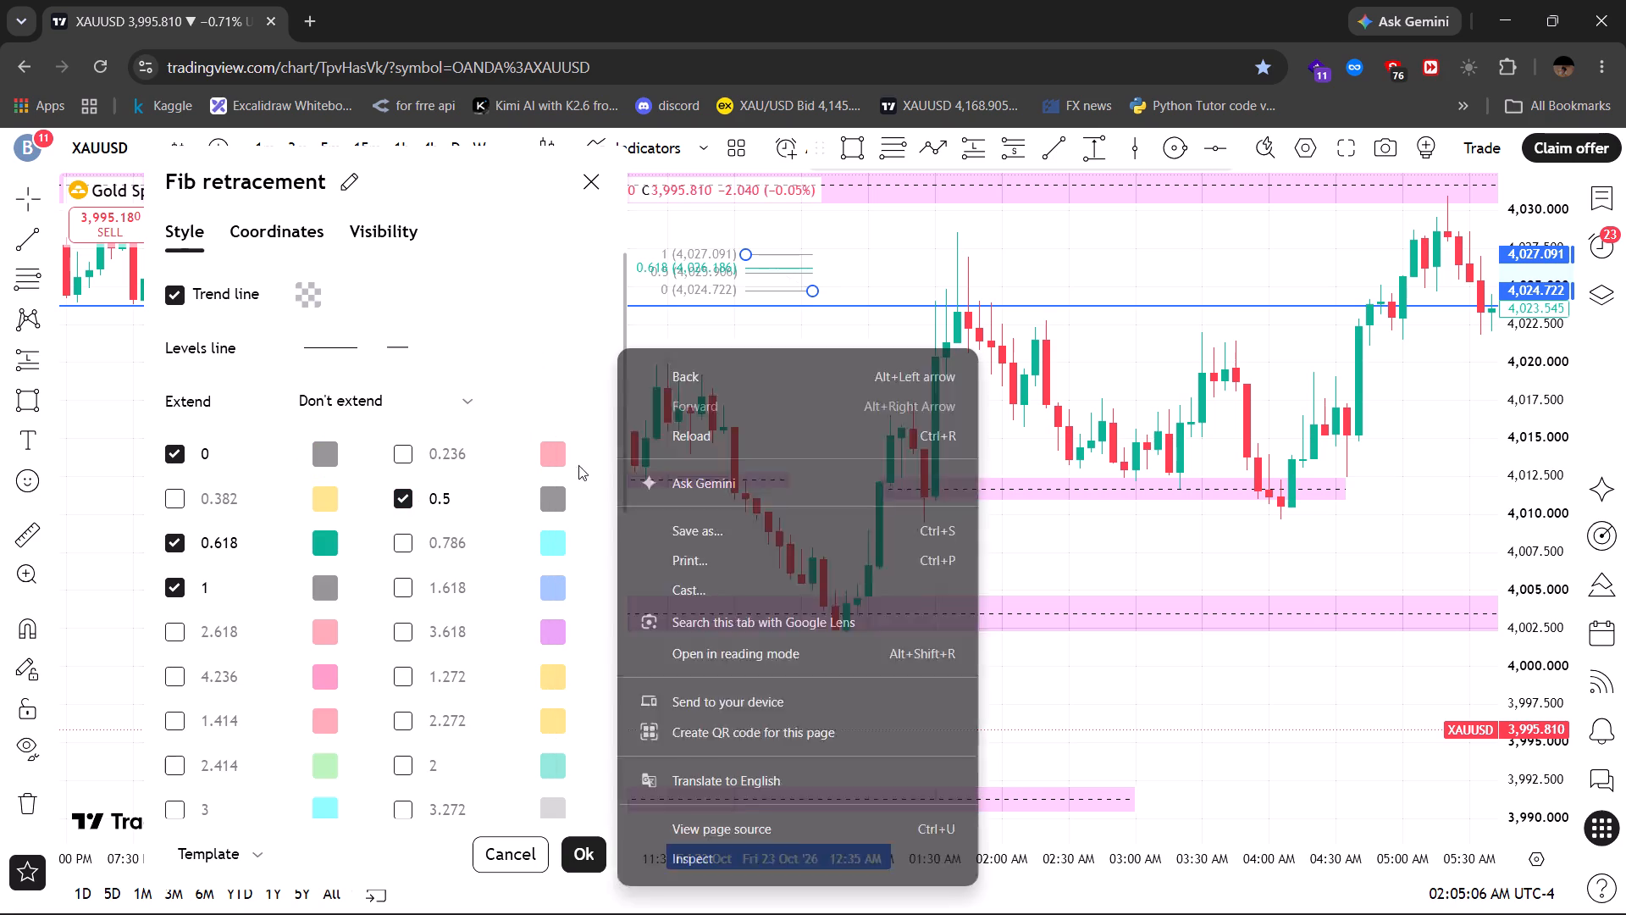
{"action": "left_click", "coordinate": [564, 335]}
Lower the Fib retracement's background opacity to near its minimum, hide its prices and apply the settings.
{"action": "scroll", "coordinate": [539, 363], "scroll_direction": "down", "scroll_amount": 3}
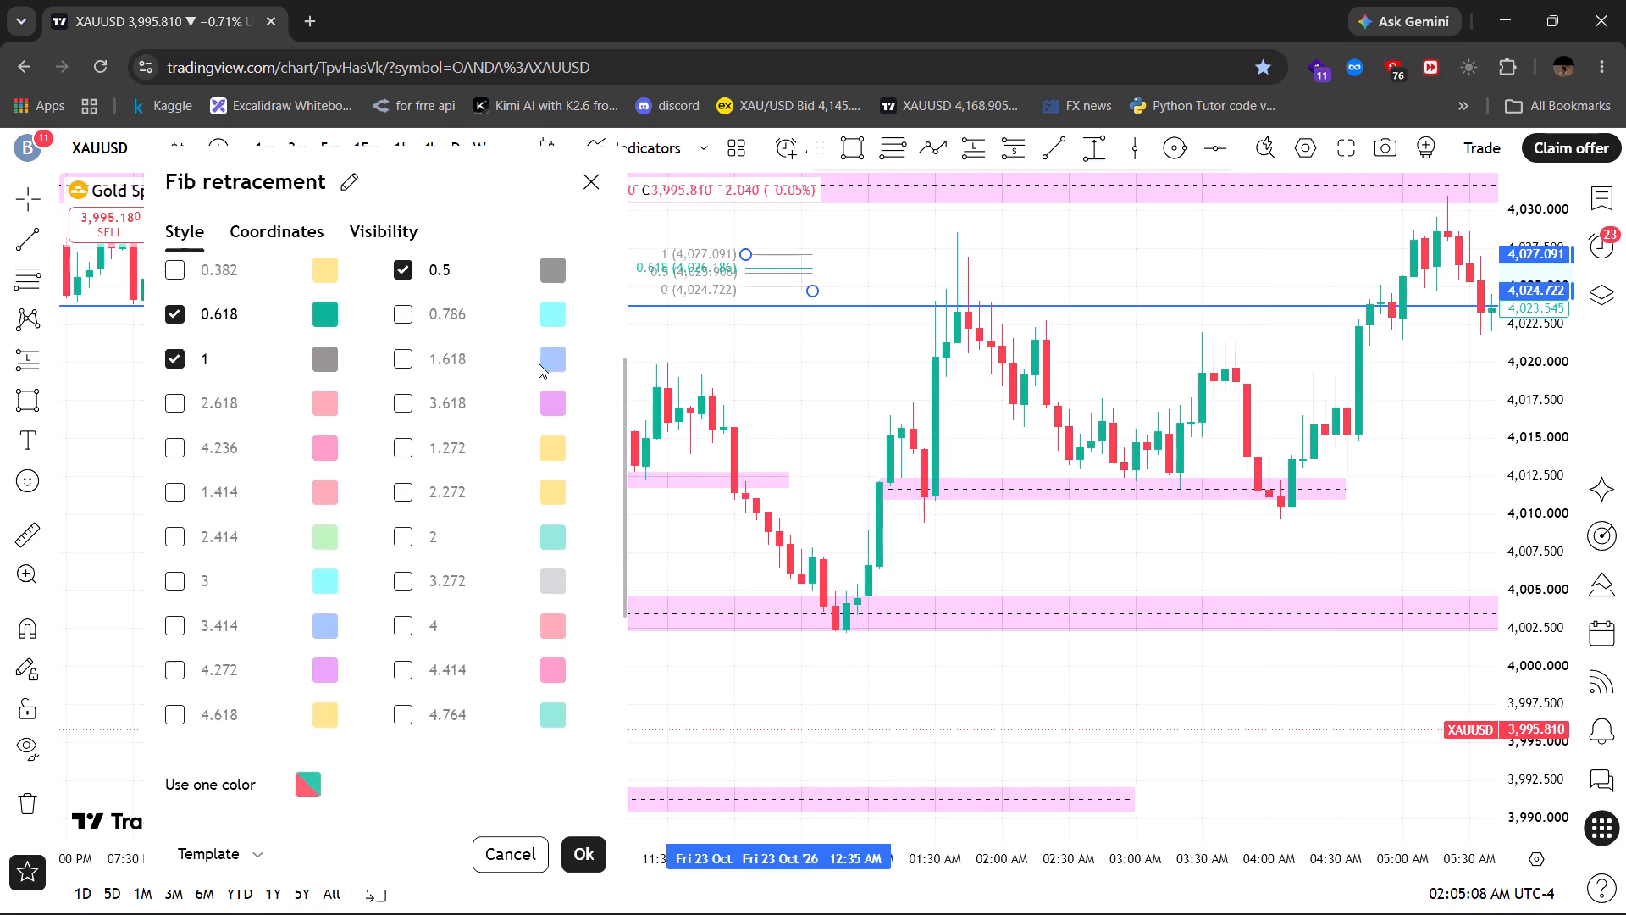
{"action": "scroll", "coordinate": [539, 363], "scroll_direction": "down", "scroll_amount": 3}
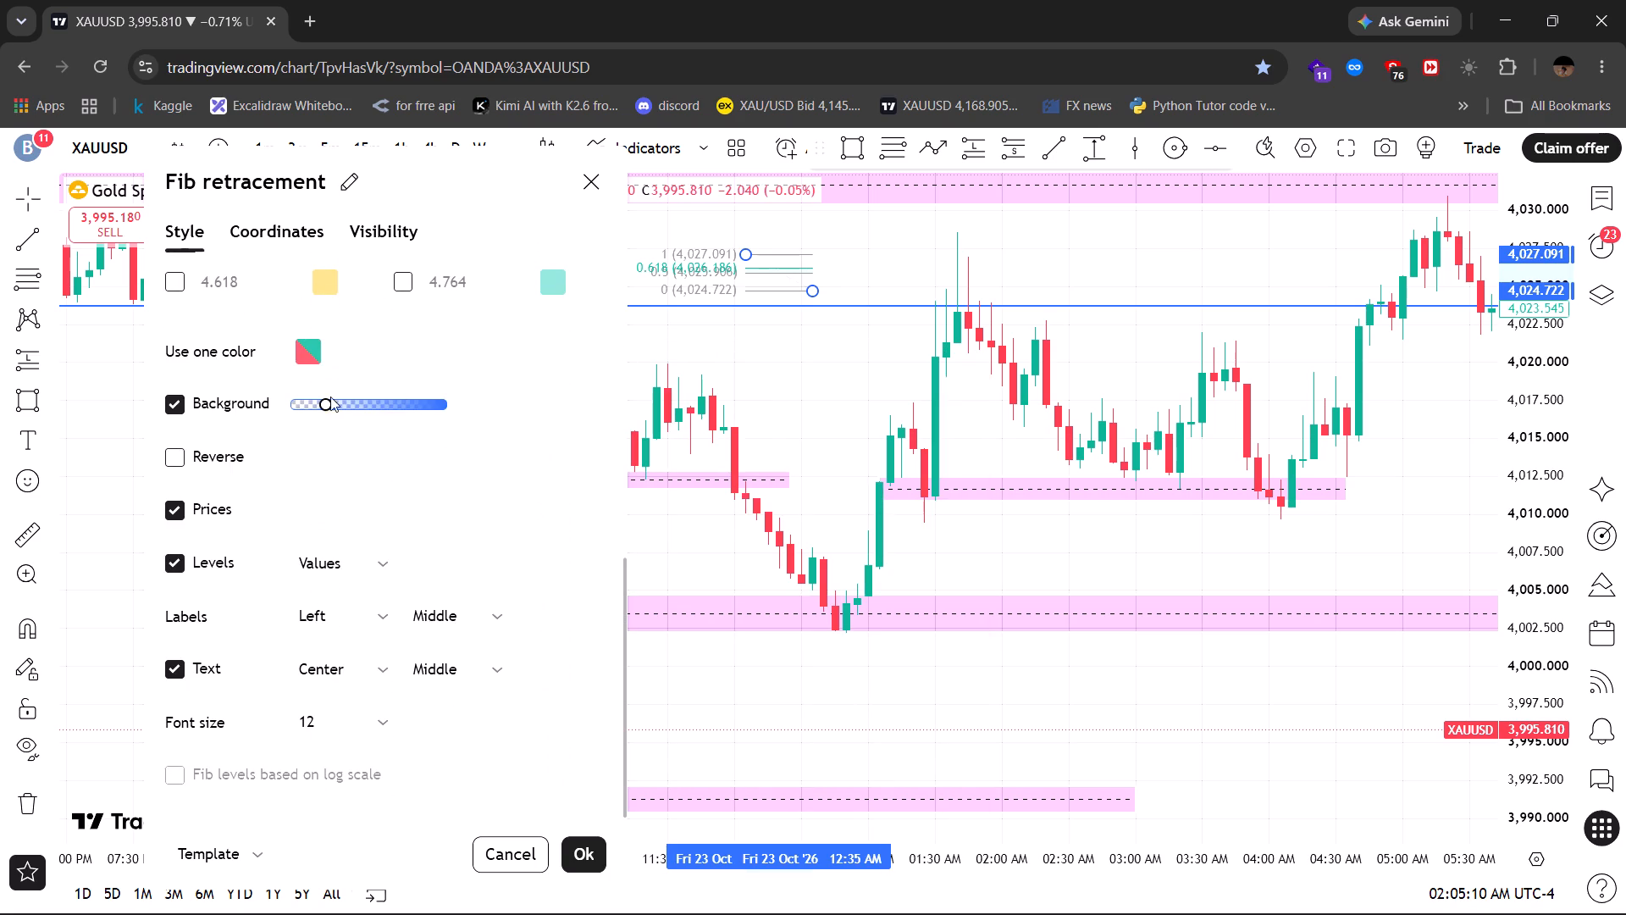
{"action": "left_click_drag", "start_coordinate": [320, 400], "coordinate": [369, 419]}
{"action": "left_click_drag", "start_coordinate": [369, 419], "coordinate": [304, 421]}
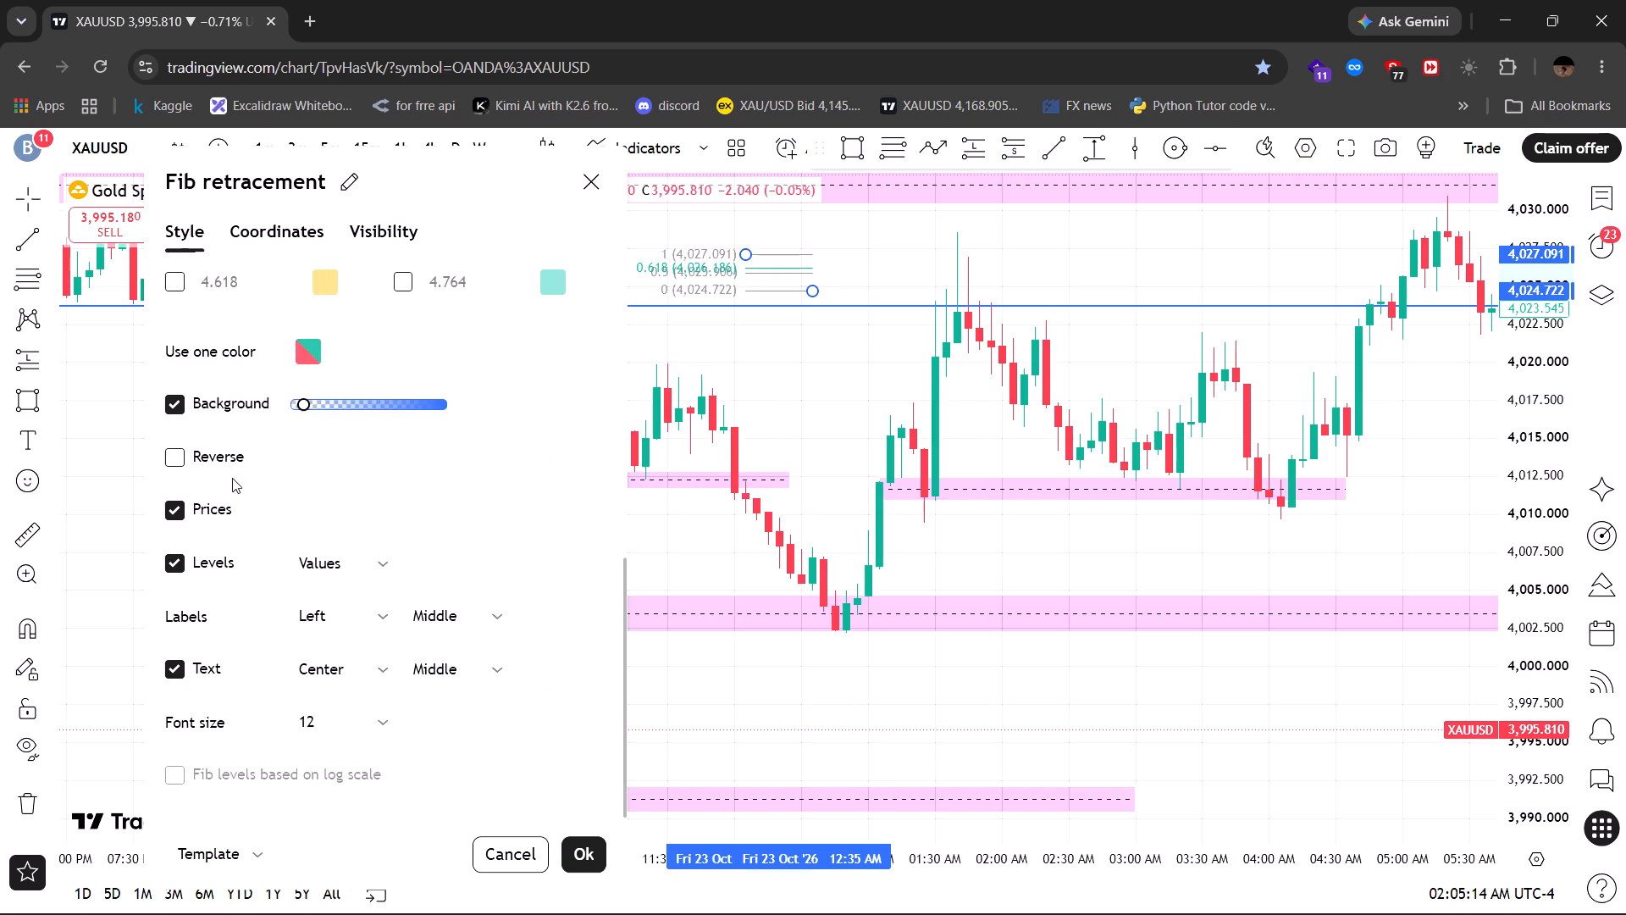
{"action": "left_click", "coordinate": [181, 511]}
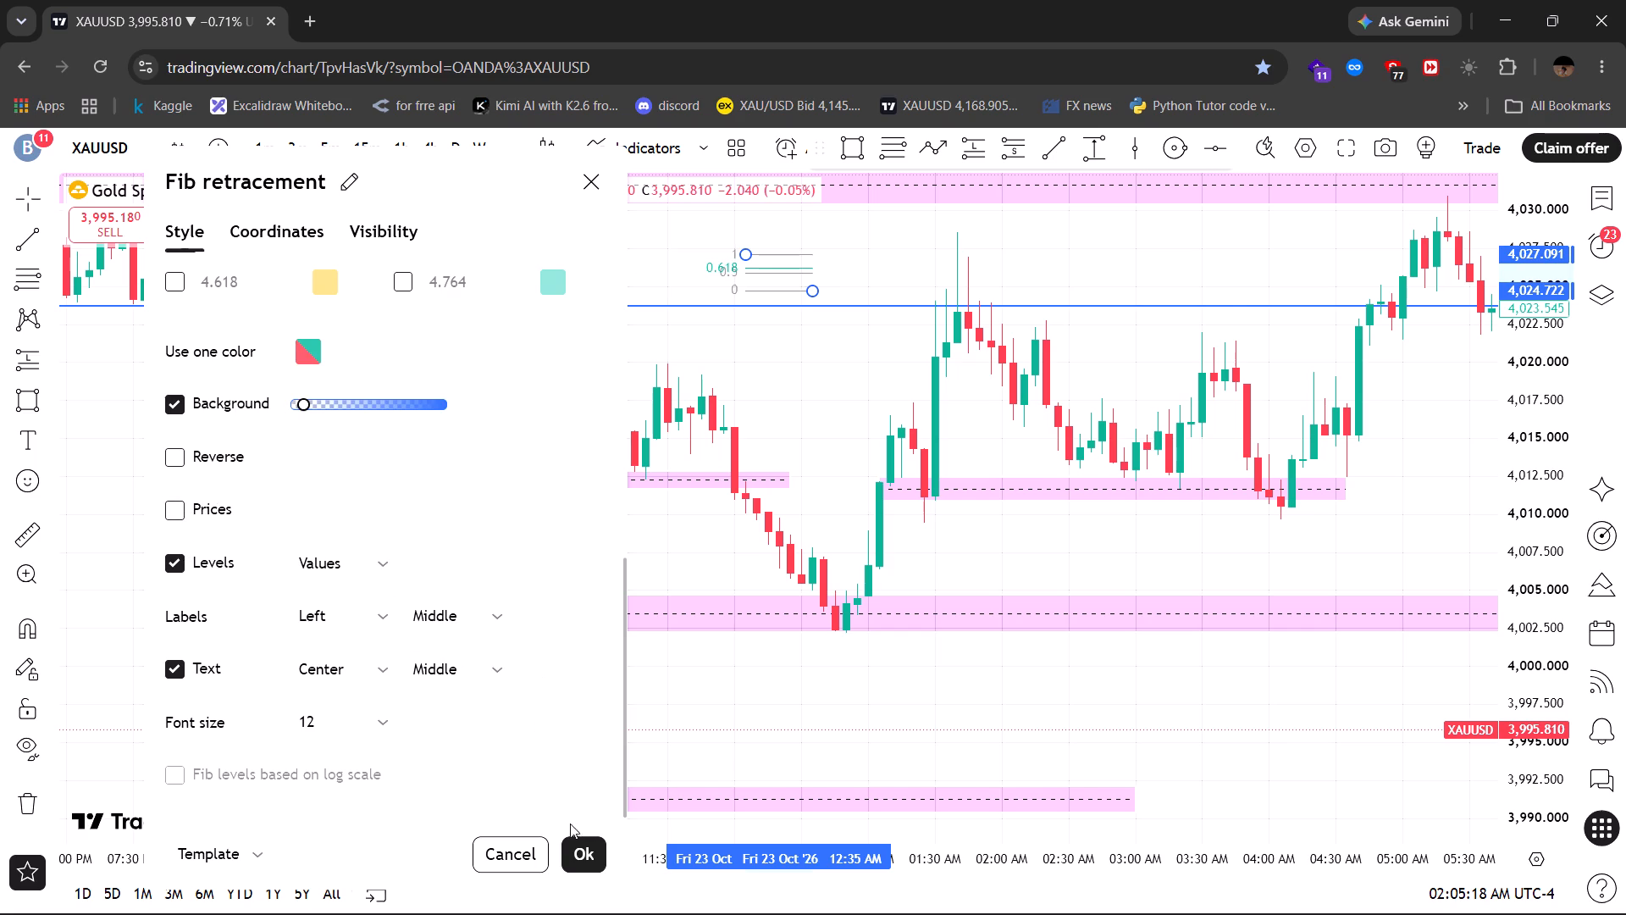
{"action": "left_click", "coordinate": [584, 844]}
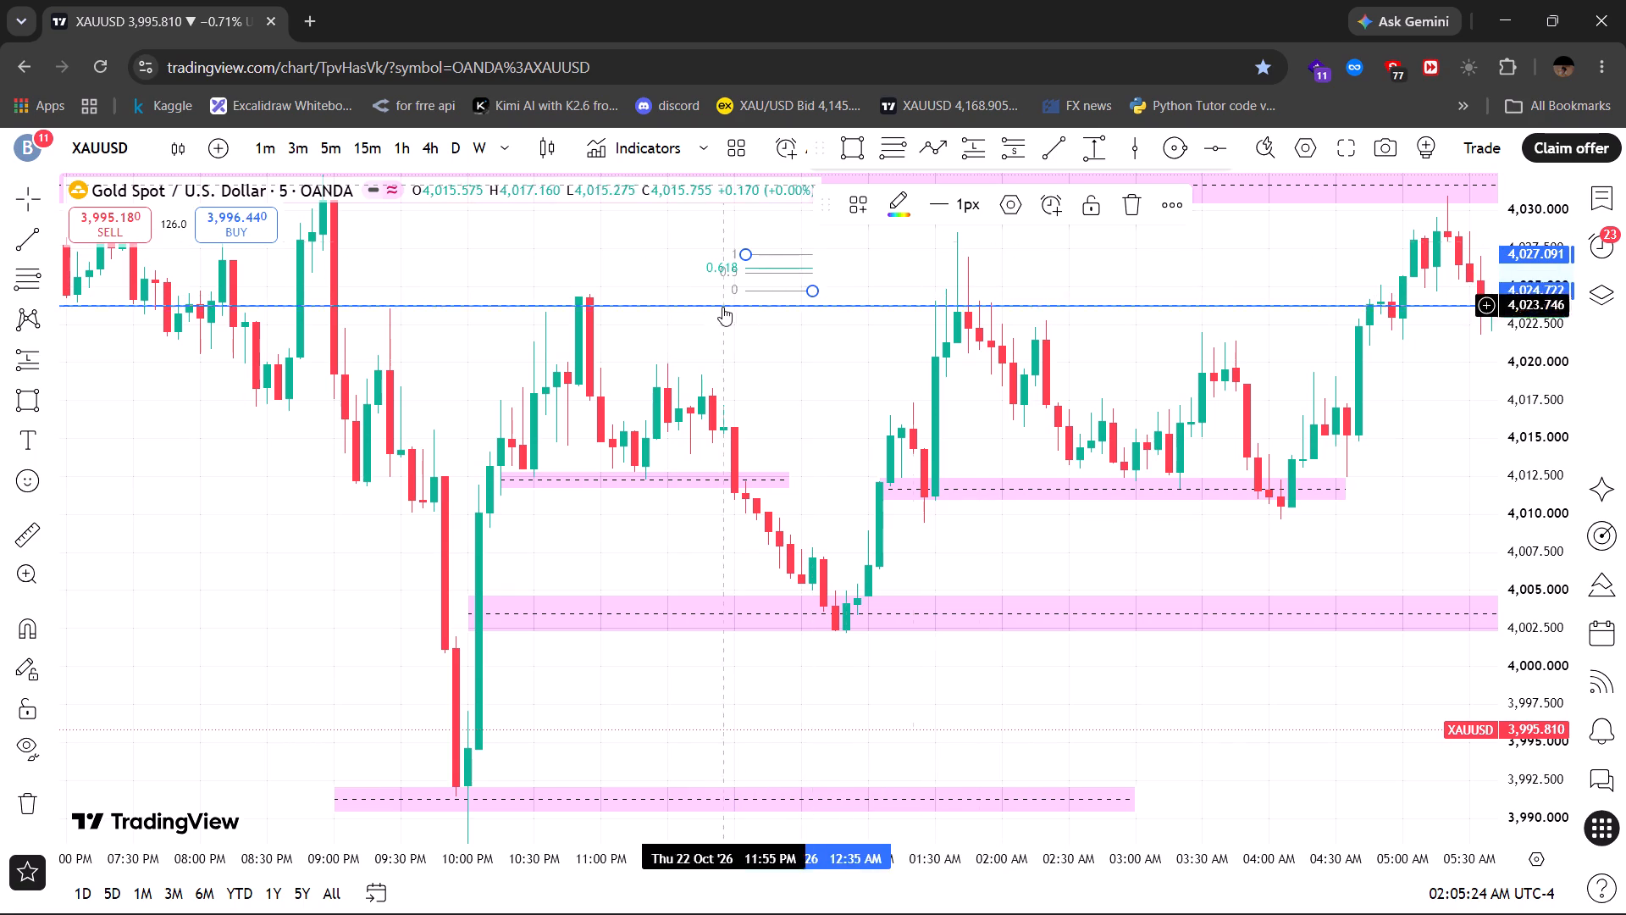
Save the Fib retracement's current settings as a drawing template named 50% PA and close its settings.
{"action": "left_click", "coordinate": [1006, 202]}
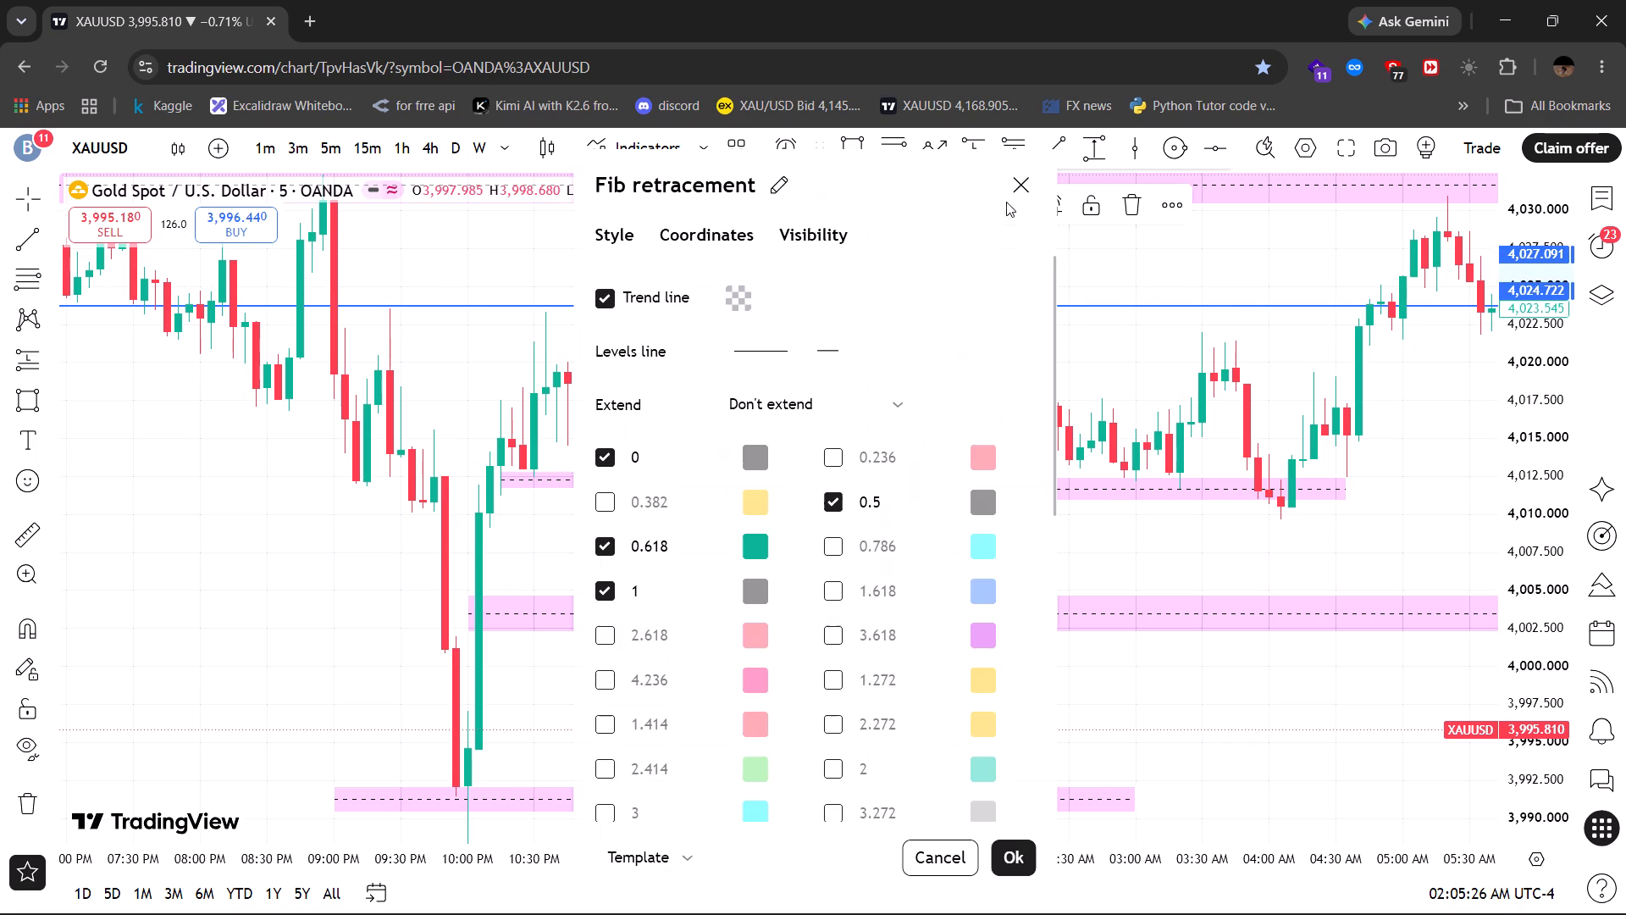
{"action": "left_click", "coordinate": [994, 374]}
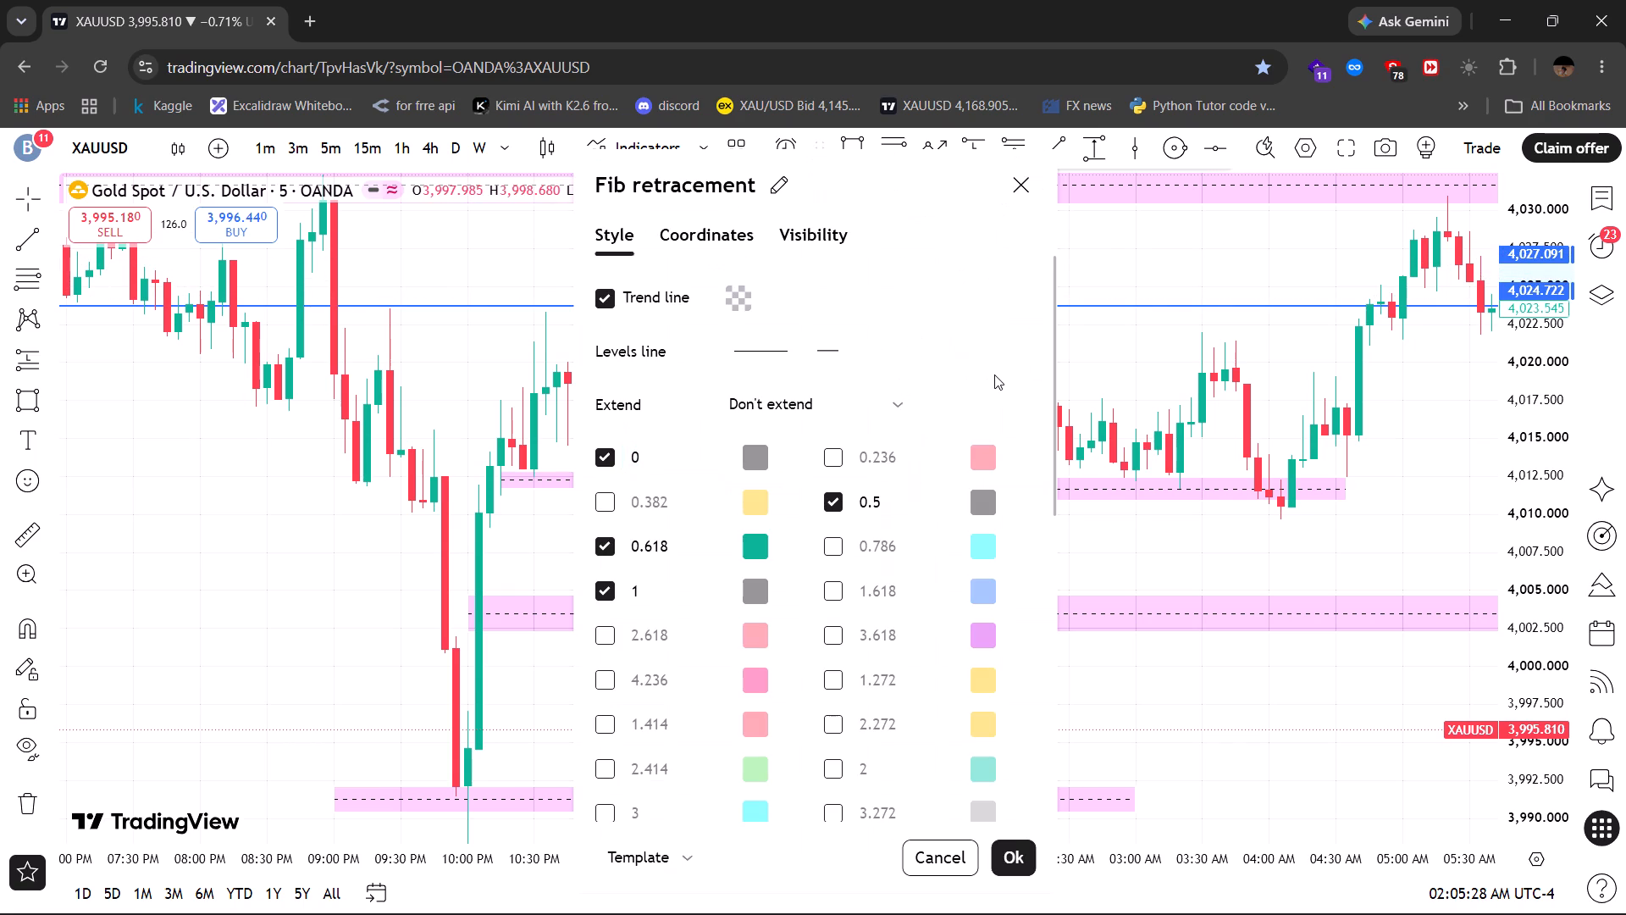
{"action": "scroll", "coordinate": [994, 374], "scroll_direction": "down", "scroll_amount": 3}
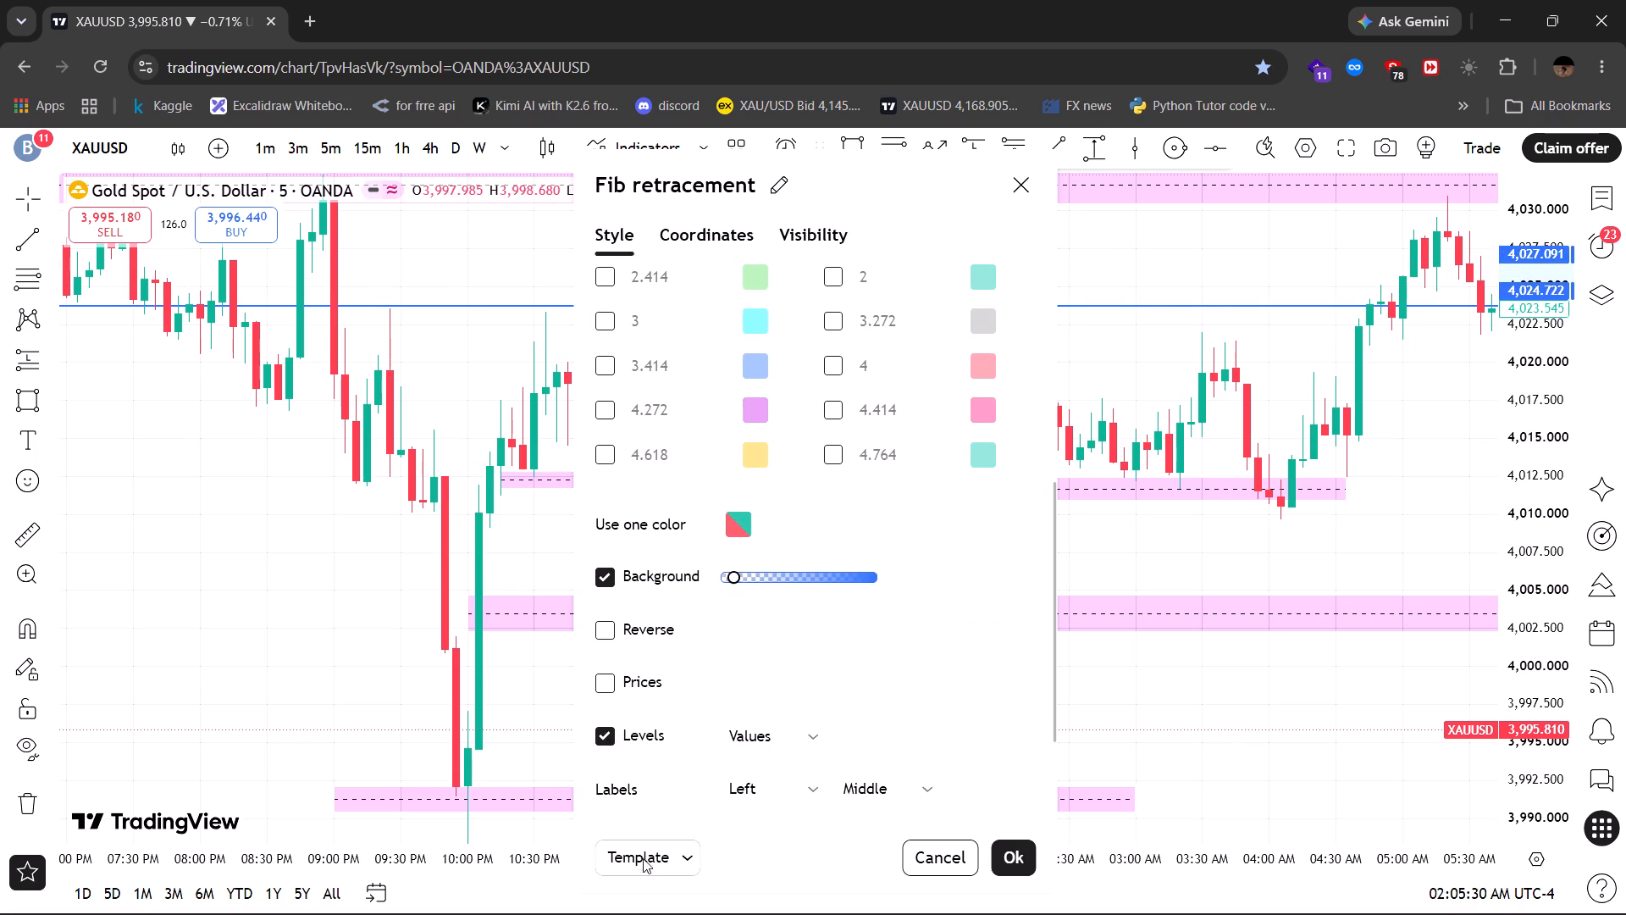
{"action": "left_click", "coordinate": [639, 864]}
{"action": "left_click", "coordinate": [653, 735]}
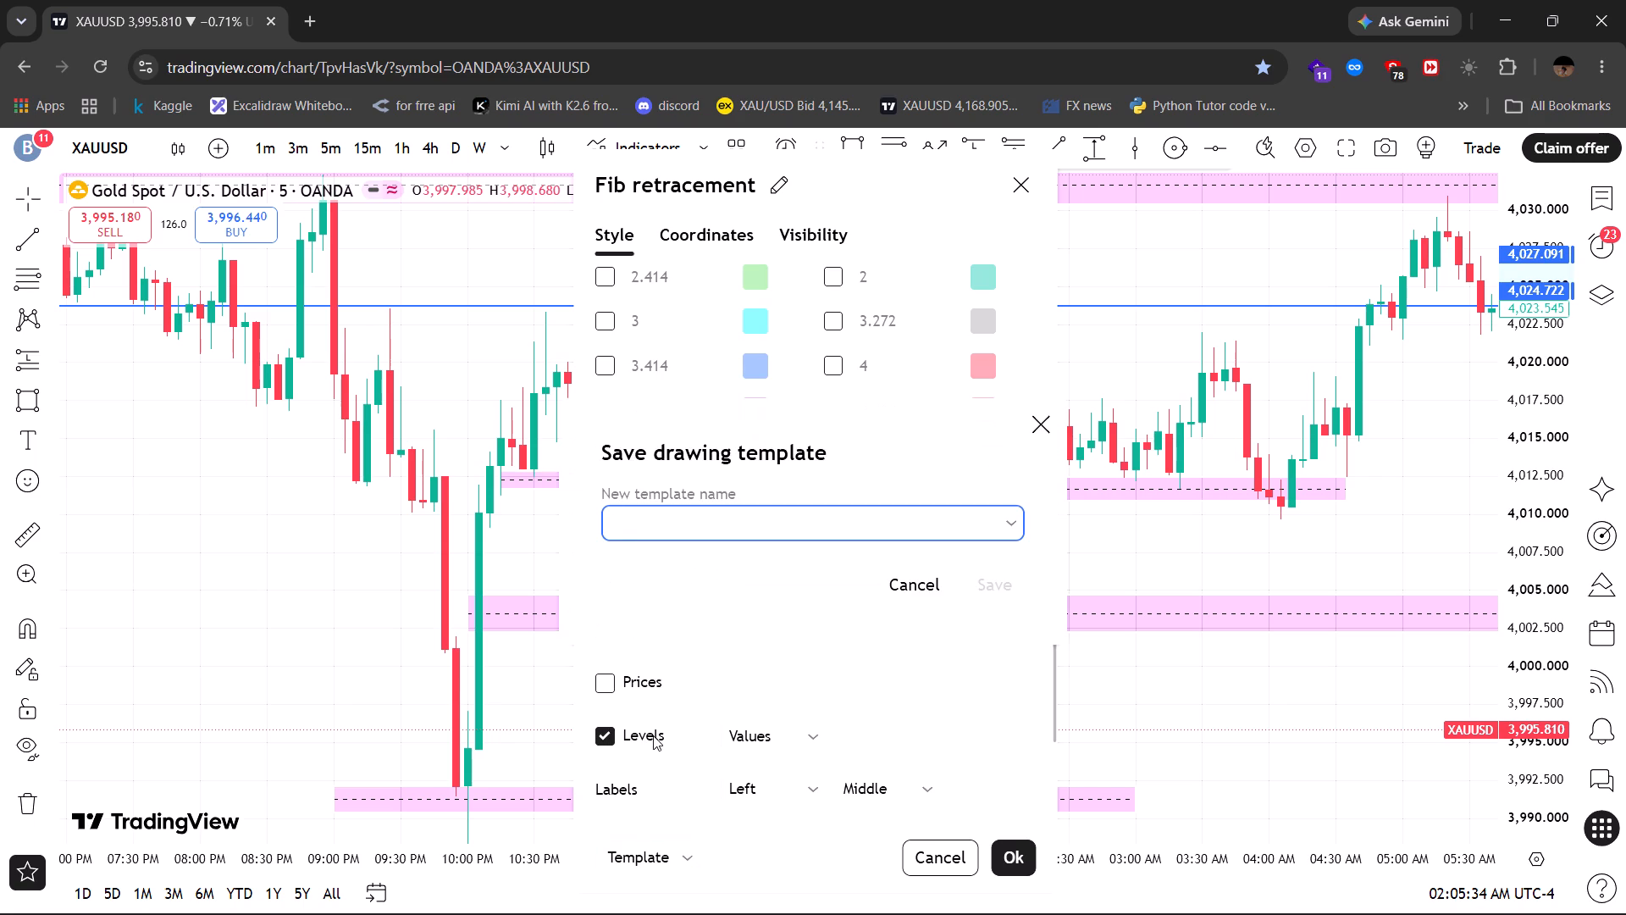
{"action": "type", "text": "50"}
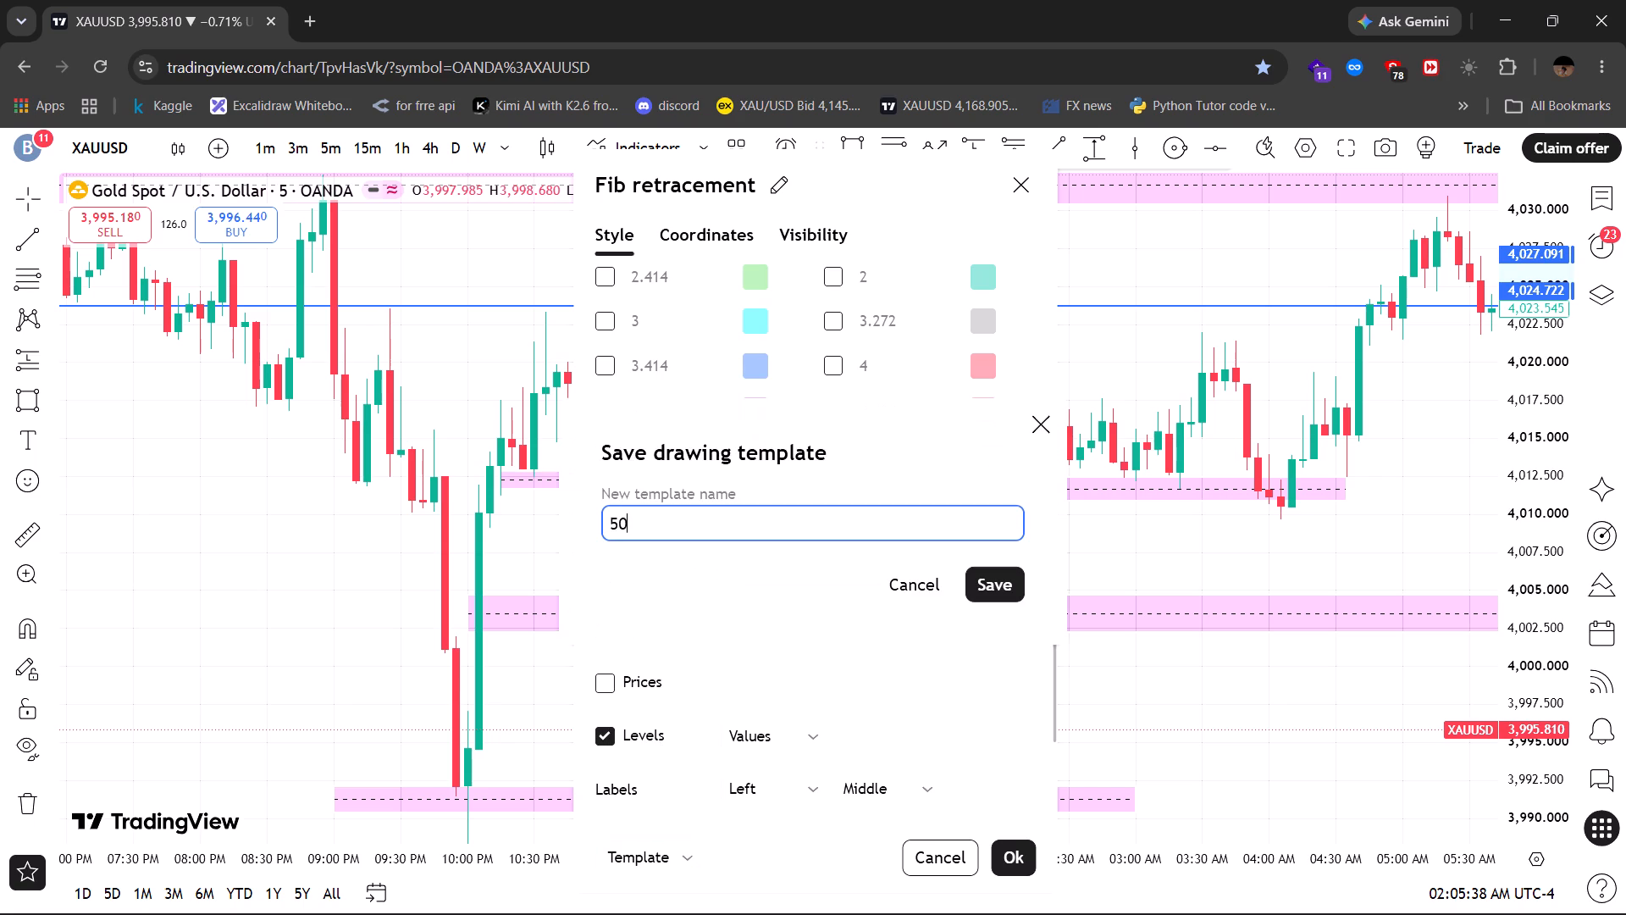
{"action": "key", "text": "shift+percent"}
{"action": "key", "text": "space"}
{"action": "type", "text": "PA"}
{"action": "left_click", "coordinate": [999, 581]}
{"action": "left_click", "coordinate": [1015, 848]}
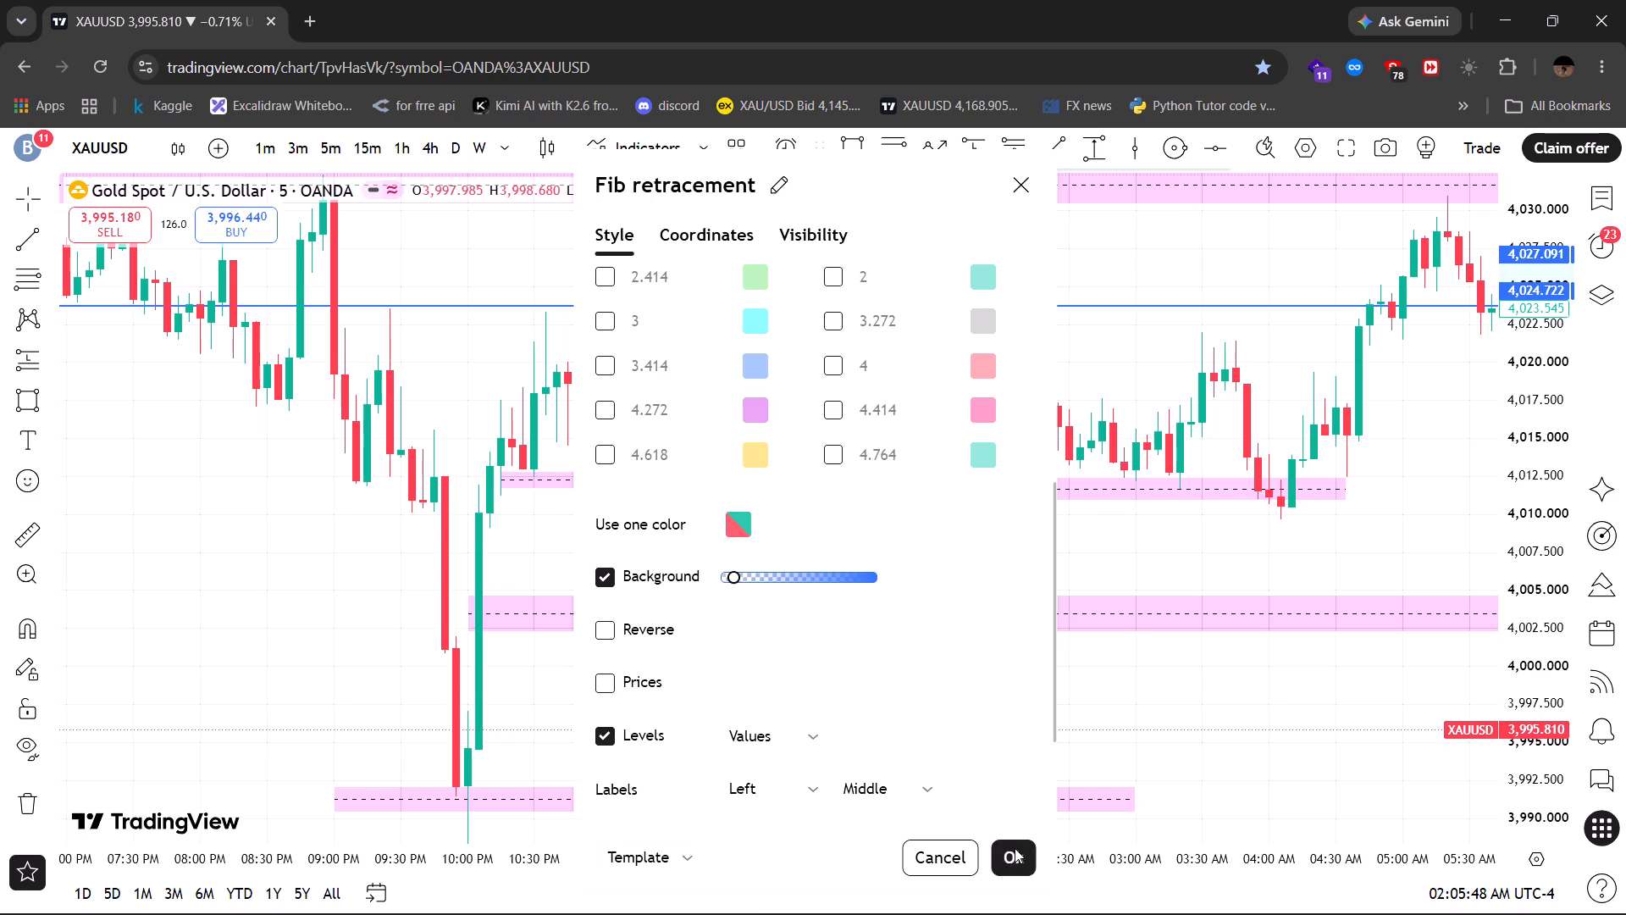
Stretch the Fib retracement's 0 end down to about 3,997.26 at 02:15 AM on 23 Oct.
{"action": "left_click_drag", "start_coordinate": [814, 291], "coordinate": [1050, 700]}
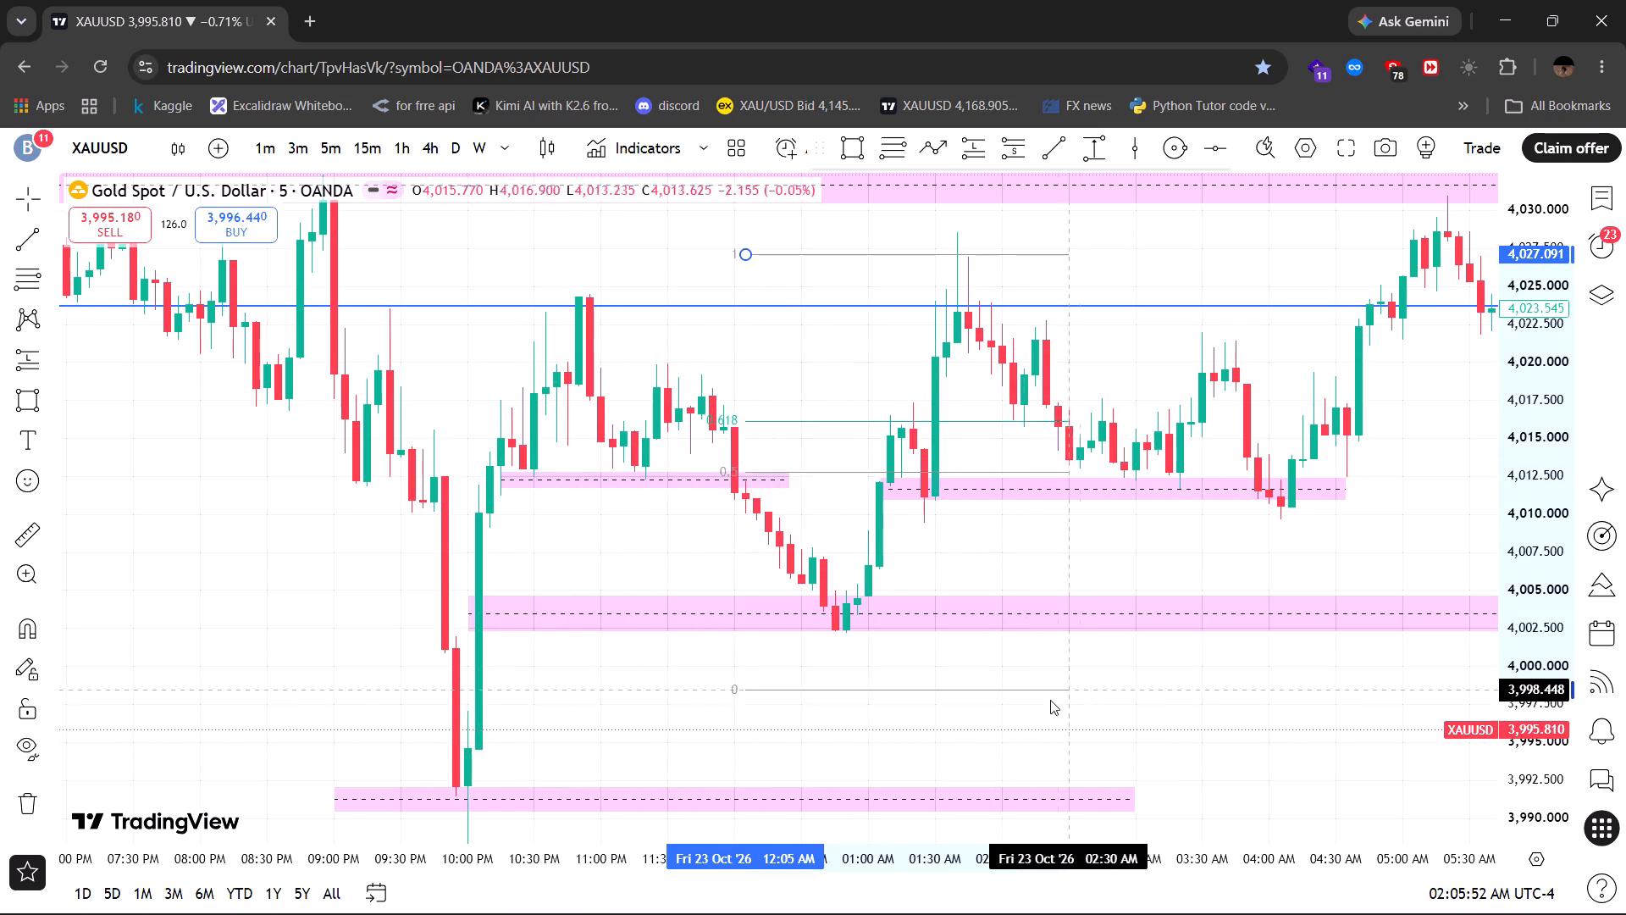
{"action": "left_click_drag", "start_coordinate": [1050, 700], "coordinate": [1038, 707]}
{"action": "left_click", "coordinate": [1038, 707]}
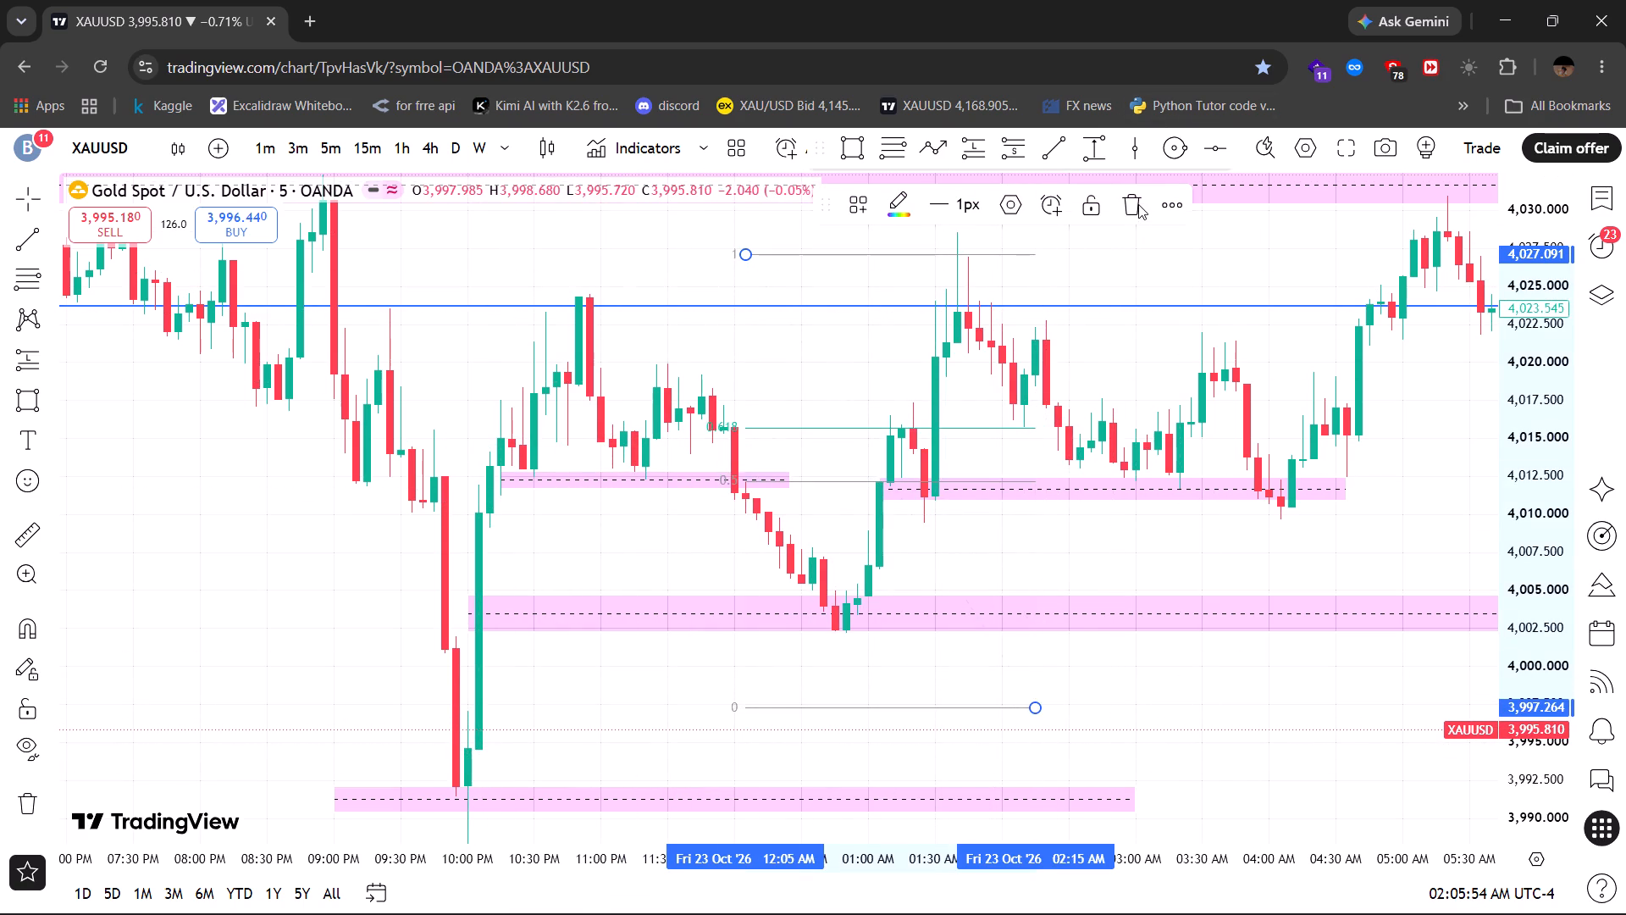
Delete the test Fib retracement from the chart.
{"action": "left_click", "coordinate": [1139, 204]}
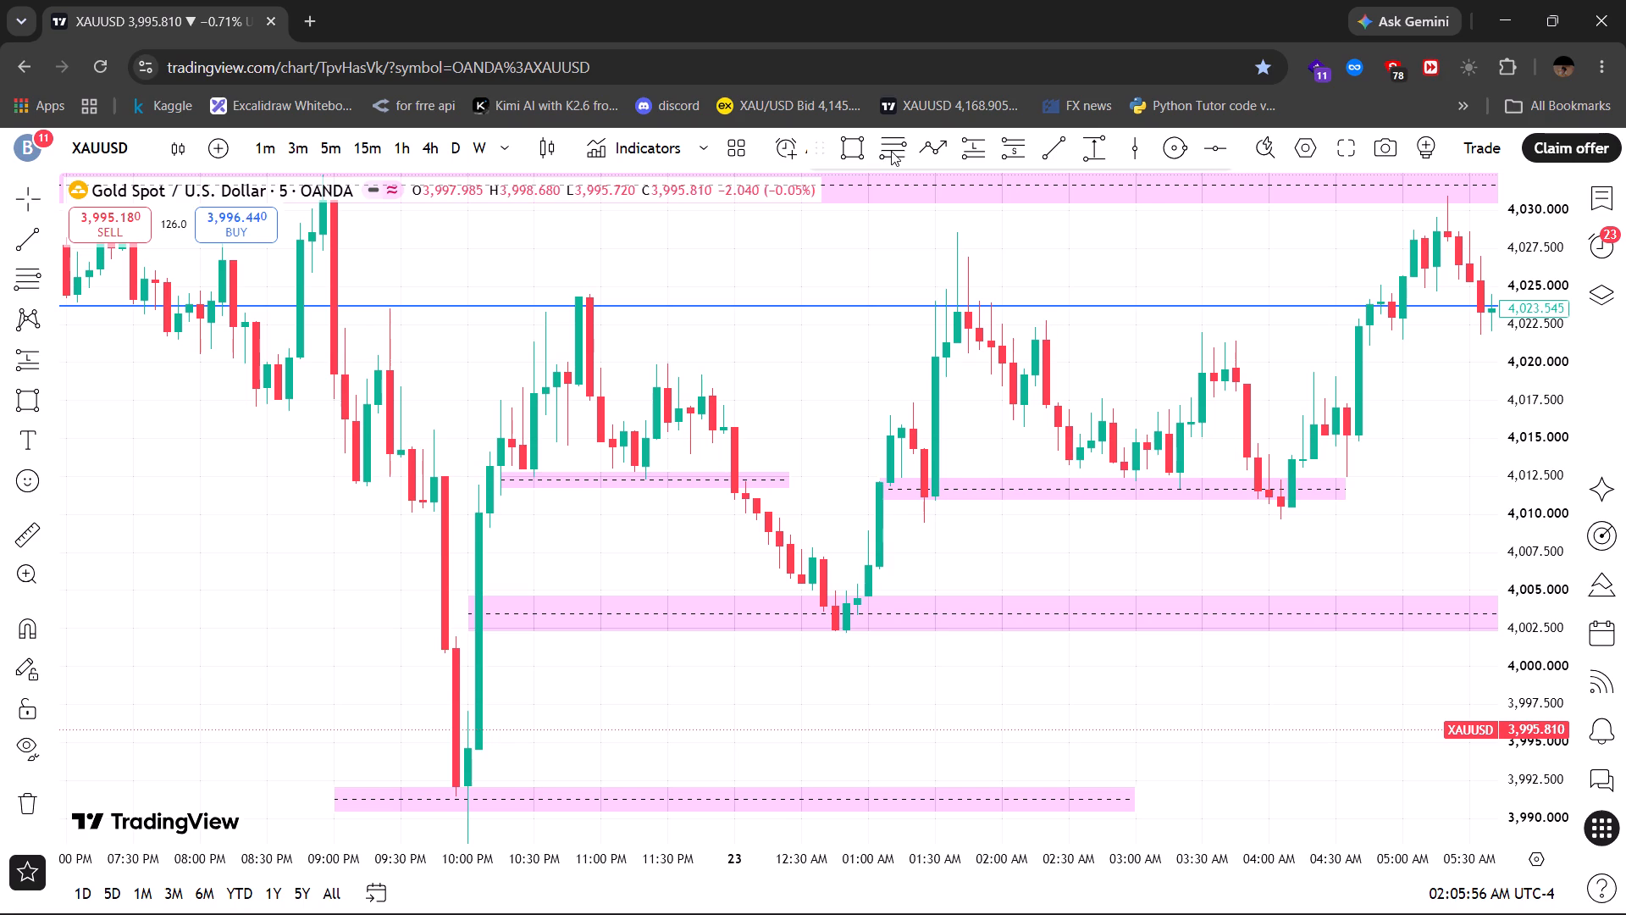
Draw a Fib retracement with the 50% PA template from the 3,986.750 low at 10:00 PM on 22 Oct to about 4,024.29 at 11:30 PM.
{"action": "left_click", "coordinate": [891, 151]}
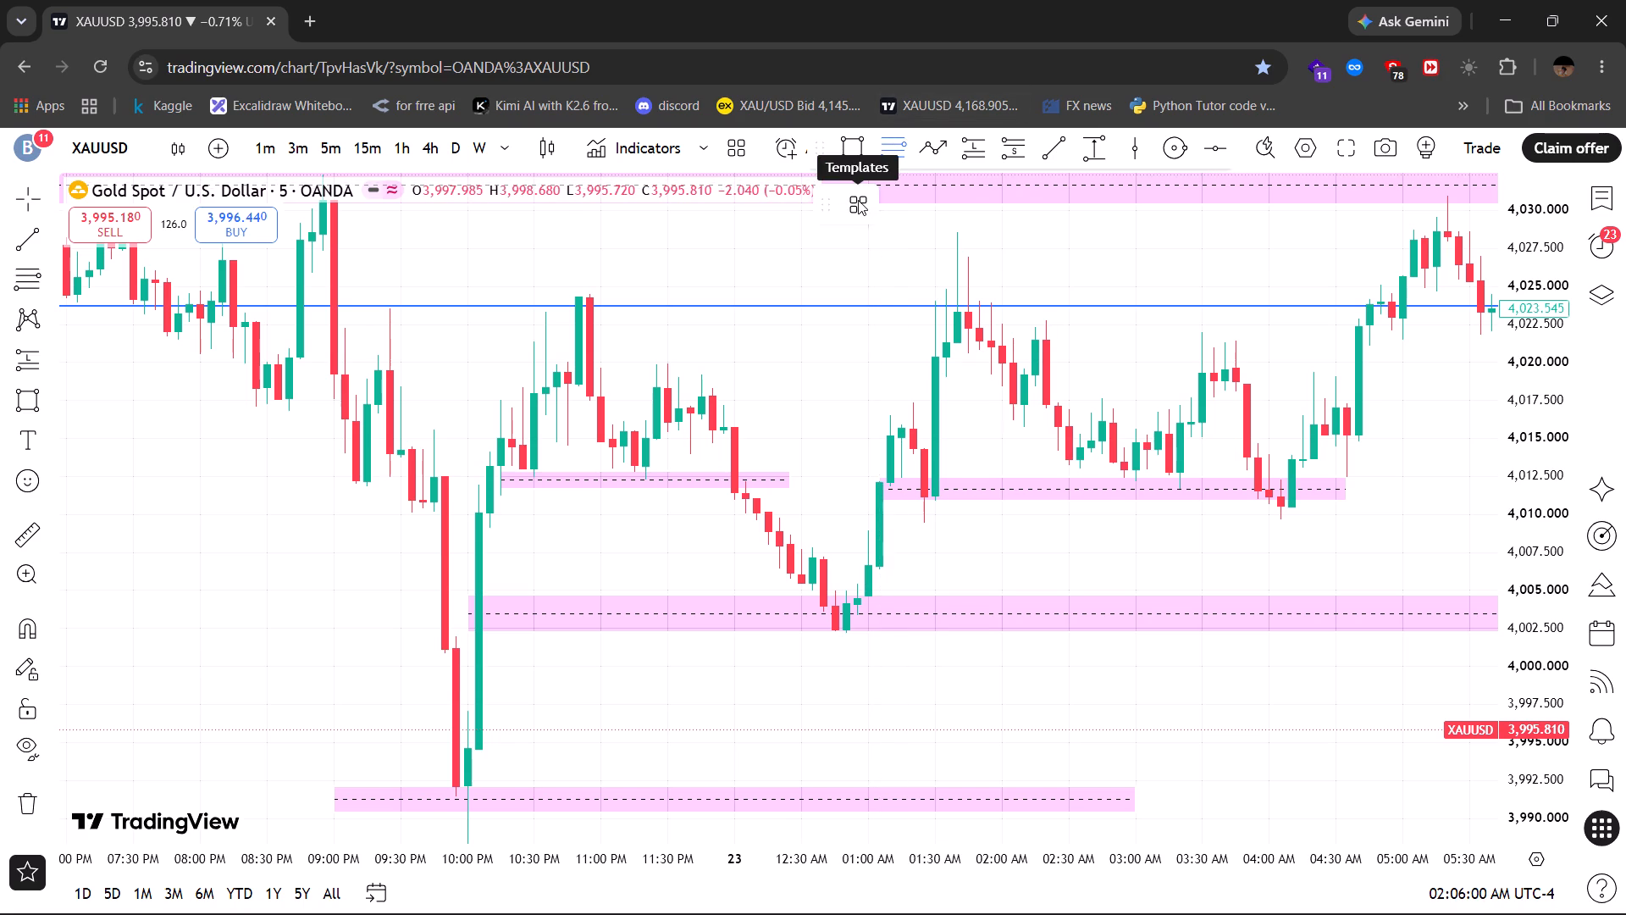
{"action": "left_click", "coordinate": [858, 200]}
{"action": "left_click", "coordinate": [900, 291]}
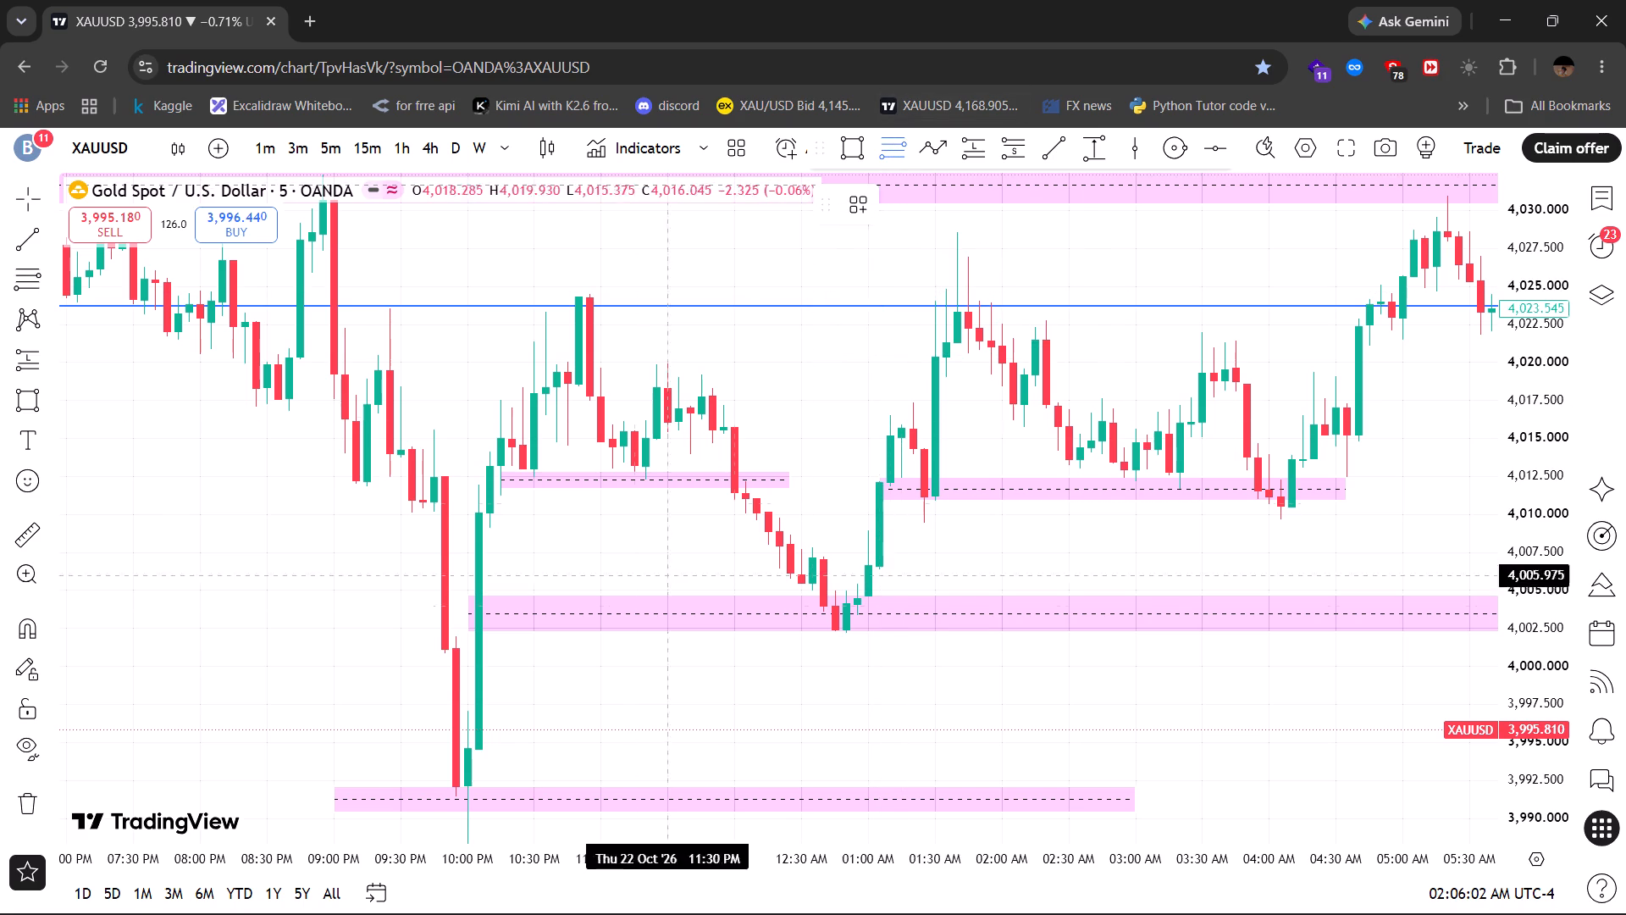
{"action": "left_click_drag", "start_coordinate": [1572, 444], "coordinate": [1535, 531]}
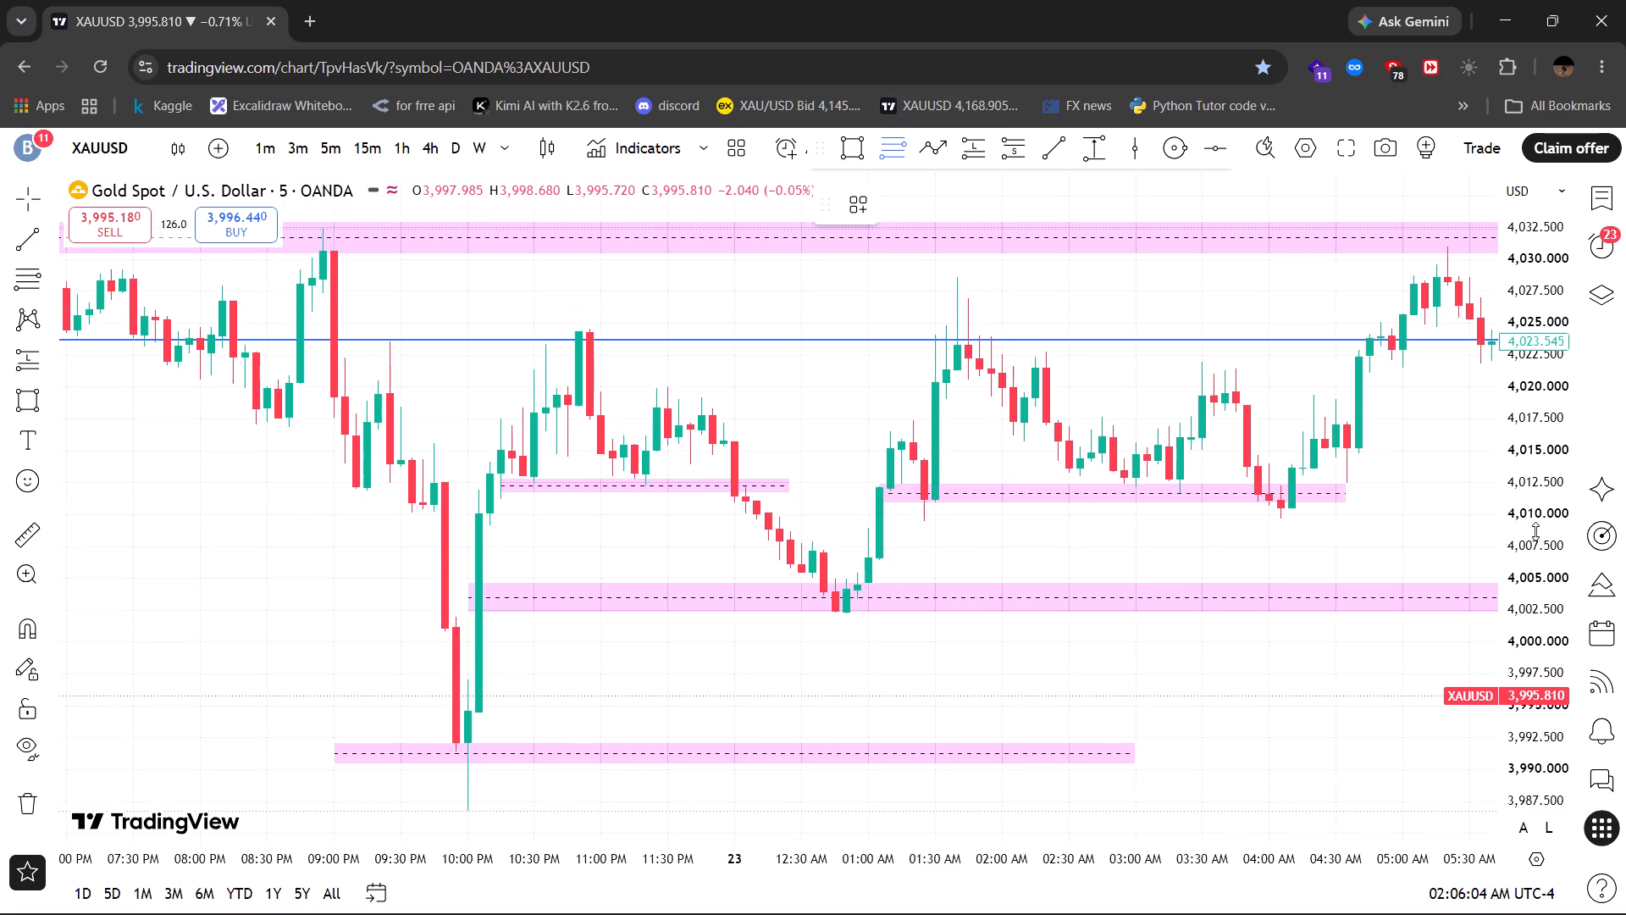
{"action": "left_click_drag", "start_coordinate": [1535, 531], "coordinate": [1535, 532]}
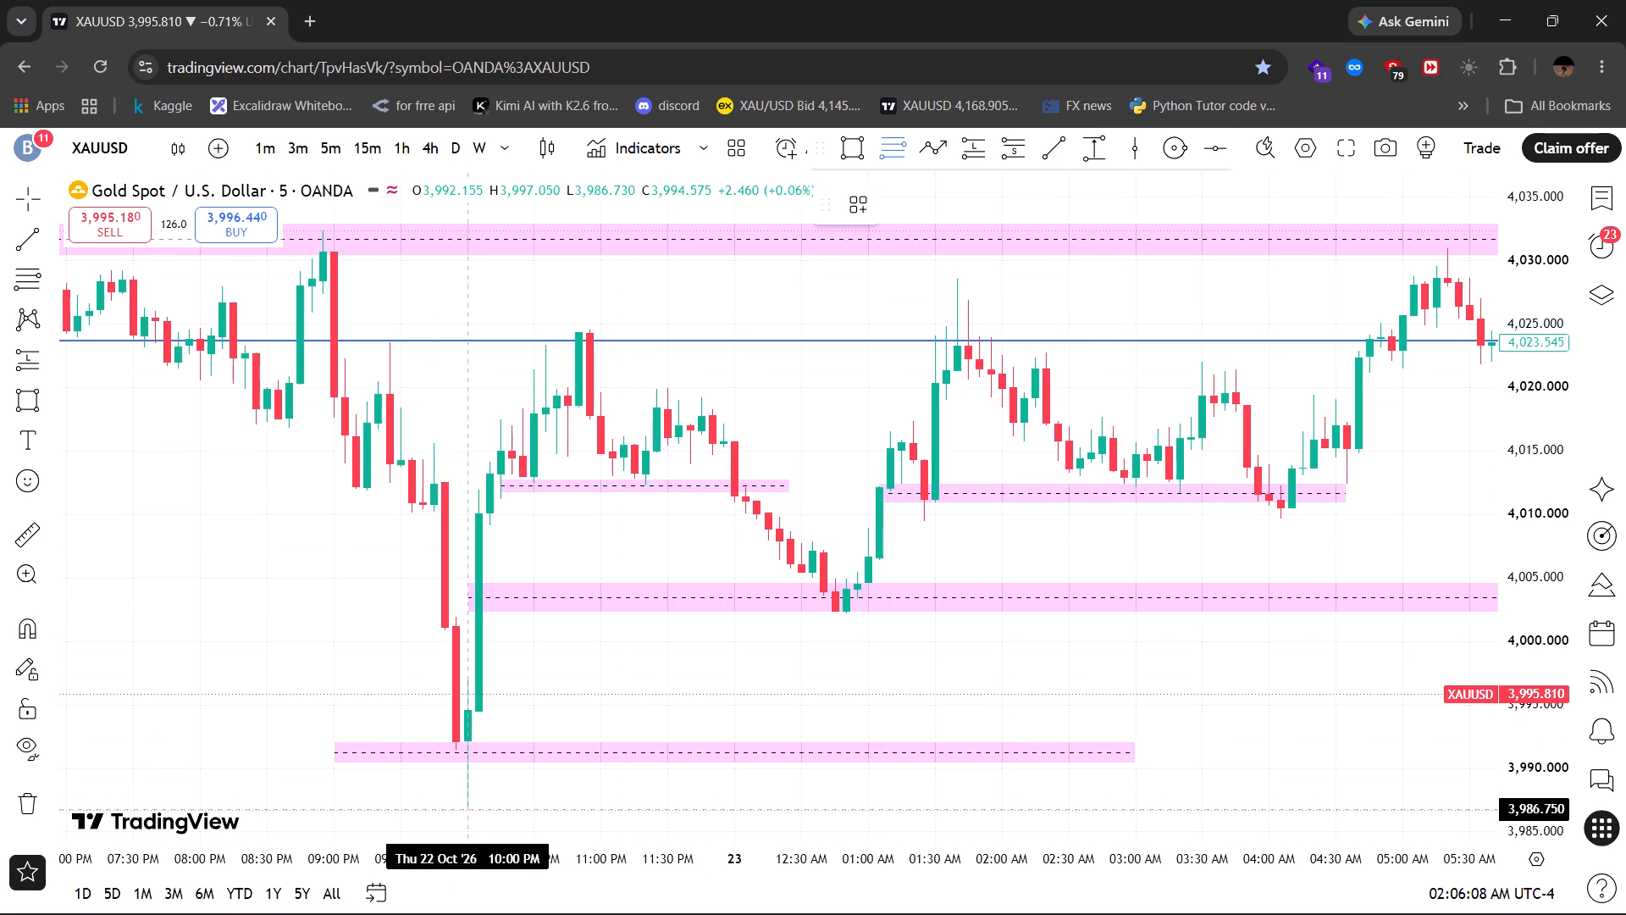
{"action": "left_click_drag", "start_coordinate": [467, 810], "coordinate": [596, 556]}
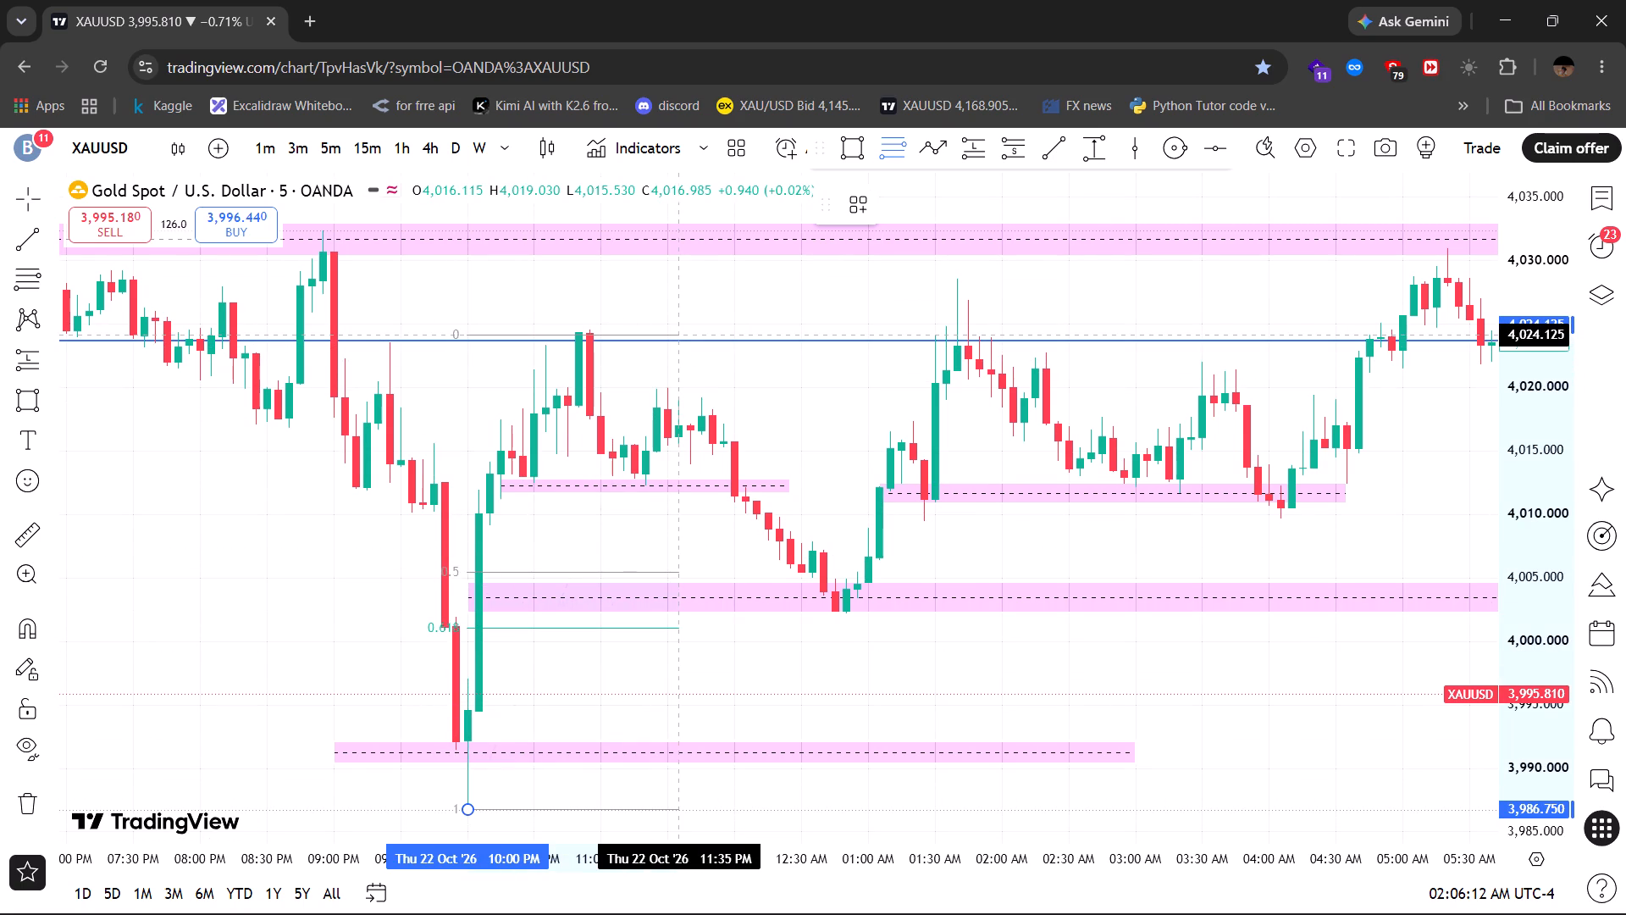
{"action": "left_click", "coordinate": [668, 333]}
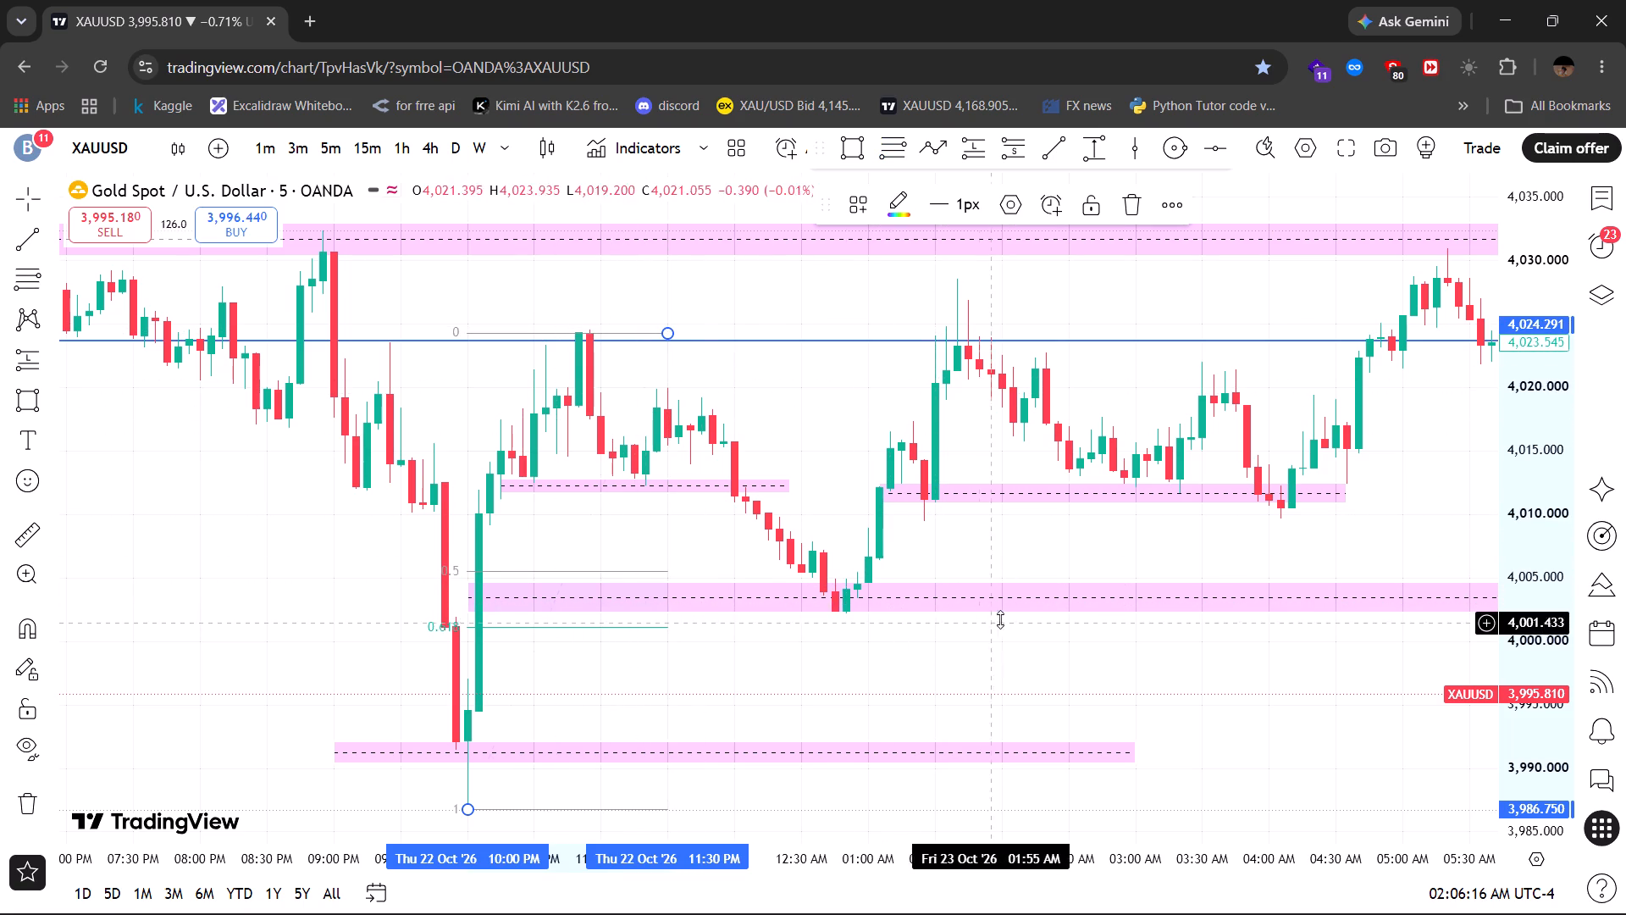
Resize the pink zone between the Fib's 0.5 and 0.618 levels, from about 4,001.02 up to about 4,005.77.
{"action": "left_click_drag", "start_coordinate": [1004, 611], "coordinate": [989, 629]}
{"action": "left_click_drag", "start_coordinate": [1002, 585], "coordinate": [1002, 567]}
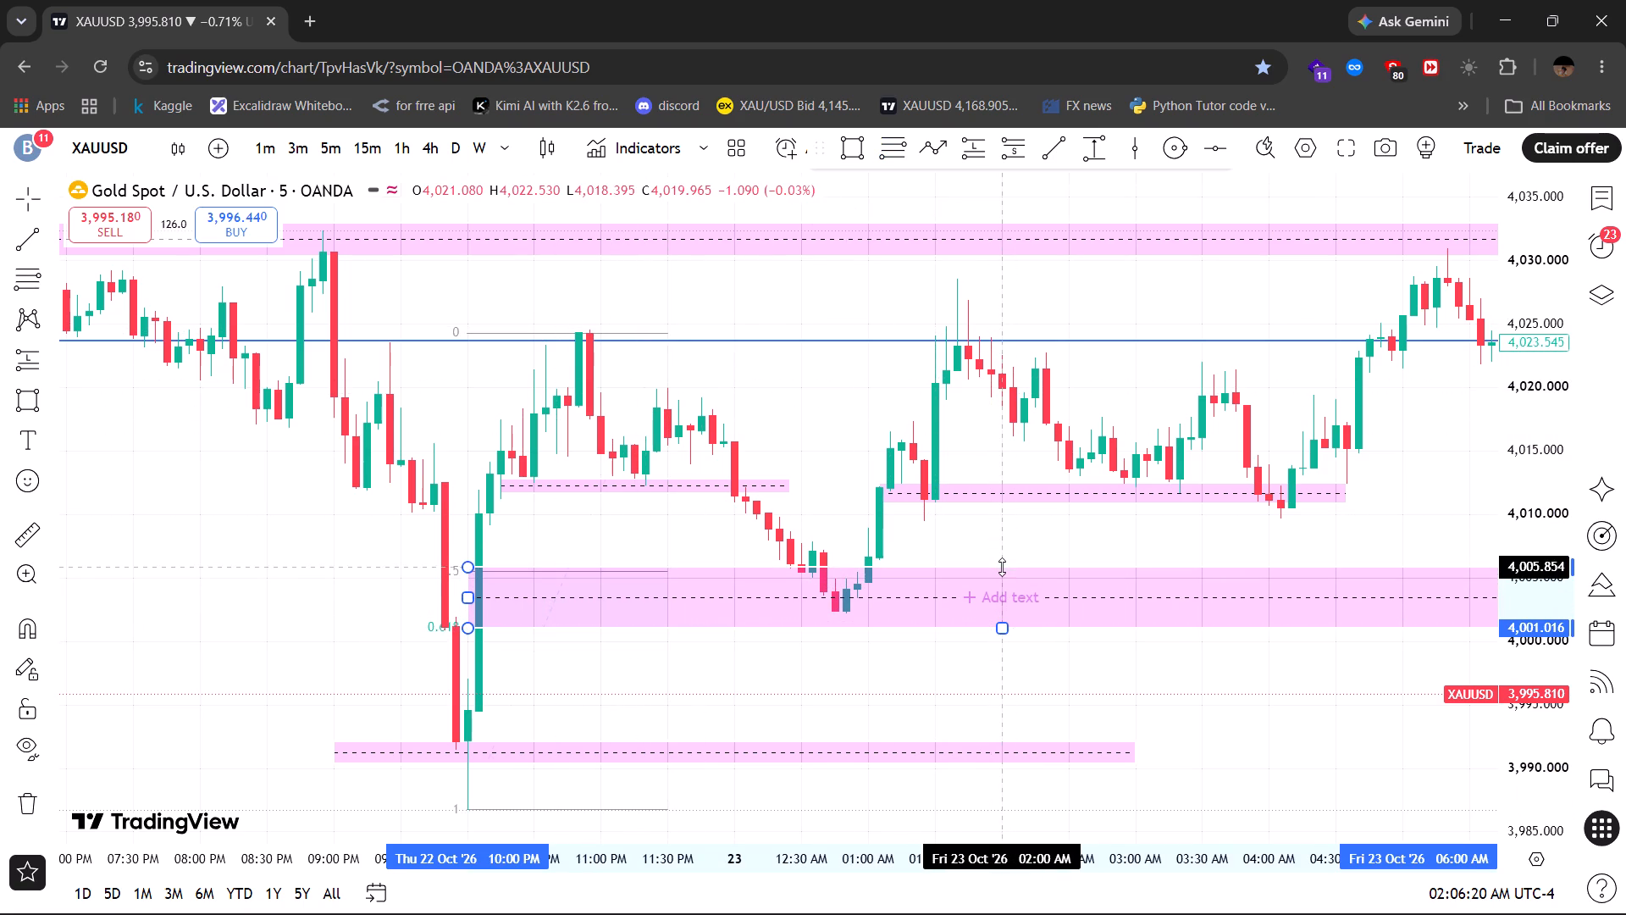
{"action": "left_click_drag", "start_coordinate": [1002, 567], "coordinate": [999, 568]}
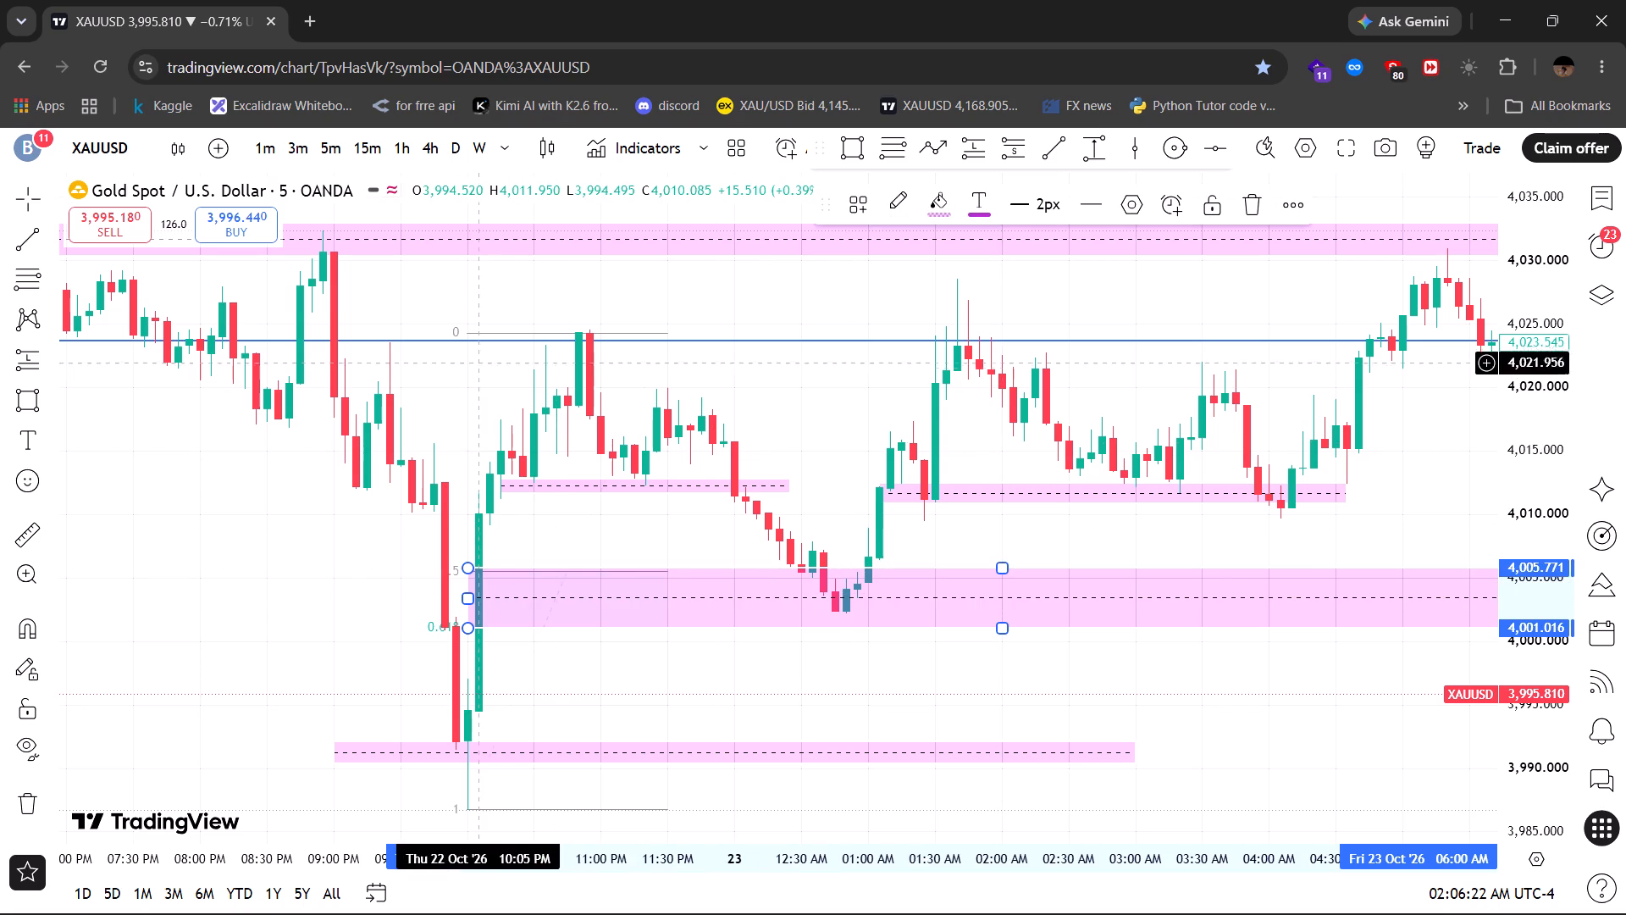
Examine the new Fib retracement's style, visibility and coordinate settings.
{"action": "left_click", "coordinate": [666, 329]}
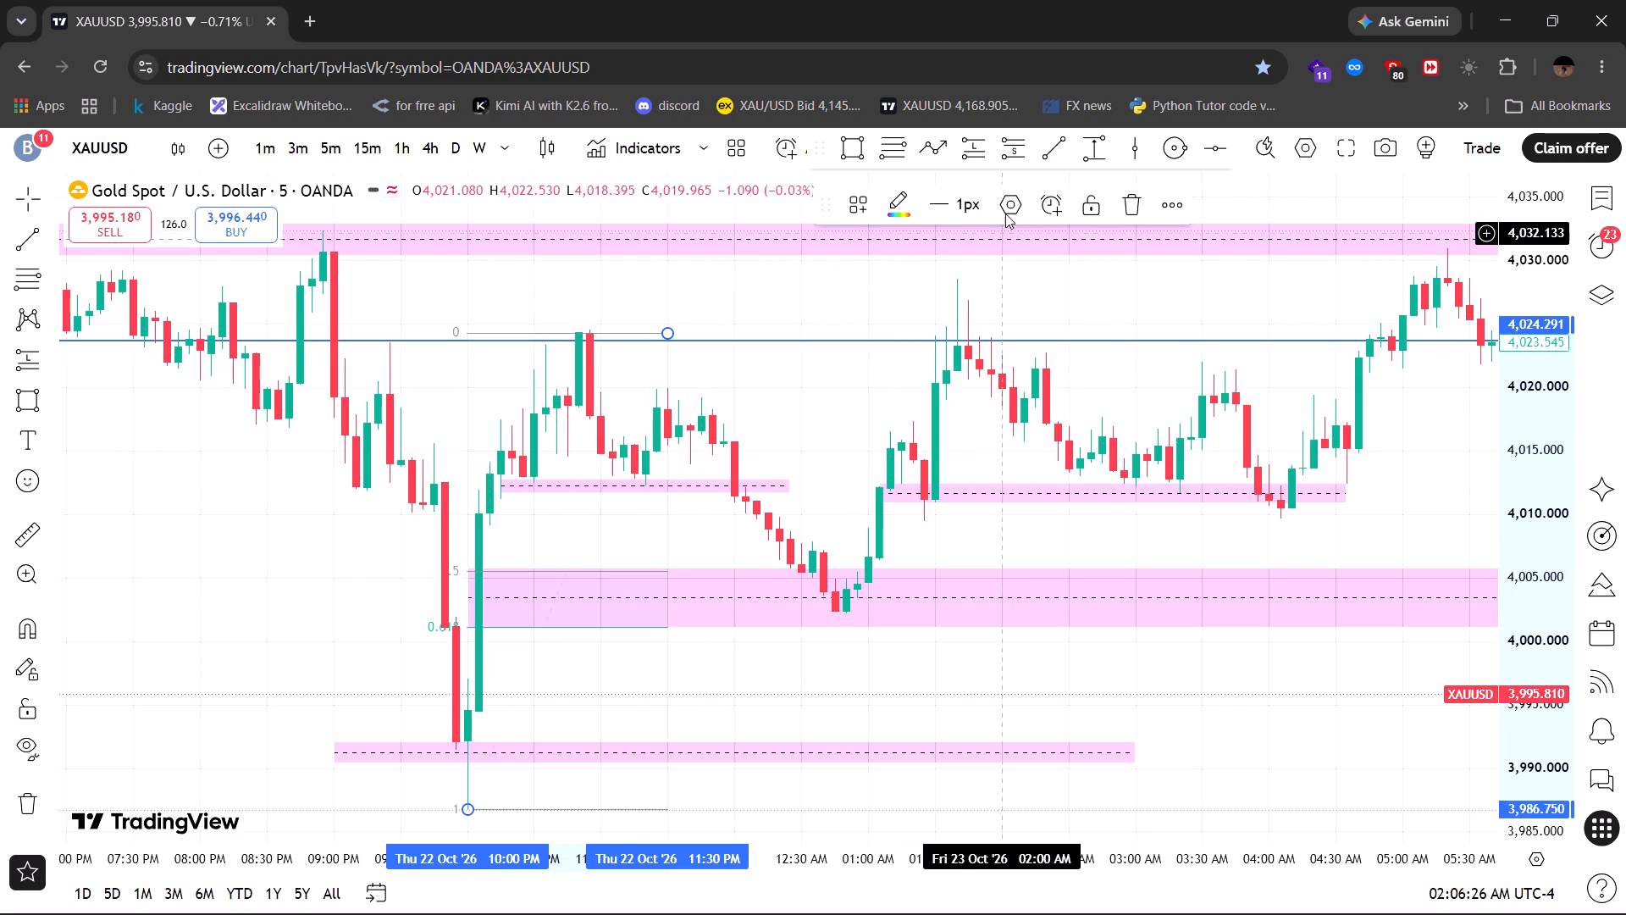
{"action": "left_click", "coordinate": [1013, 203]}
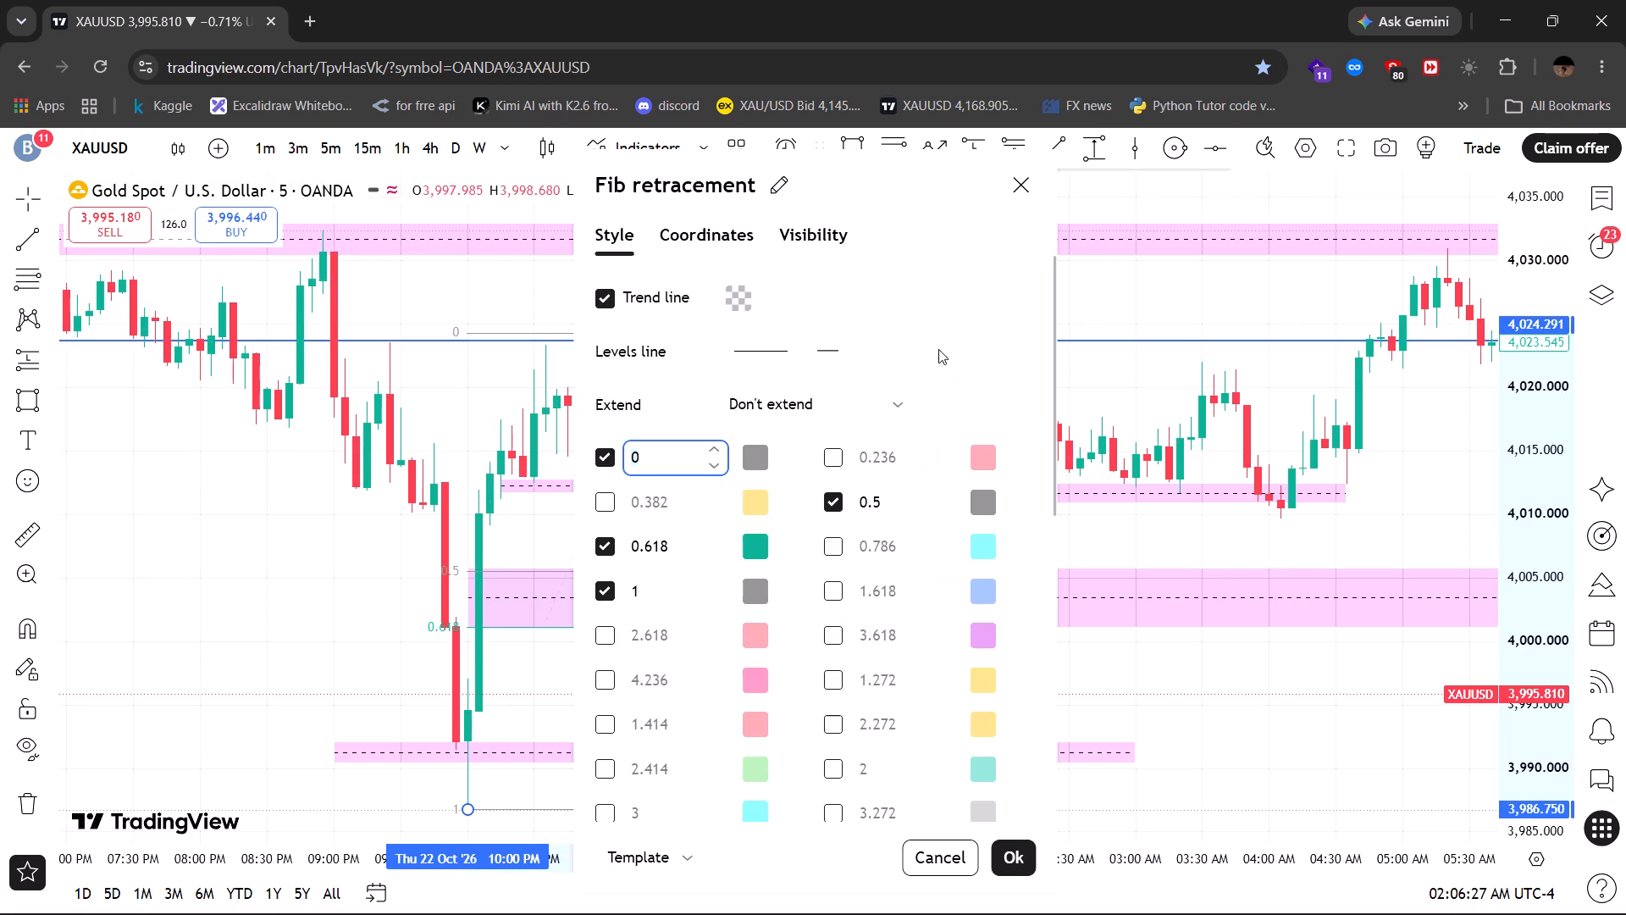
{"action": "left_click", "coordinate": [1034, 290]}
{"action": "scroll", "coordinate": [938, 384], "scroll_direction": "down", "scroll_amount": 2}
{"action": "scroll", "coordinate": [938, 384], "scroll_direction": "up", "scroll_amount": 1}
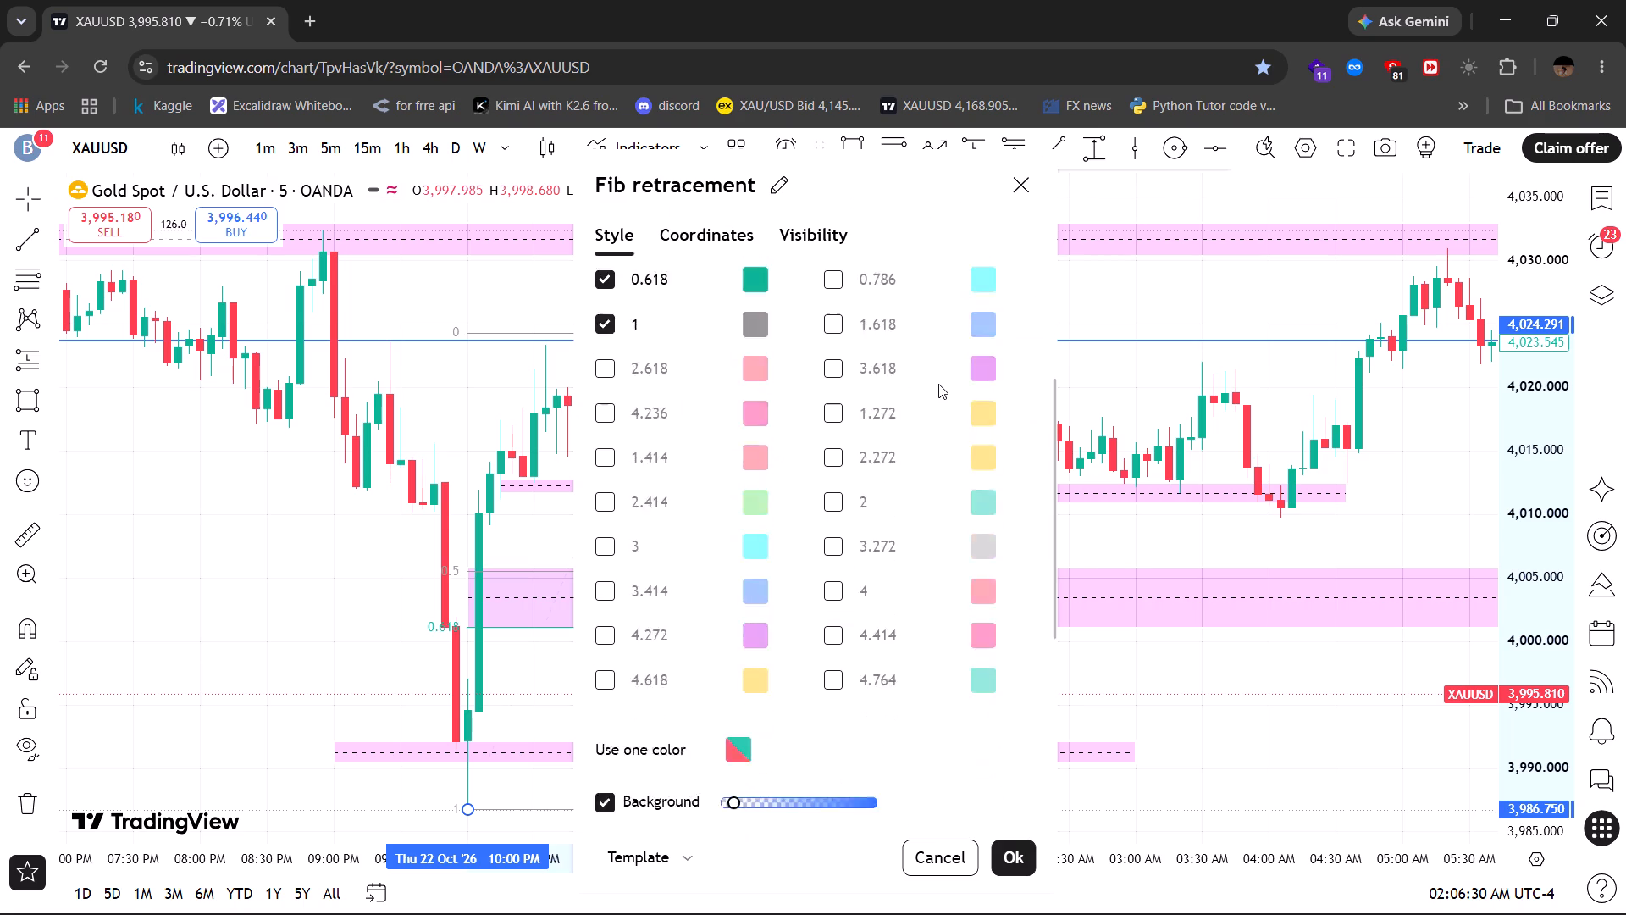
{"action": "scroll", "coordinate": [938, 384], "scroll_direction": "up", "scroll_amount": 1}
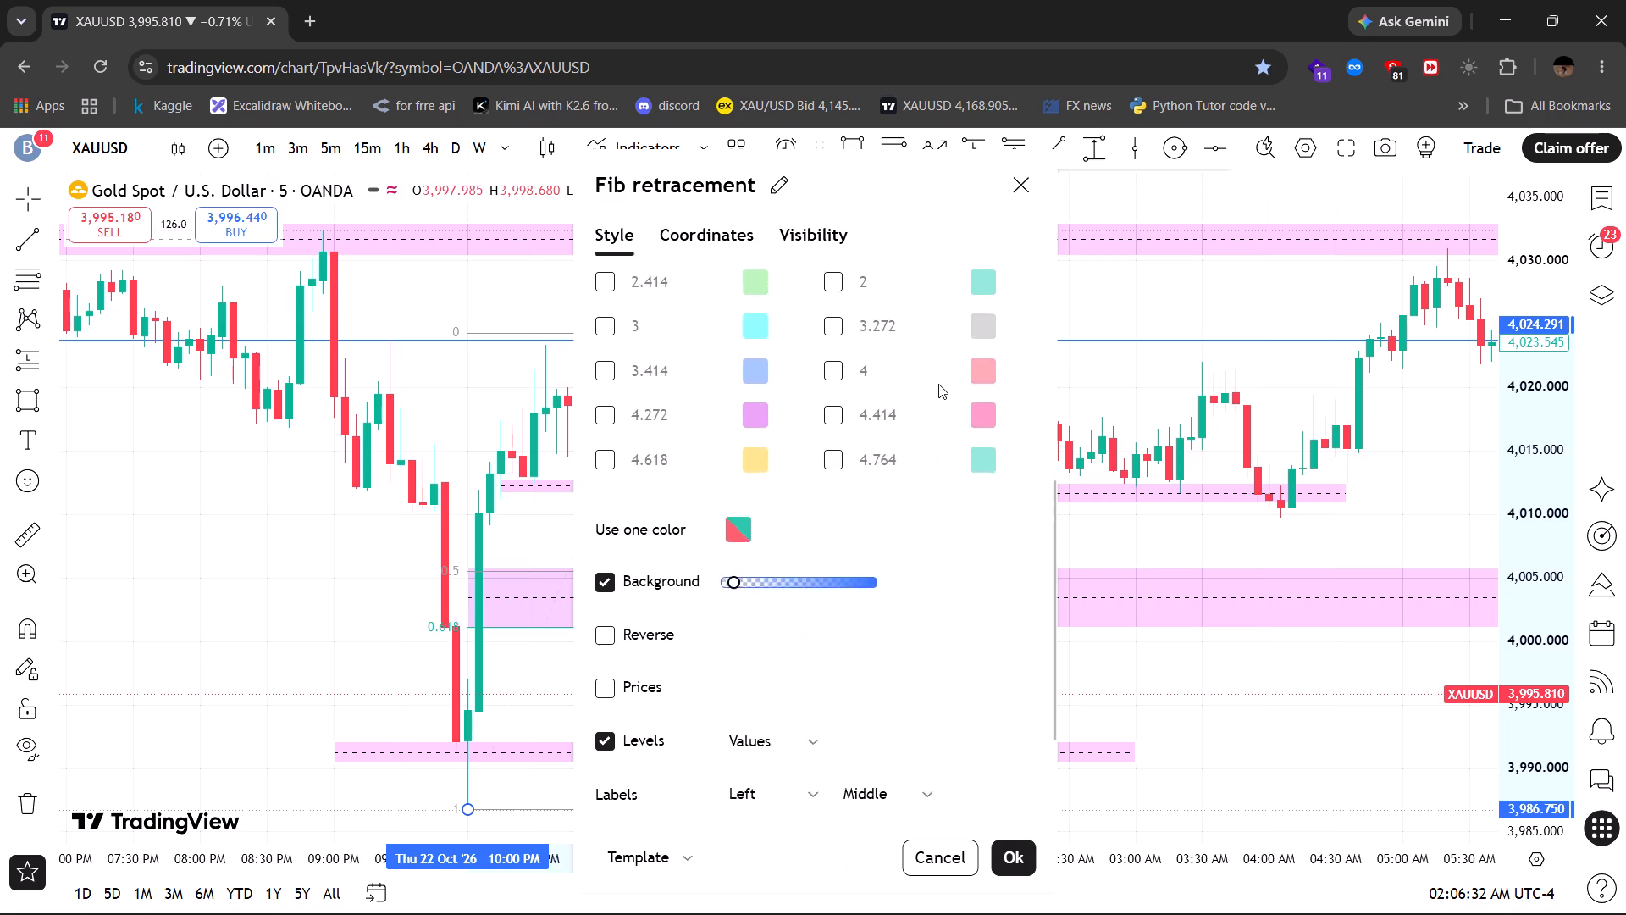
{"action": "scroll", "coordinate": [938, 384], "scroll_direction": "up", "scroll_amount": 3}
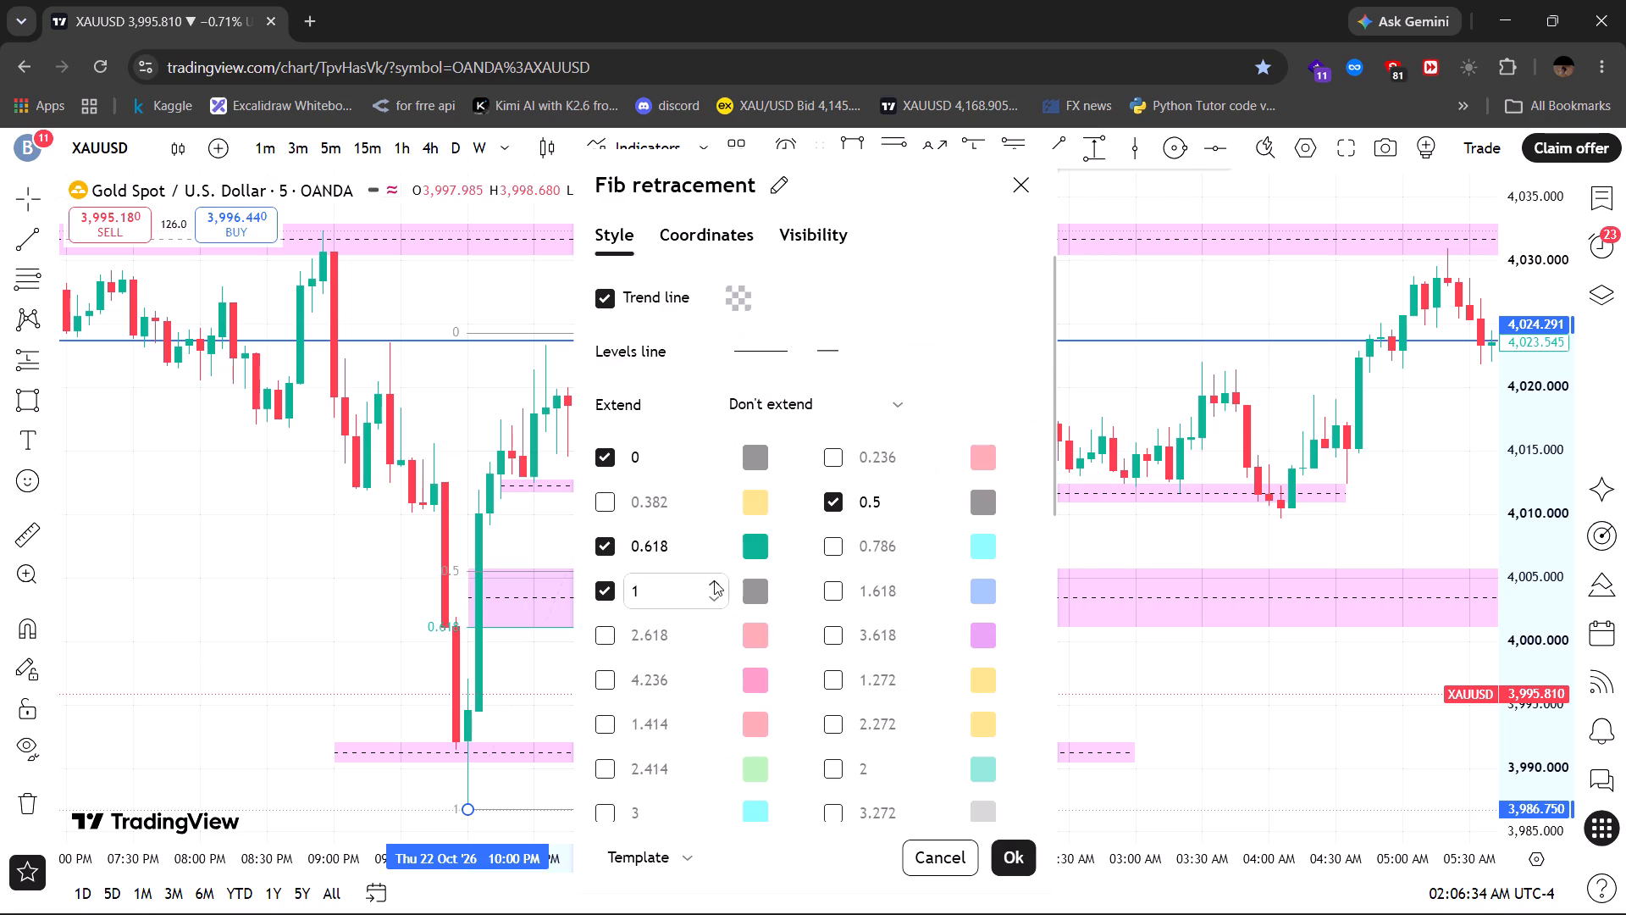
{"action": "left_click", "coordinate": [805, 240]}
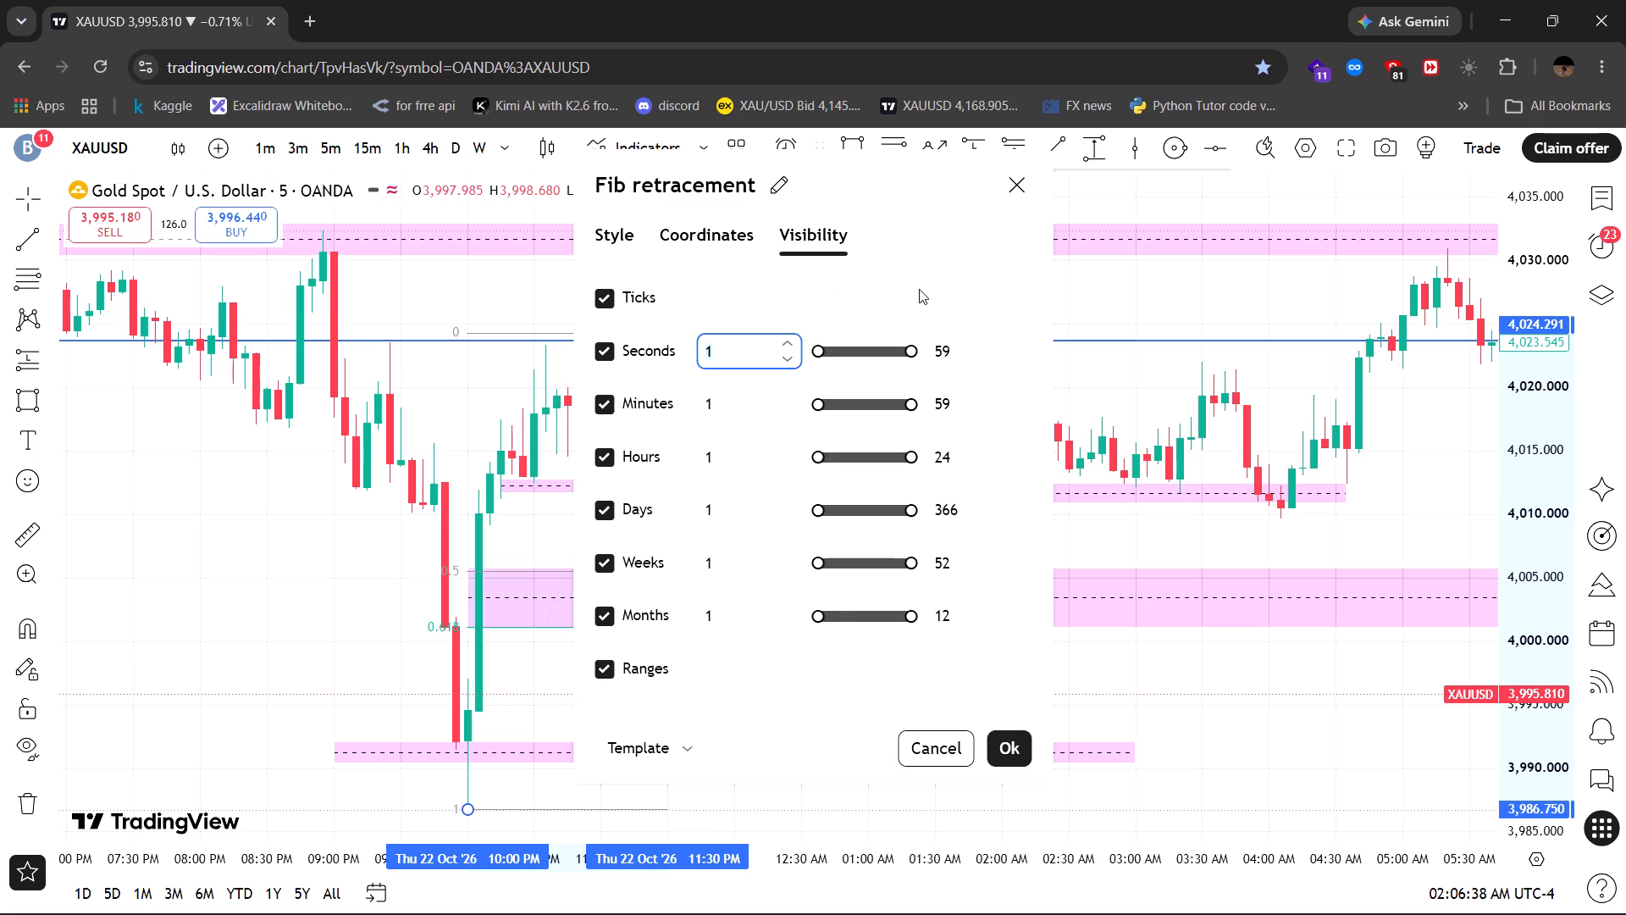
{"action": "scroll", "coordinate": [962, 329], "scroll_direction": "down", "scroll_amount": 3}
{"action": "left_click_drag", "start_coordinate": [707, 214], "coordinate": [713, 237]}
{"action": "left_click", "coordinate": [713, 237]}
{"action": "left_click", "coordinate": [713, 254]}
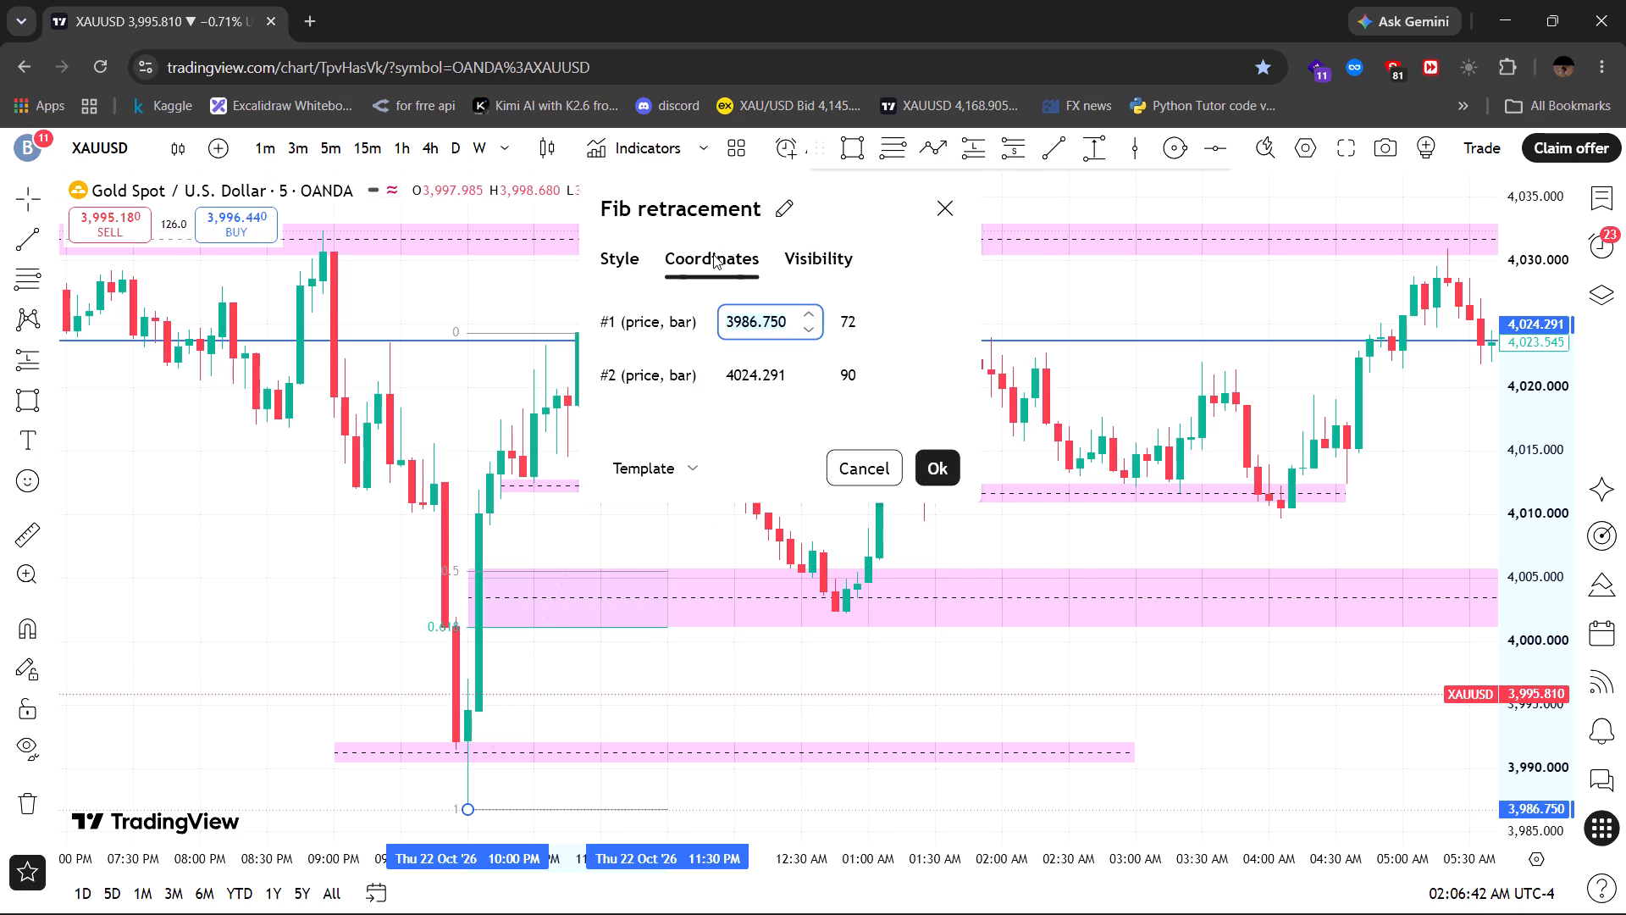
{"action": "left_click", "coordinate": [633, 252]}
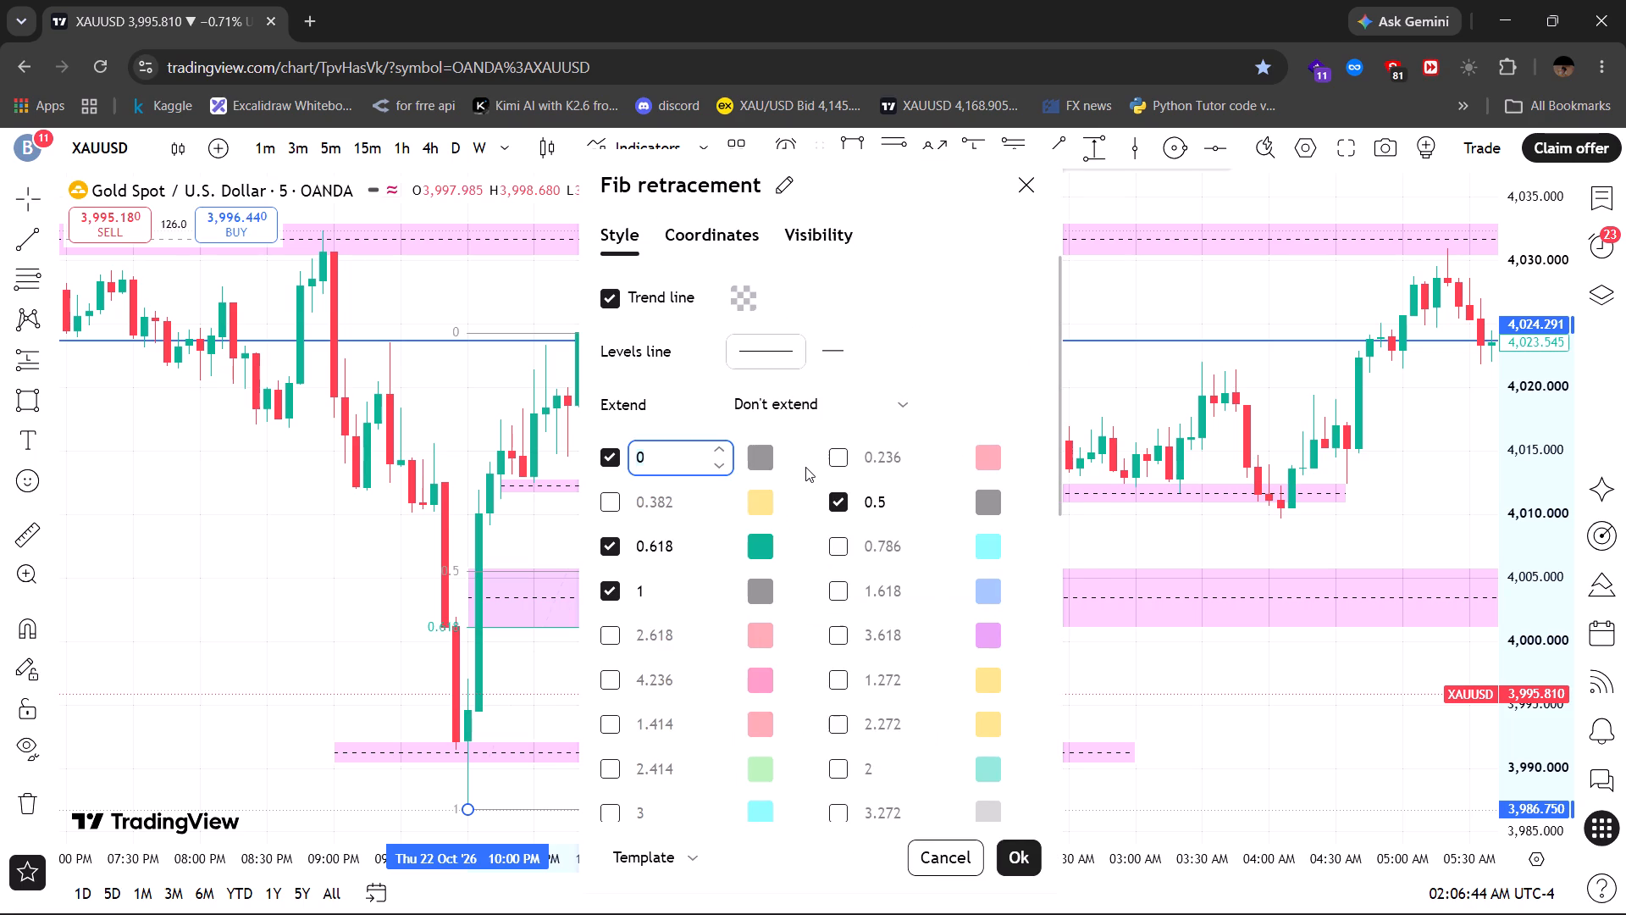
Move the settings window off the Fib retracement and raise its background opacity slightly, keeping a faint fill.
{"action": "left_click_drag", "start_coordinate": [934, 191], "coordinate": [1040, 216]}
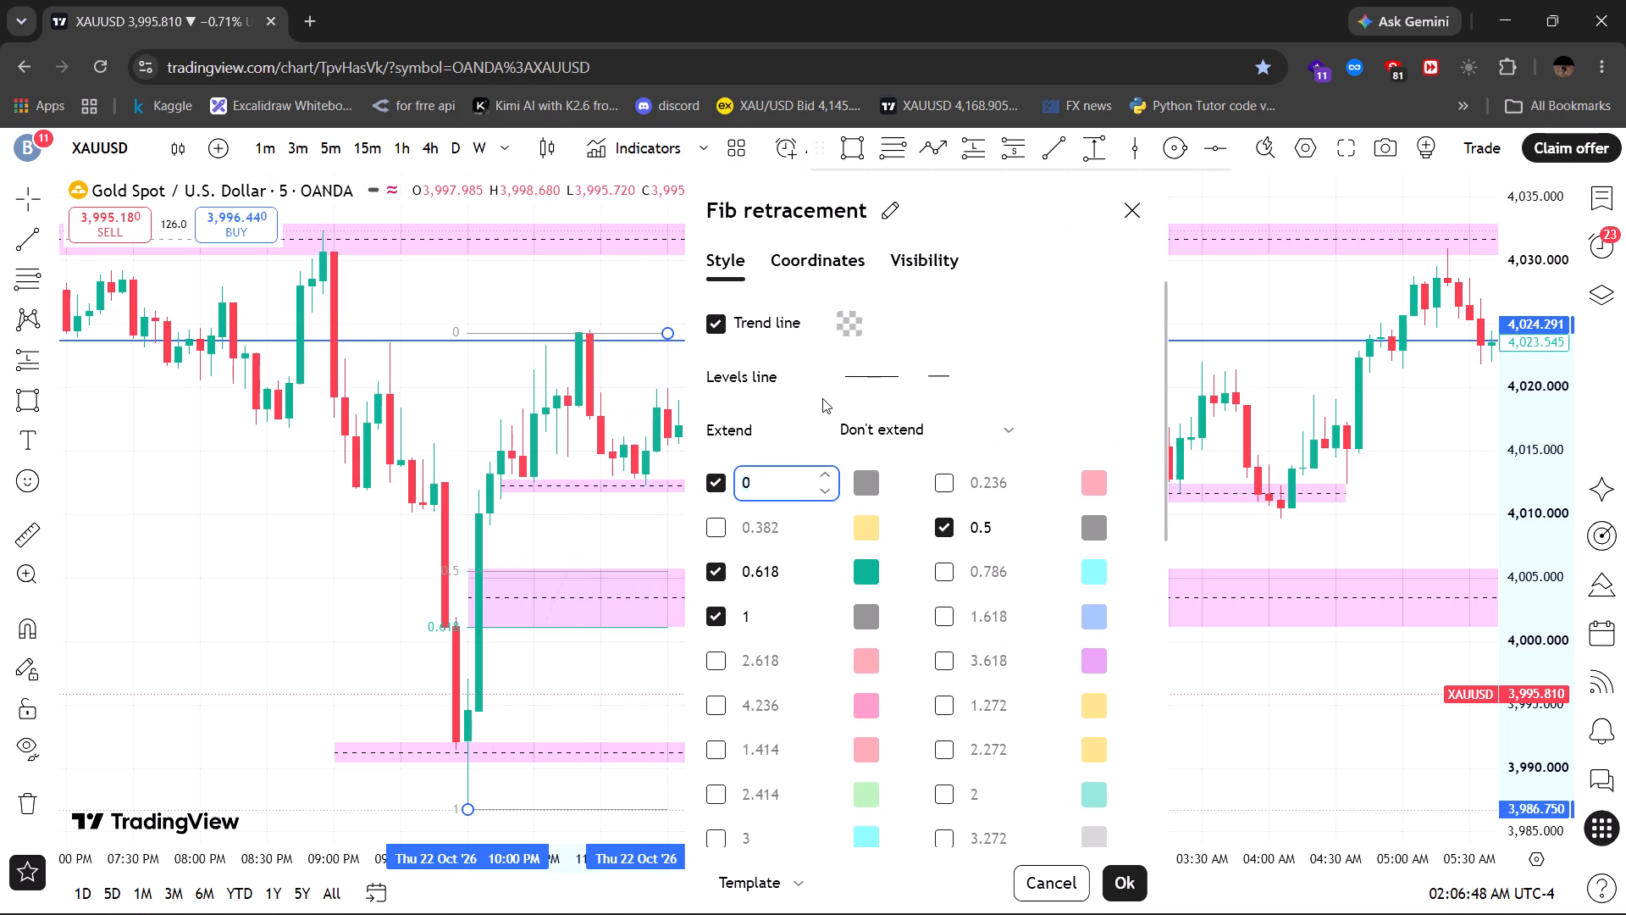
{"action": "left_click", "coordinate": [821, 392]}
{"action": "scroll", "coordinate": [821, 392], "scroll_direction": "down", "scroll_amount": 3}
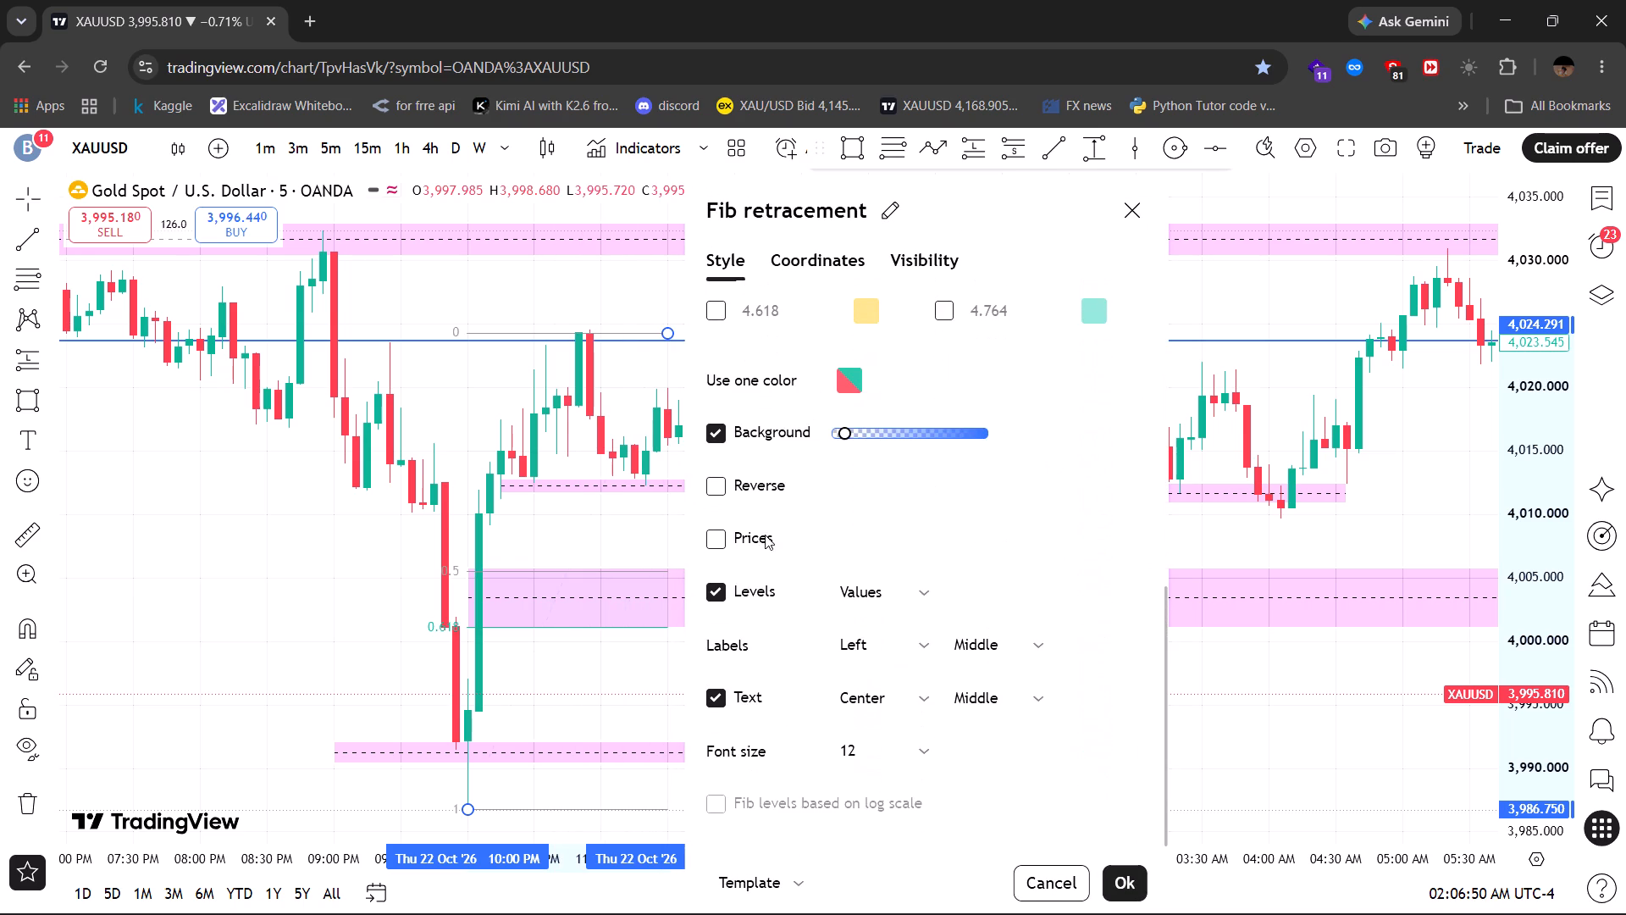
{"action": "left_click_drag", "start_coordinate": [842, 430], "coordinate": [891, 439]}
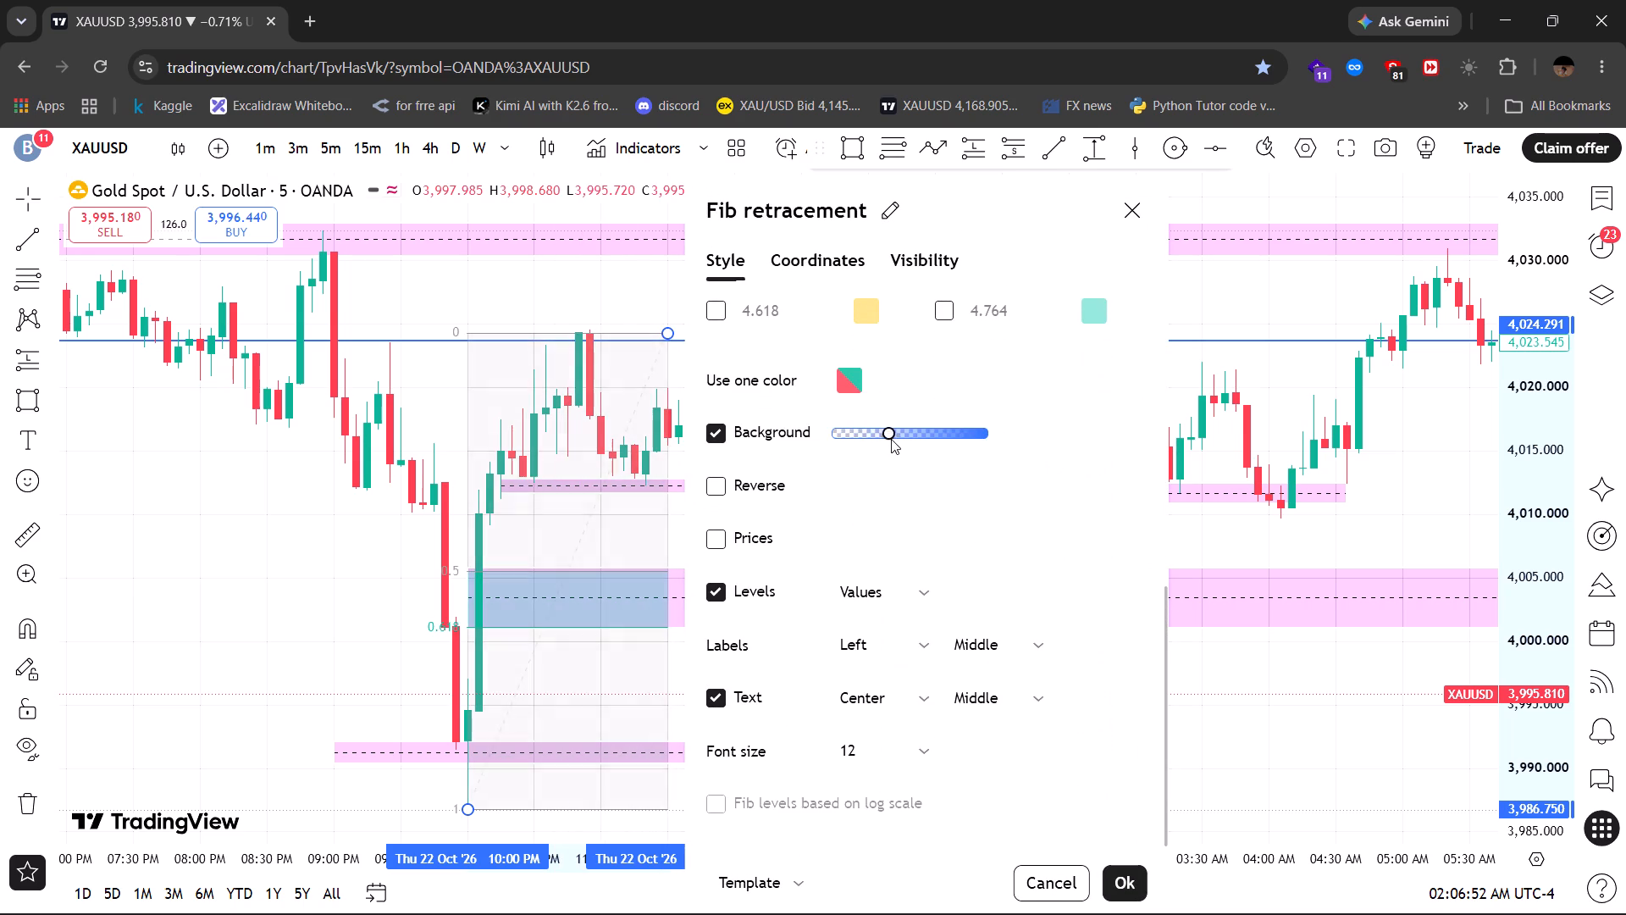
{"action": "left_click_drag", "start_coordinate": [891, 439], "coordinate": [829, 446]}
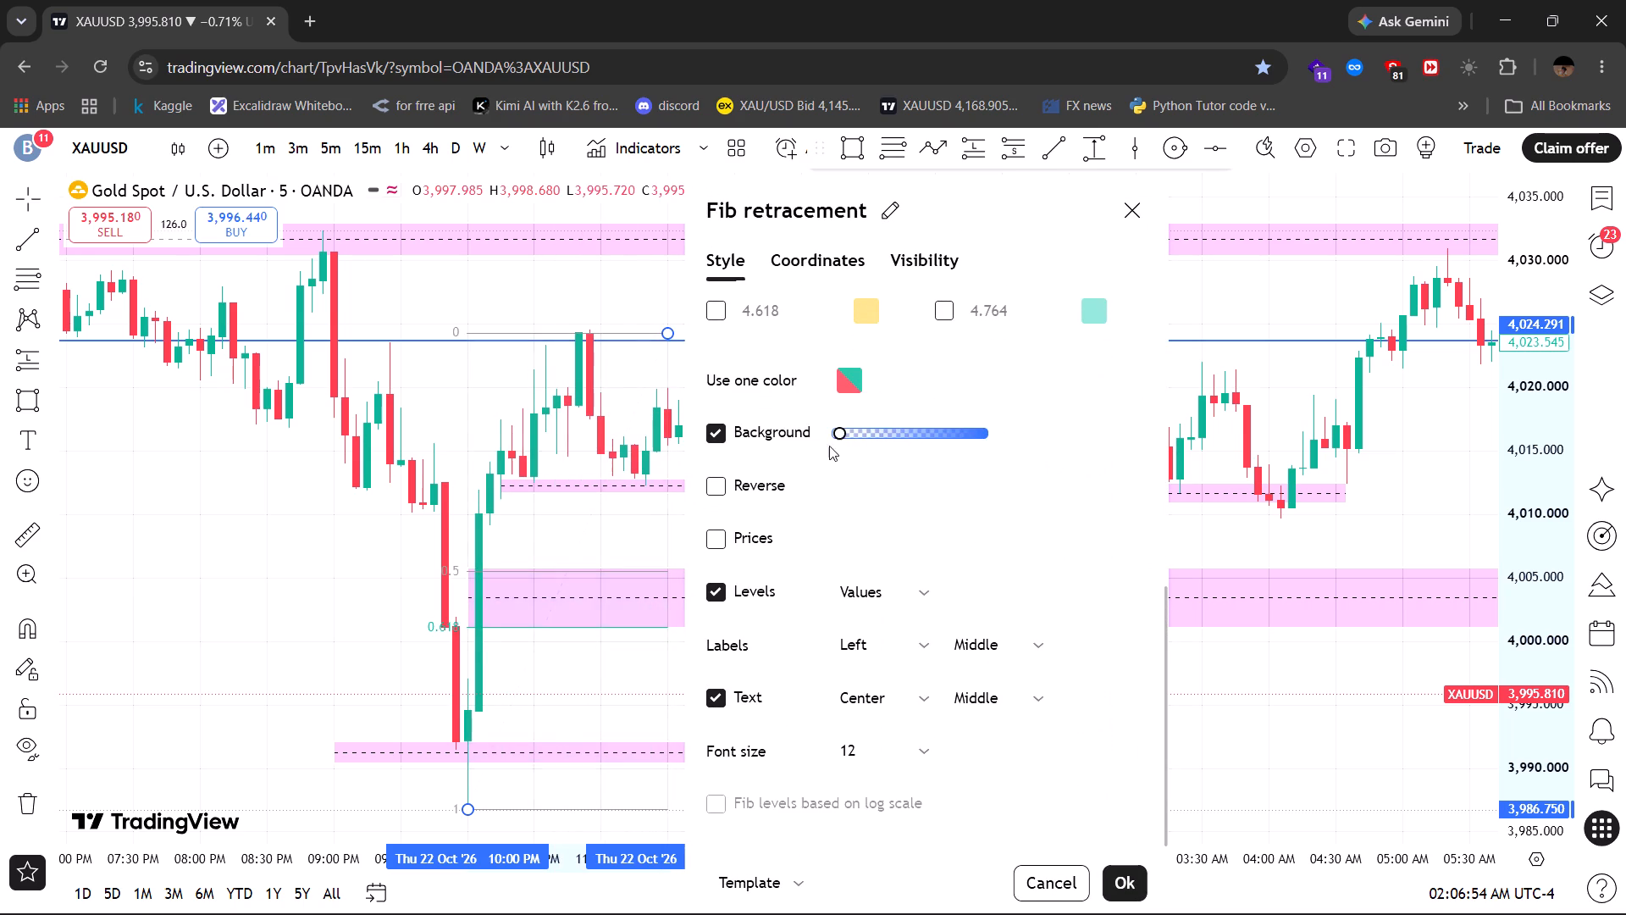
{"action": "left_click_drag", "start_coordinate": [829, 446], "coordinate": [851, 444]}
Recolour the Fib retracement's 0, 0.5 and 0.618 levels black.
{"action": "scroll", "coordinate": [977, 513], "scroll_direction": "up", "scroll_amount": 7}
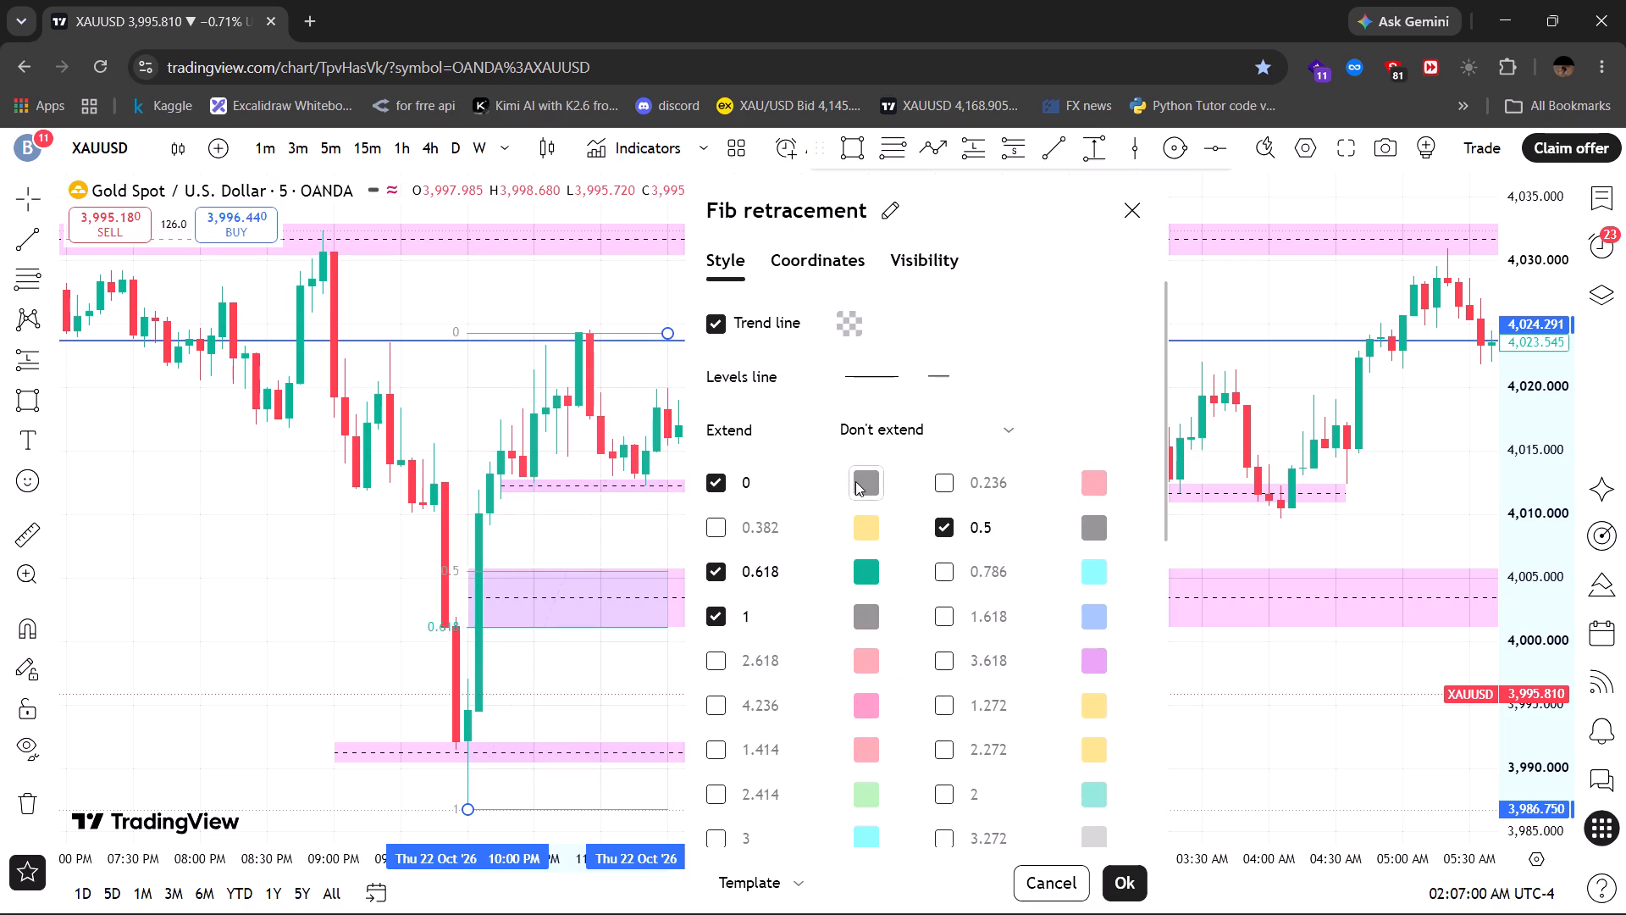
{"action": "left_click", "coordinate": [882, 478]}
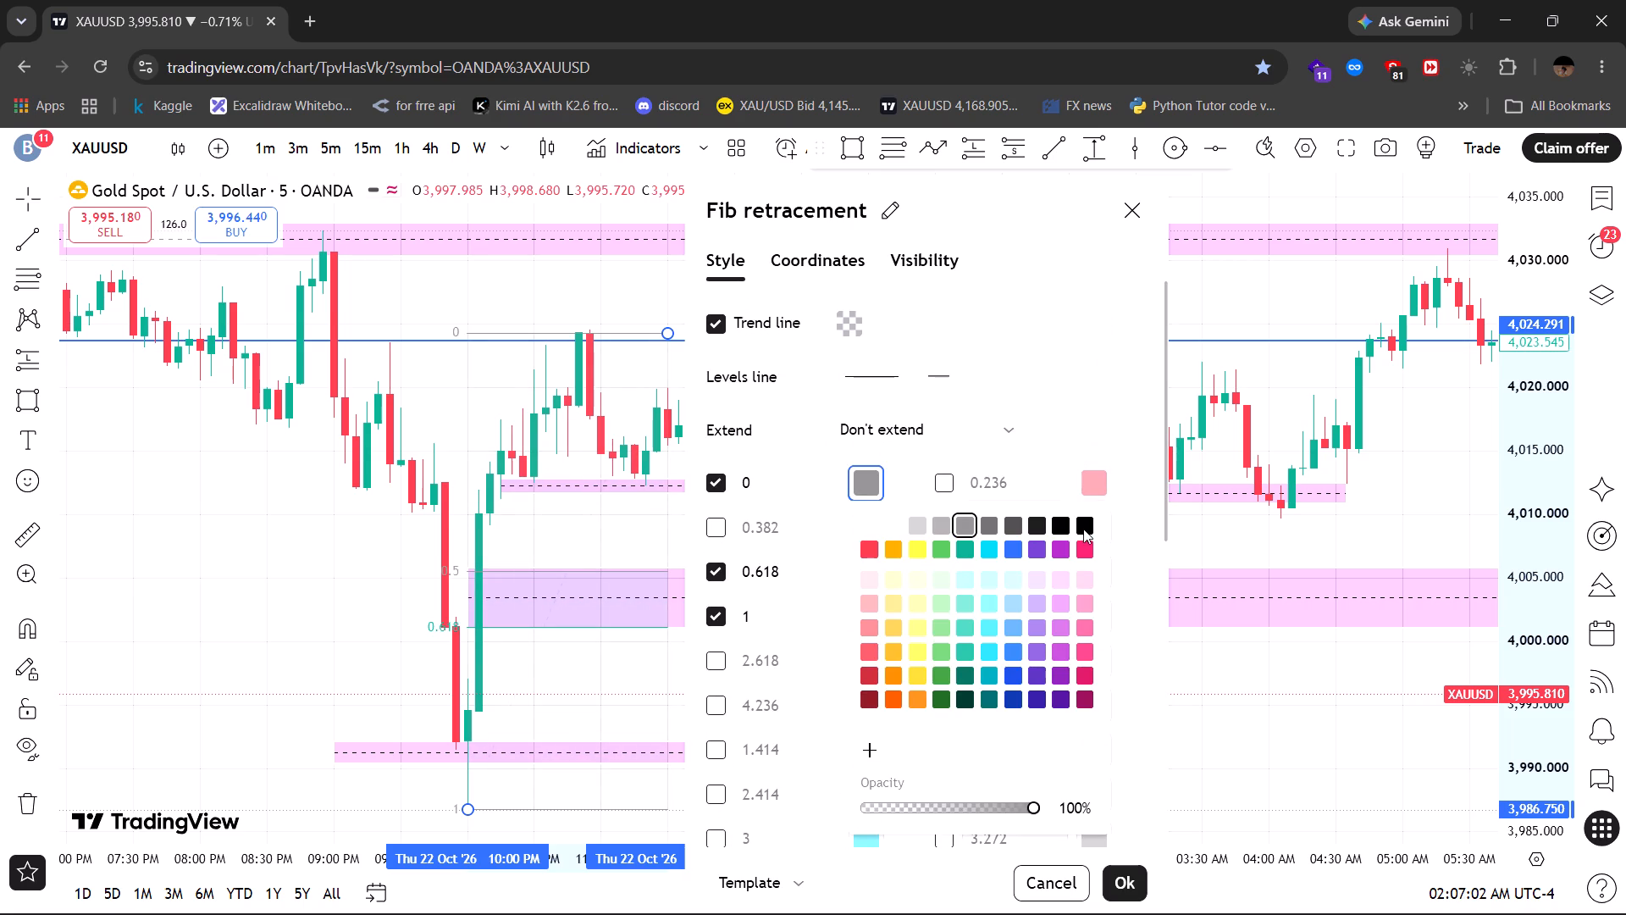
{"action": "left_click", "coordinate": [1083, 529]}
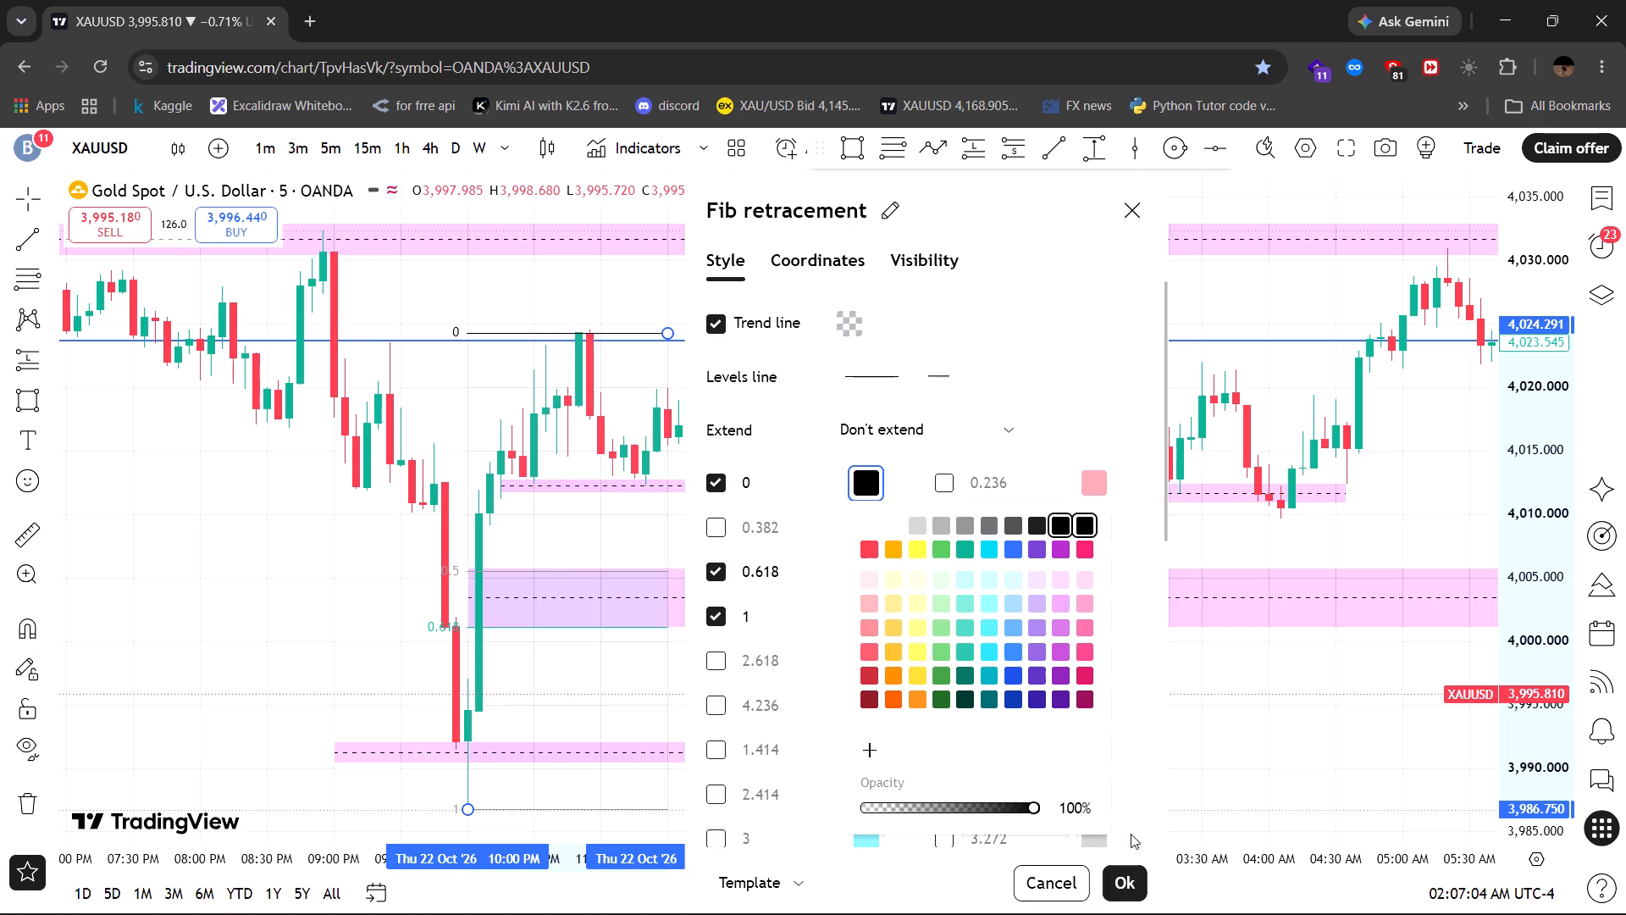
{"action": "left_click", "coordinate": [1123, 876]}
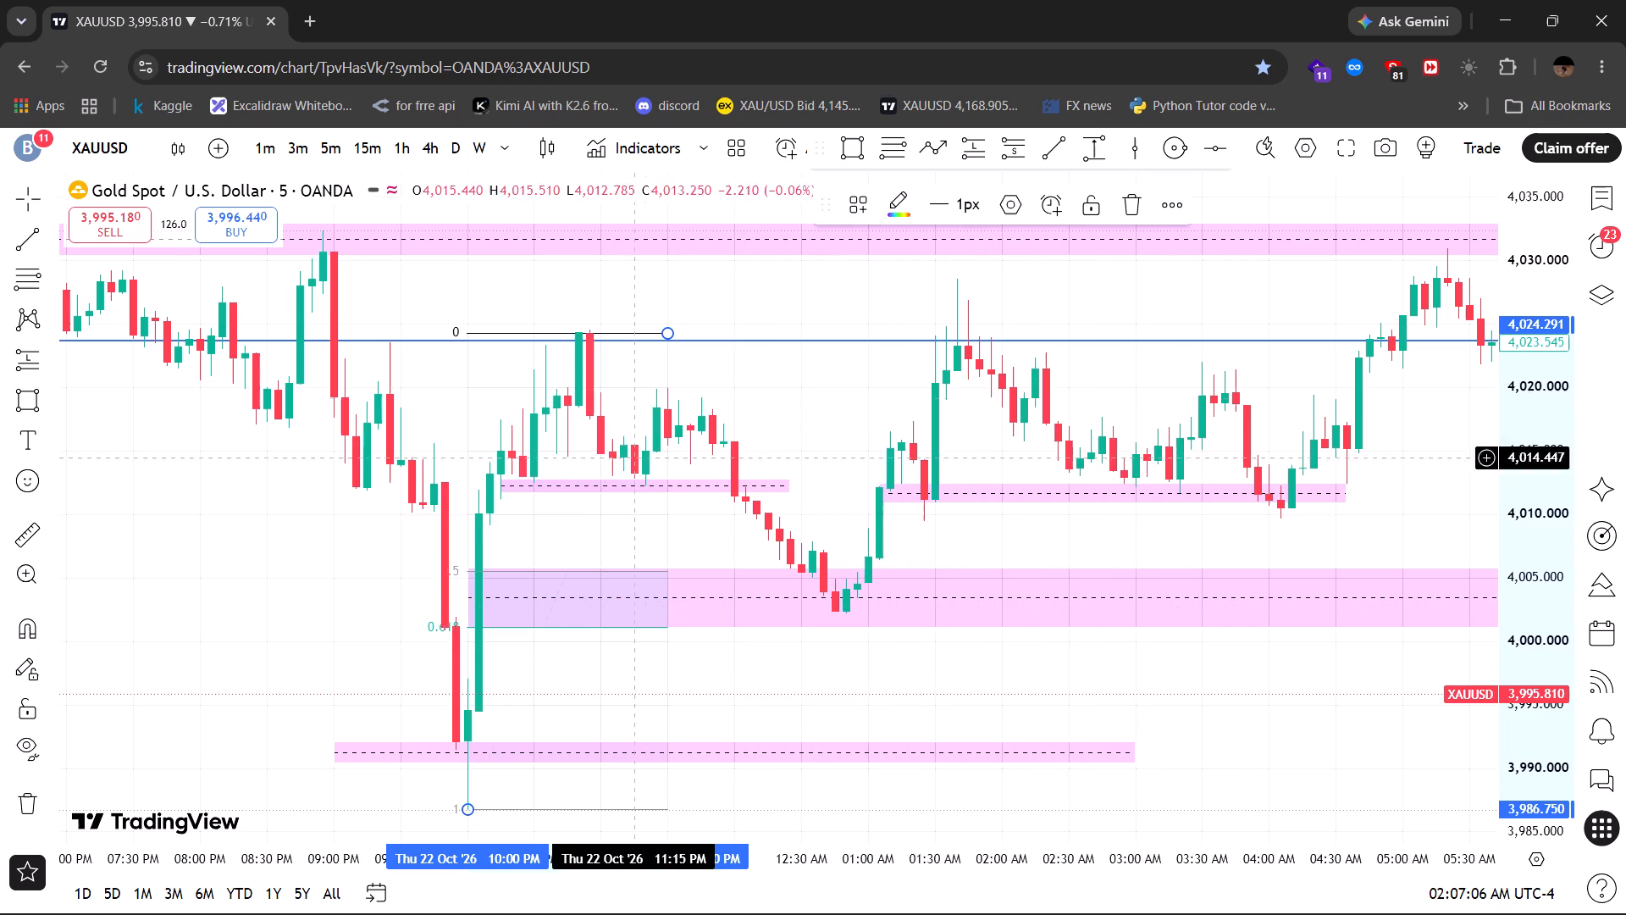
{"action": "left_click", "coordinate": [666, 334]}
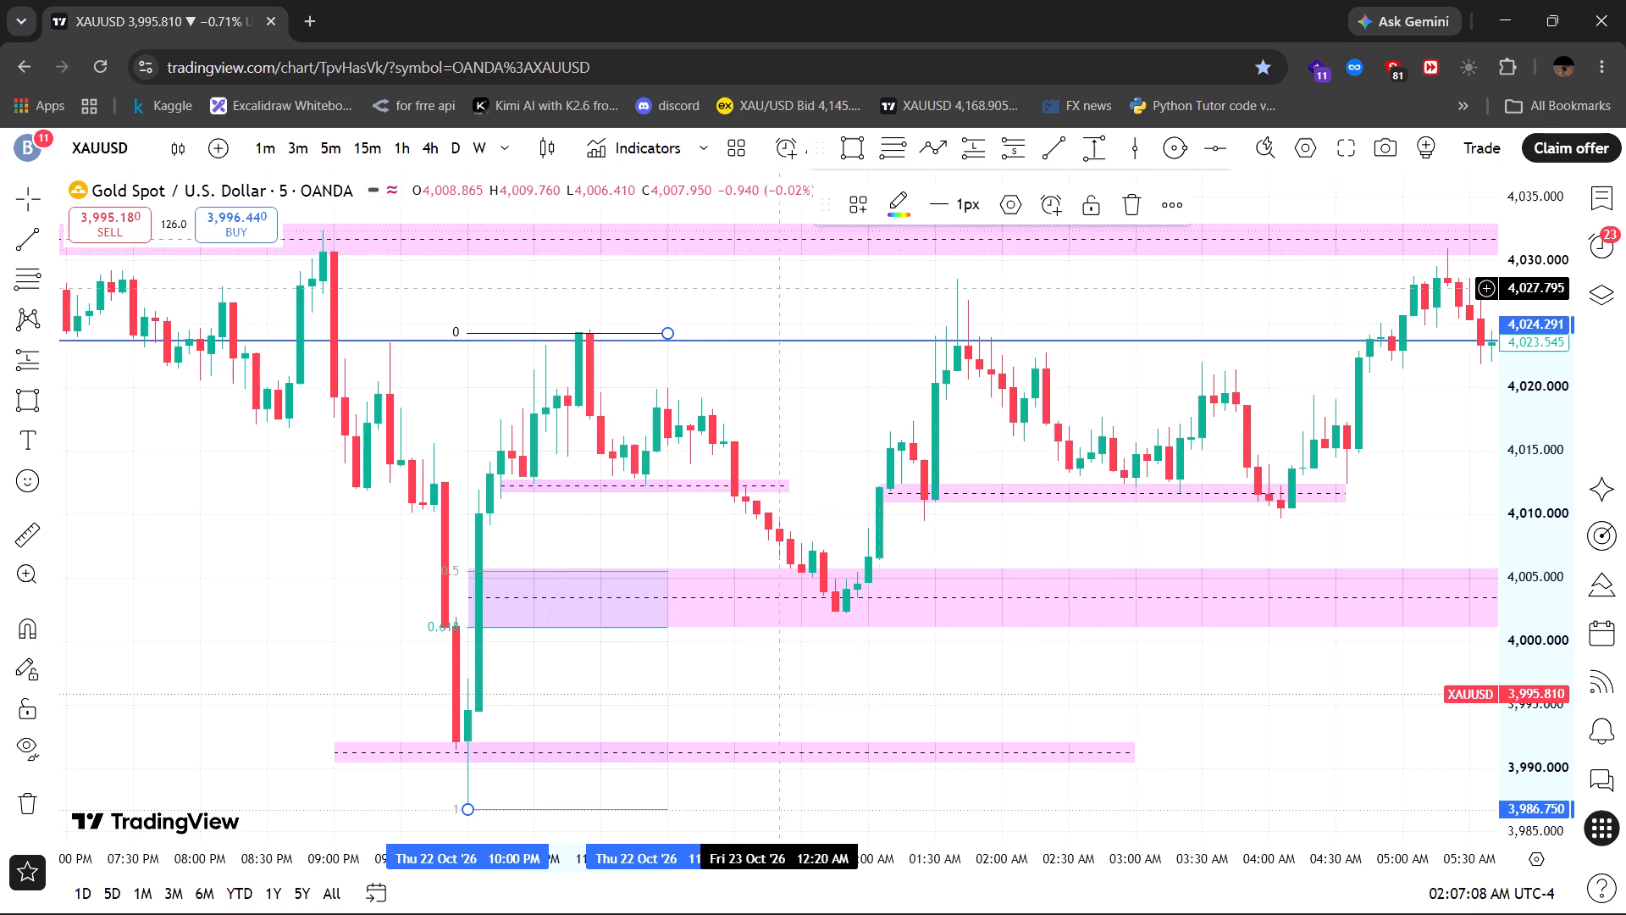
{"action": "left_click", "coordinate": [1013, 207]}
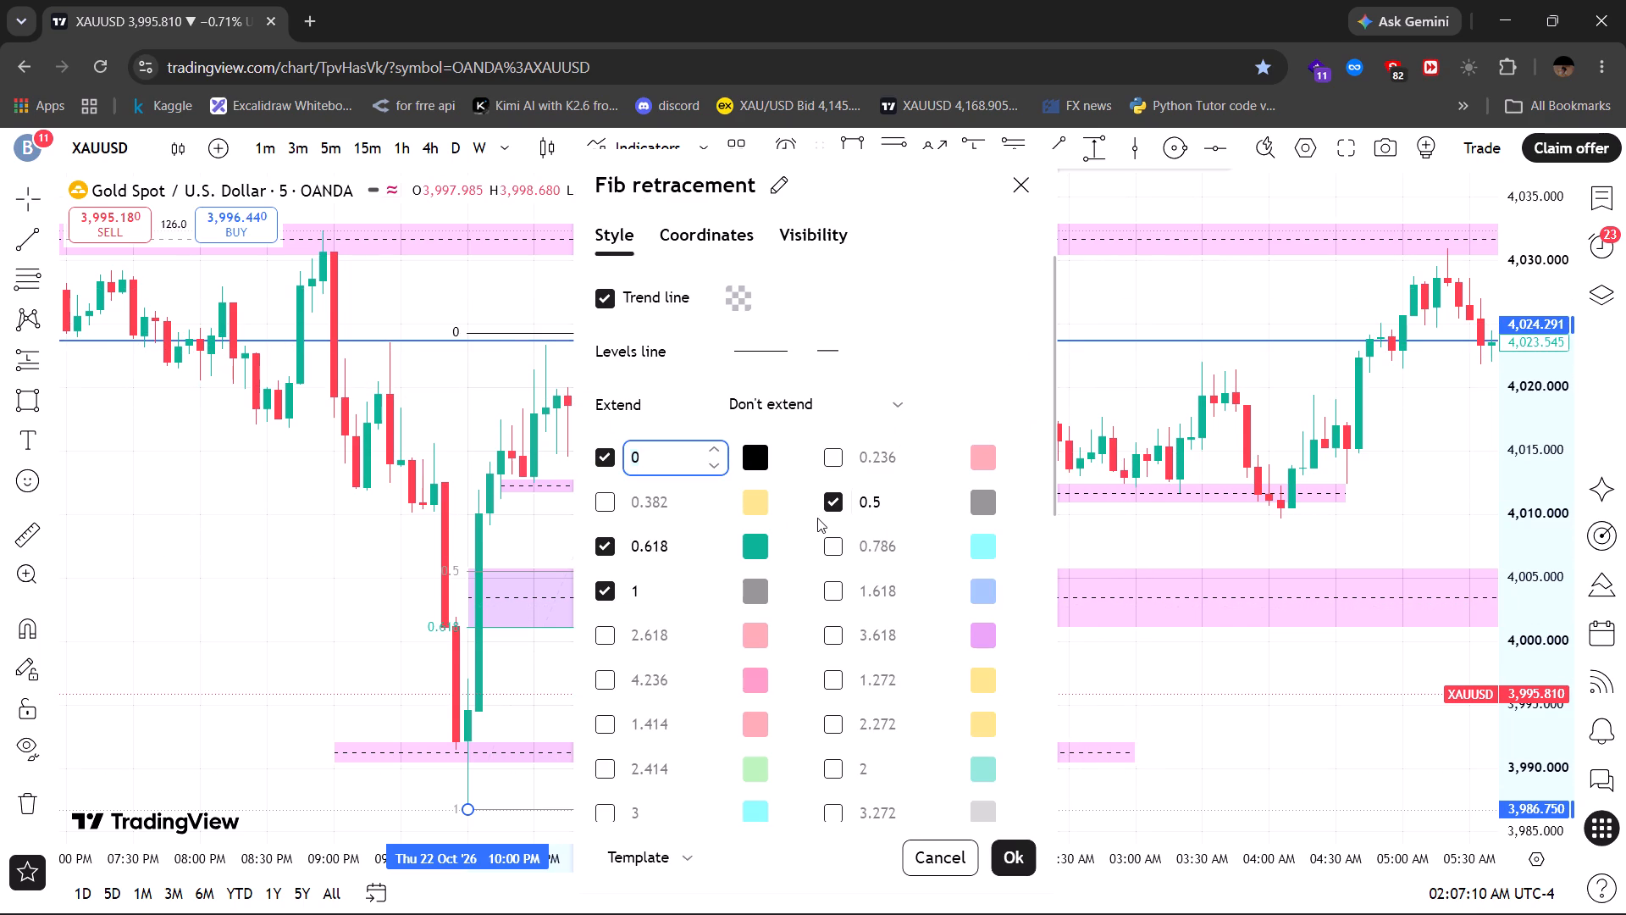
{"action": "left_click", "coordinate": [982, 501]}
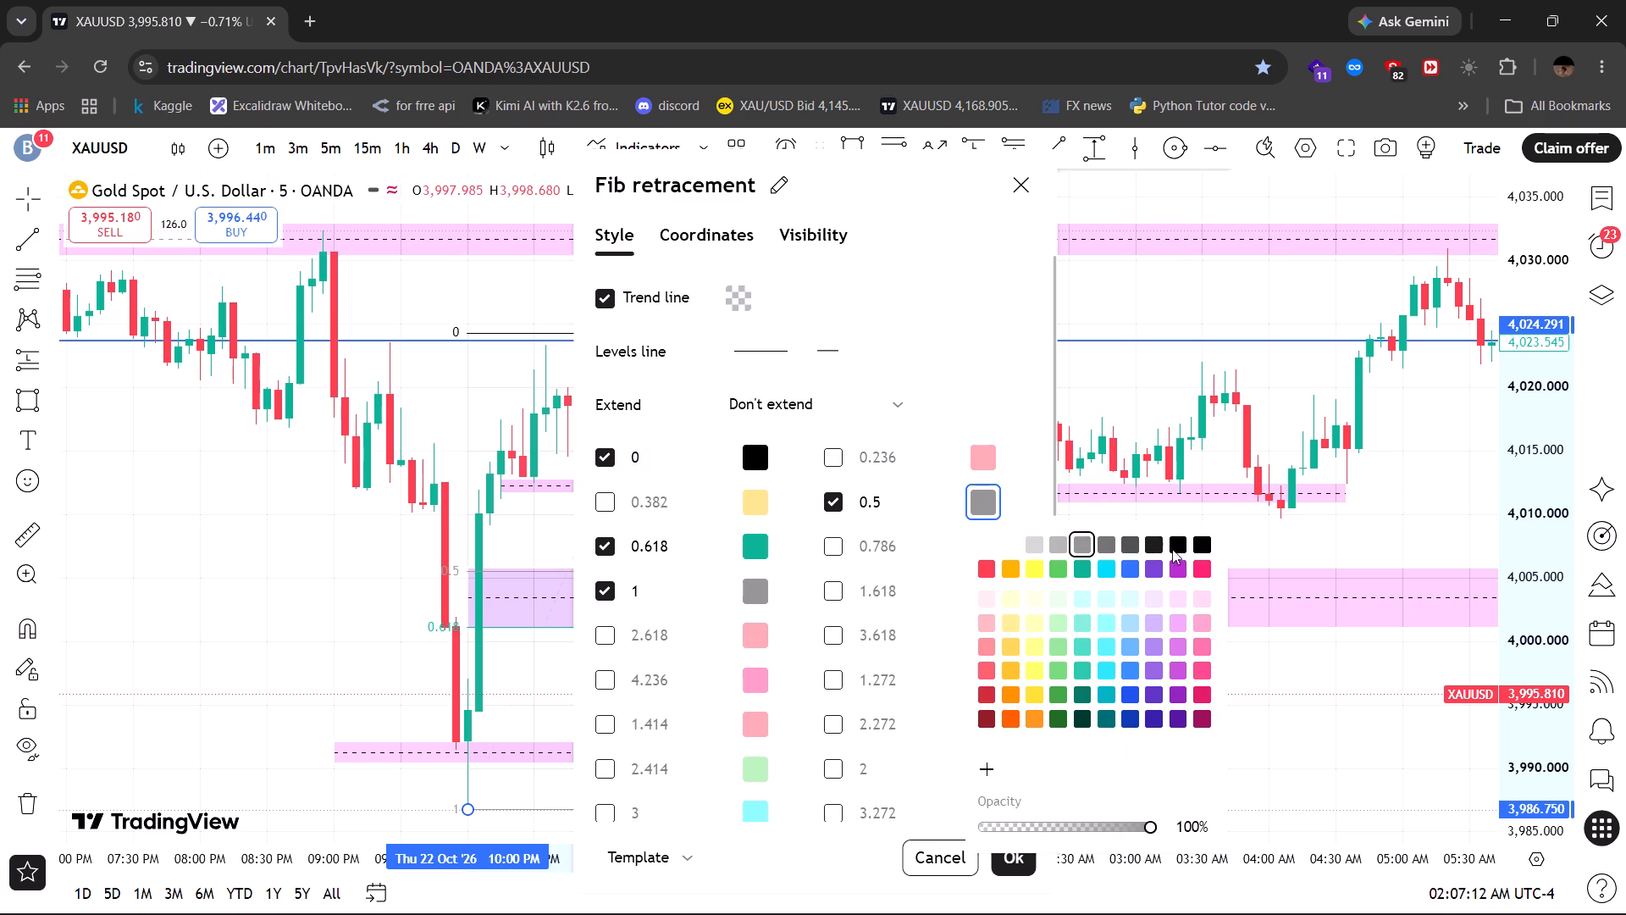
{"action": "left_click", "coordinate": [1204, 539]}
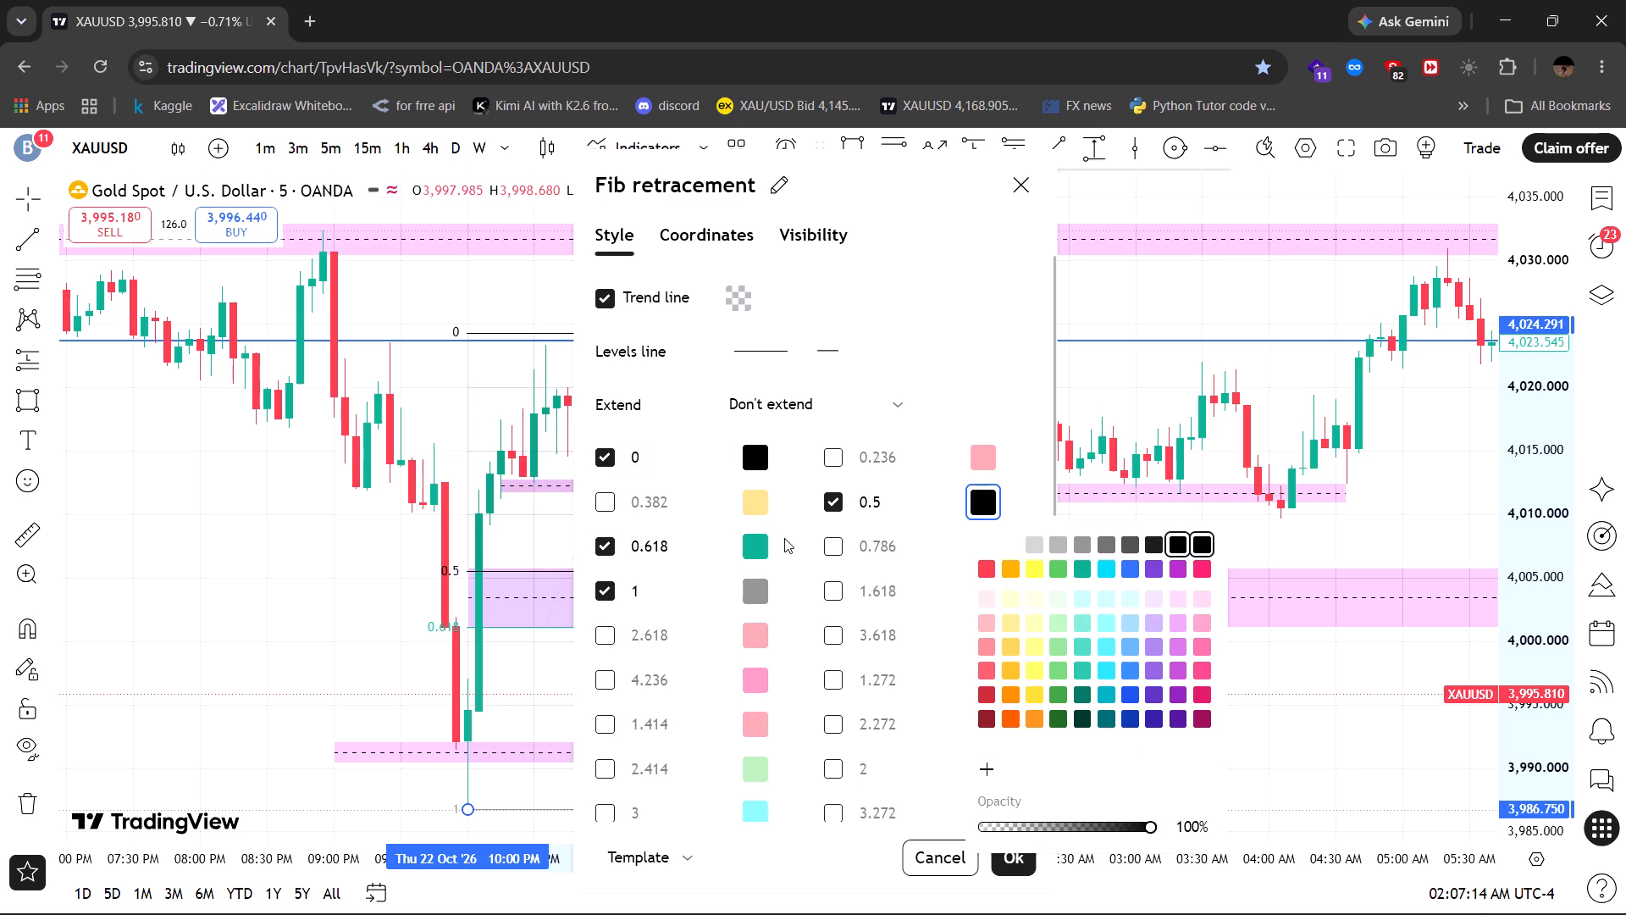
{"action": "left_click", "coordinate": [753, 549]}
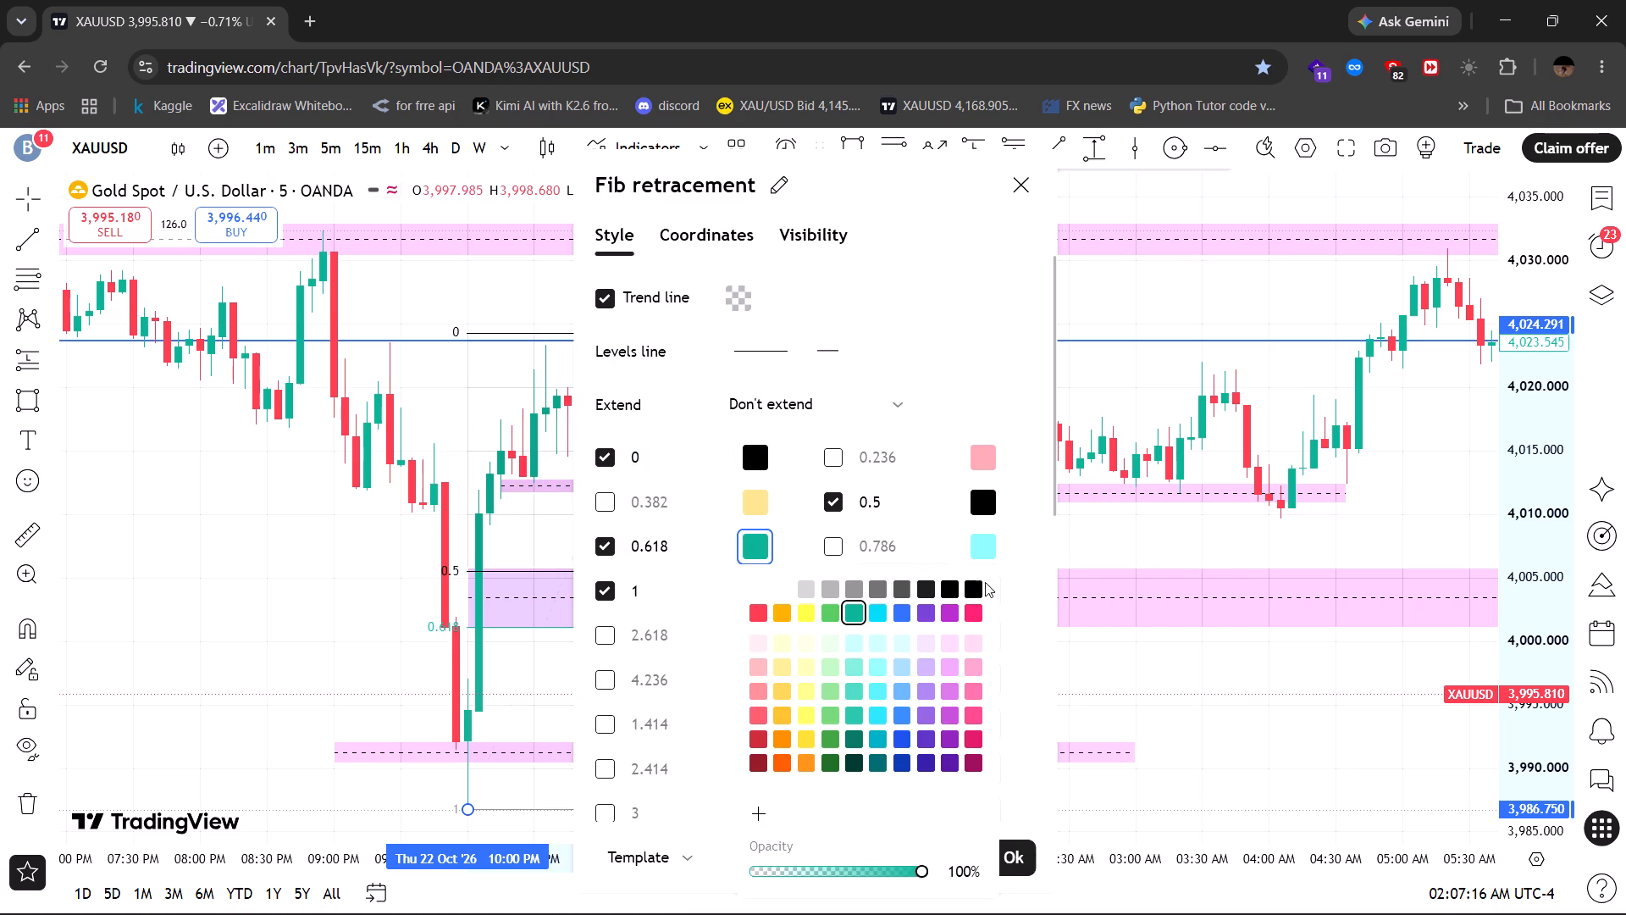
{"action": "left_click", "coordinate": [975, 588]}
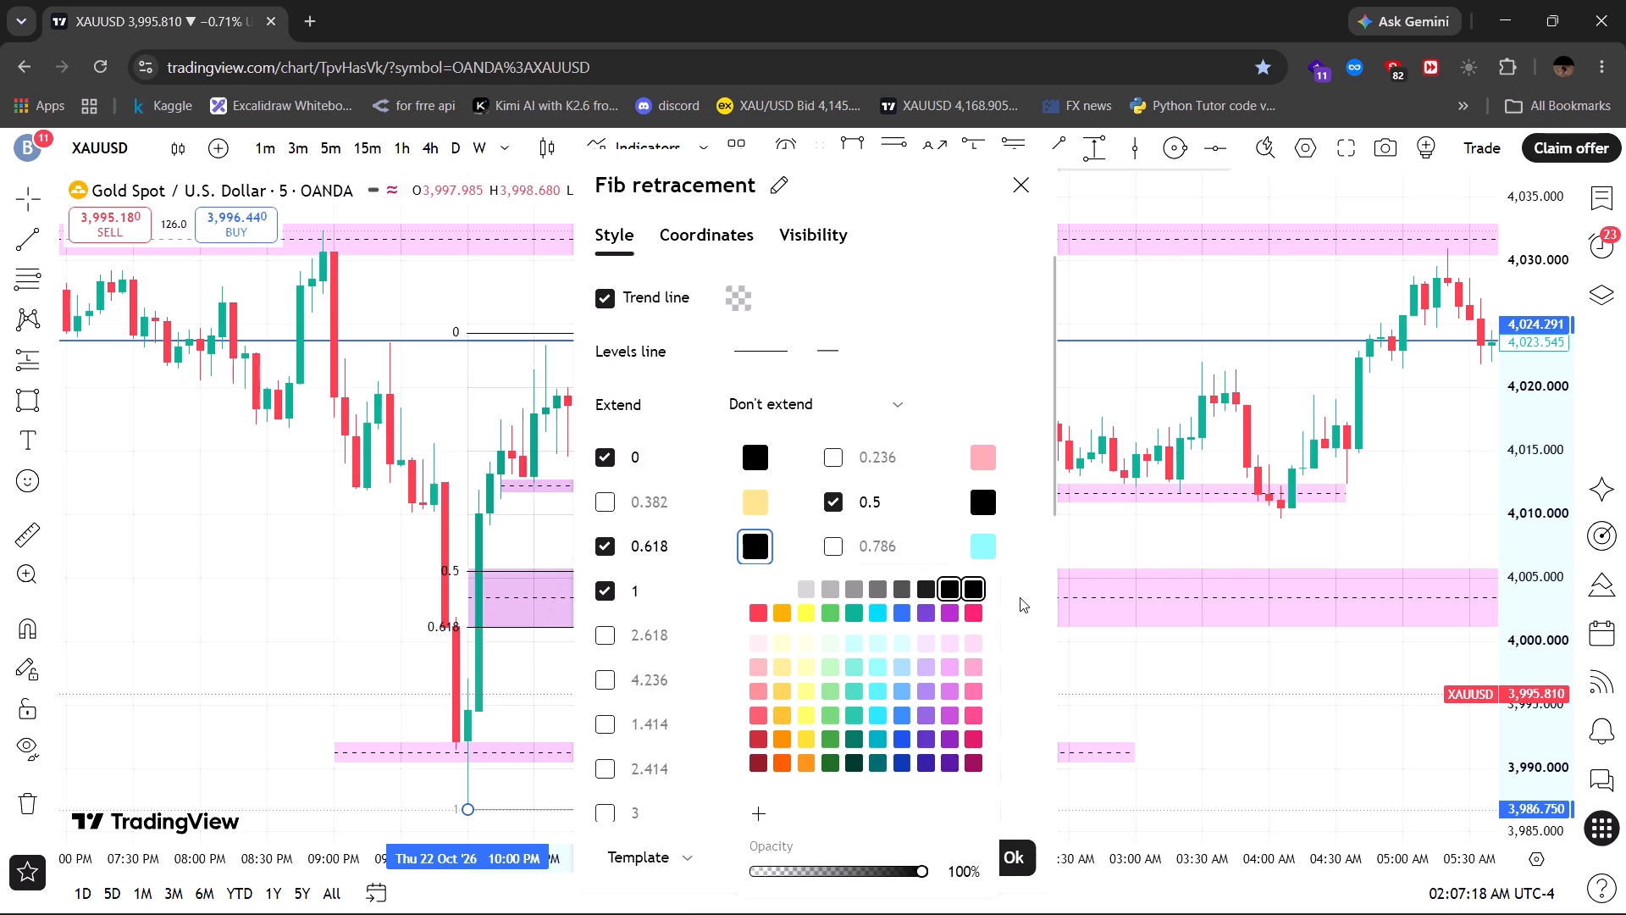
{"action": "left_click", "coordinate": [1020, 598]}
{"action": "scroll", "coordinate": [1020, 598], "scroll_direction": "down", "scroll_amount": 3}
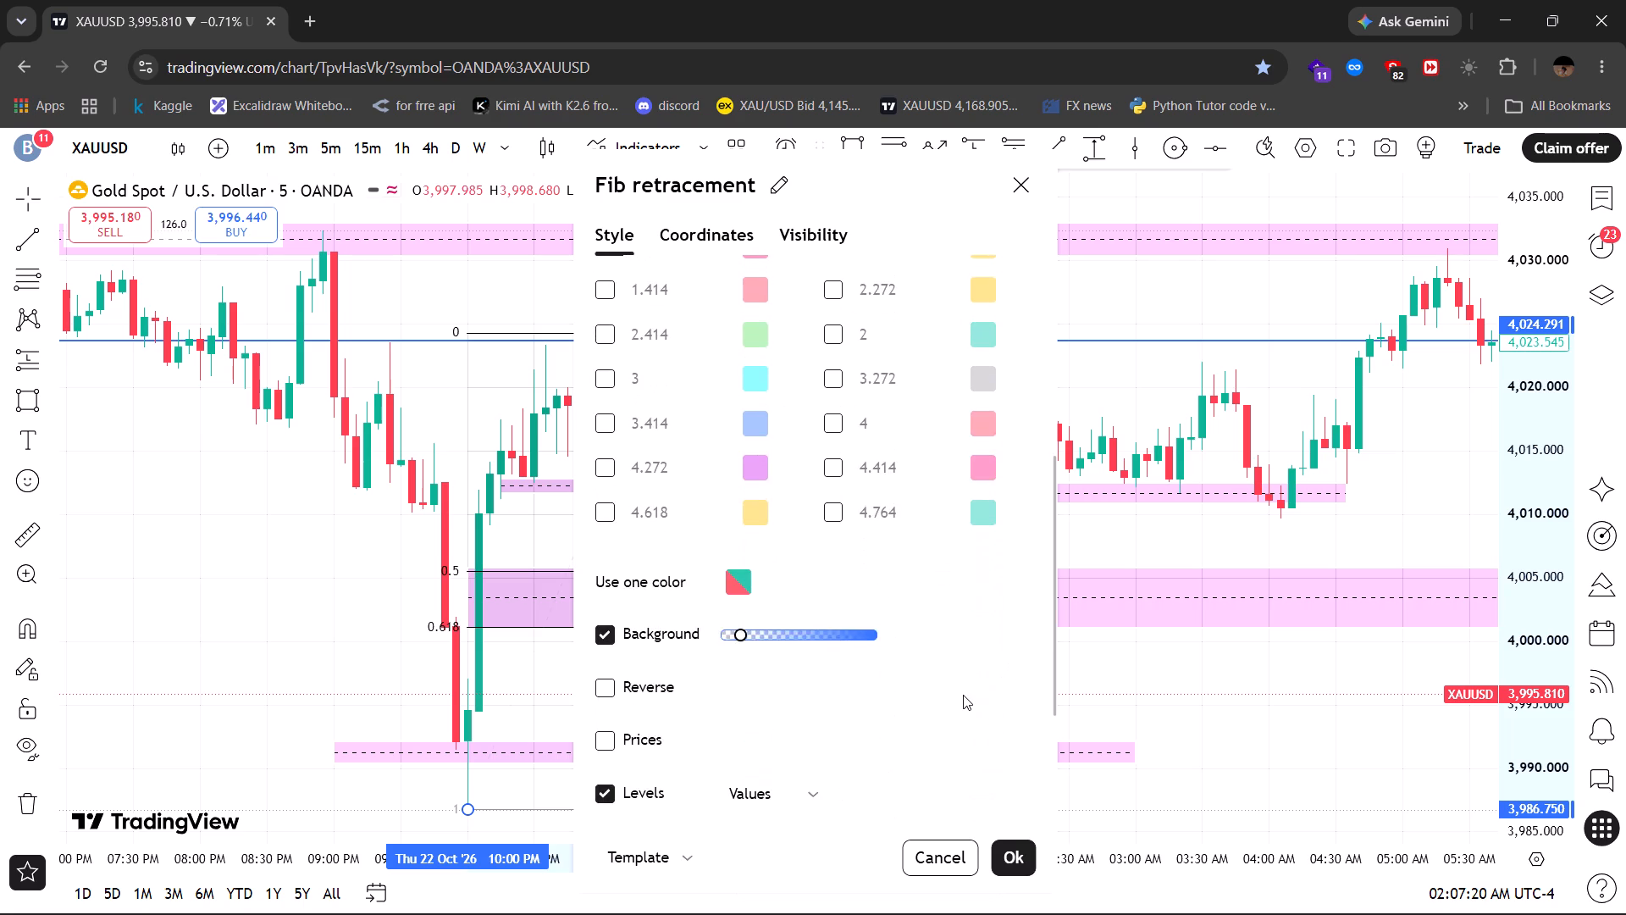
{"action": "scroll", "coordinate": [963, 695], "scroll_direction": "down", "scroll_amount": 3}
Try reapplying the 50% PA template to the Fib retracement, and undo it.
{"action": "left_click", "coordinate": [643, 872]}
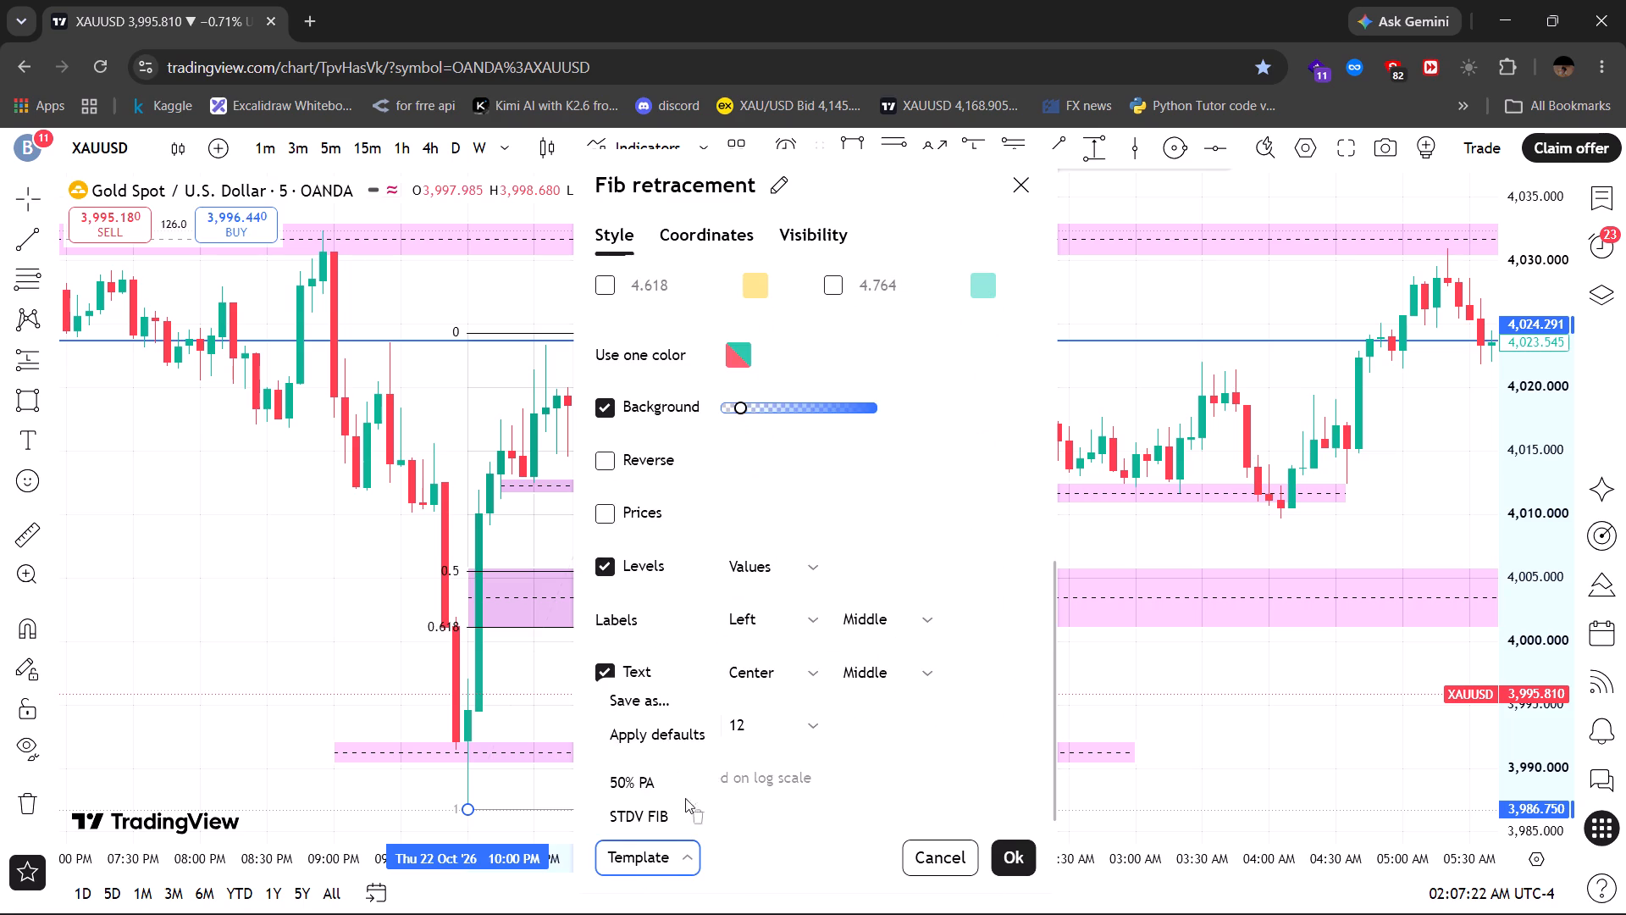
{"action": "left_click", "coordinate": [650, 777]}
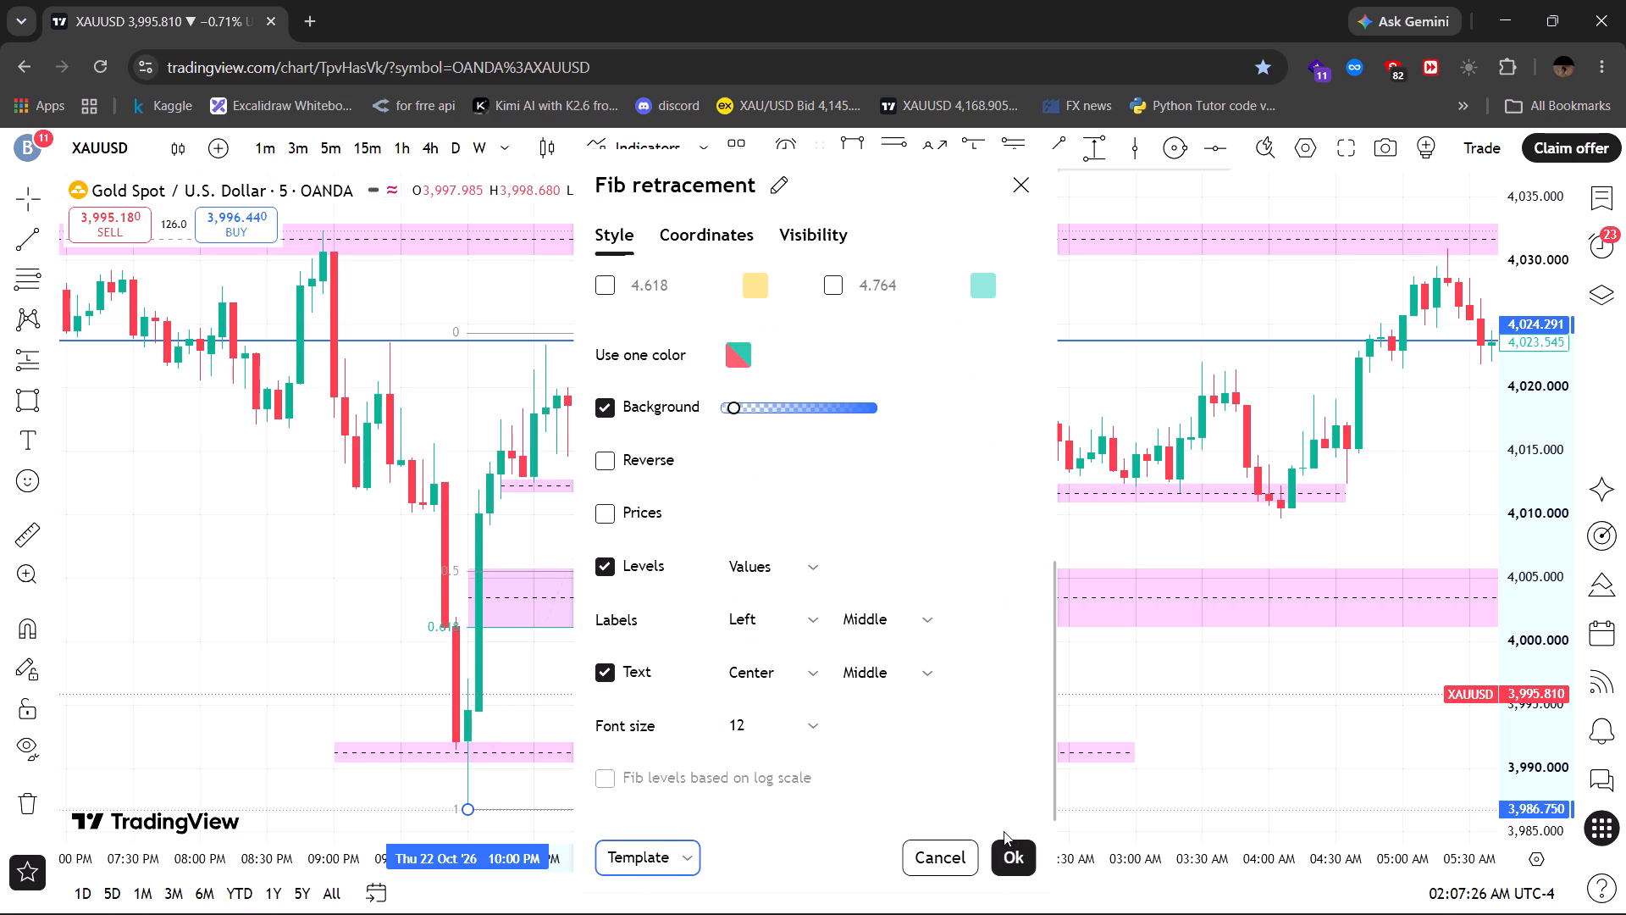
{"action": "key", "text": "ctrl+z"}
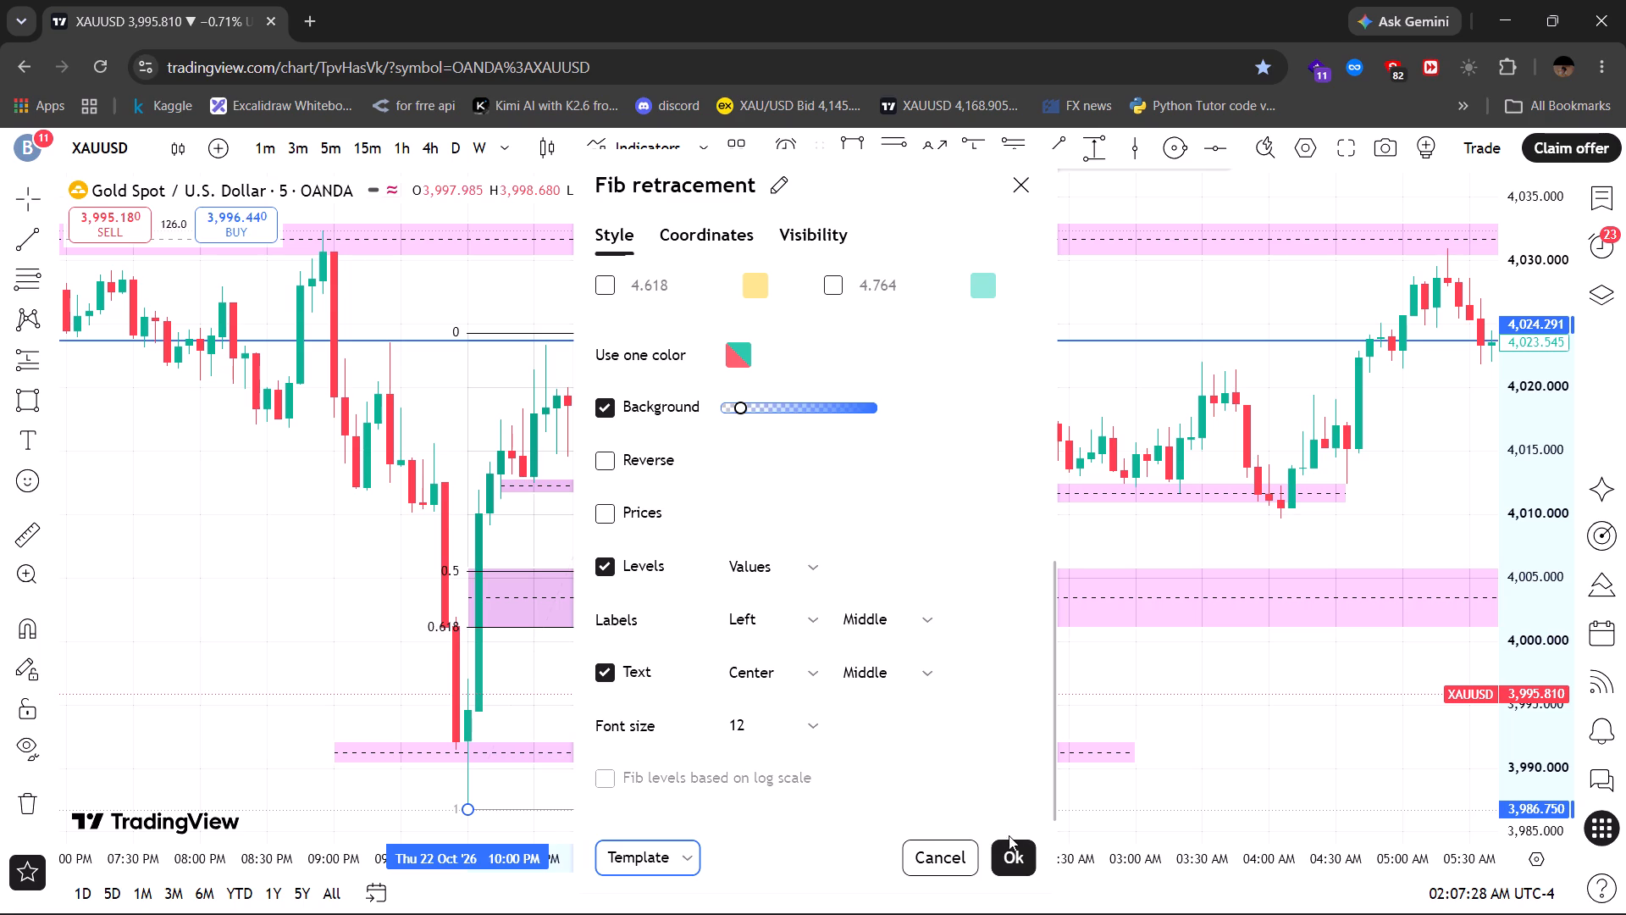
Accept the recoloured Fib levels and extend the low anchor back to 9:40 PM on 22 Oct, at about 3,986.67.
{"action": "left_click", "coordinate": [1013, 848]}
{"action": "left_click_drag", "start_coordinate": [857, 707], "coordinate": [1064, 648]}
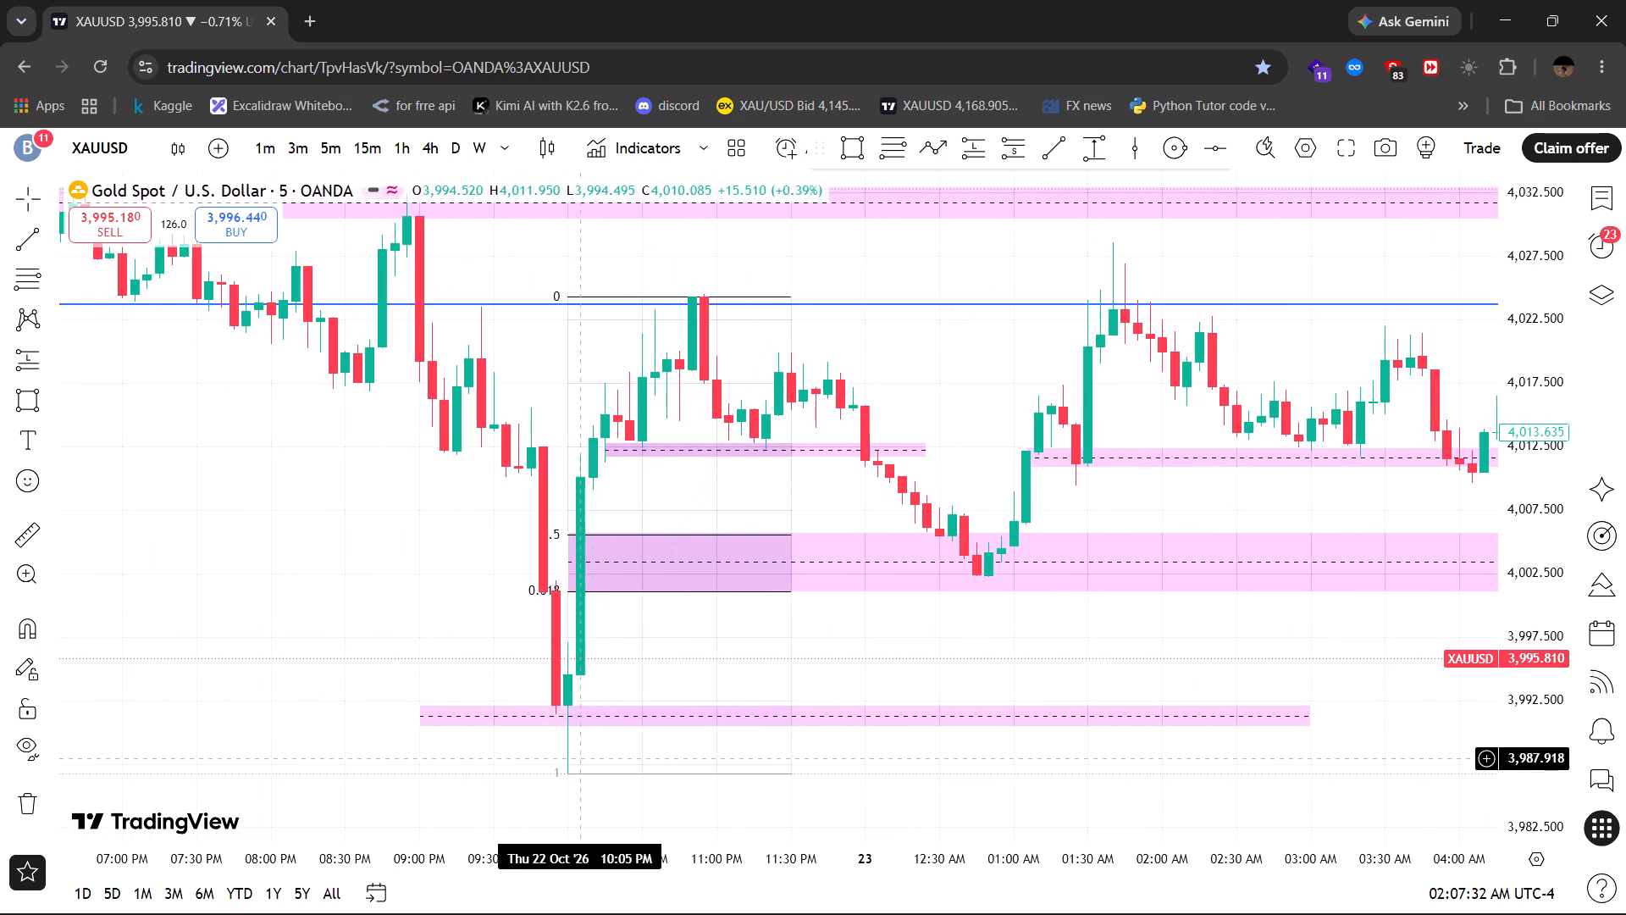
{"action": "left_click_drag", "start_coordinate": [568, 774], "coordinate": [513, 774]}
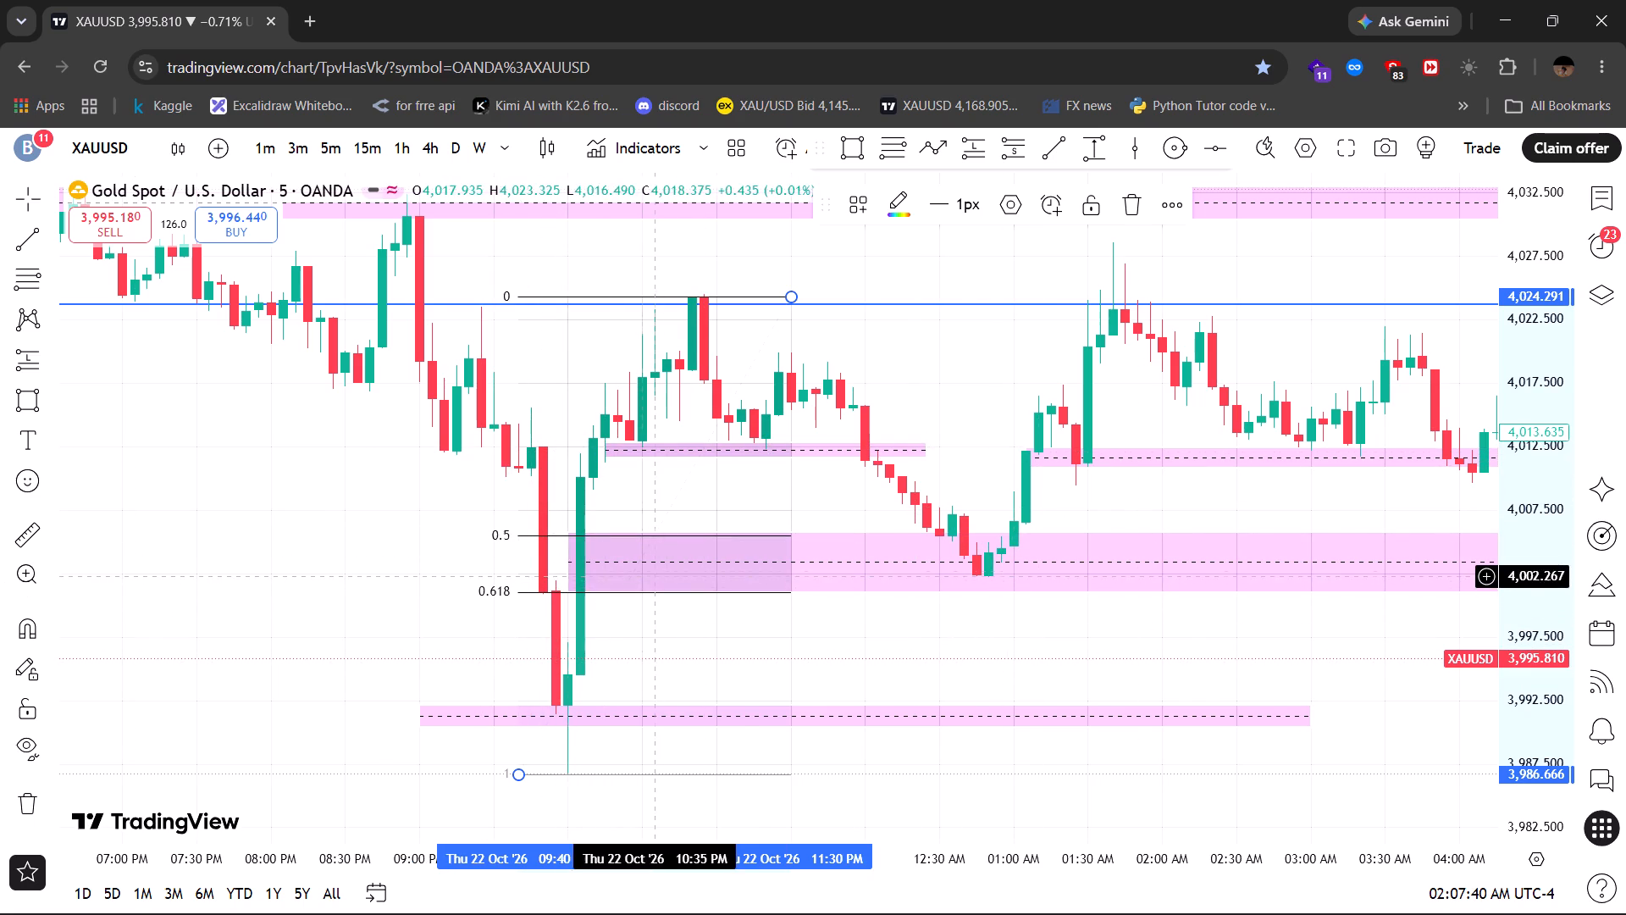
Switch the chart to the 3-minute timeframe and deselect the Fib retracement.
{"action": "scroll", "coordinate": [0, 865], "scroll_direction": "down", "scroll_amount": 1}
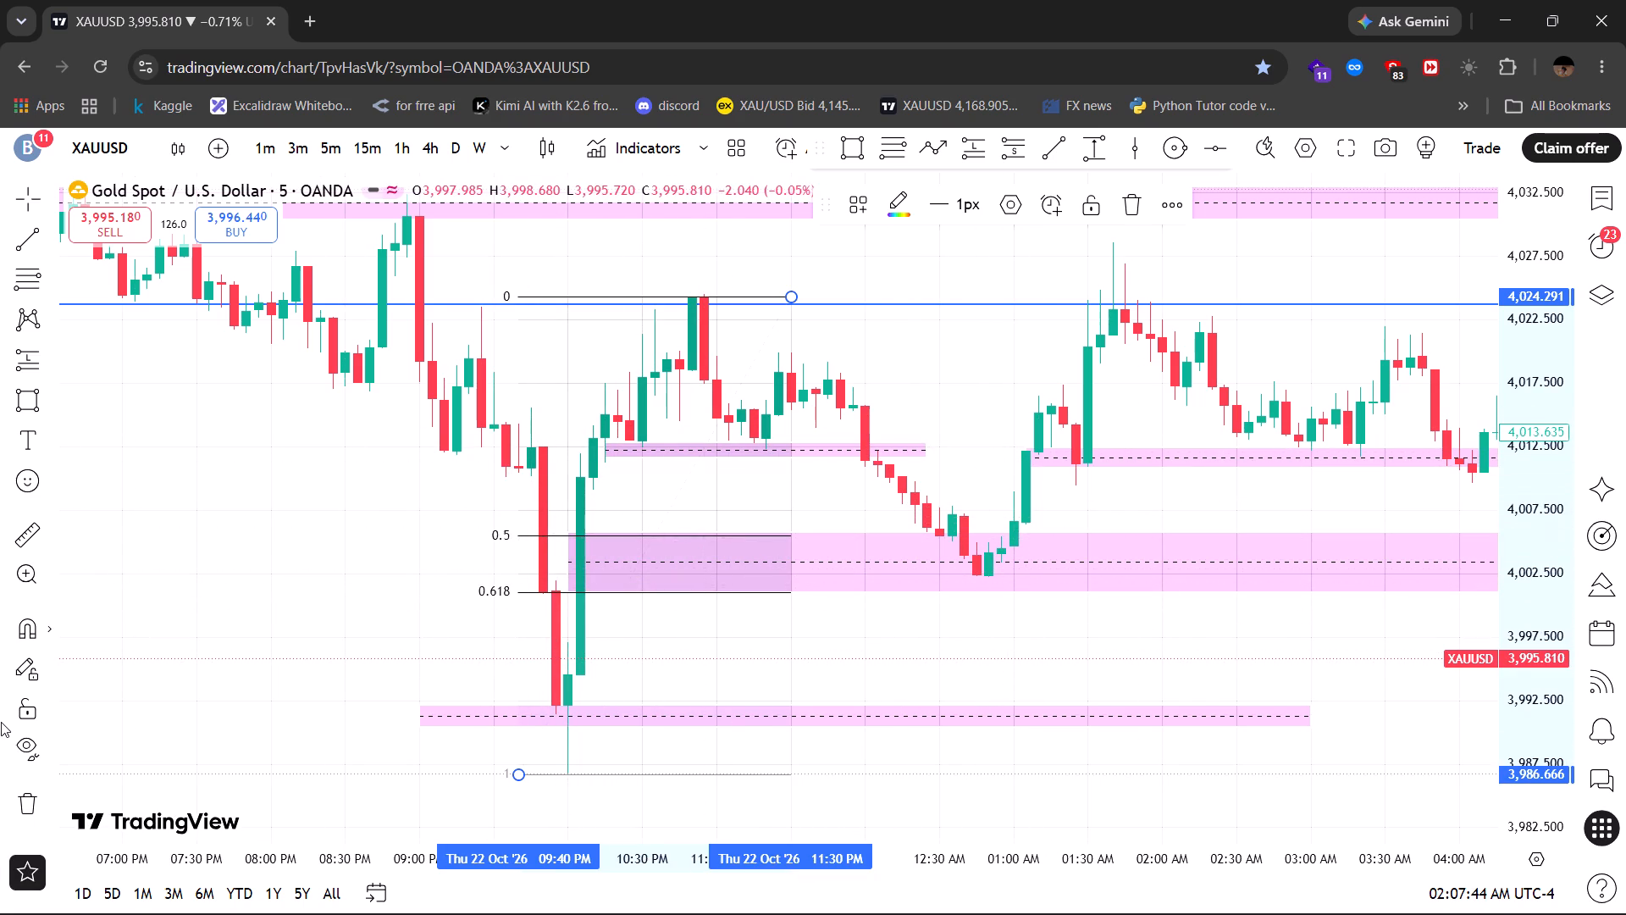
{"action": "scroll", "coordinate": [1, 722], "scroll_direction": "down", "scroll_amount": 5}
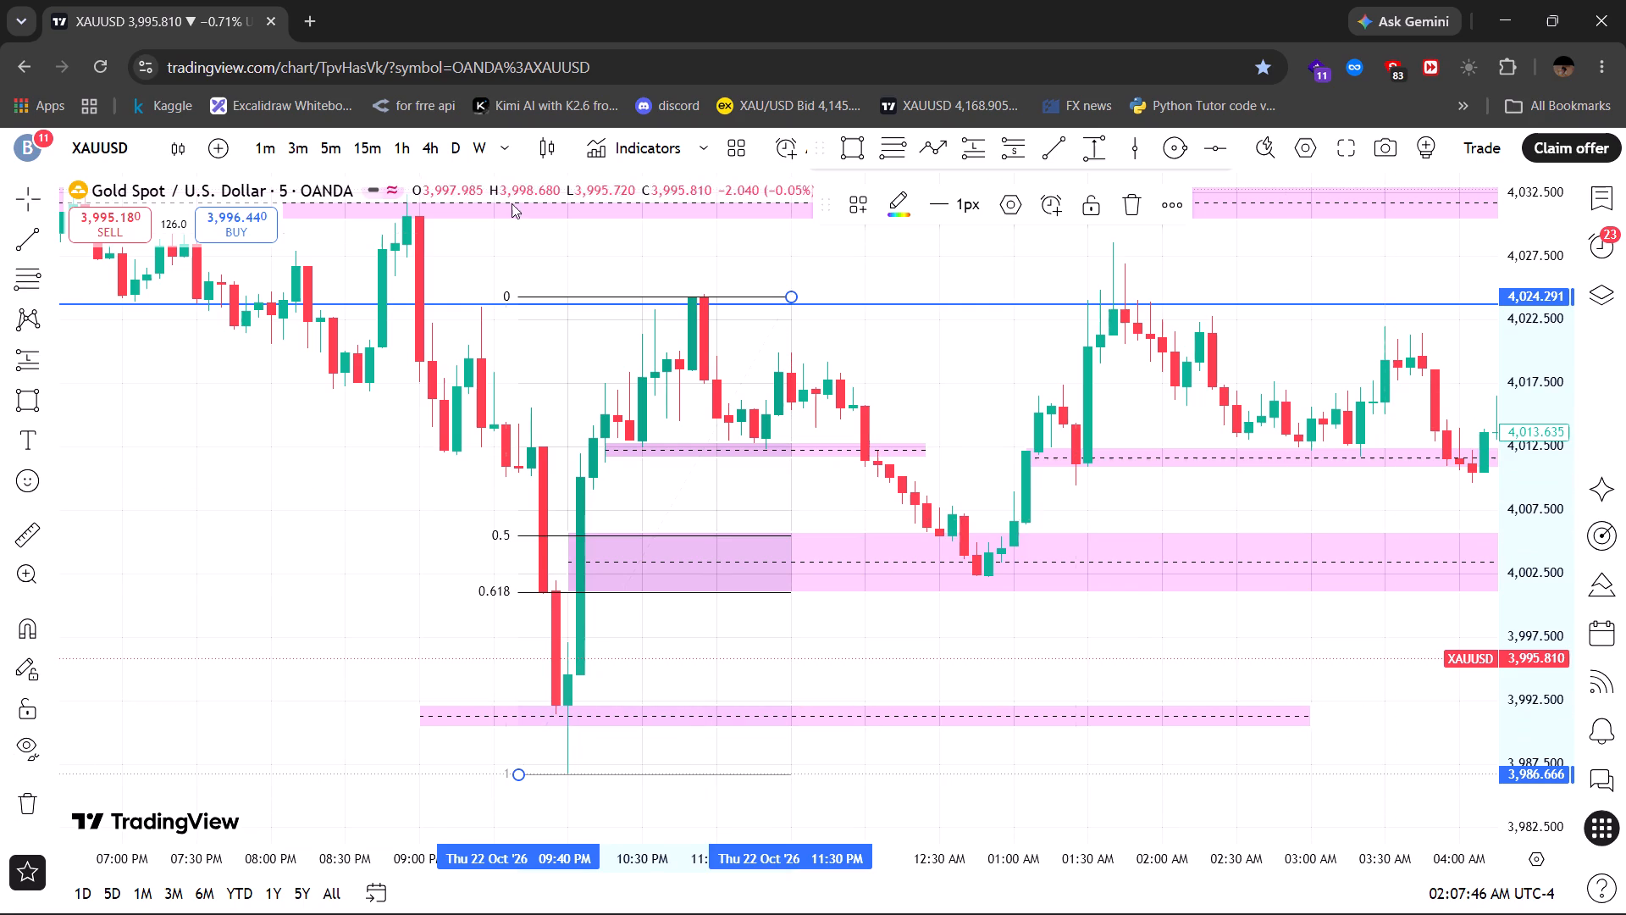
{"action": "left_click", "coordinate": [301, 146]}
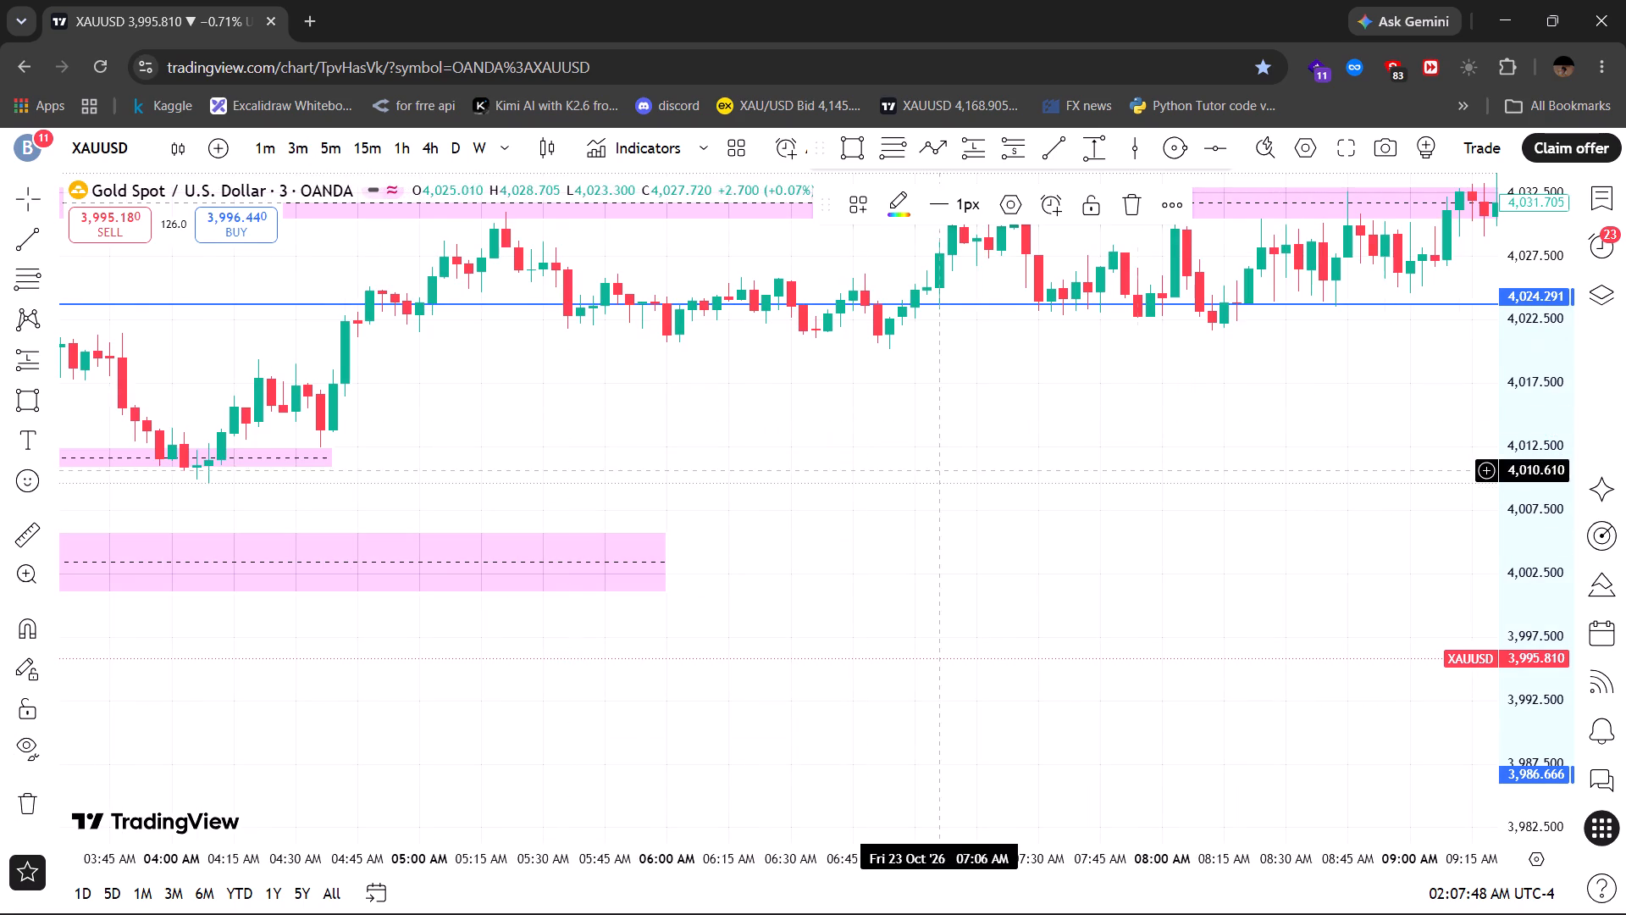
{"action": "left_click", "coordinate": [903, 613]}
{"action": "left_click", "coordinate": [907, 656]}
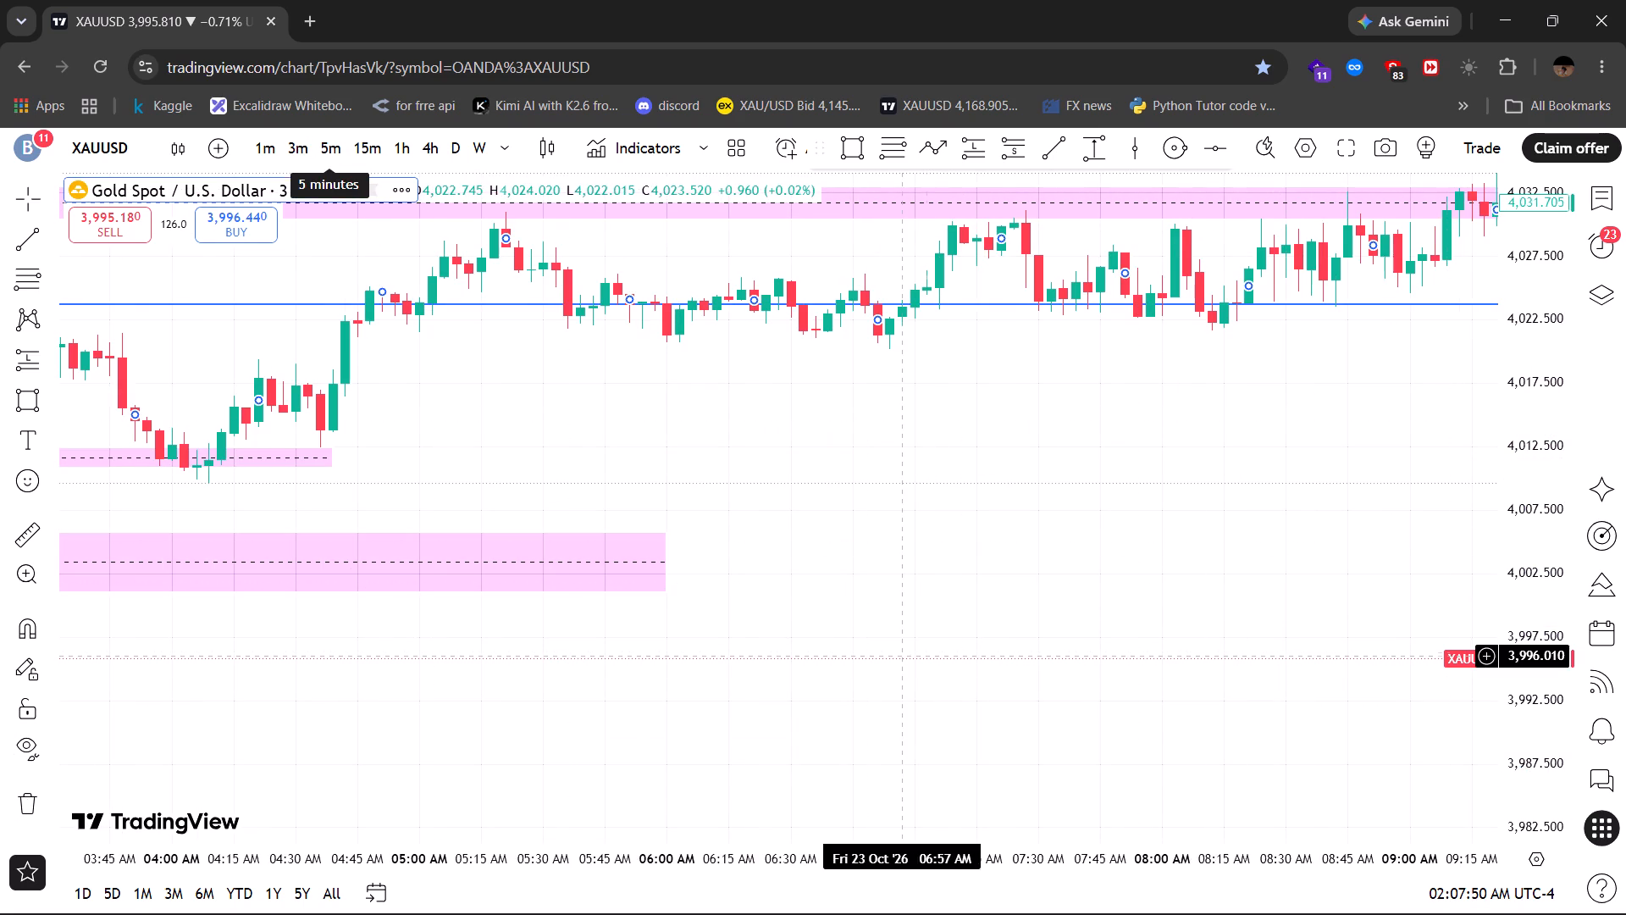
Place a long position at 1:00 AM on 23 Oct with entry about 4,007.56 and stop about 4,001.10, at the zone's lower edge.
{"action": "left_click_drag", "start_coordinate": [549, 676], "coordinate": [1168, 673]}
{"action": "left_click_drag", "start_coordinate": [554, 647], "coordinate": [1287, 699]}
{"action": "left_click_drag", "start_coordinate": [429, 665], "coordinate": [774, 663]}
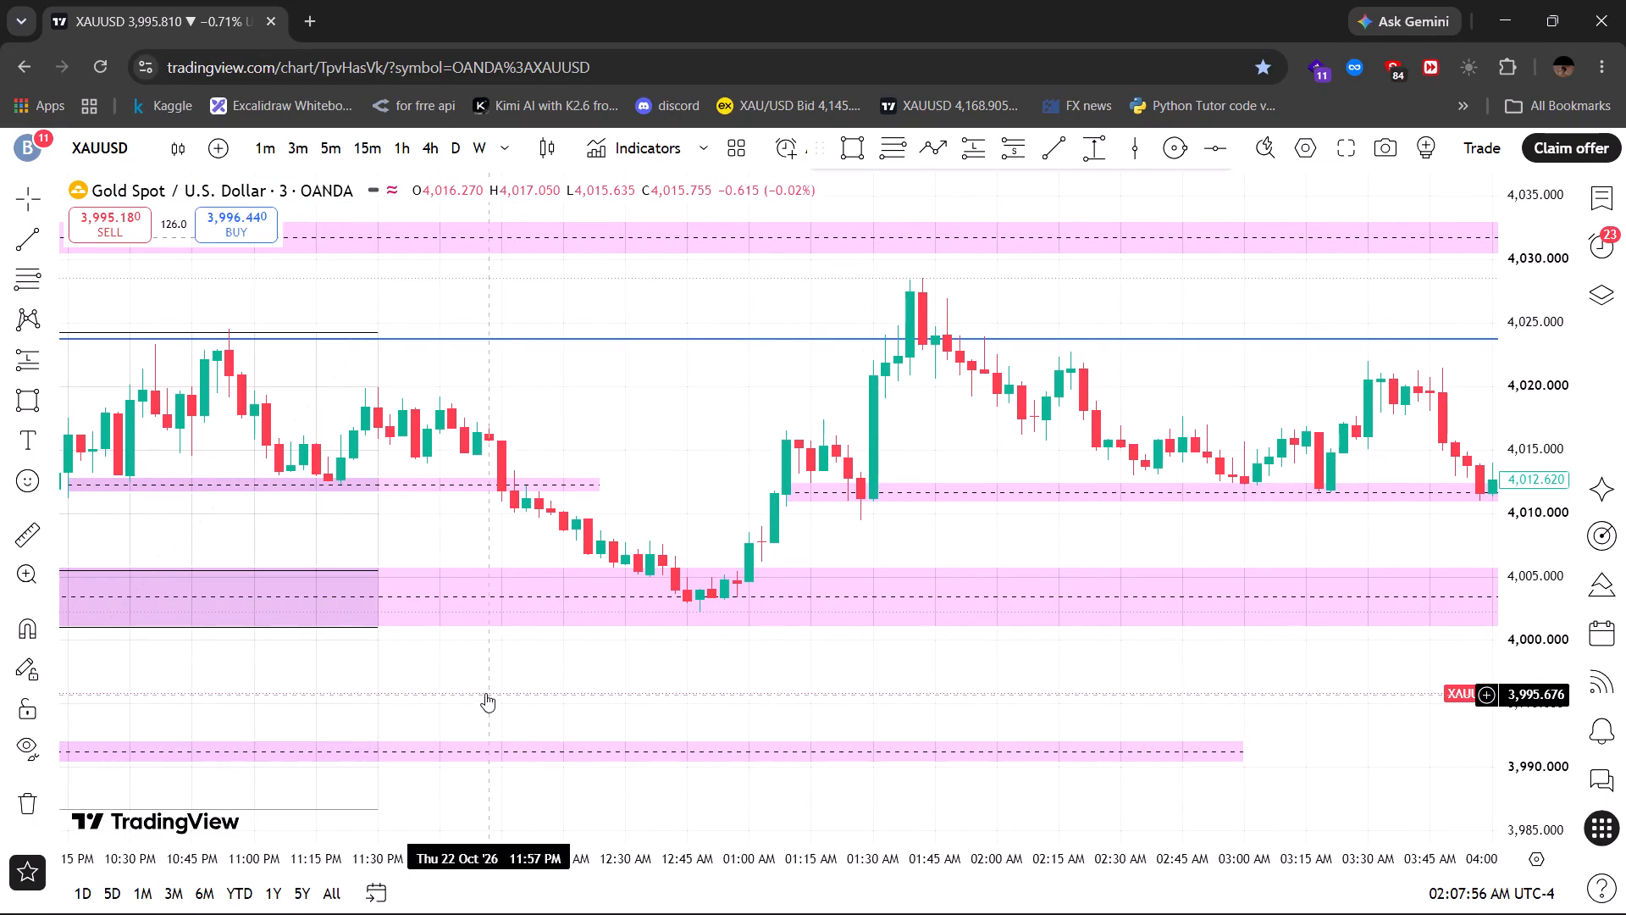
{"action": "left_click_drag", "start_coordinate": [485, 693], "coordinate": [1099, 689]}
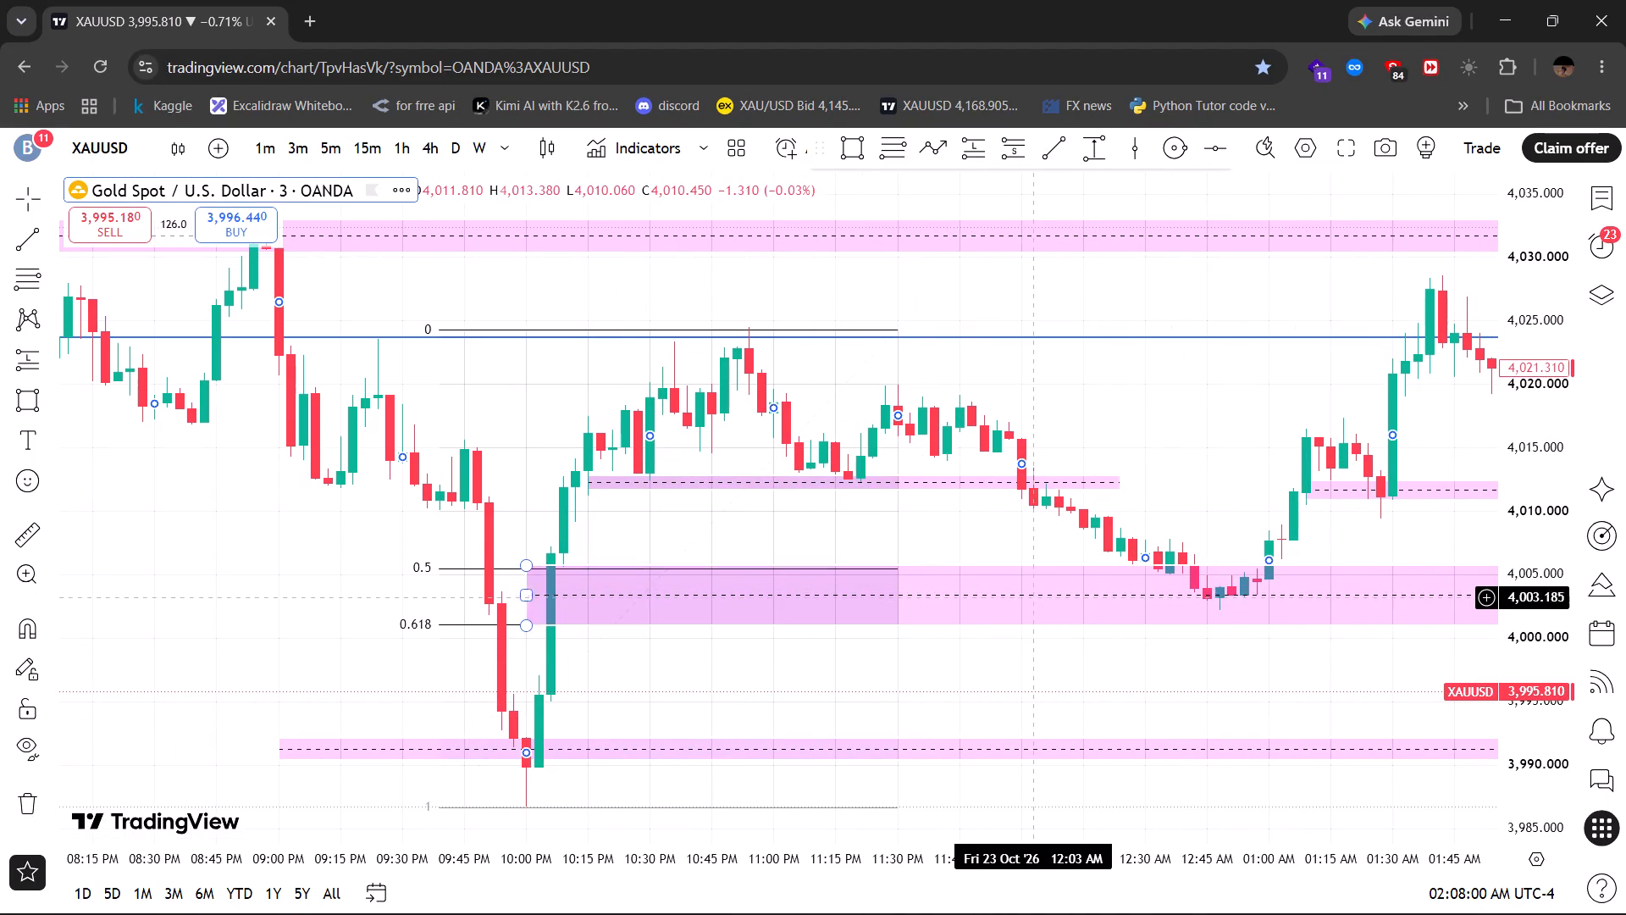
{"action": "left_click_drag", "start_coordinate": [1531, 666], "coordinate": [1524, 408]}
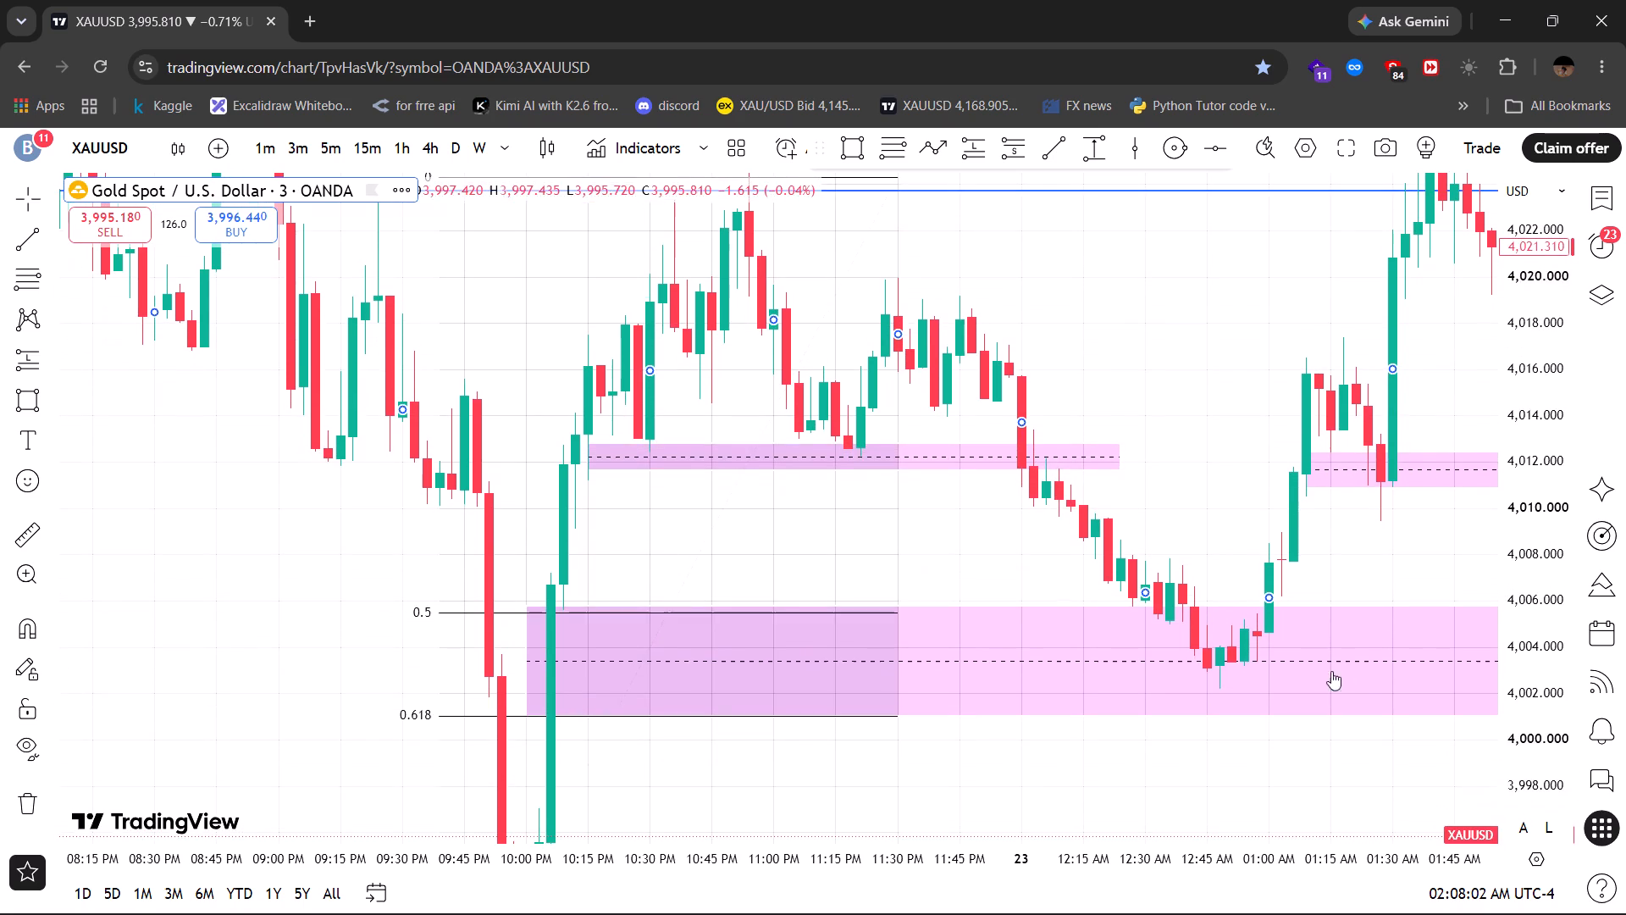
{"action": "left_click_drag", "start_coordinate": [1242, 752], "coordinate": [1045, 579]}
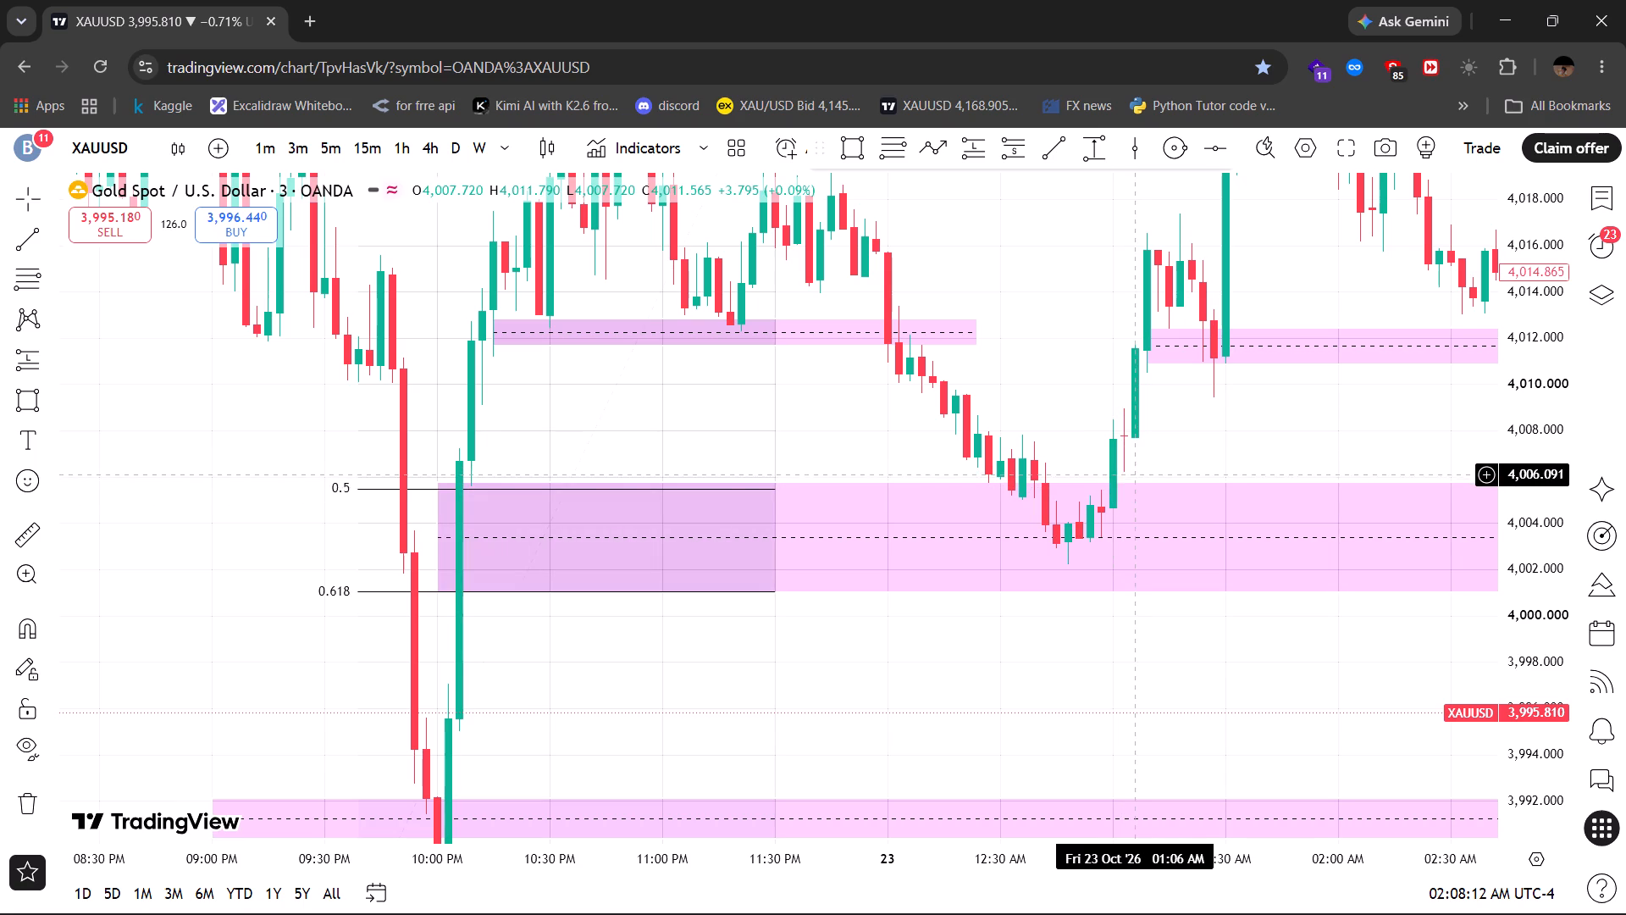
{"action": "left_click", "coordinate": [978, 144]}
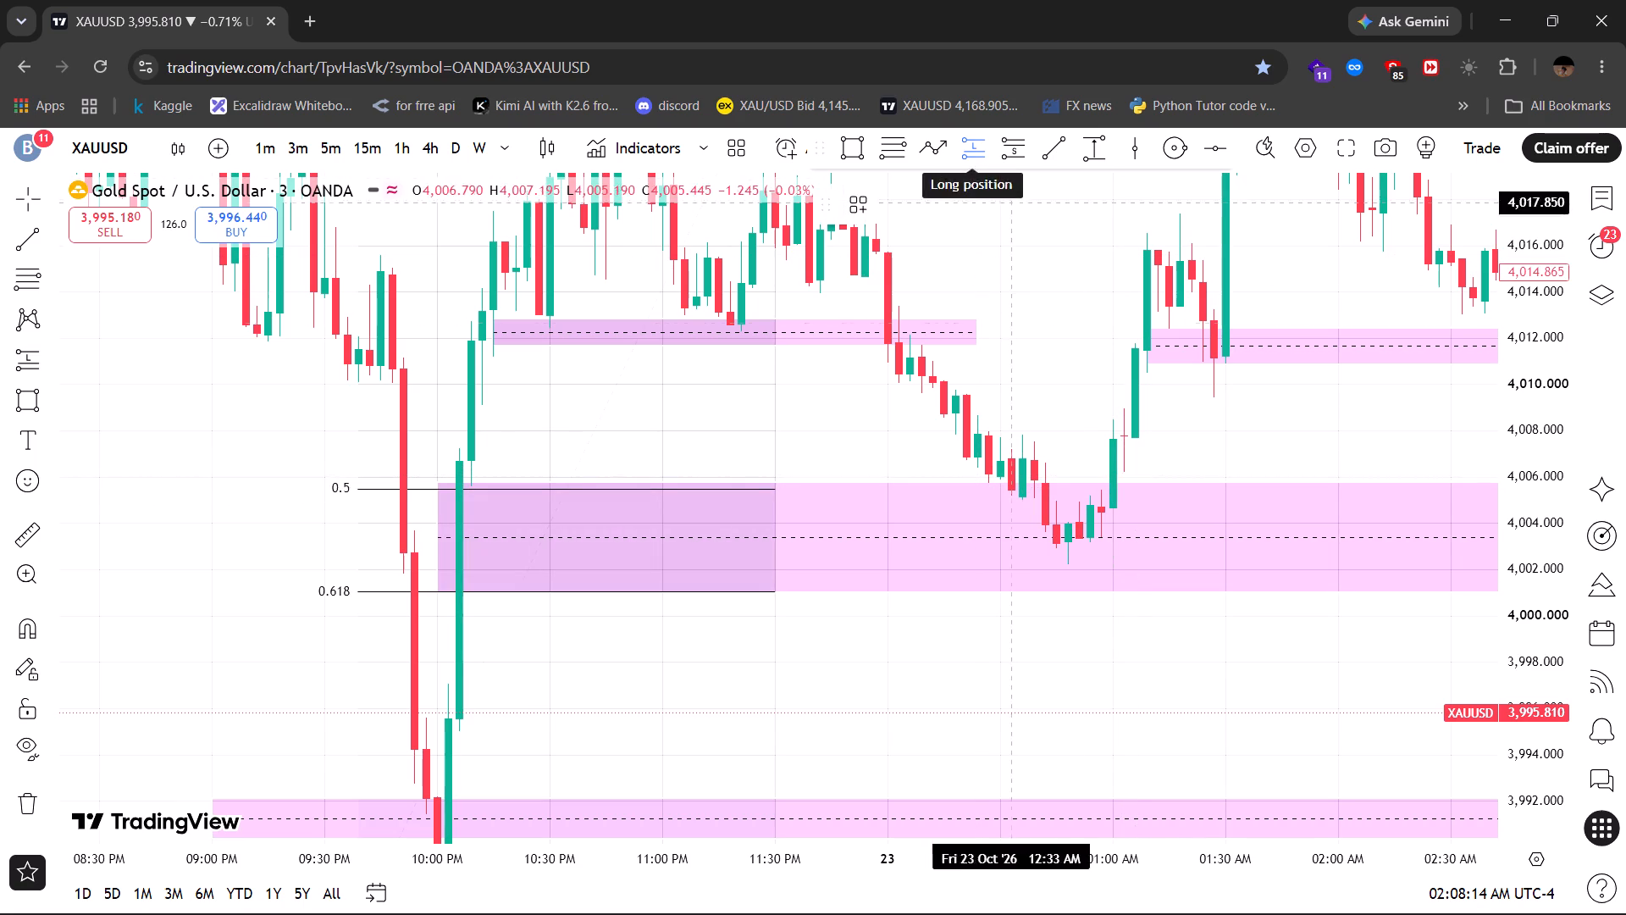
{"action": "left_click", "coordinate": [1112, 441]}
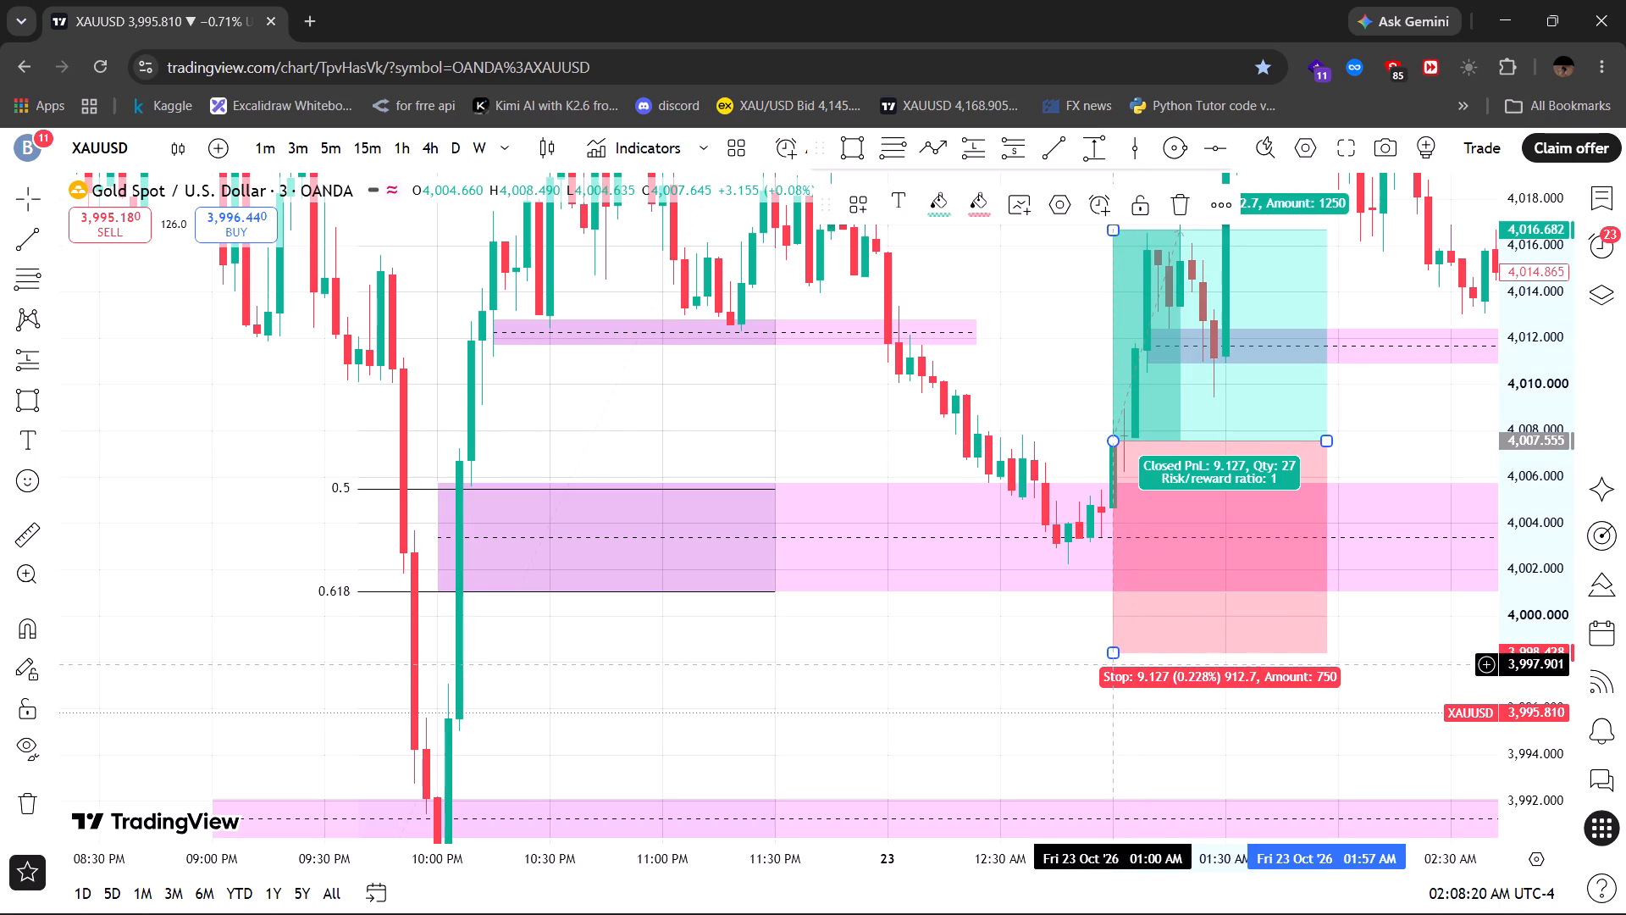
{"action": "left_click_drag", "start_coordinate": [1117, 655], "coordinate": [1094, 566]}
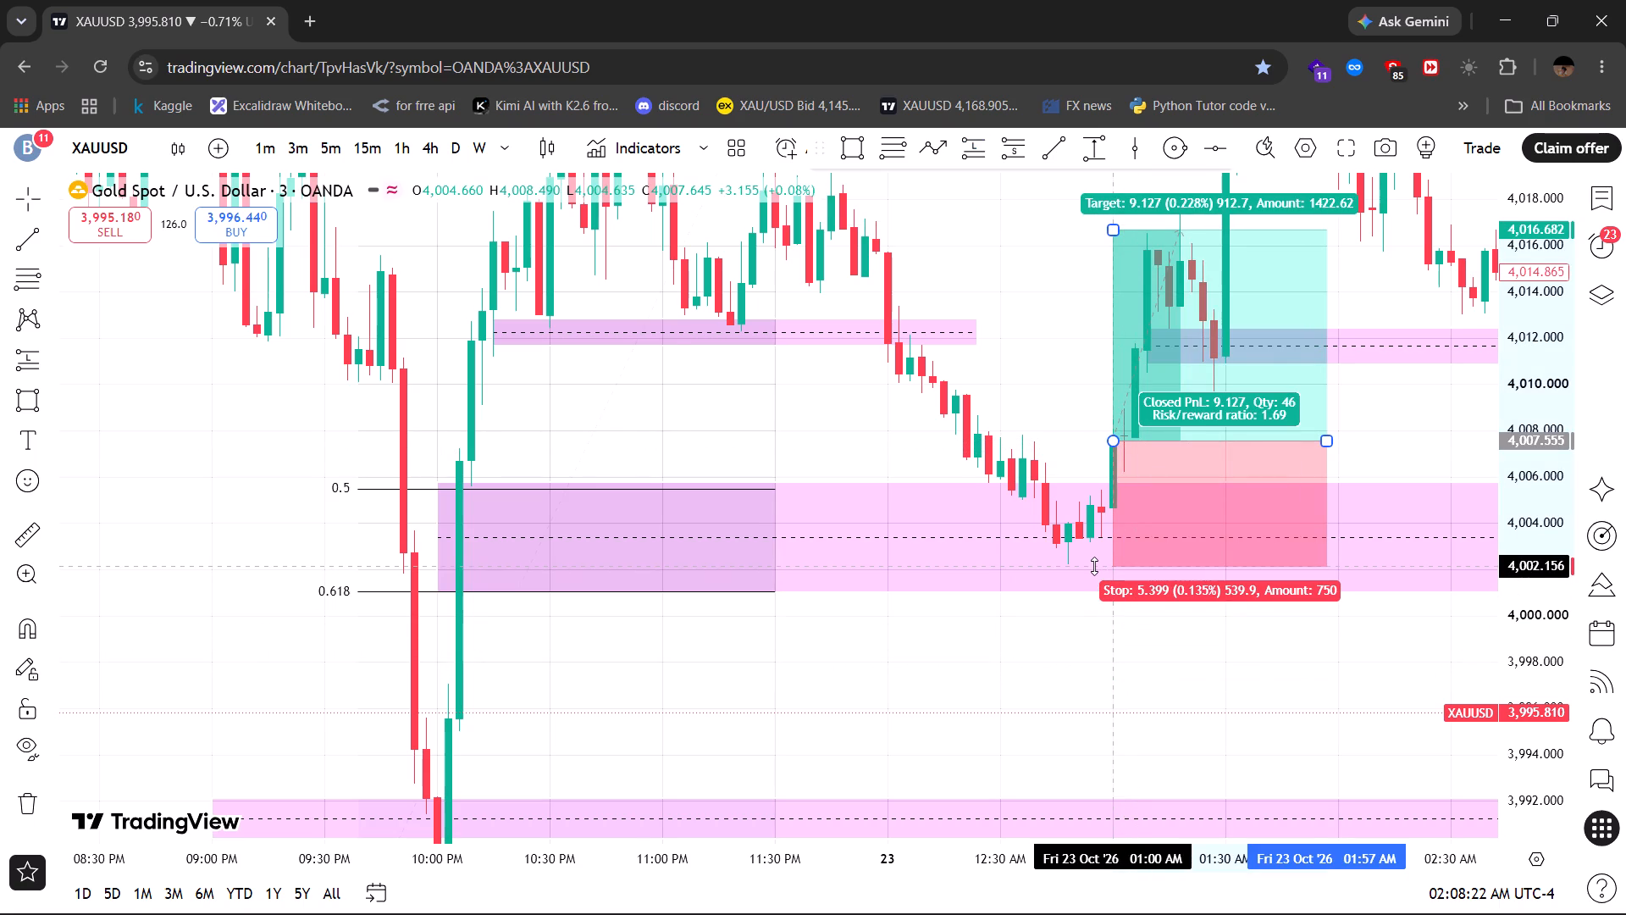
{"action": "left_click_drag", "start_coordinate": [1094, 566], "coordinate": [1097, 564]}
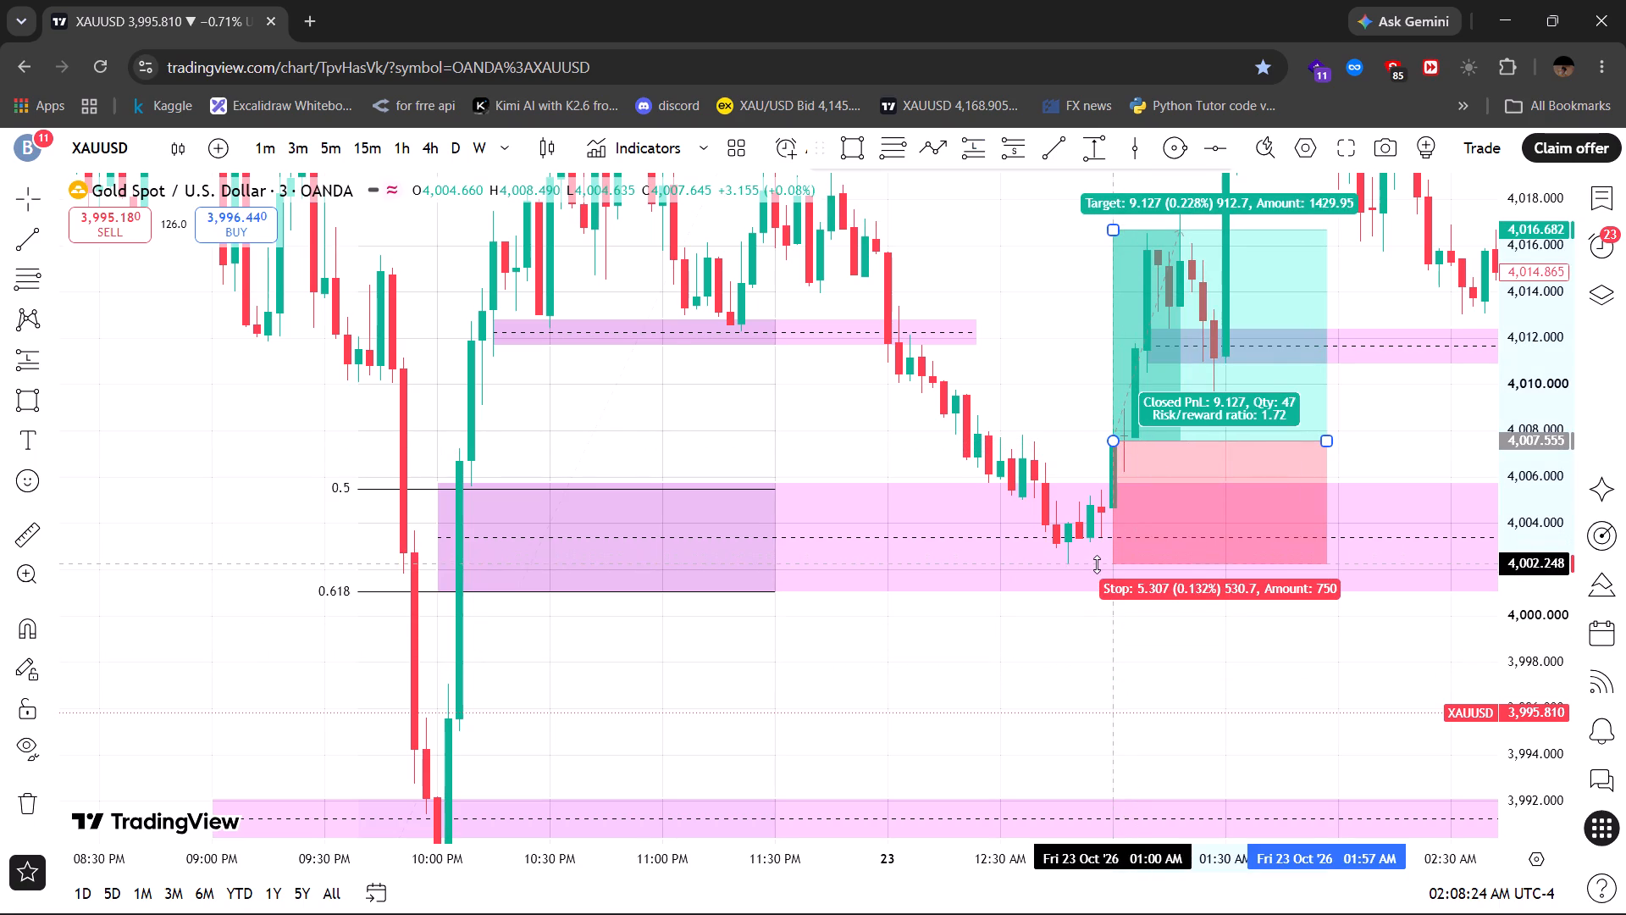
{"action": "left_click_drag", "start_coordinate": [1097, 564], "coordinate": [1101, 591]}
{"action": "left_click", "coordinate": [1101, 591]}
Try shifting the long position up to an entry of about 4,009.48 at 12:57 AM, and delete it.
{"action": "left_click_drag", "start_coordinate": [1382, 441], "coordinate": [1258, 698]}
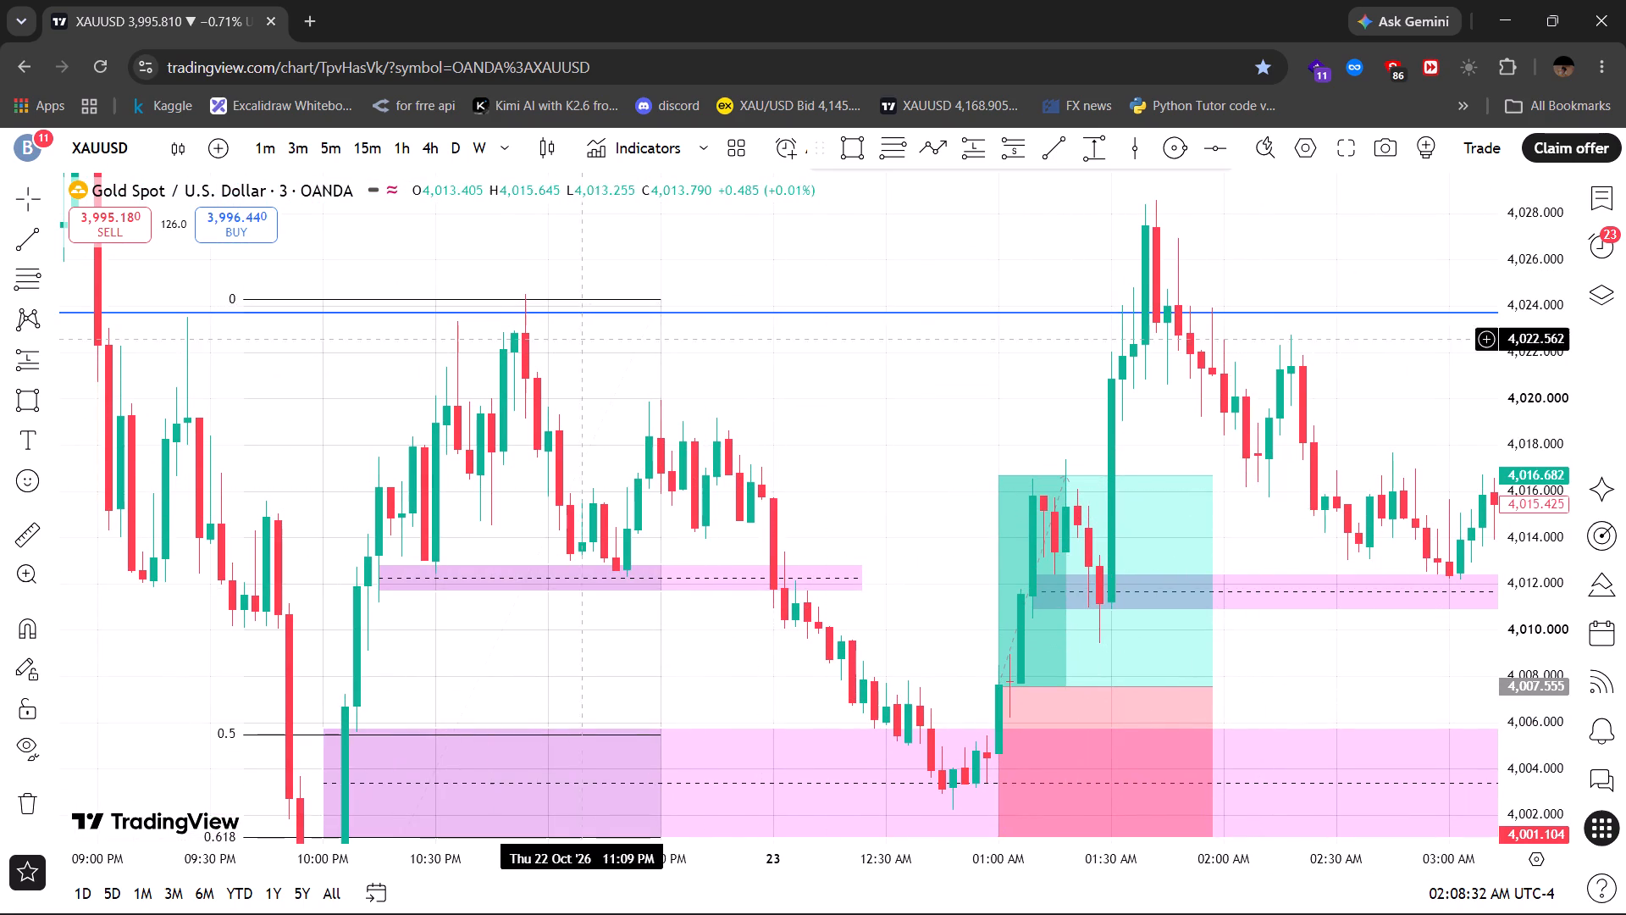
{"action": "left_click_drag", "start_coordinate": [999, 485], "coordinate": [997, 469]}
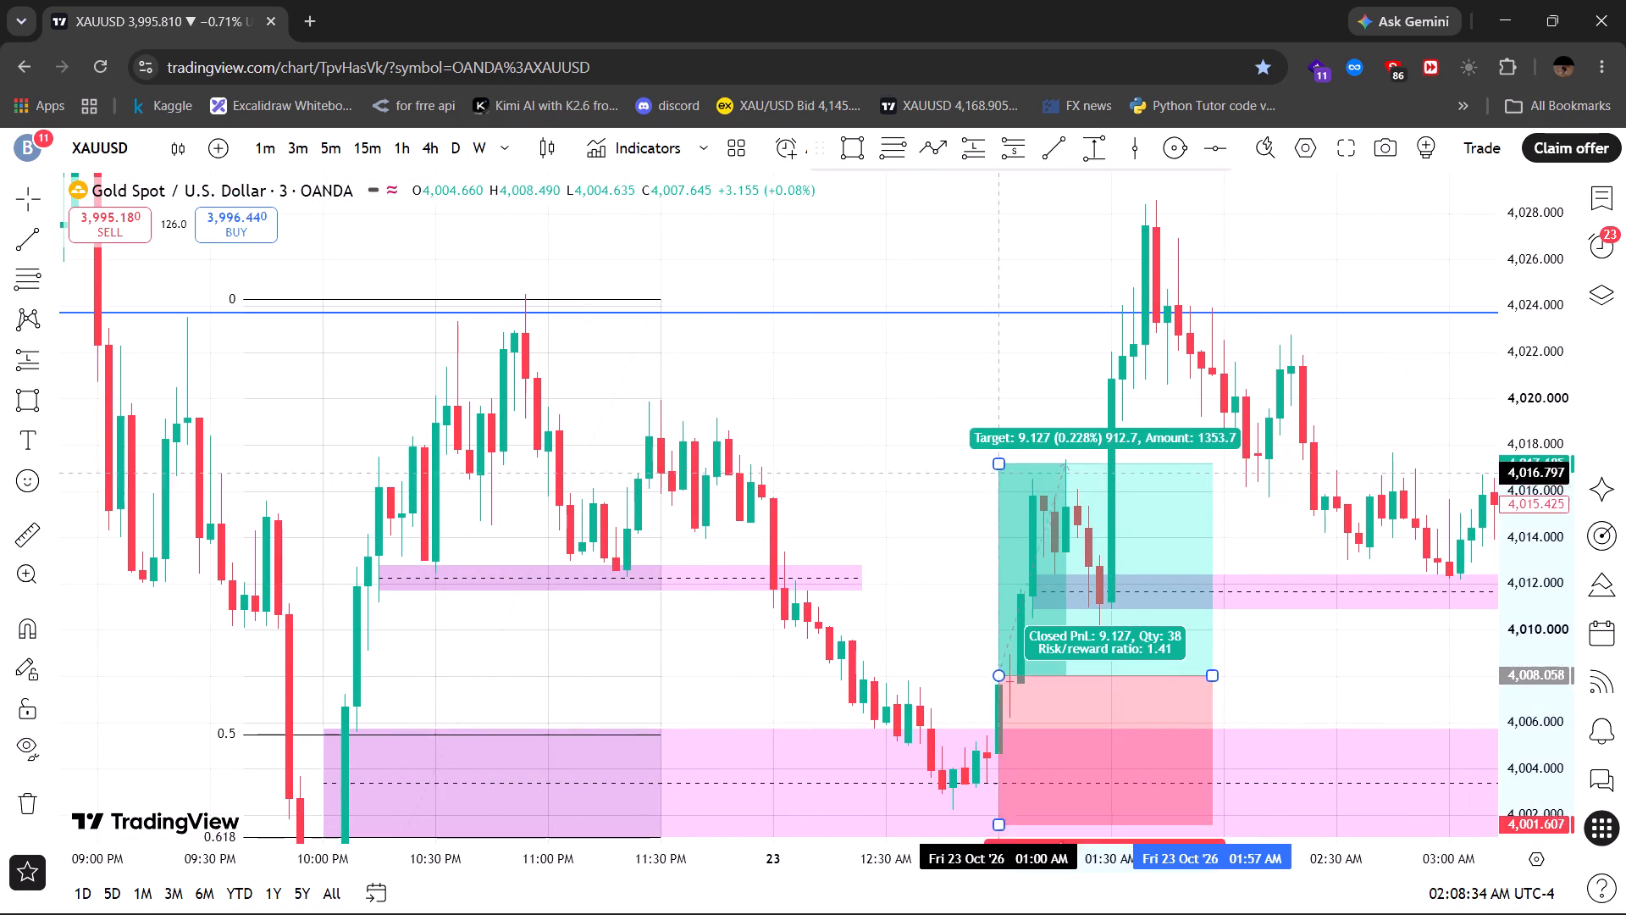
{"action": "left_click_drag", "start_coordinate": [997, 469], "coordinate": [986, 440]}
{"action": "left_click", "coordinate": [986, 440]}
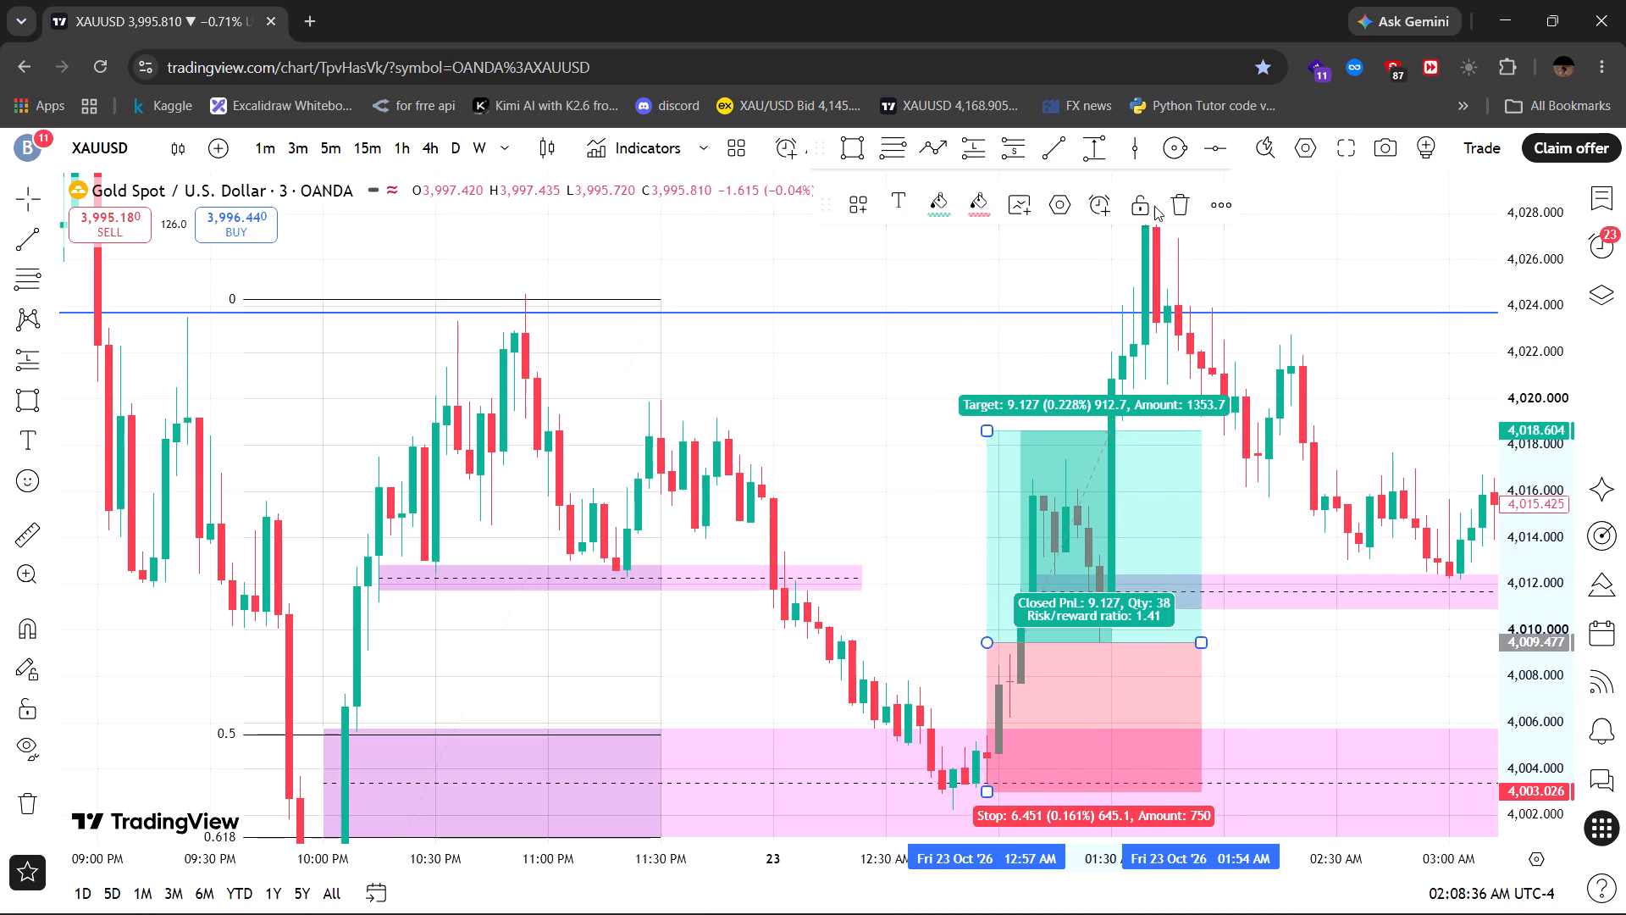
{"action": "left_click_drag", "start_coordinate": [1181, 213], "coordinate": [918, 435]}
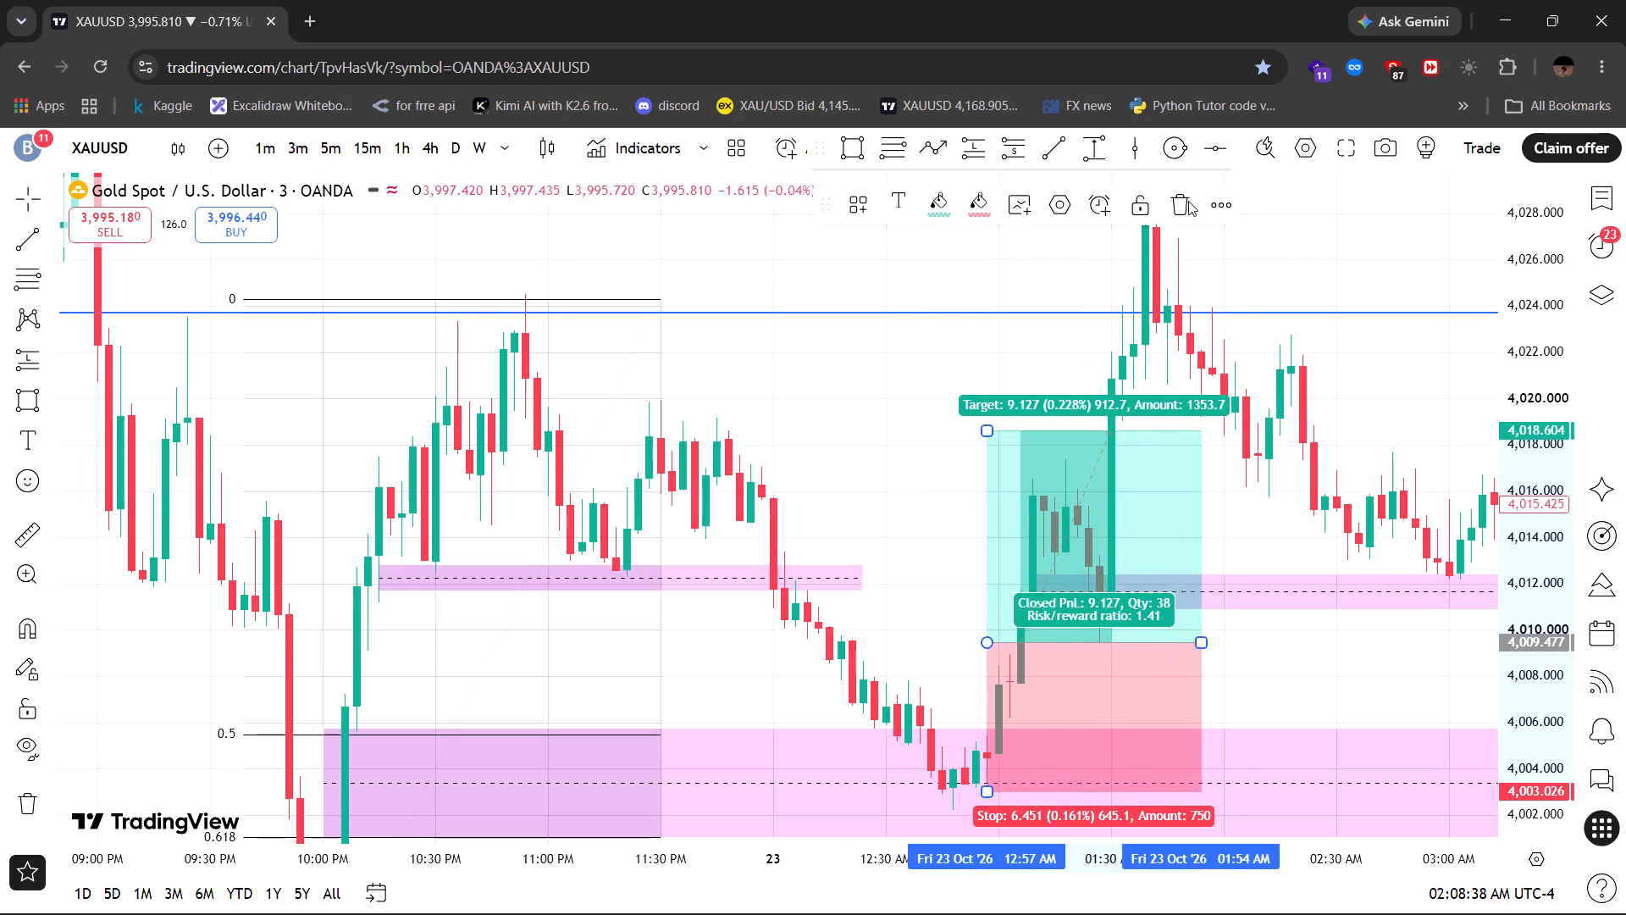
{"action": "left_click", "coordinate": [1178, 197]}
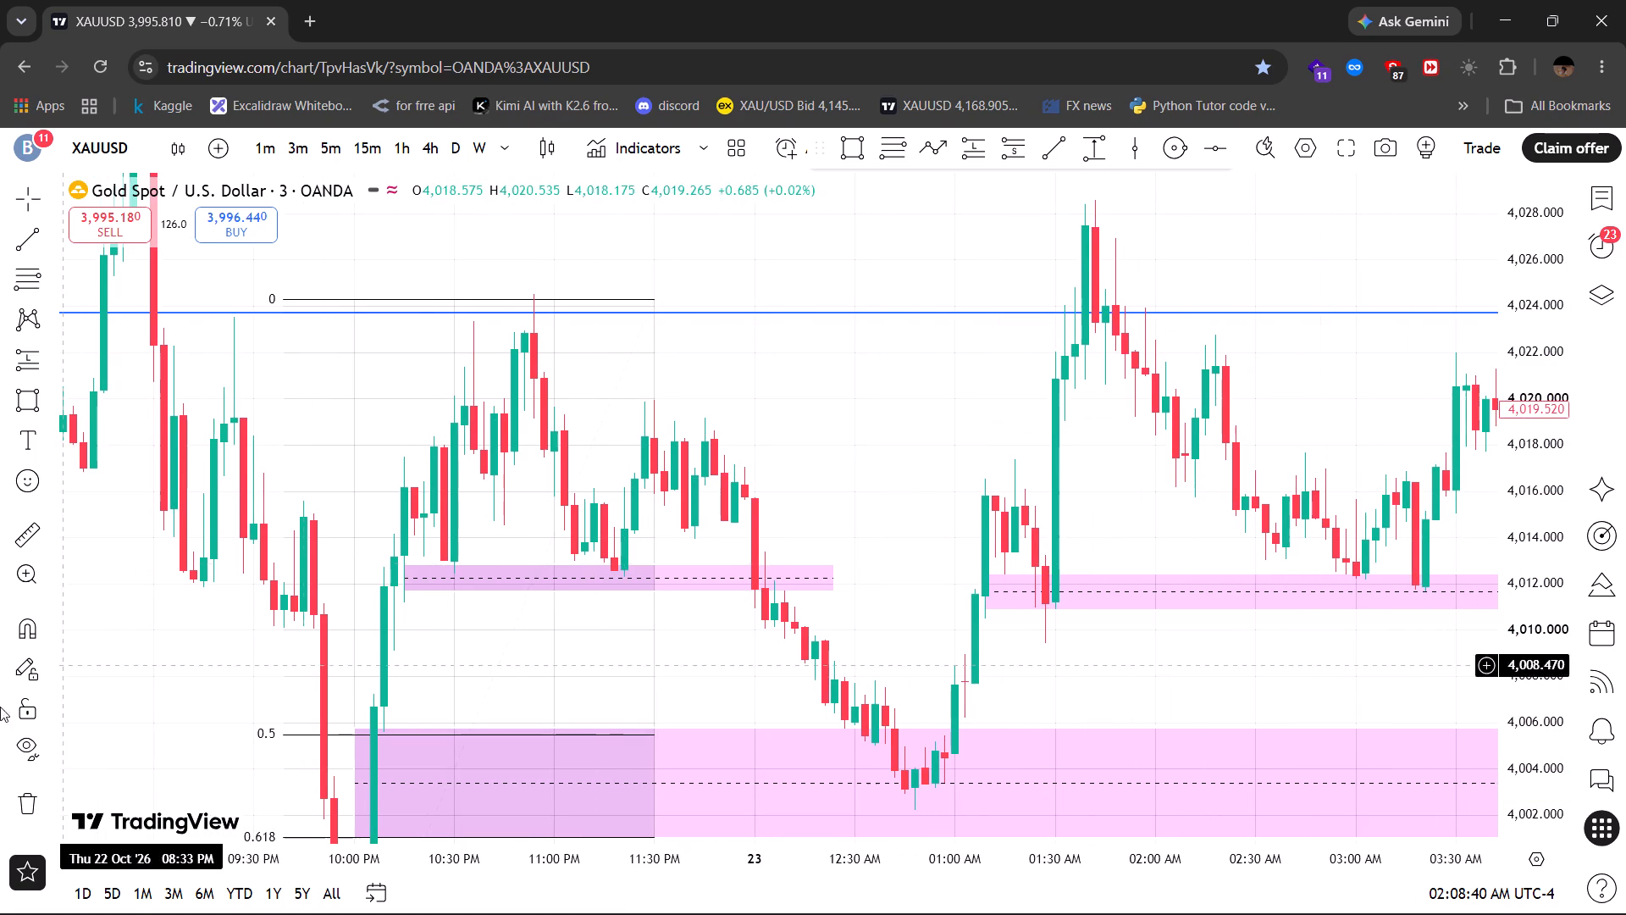
Remove all seven drawings from the chart.
{"action": "scroll", "coordinate": [0, 802], "scroll_direction": "down", "scroll_amount": 4}
{"action": "left_click", "coordinate": [19, 803]}
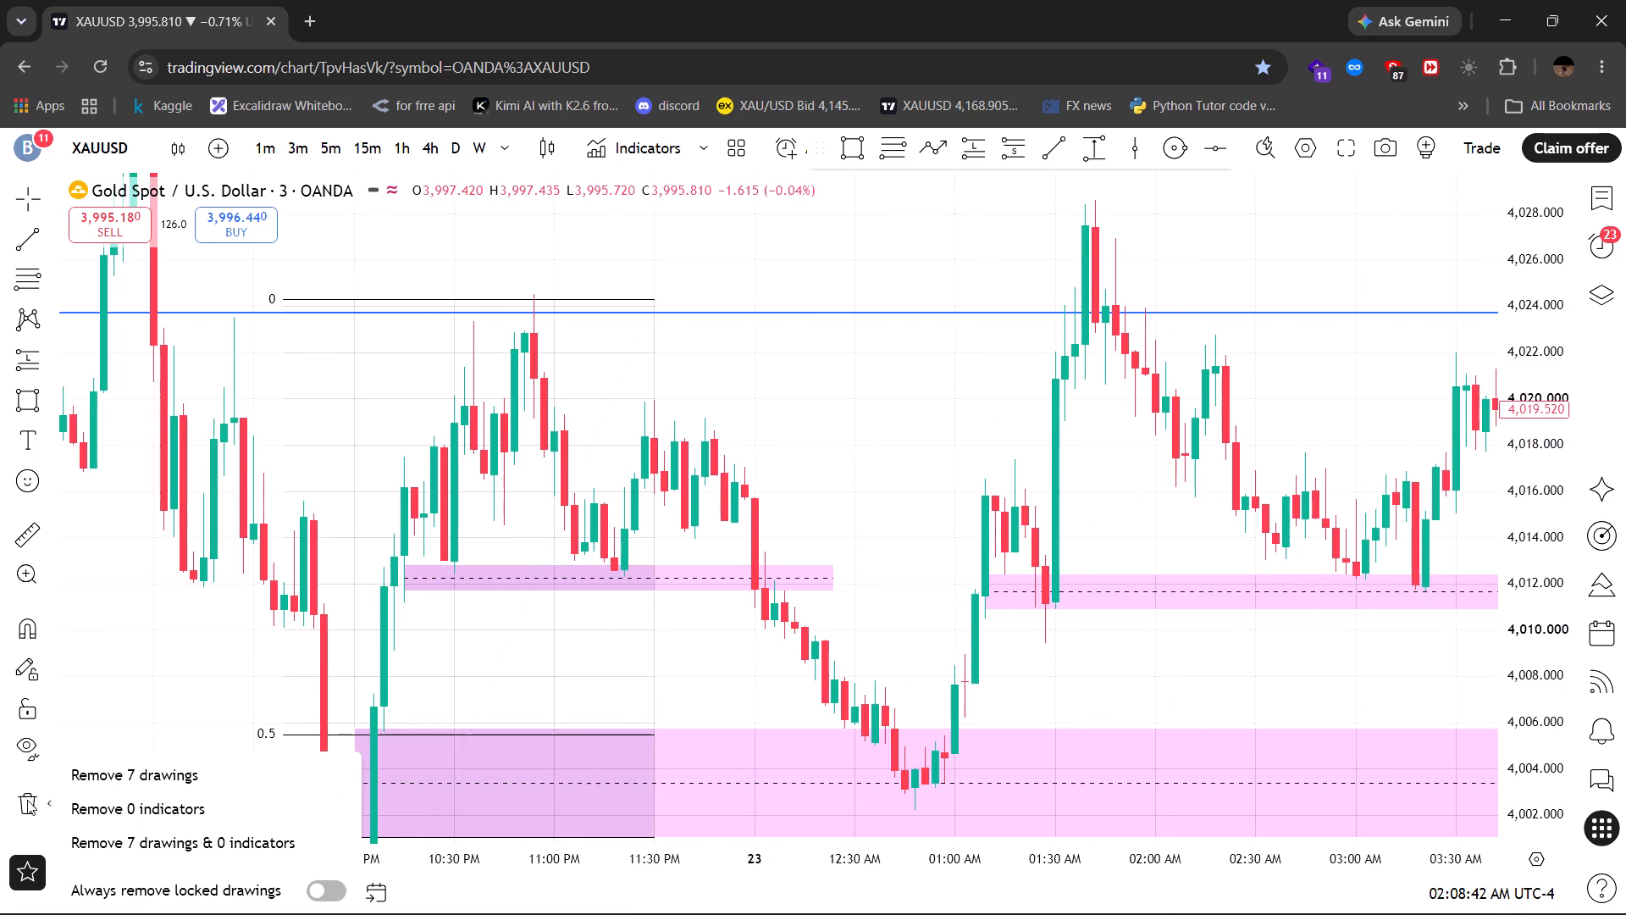
{"action": "left_click", "coordinate": [122, 778]}
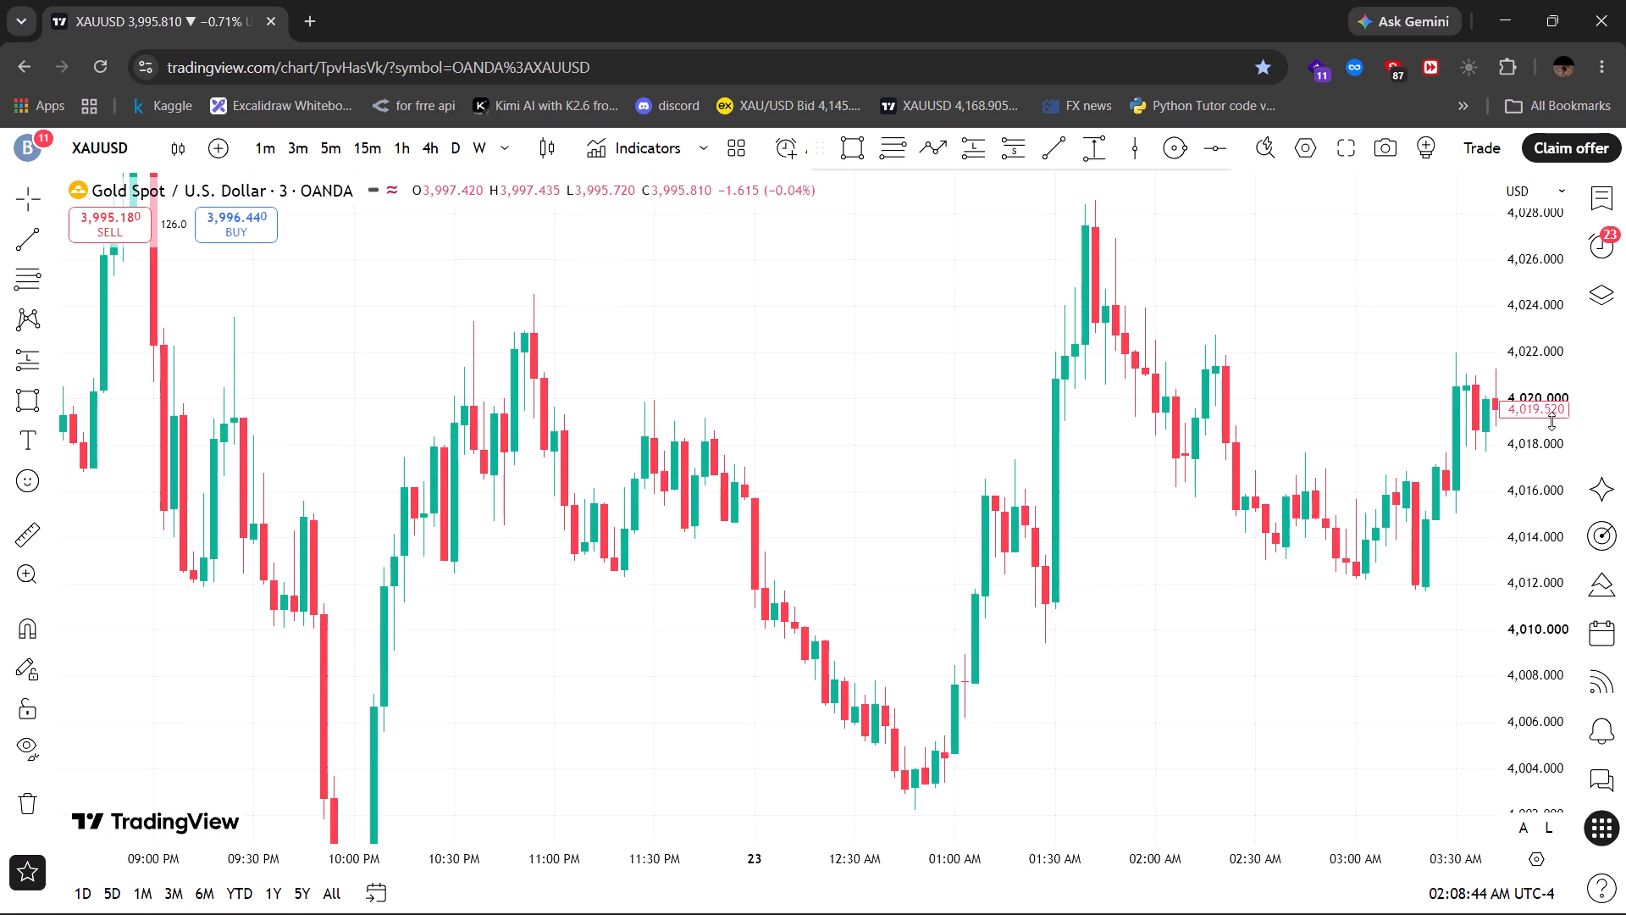
Switch the chart to the 1-hour timeframe and examine the latest price swings of 22–23 October.
{"action": "left_click_drag", "start_coordinate": [1551, 421], "coordinate": [1551, 712]}
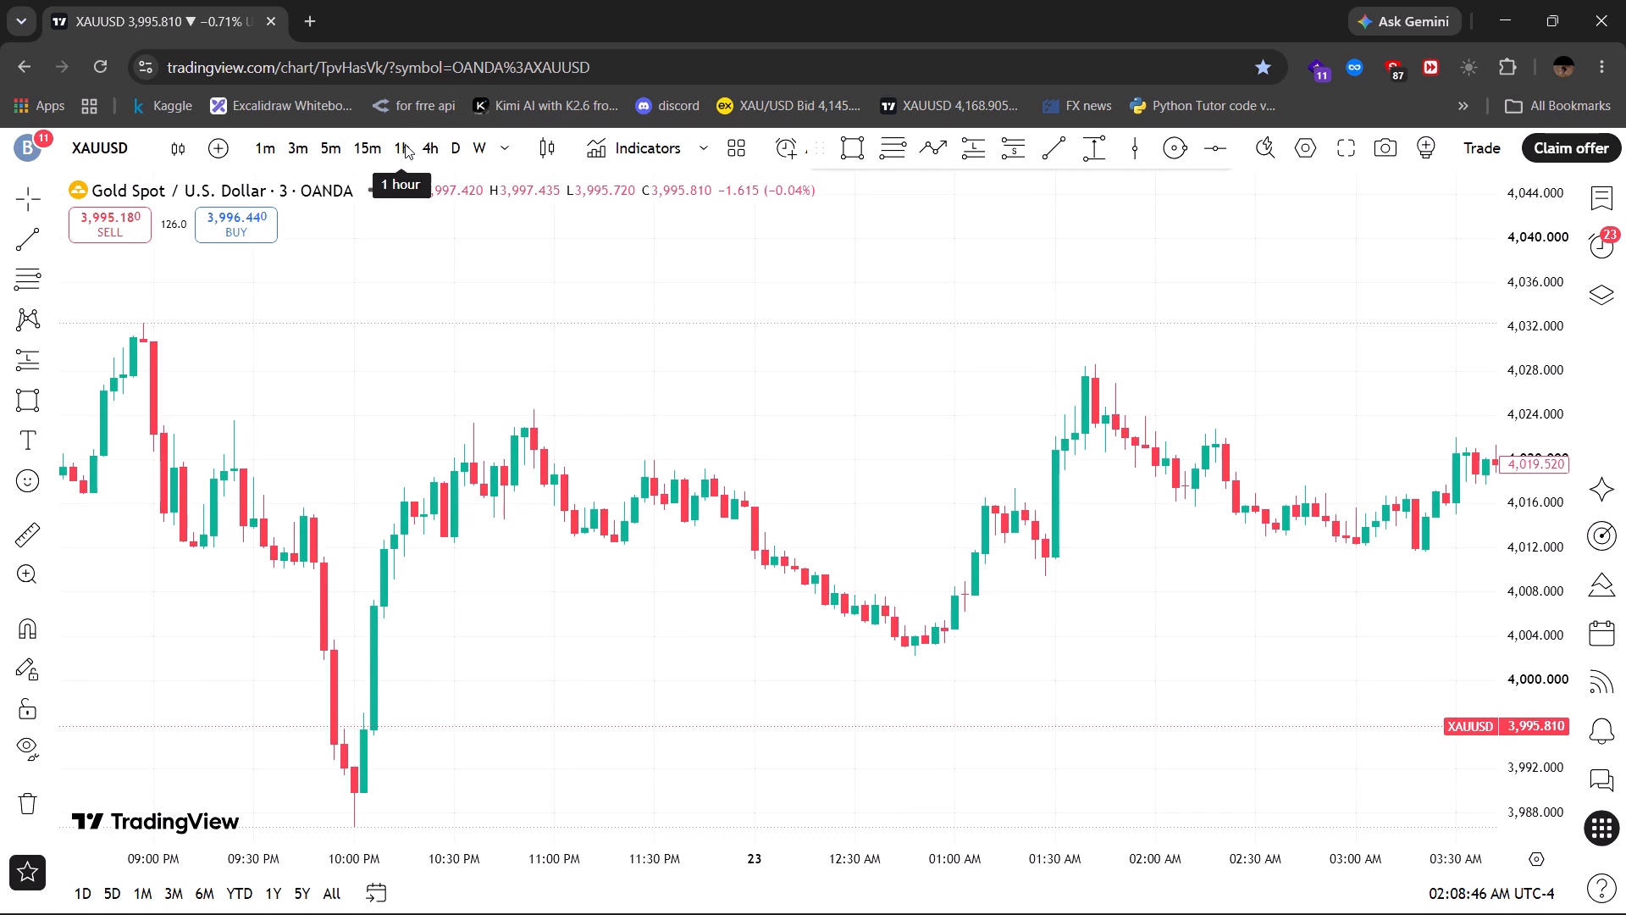
{"action": "left_click", "coordinate": [405, 144]}
{"action": "left_click_drag", "start_coordinate": [668, 258], "coordinate": [481, 222]}
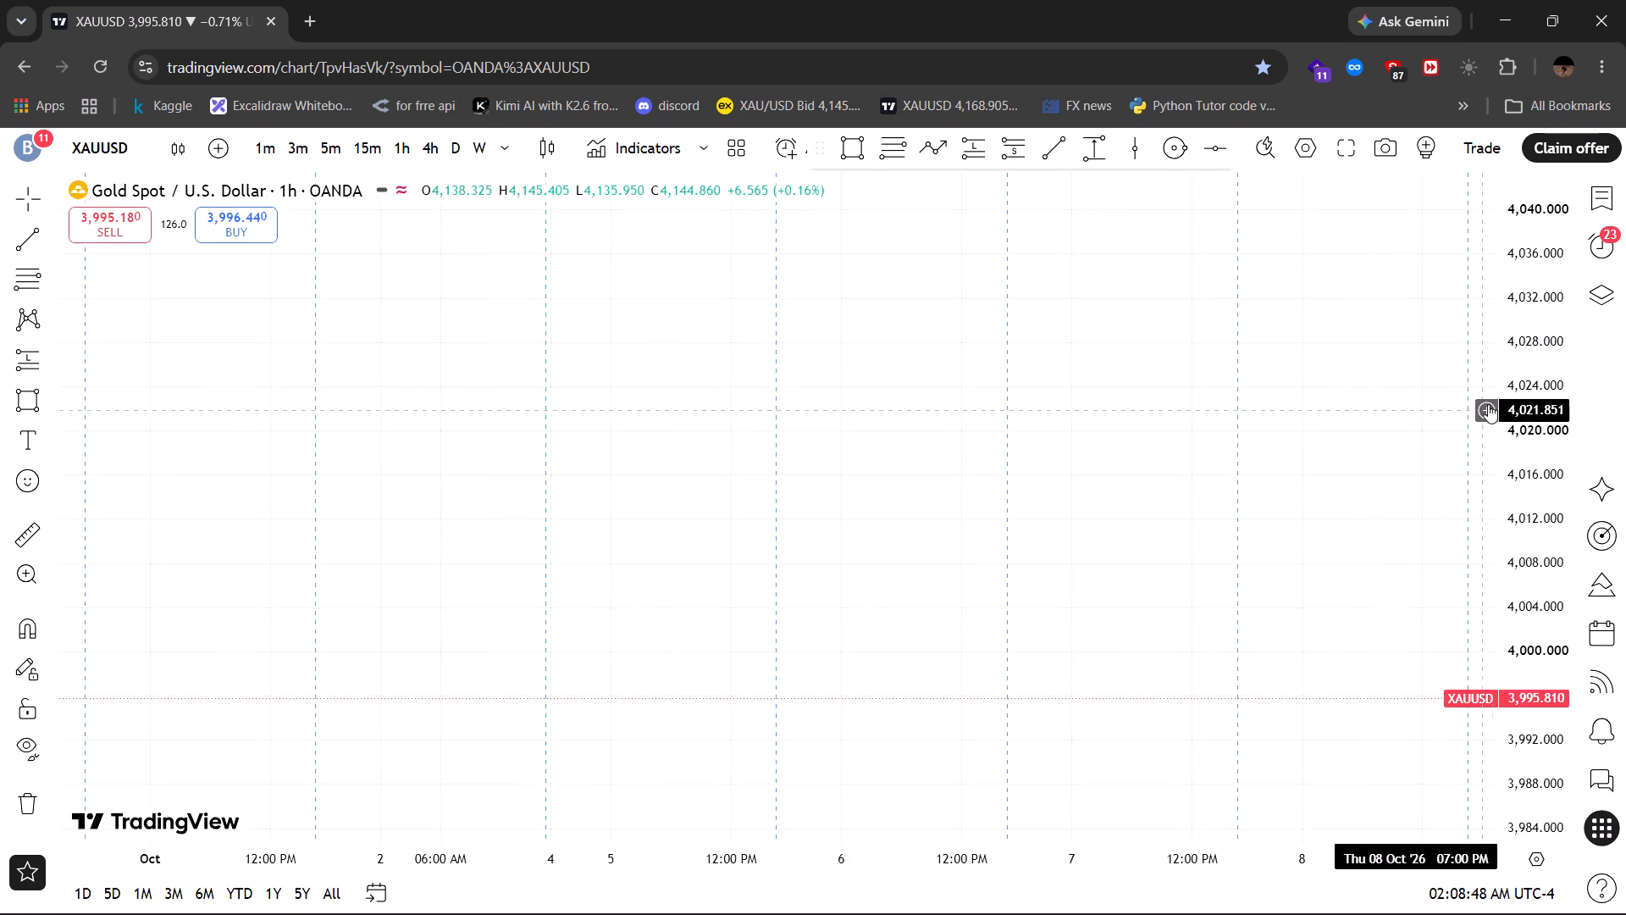
{"action": "left_click_drag", "start_coordinate": [1525, 563], "coordinate": [1535, 742]}
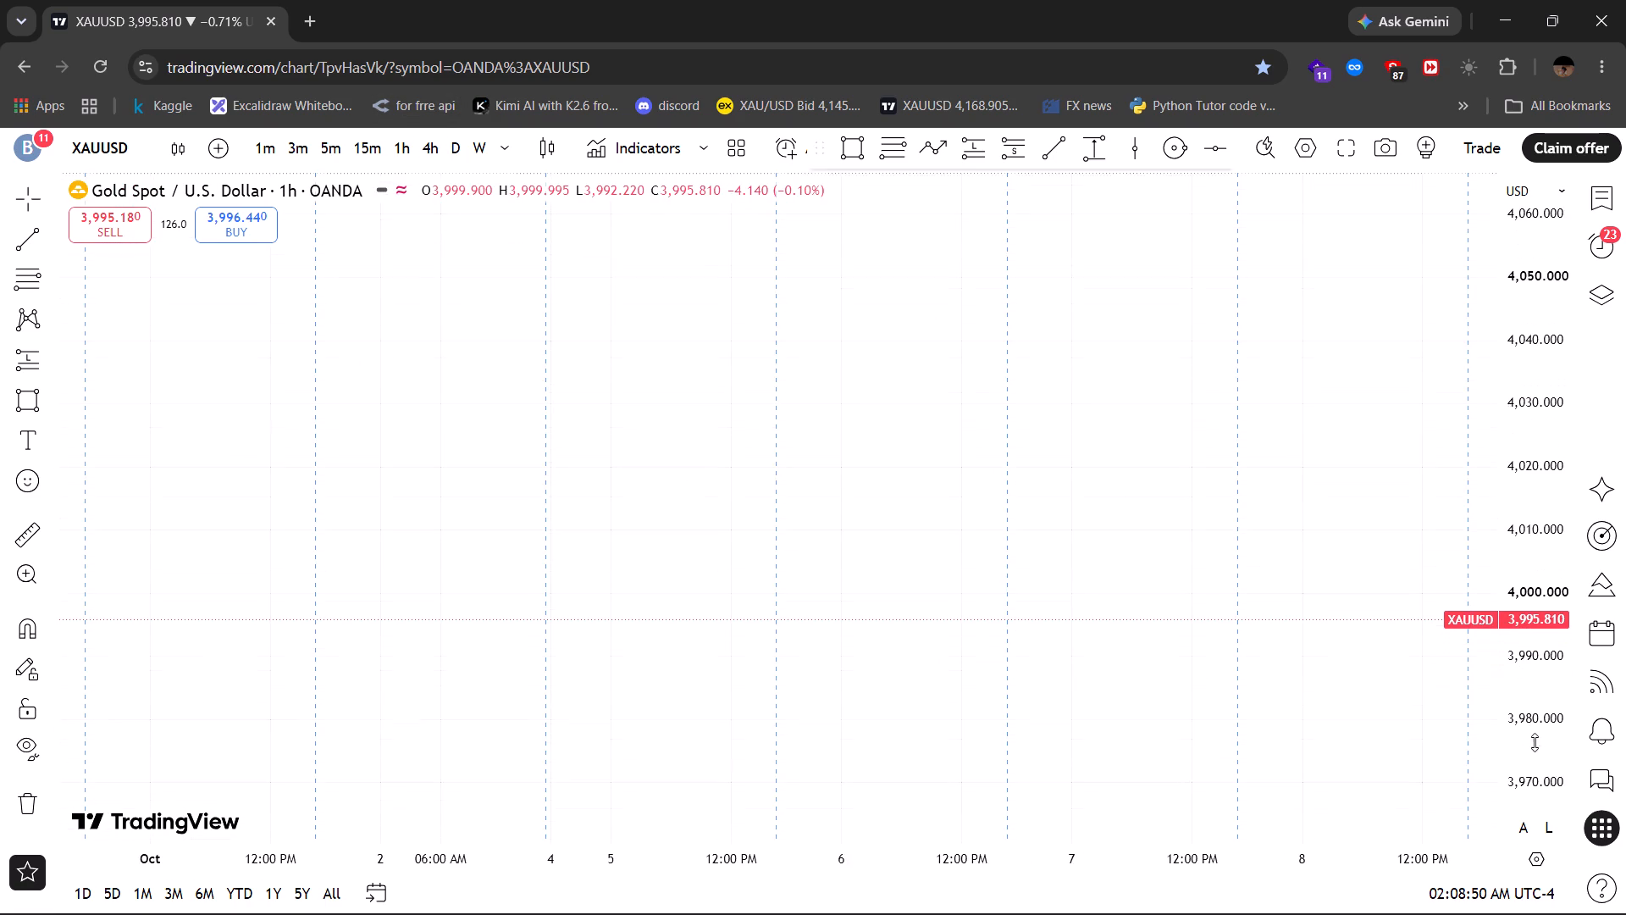
{"action": "left_click_drag", "start_coordinate": [1535, 742], "coordinate": [1535, 743]}
{"action": "left_click_drag", "start_coordinate": [1555, 583], "coordinate": [1568, 838]}
{"action": "left_click_drag", "start_coordinate": [1327, 575], "coordinate": [1202, 570]}
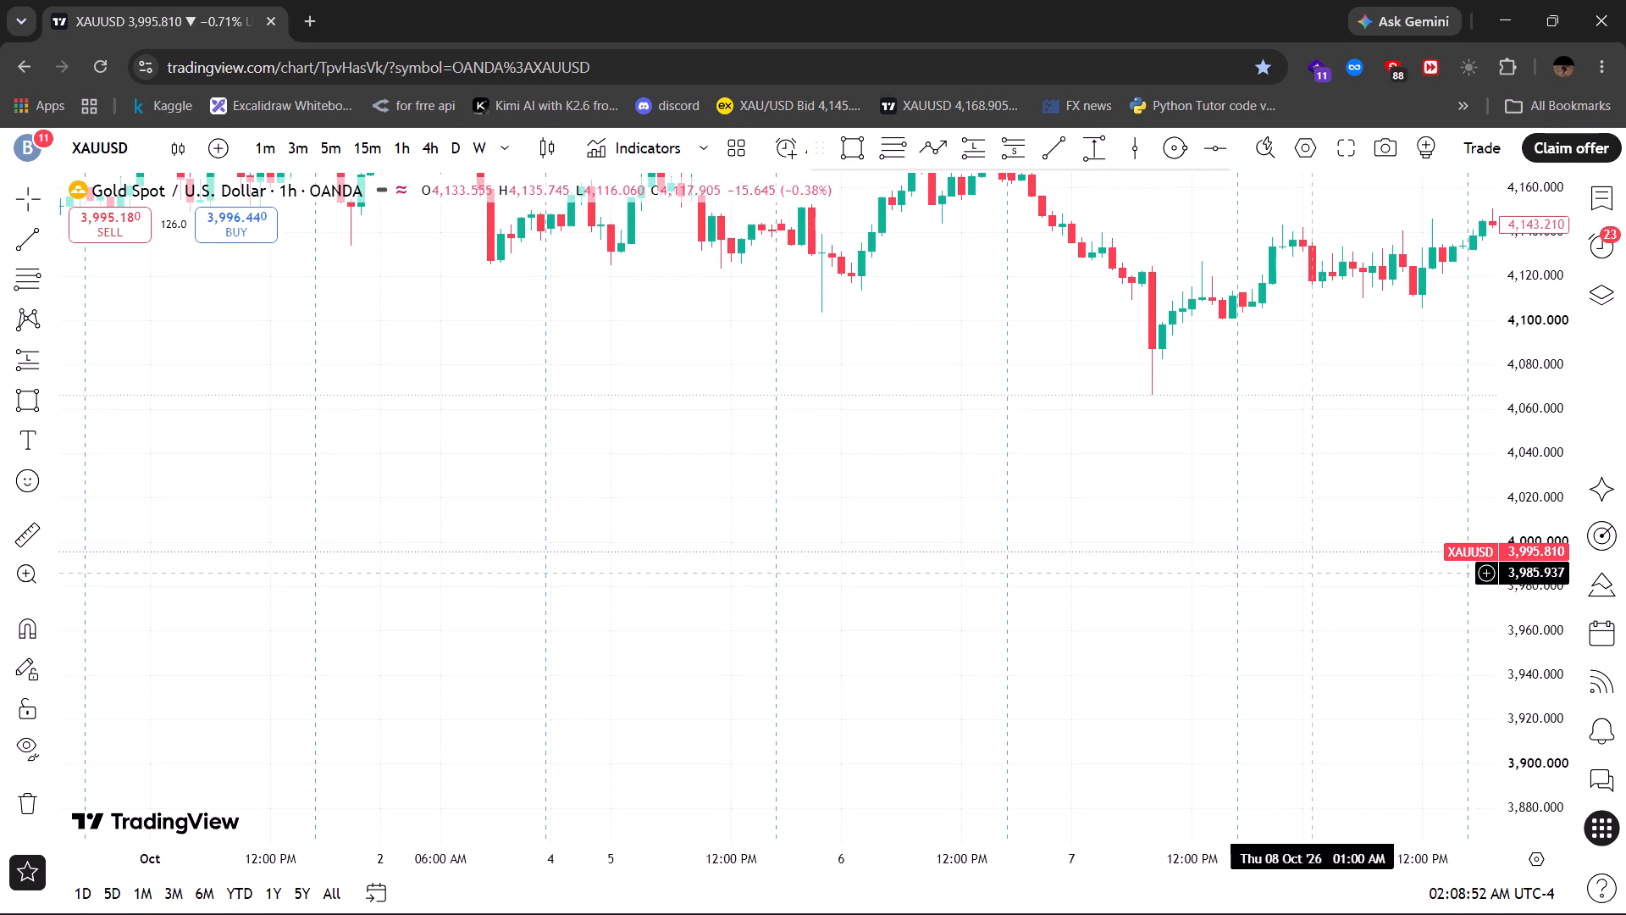
{"action": "left_click_drag", "start_coordinate": [1202, 570], "coordinate": [659, 659]}
{"action": "left_click_drag", "start_coordinate": [1019, 282], "coordinate": [435, 480]}
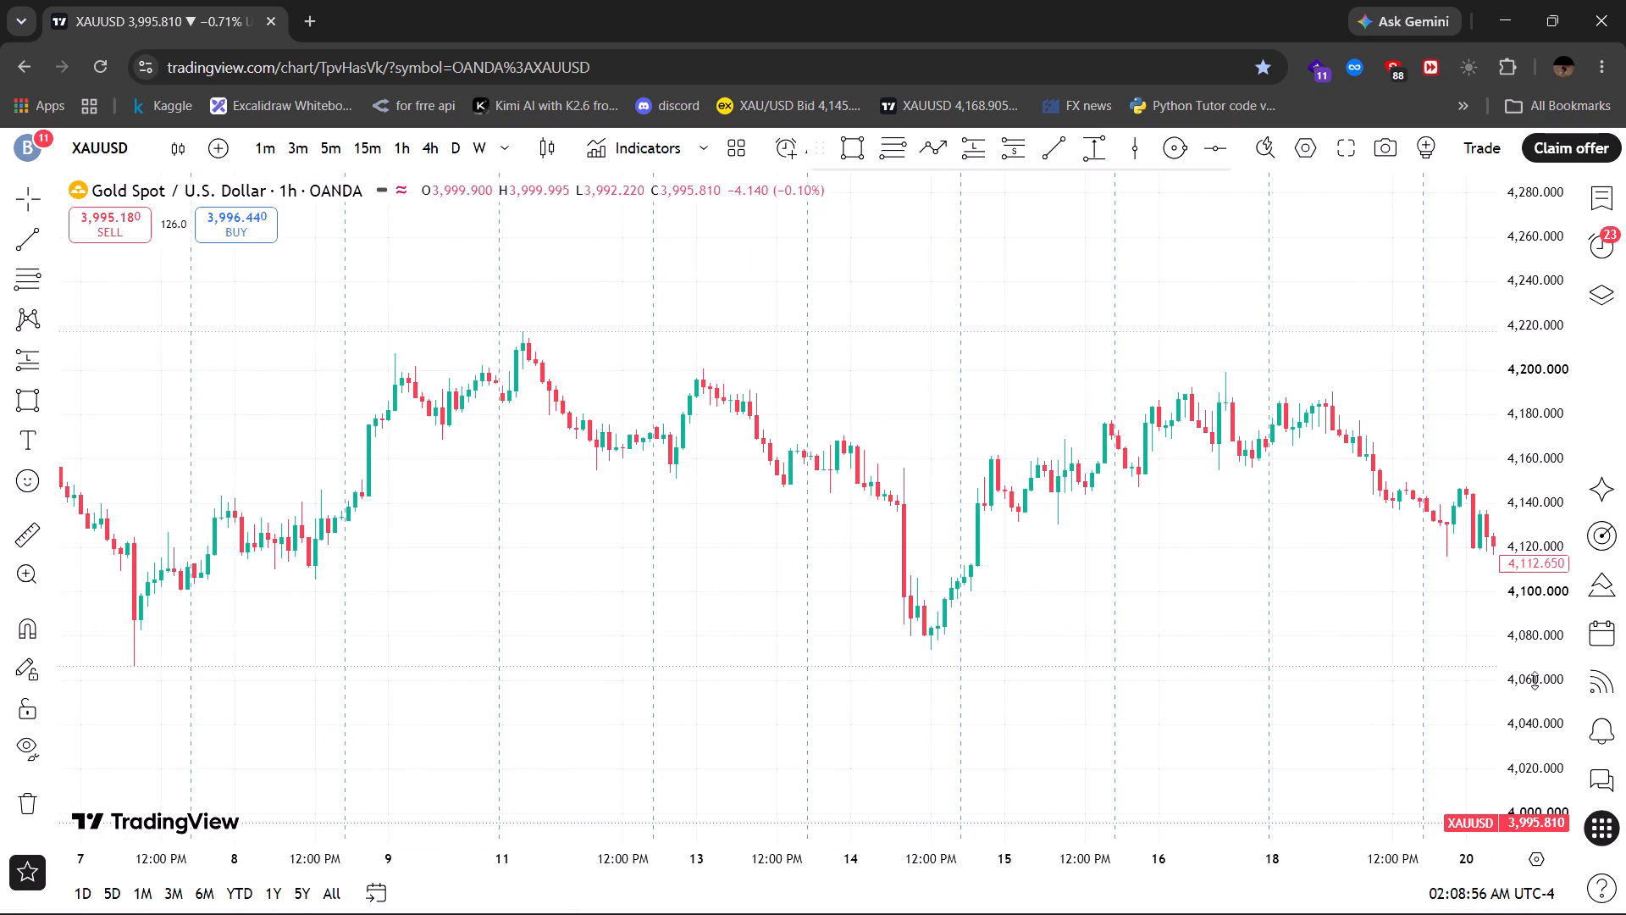
{"action": "left_click_drag", "start_coordinate": [1516, 705], "coordinate": [1525, 529]}
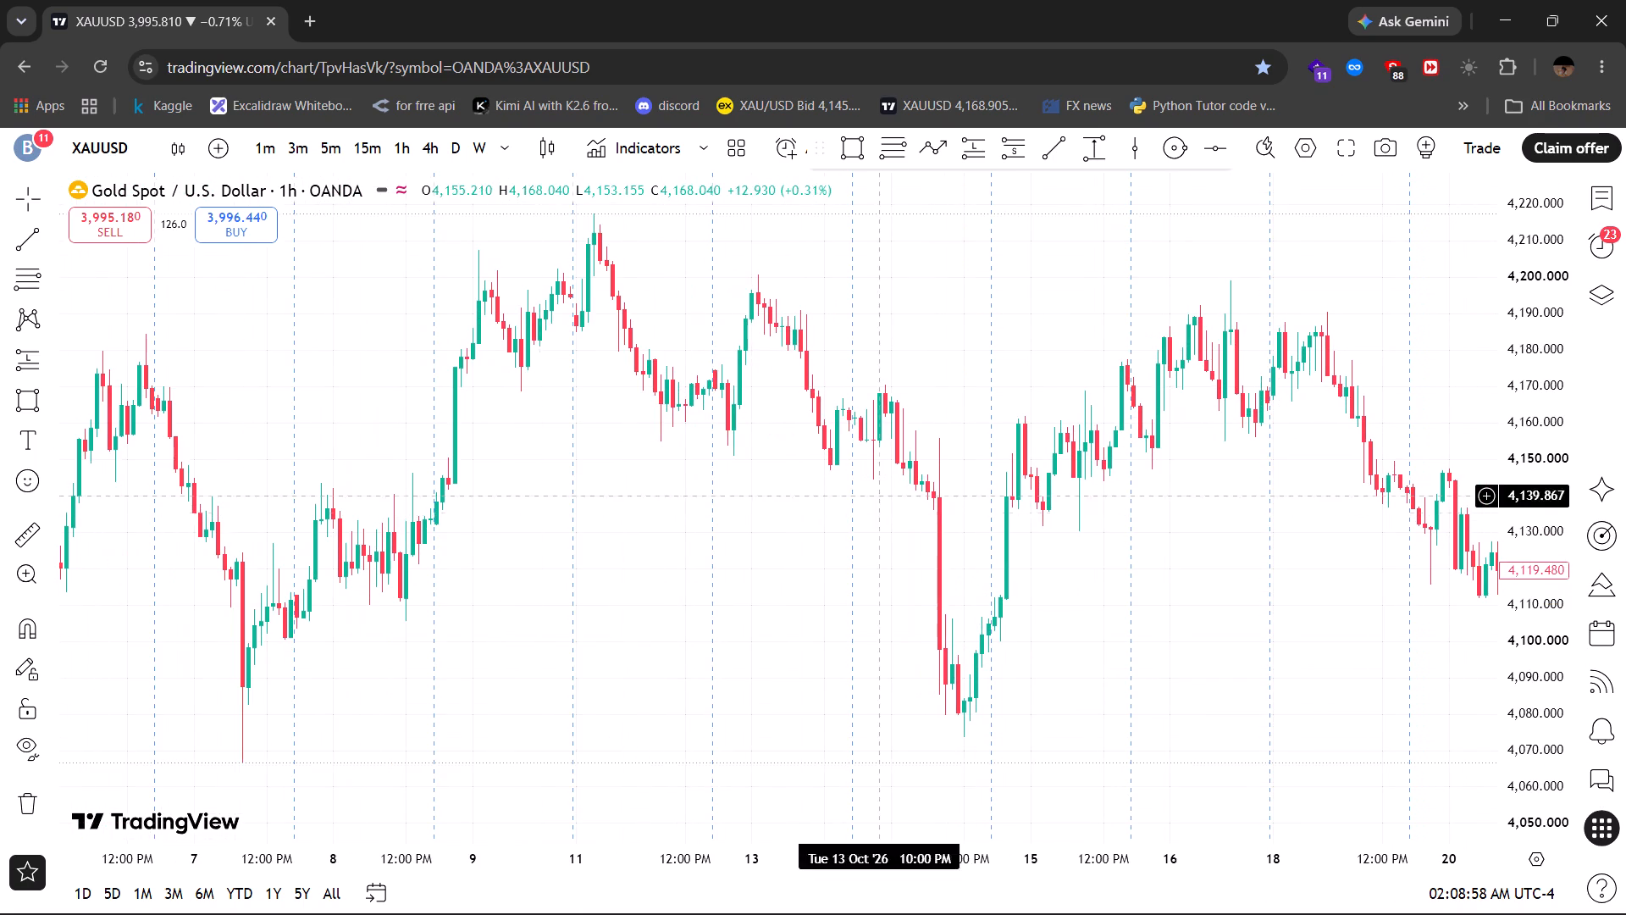
{"action": "left_click_drag", "start_coordinate": [1159, 674], "coordinate": [306, 593]}
{"action": "left_click_drag", "start_coordinate": [910, 718], "coordinate": [924, 458]}
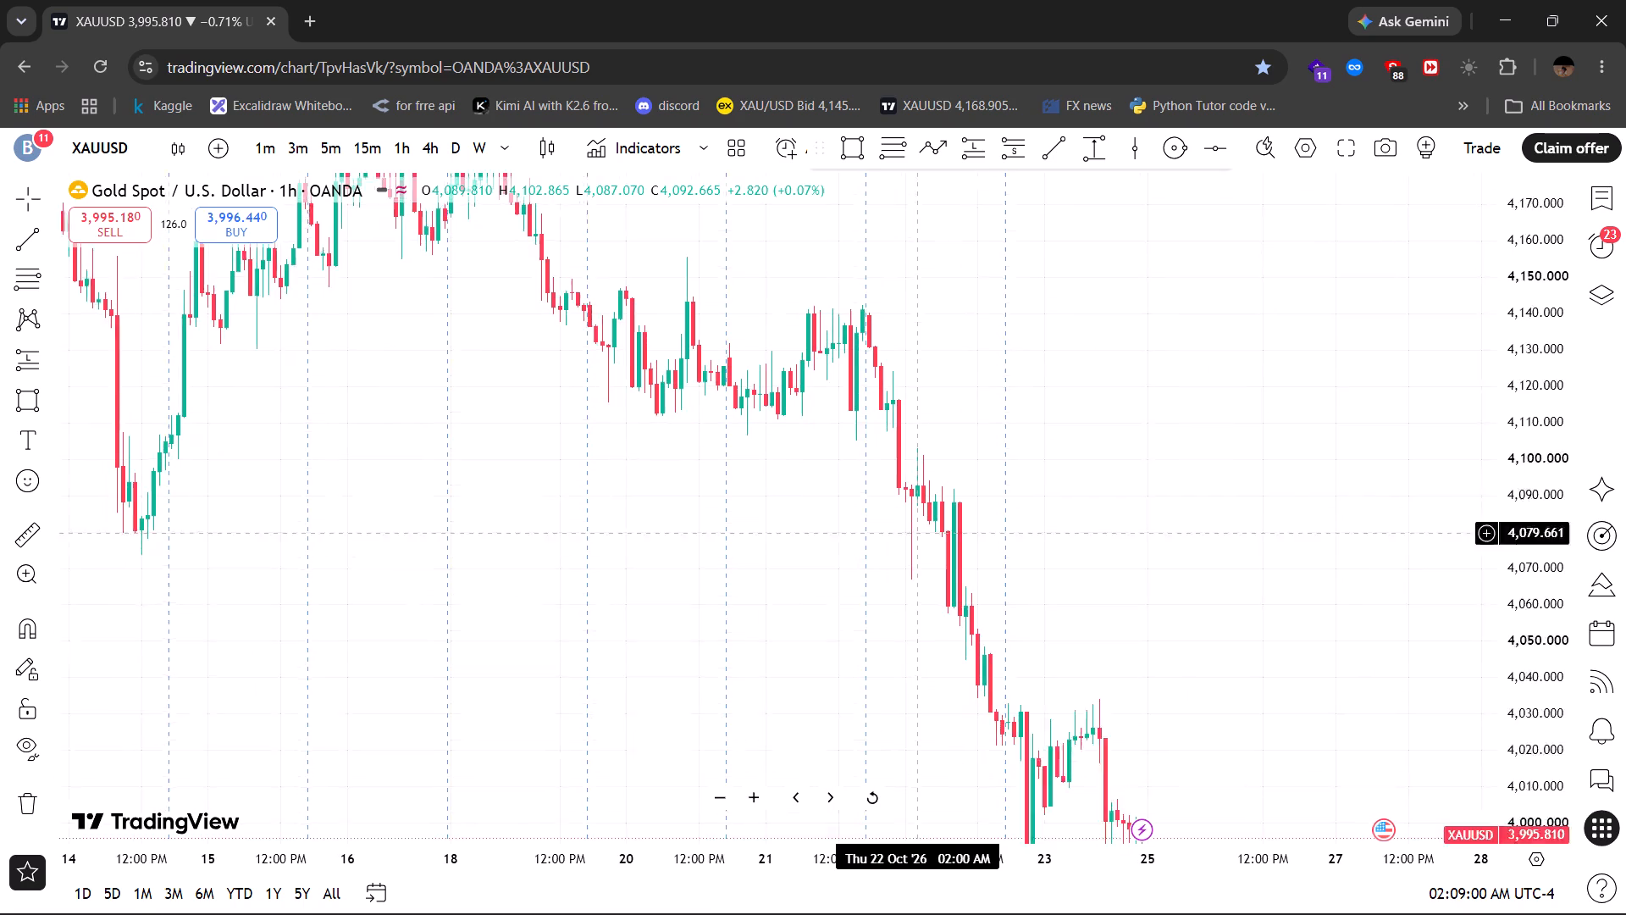
{"action": "left_click_drag", "start_coordinate": [924, 458], "coordinate": [926, 381]}
{"action": "left_click_drag", "start_coordinate": [1120, 608], "coordinate": [1098, 464]}
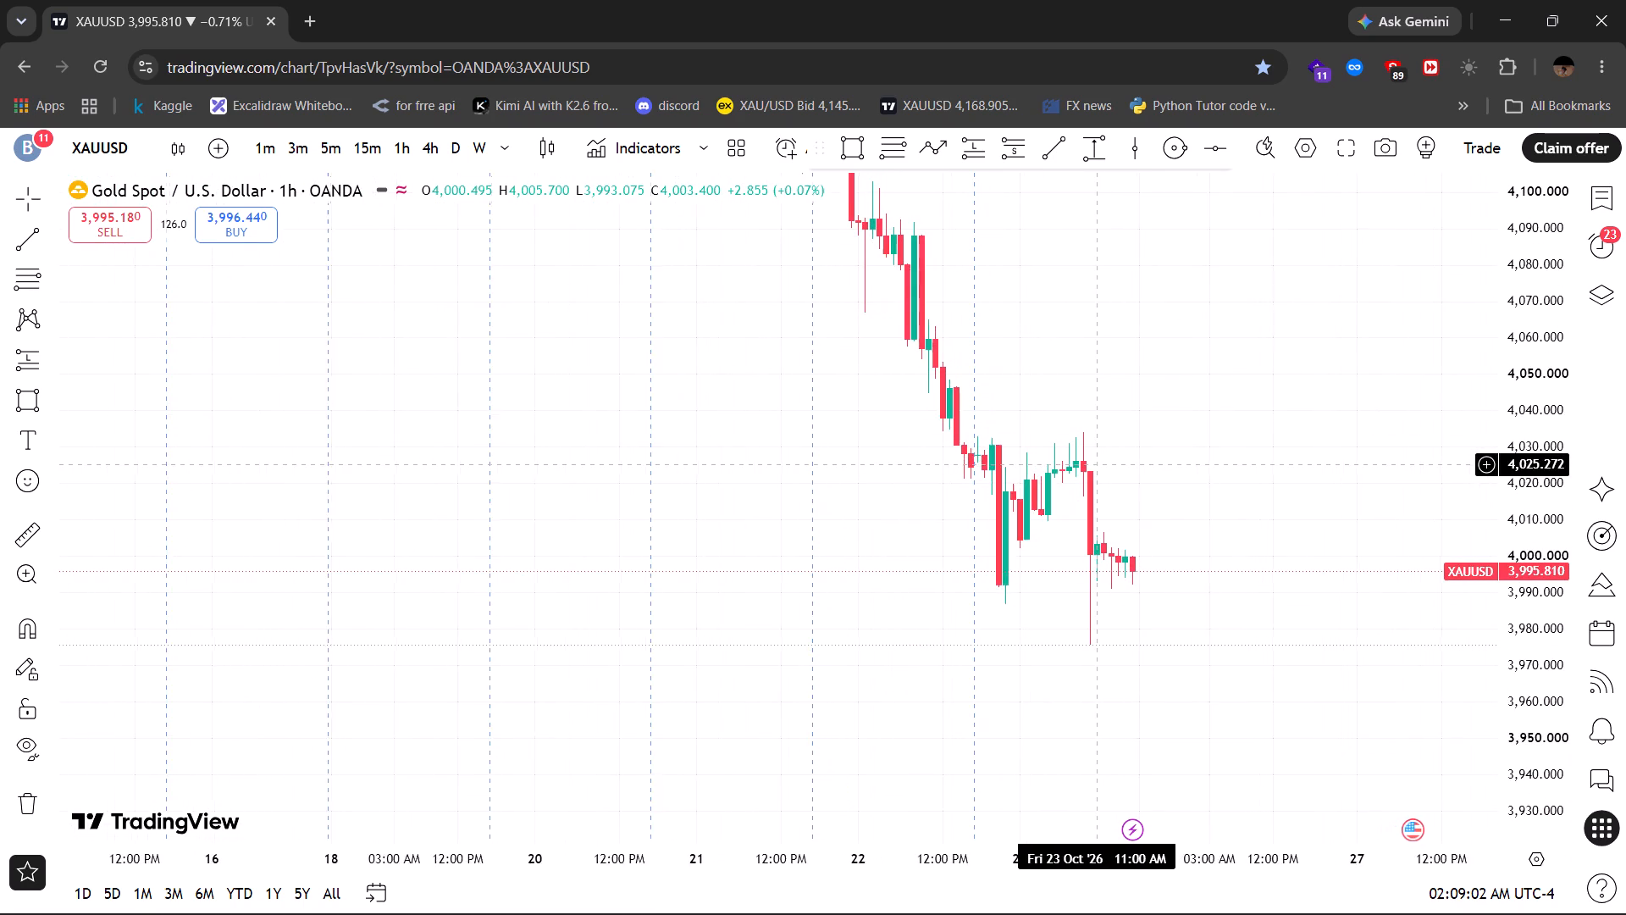
{"action": "scroll", "coordinate": [1098, 464], "scroll_direction": "left", "scroll_amount": 1}
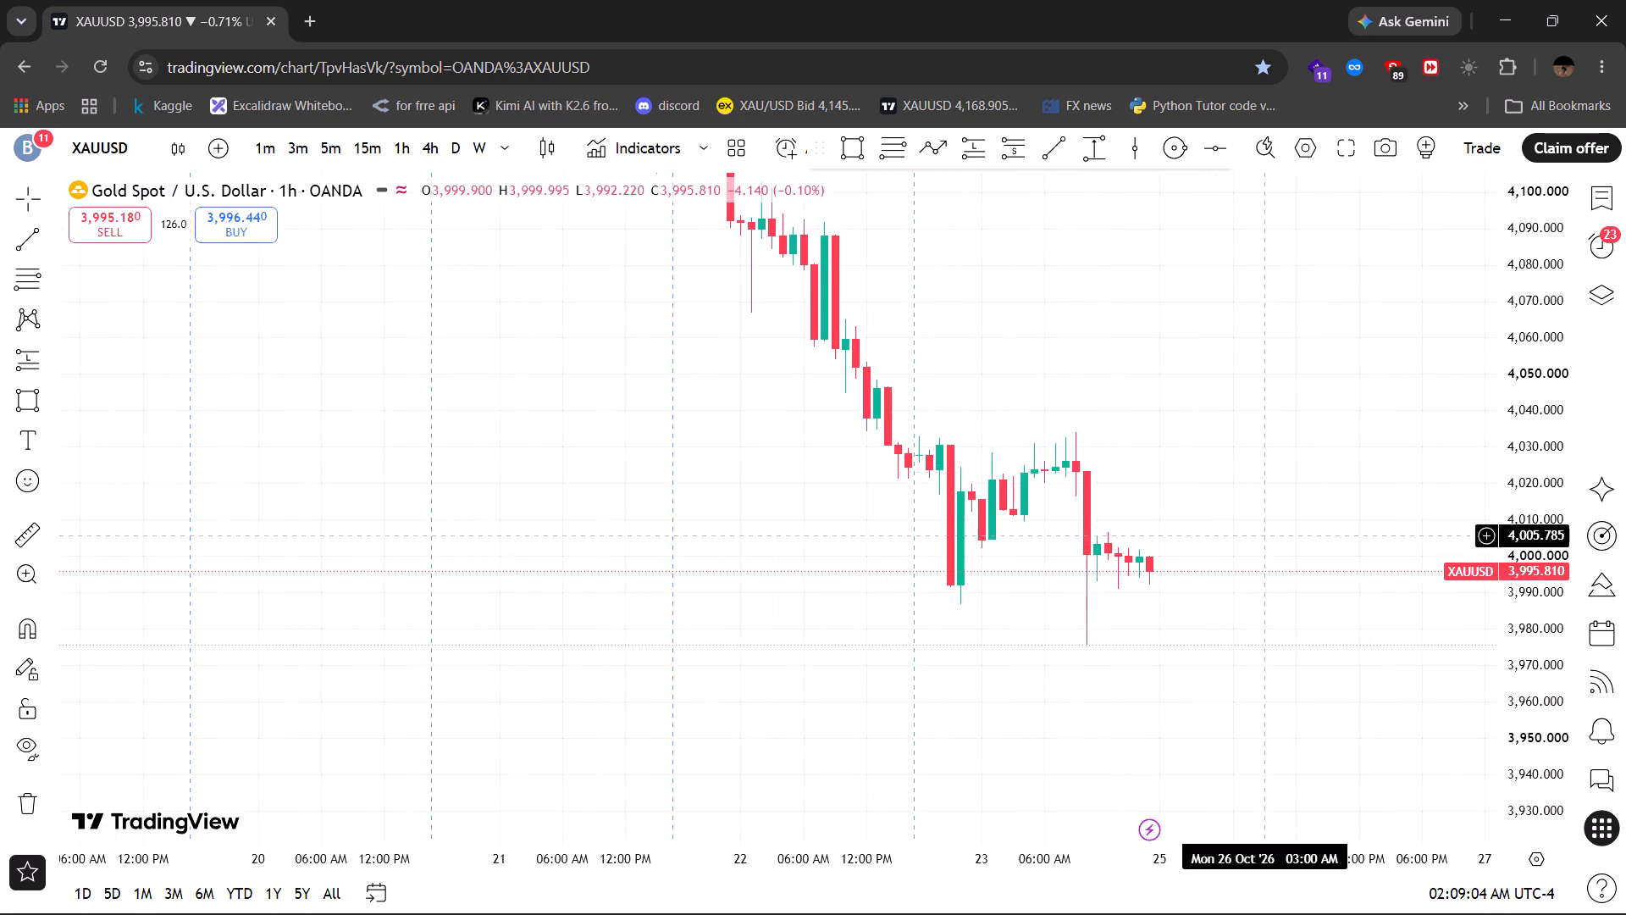
{"action": "left_click_drag", "start_coordinate": [1540, 702], "coordinate": [1543, 389]}
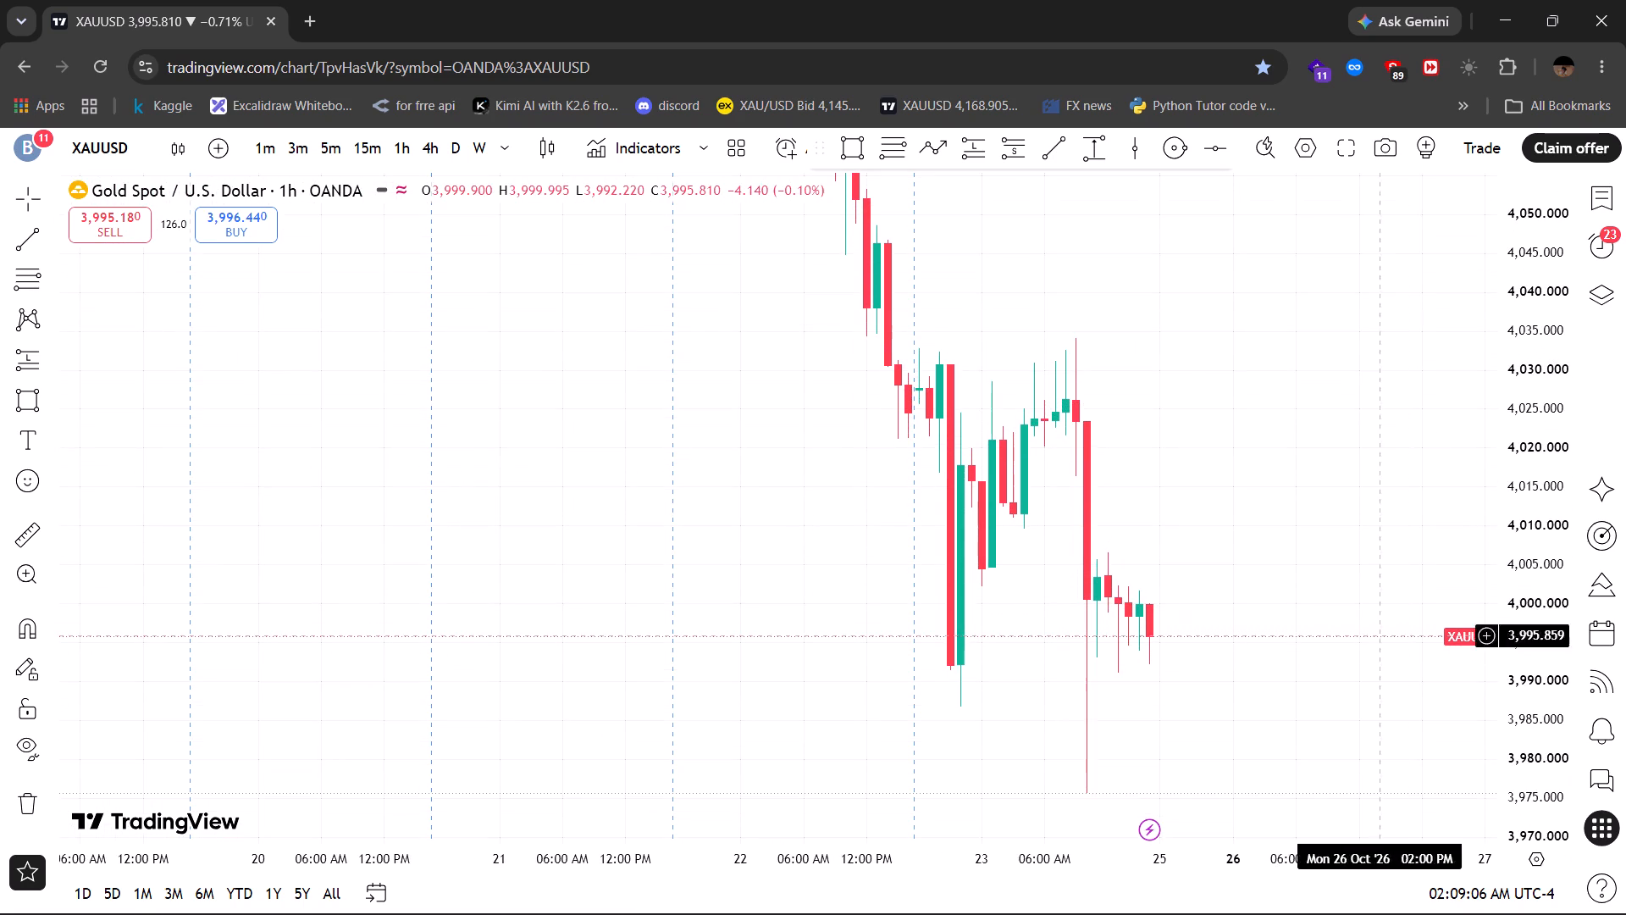
{"action": "left_click_drag", "start_coordinate": [1312, 699], "coordinate": [1279, 488]}
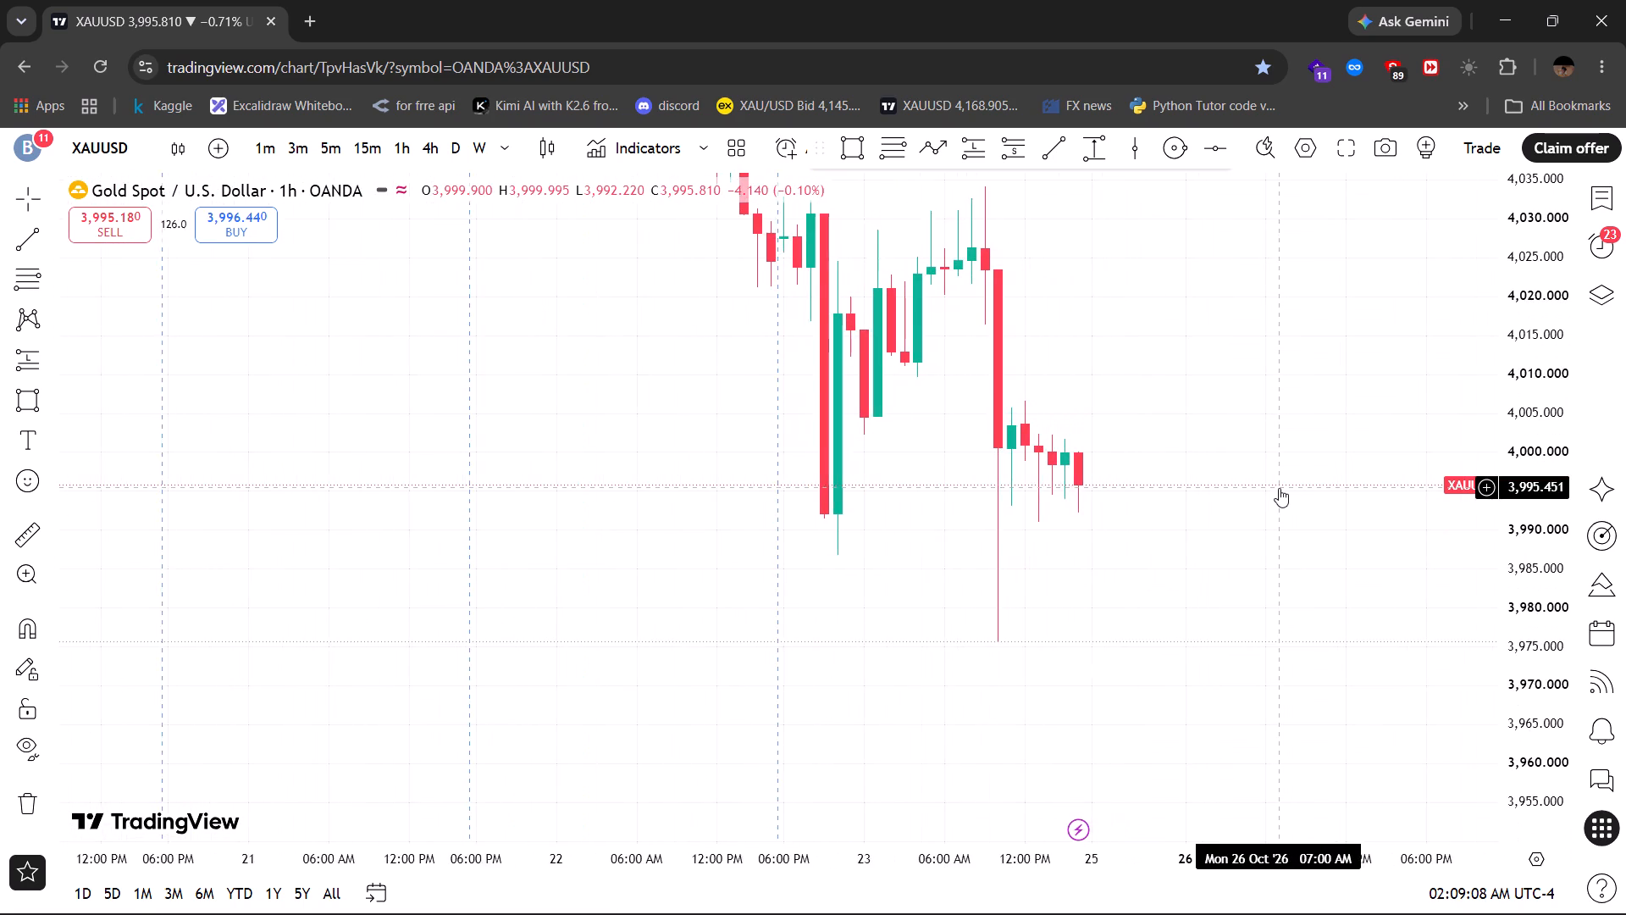
{"action": "left_click_drag", "start_coordinate": [1099, 408], "coordinate": [1161, 543]}
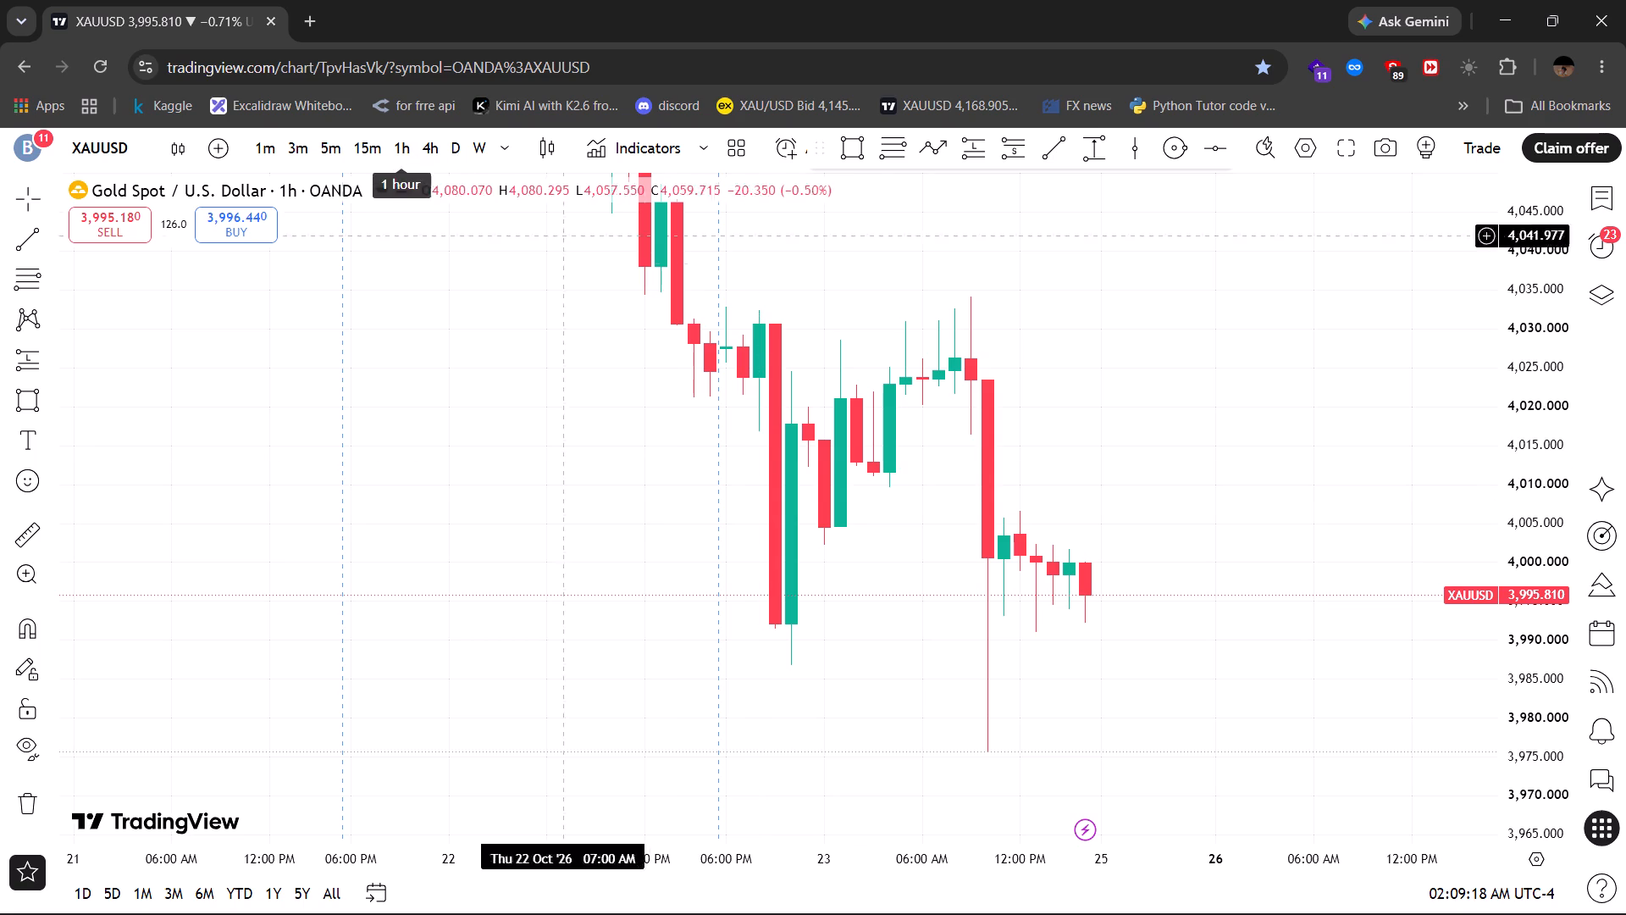
Draw a pink zone over the highs from 4 PM on 22 Oct to 5 AM on 23 Oct, between about 4,032.59 and 4,030.55.
{"action": "left_click", "coordinate": [841, 139]}
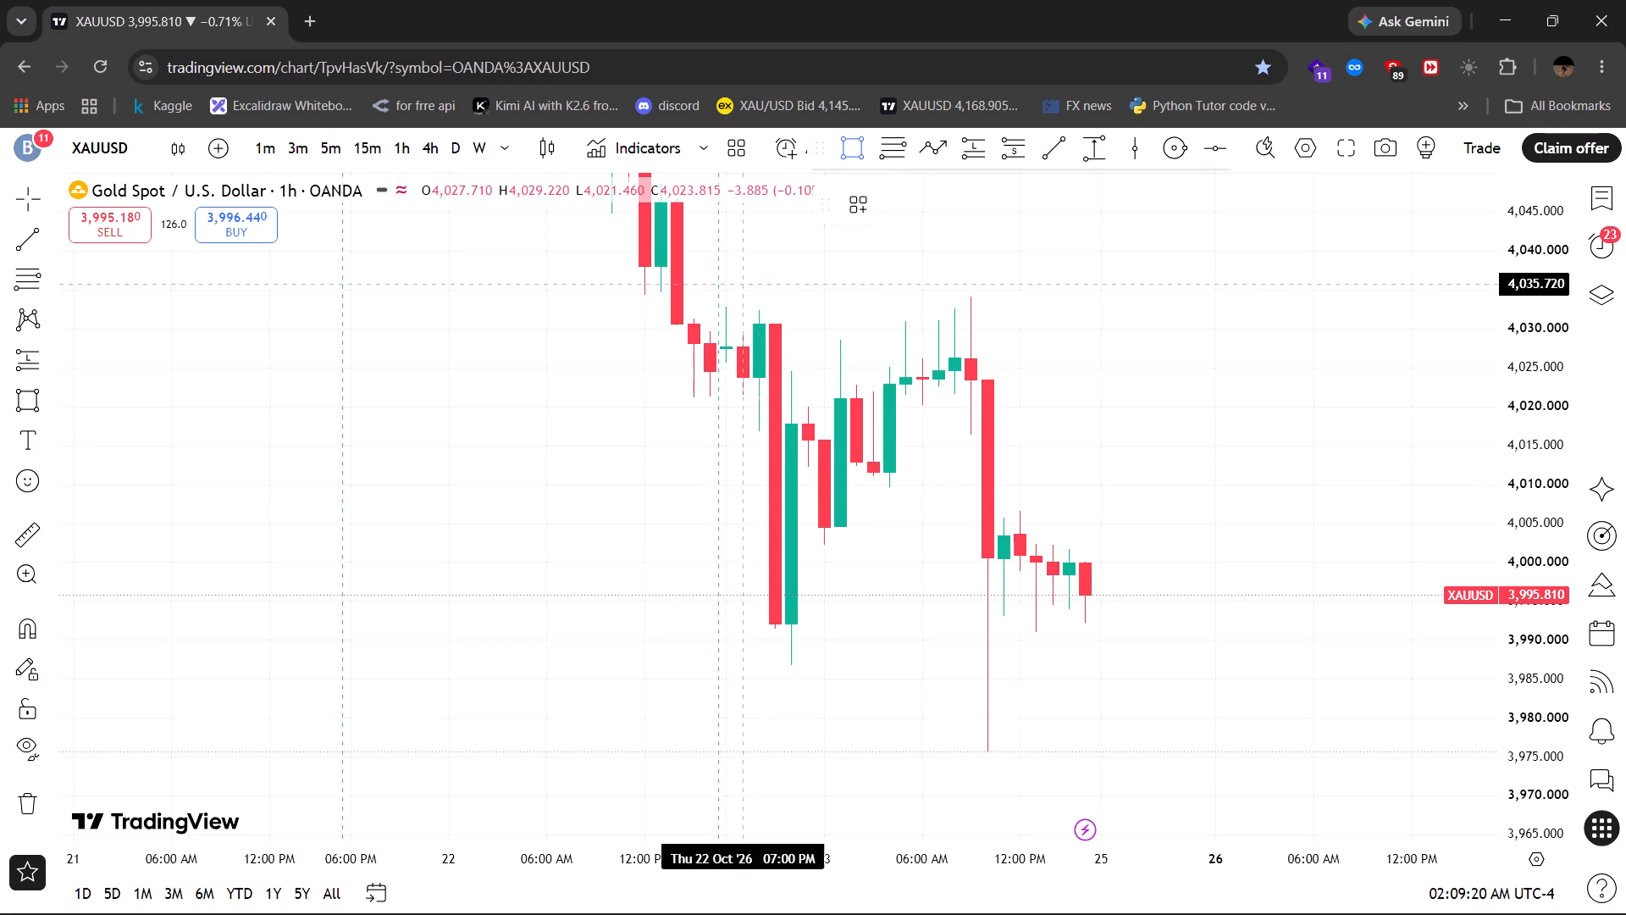
{"action": "left_click_drag", "start_coordinate": [703, 308], "coordinate": [904, 319]}
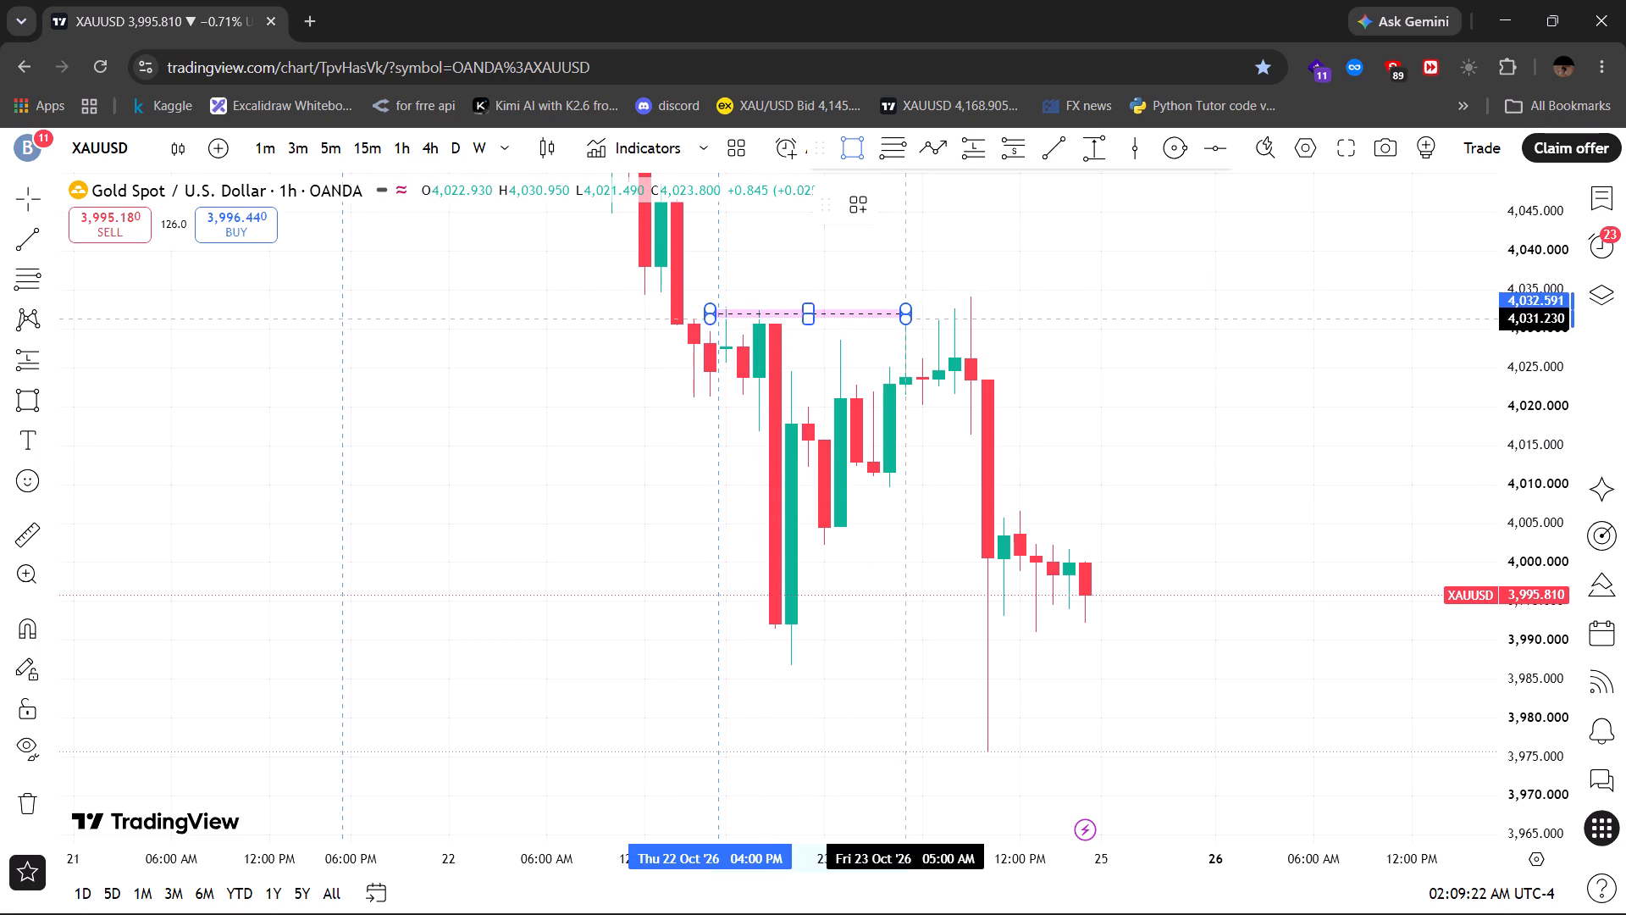
{"action": "left_click_drag", "start_coordinate": [904, 319], "coordinate": [909, 324]}
{"action": "left_click", "coordinate": [909, 324]}
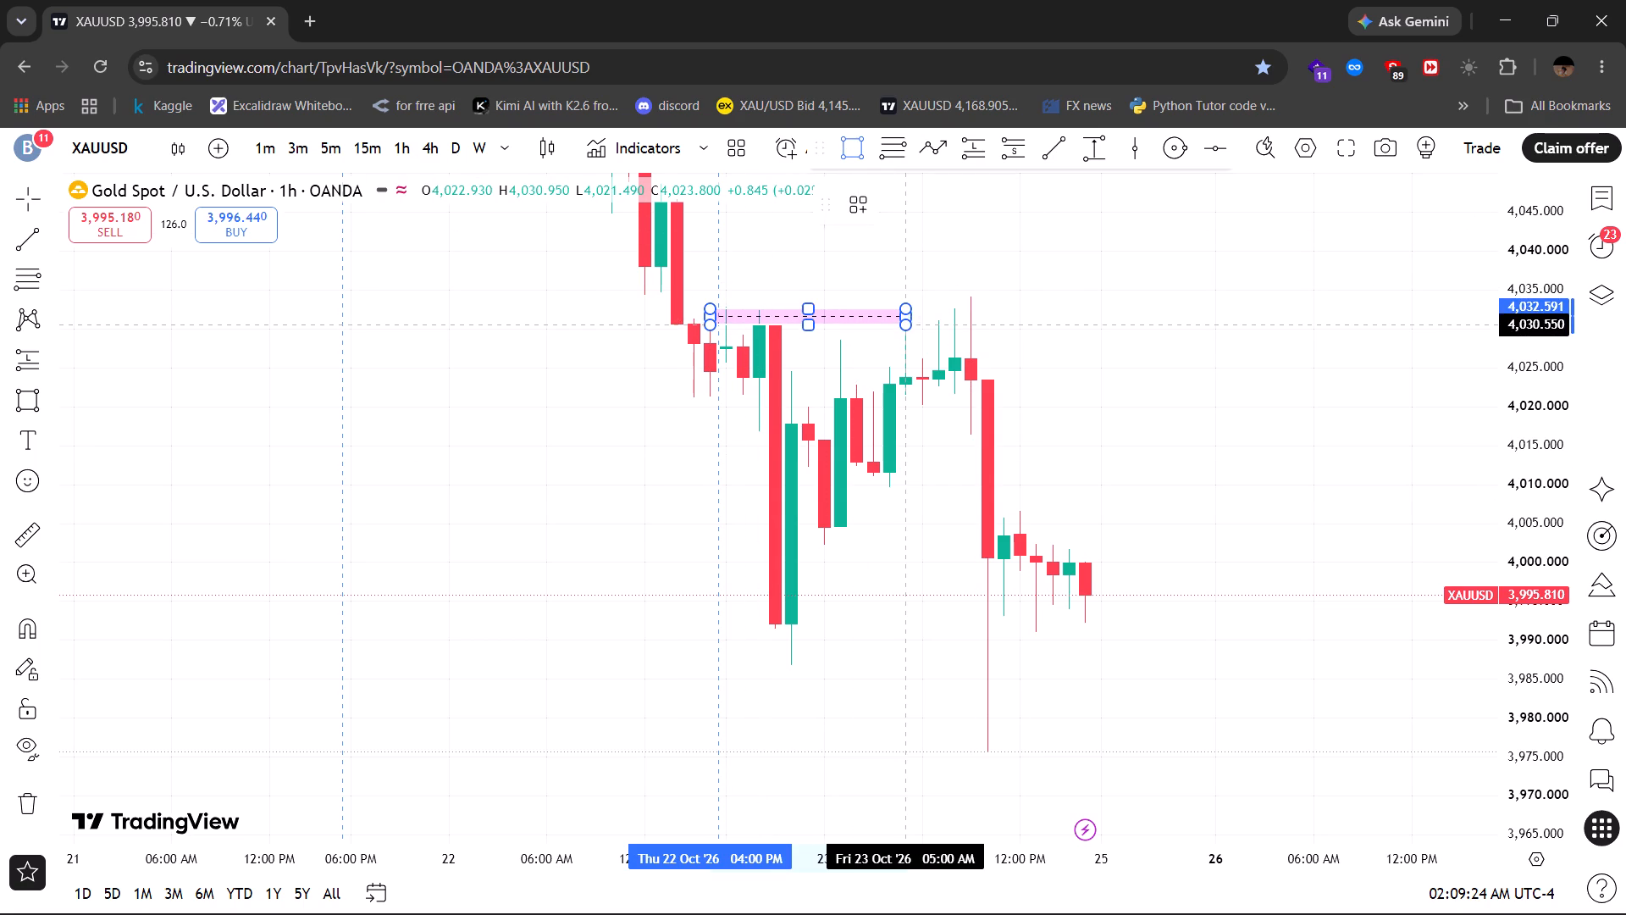
Draw a second pink zone at the swing low, from 22 Oct evening to 4 AM on 23 Oct, between about 3,991.64 and 3,987.29.
{"action": "left_click", "coordinate": [859, 148]}
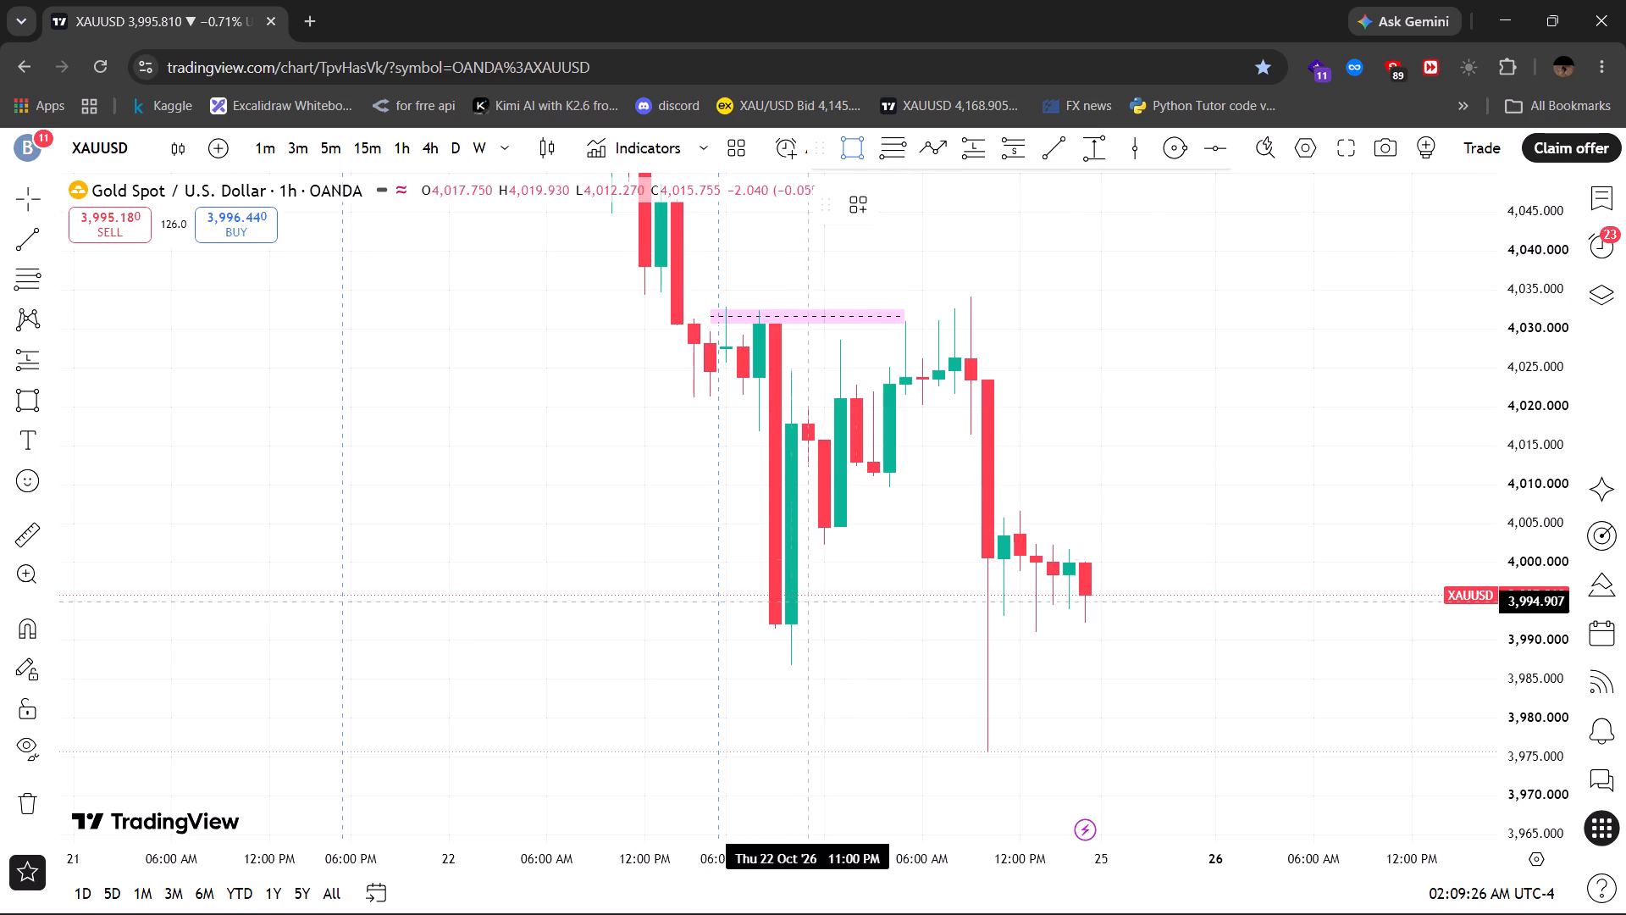
{"action": "left_click_drag", "start_coordinate": [764, 627], "coordinate": [885, 662]}
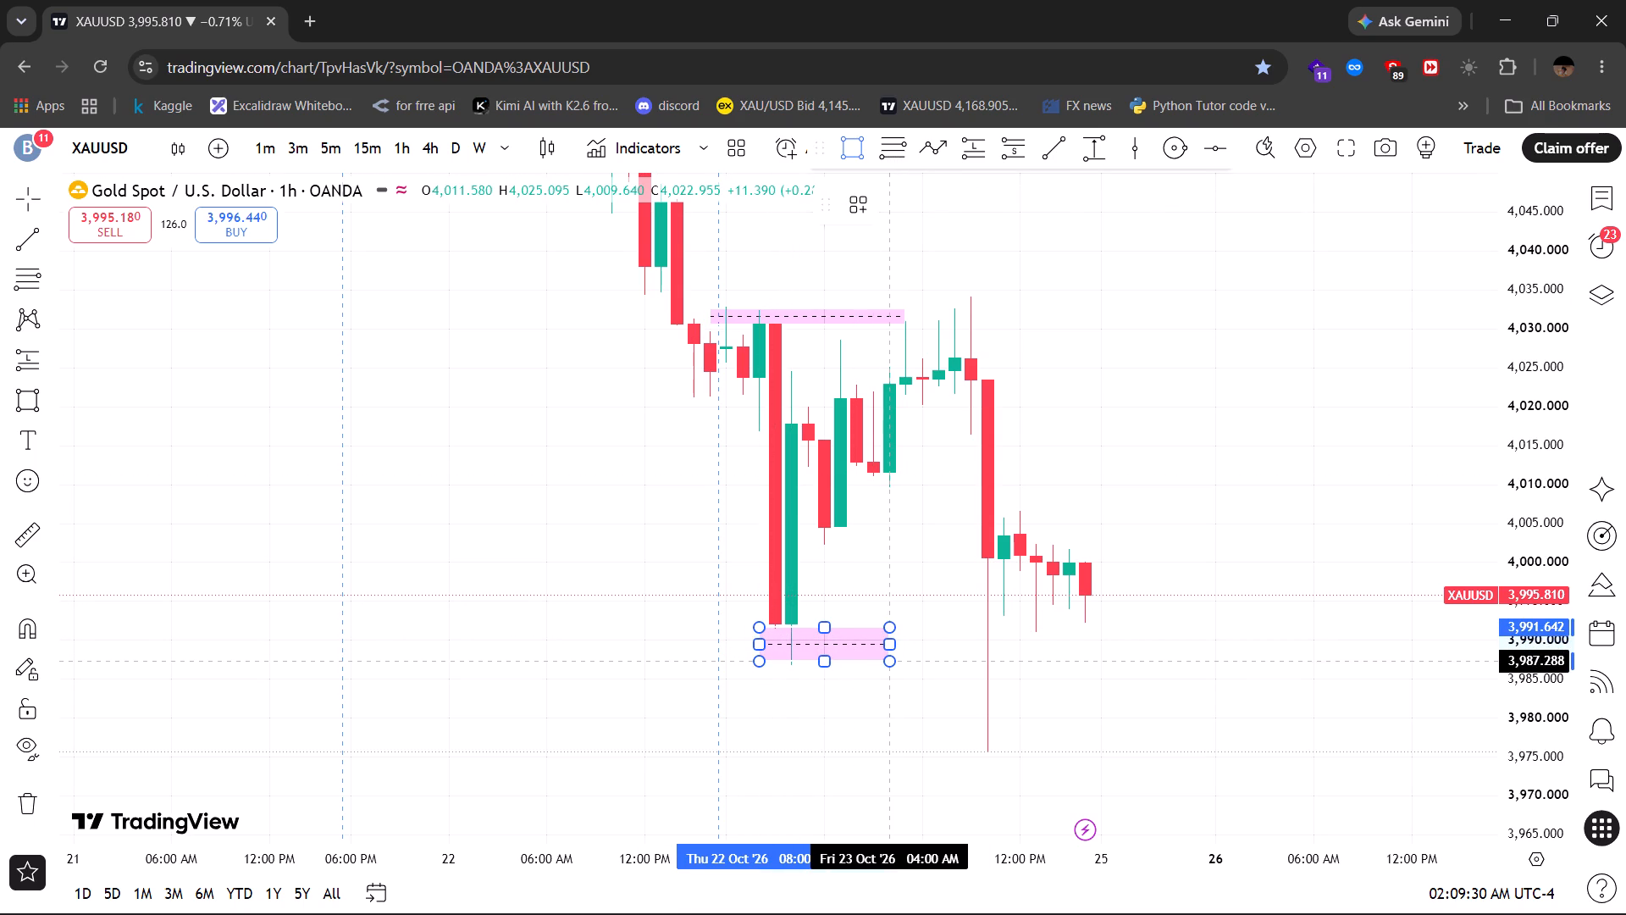
{"action": "left_click", "coordinate": [885, 662]}
On the 5-minute timeframe, draw a pink zone from 9:55 PM on 22 Oct under the higher swing low, between about 4,003 and 4,001.11.
{"action": "left_click", "coordinate": [329, 144]}
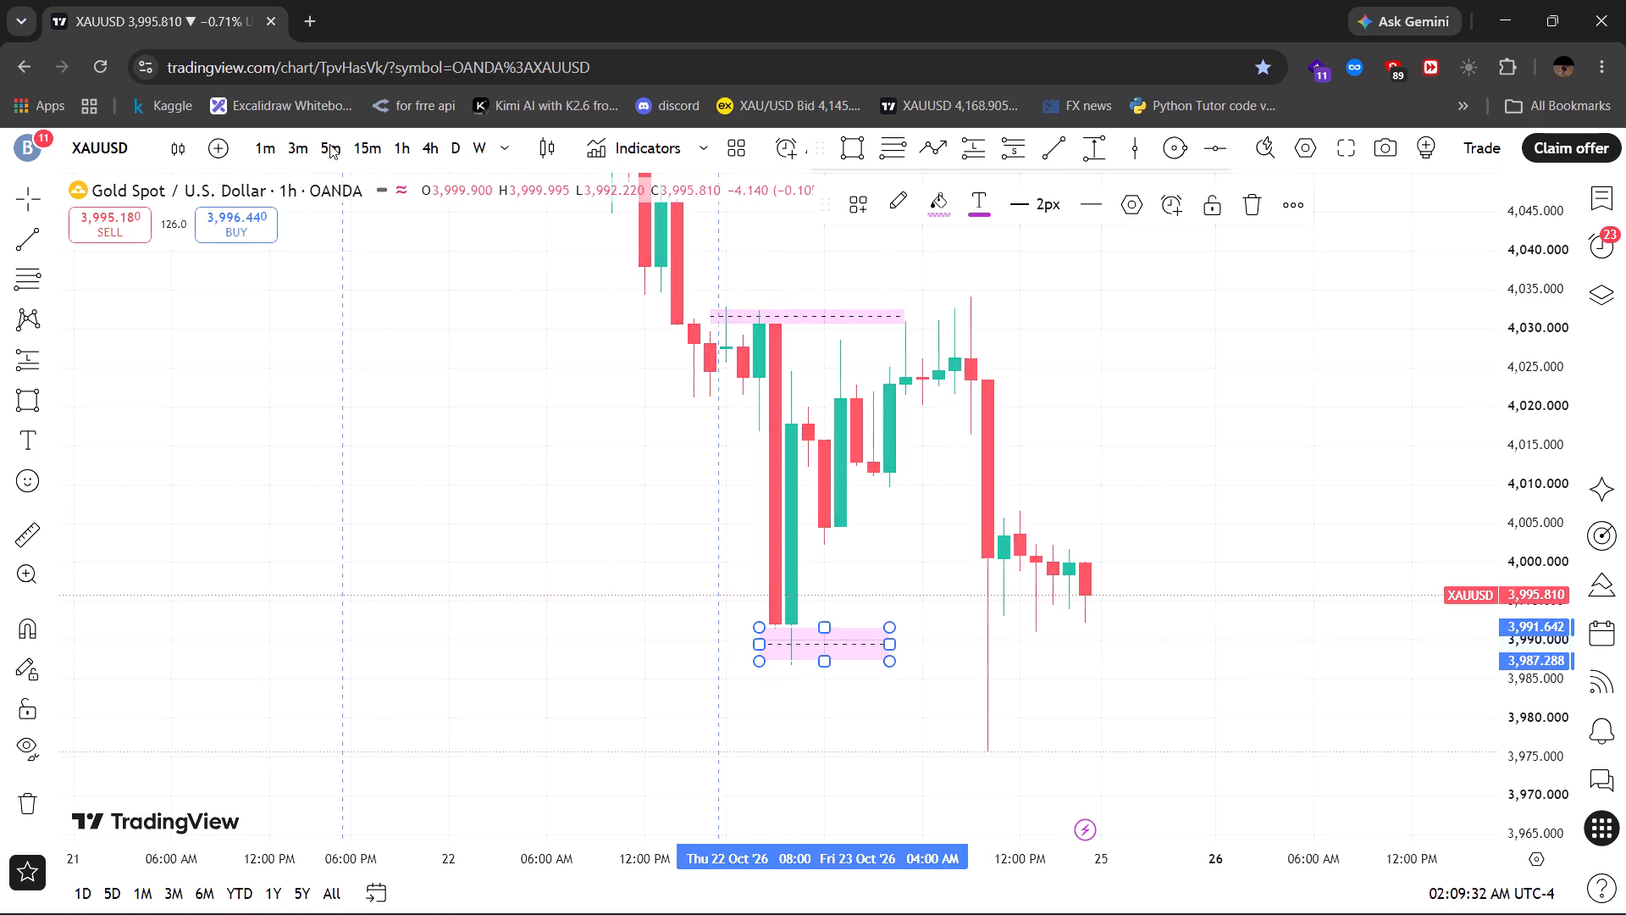
{"action": "left_click", "coordinate": [462, 516]}
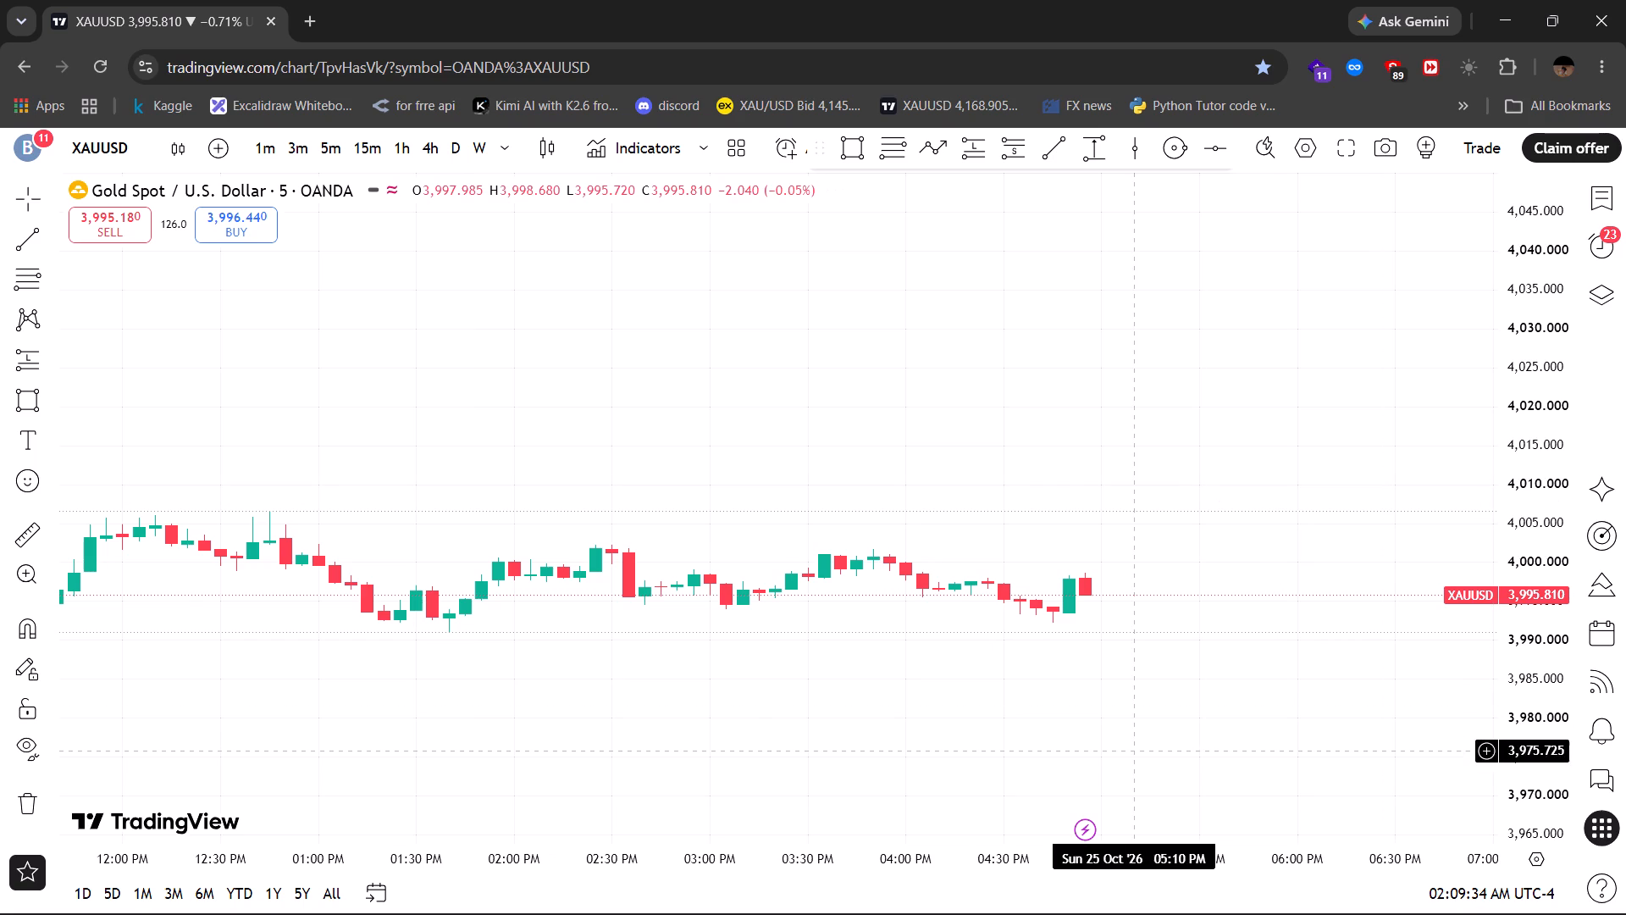
{"action": "left_click_drag", "start_coordinate": [614, 872], "coordinate": [1127, 884]}
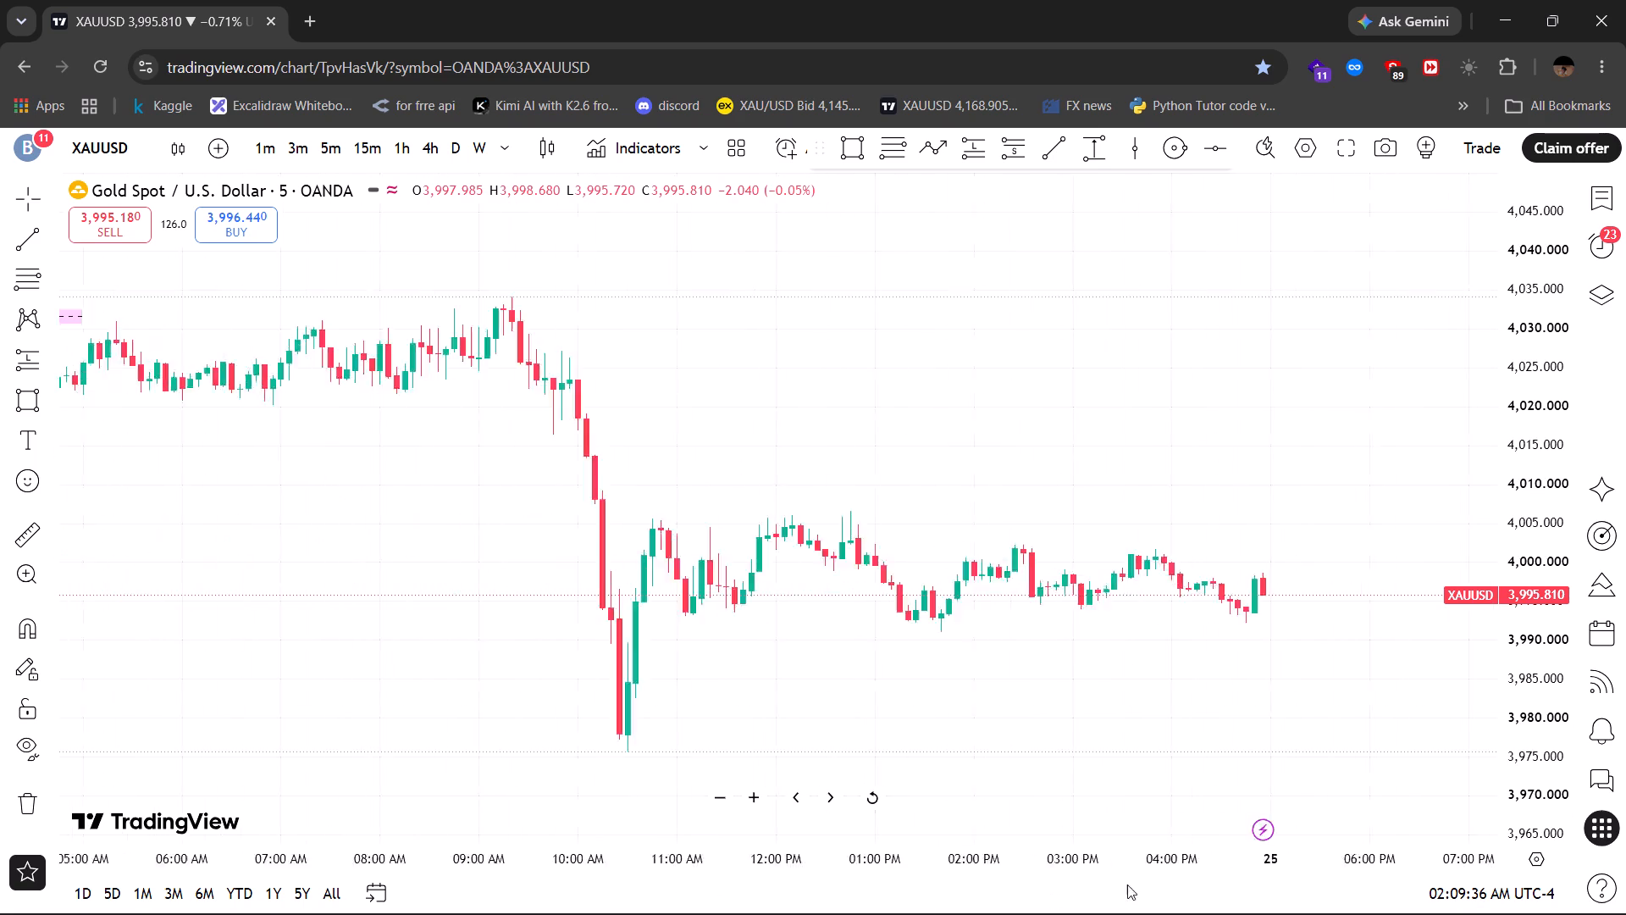
{"action": "left_click_drag", "start_coordinate": [1127, 884], "coordinate": [1272, 875]}
{"action": "left_click_drag", "start_coordinate": [931, 611], "coordinate": [1203, 575]}
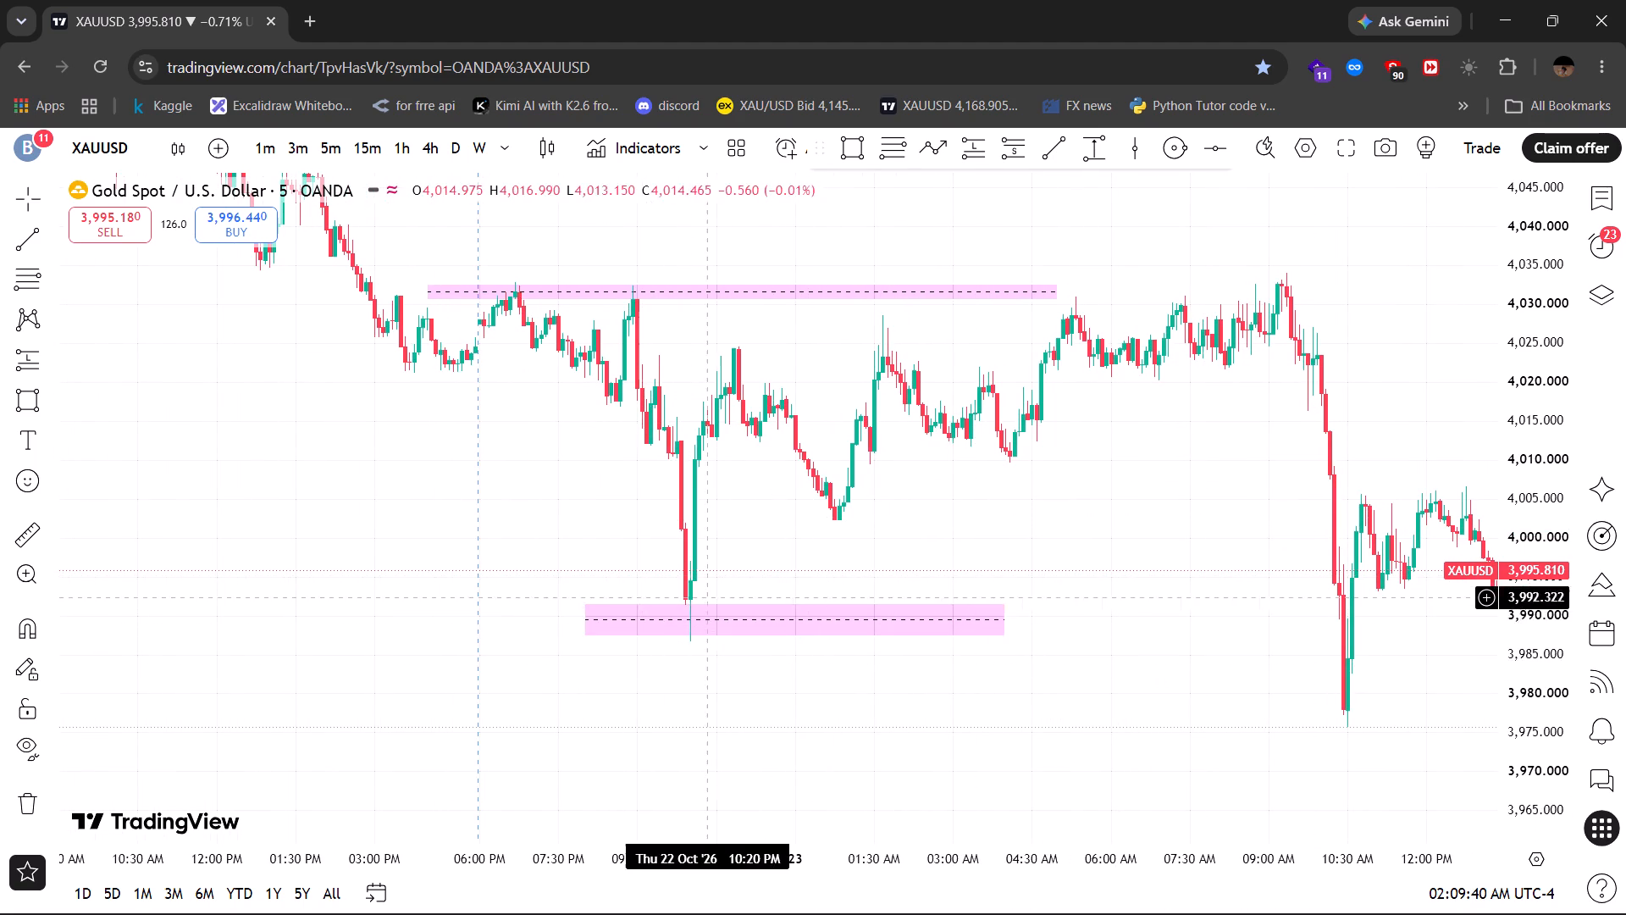
{"action": "left_click_drag", "start_coordinate": [1537, 690], "coordinate": [1528, 428]}
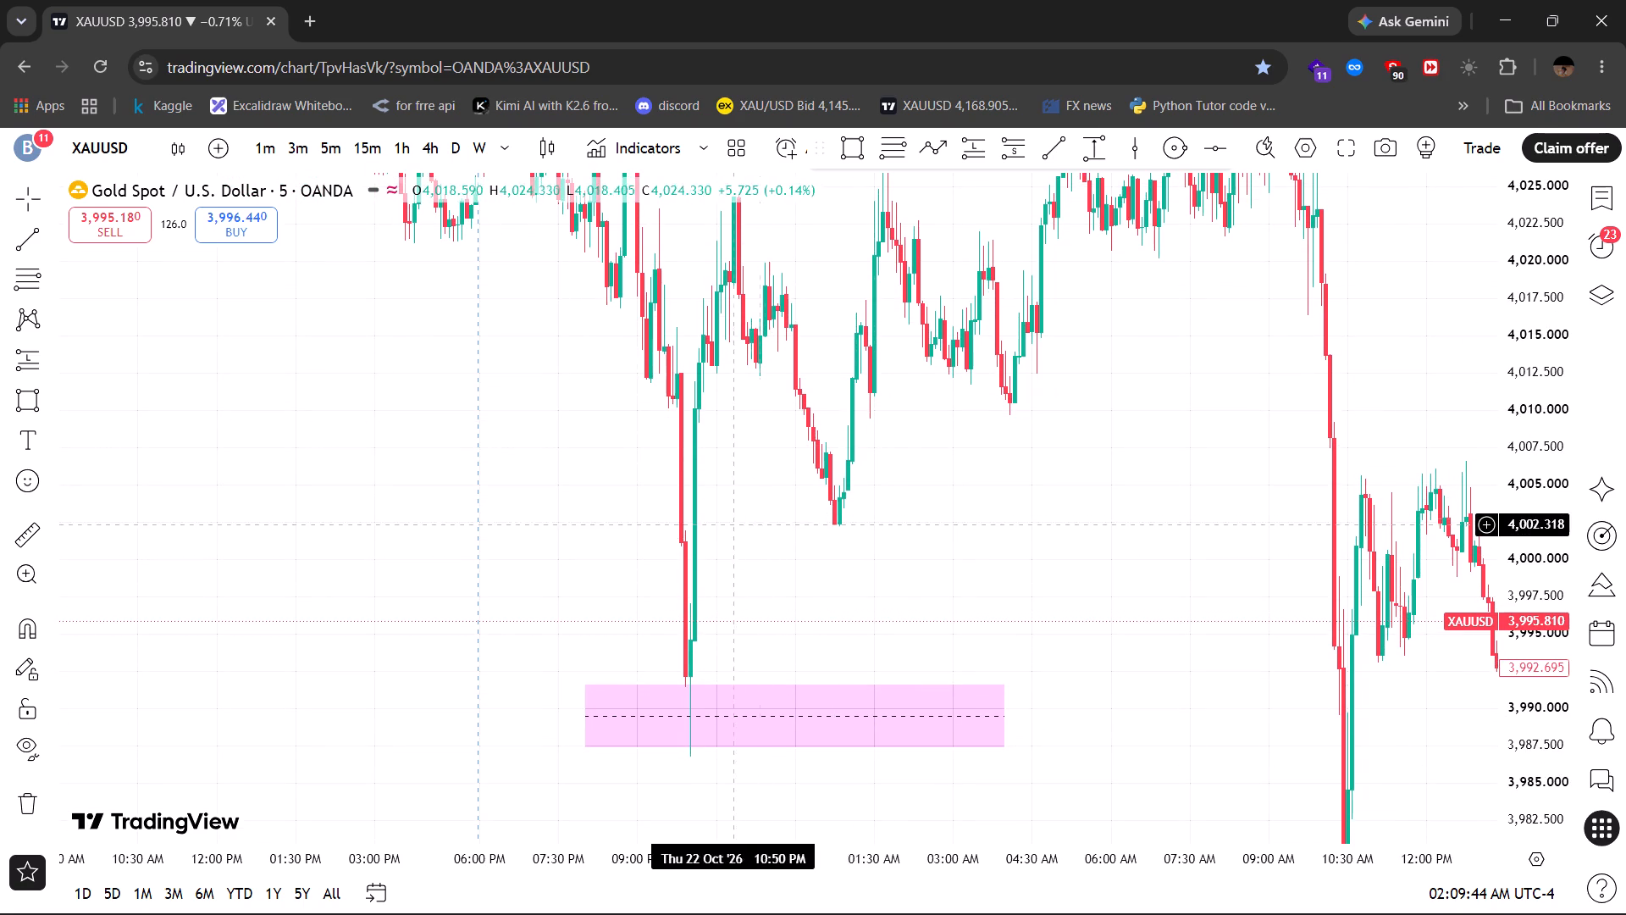
{"action": "left_click", "coordinate": [852, 153]}
{"action": "left_click_drag", "start_coordinate": [687, 514], "coordinate": [1004, 542]}
{"action": "left_click_drag", "start_coordinate": [1004, 542], "coordinate": [1139, 363]}
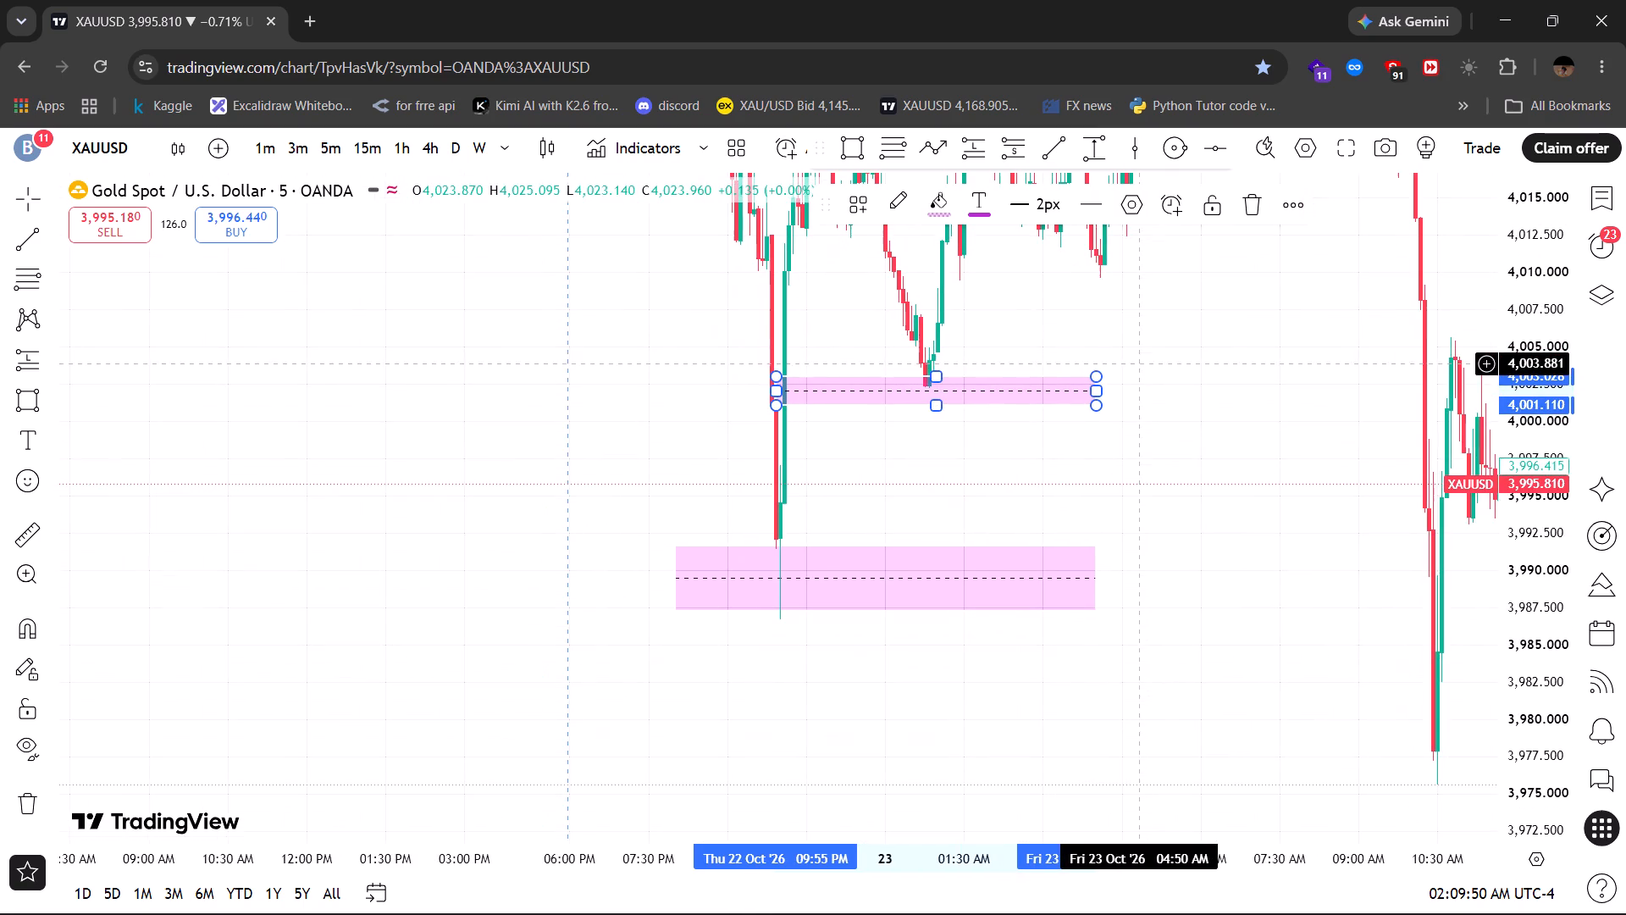
Draw a Fib retracement from the 12:50 AM swing low at about 4,002.39 up to the swing high level at about 4,028.61, ending at 3:00 AM.
{"action": "left_click_drag", "start_coordinate": [1258, 271], "coordinate": [1039, 586]}
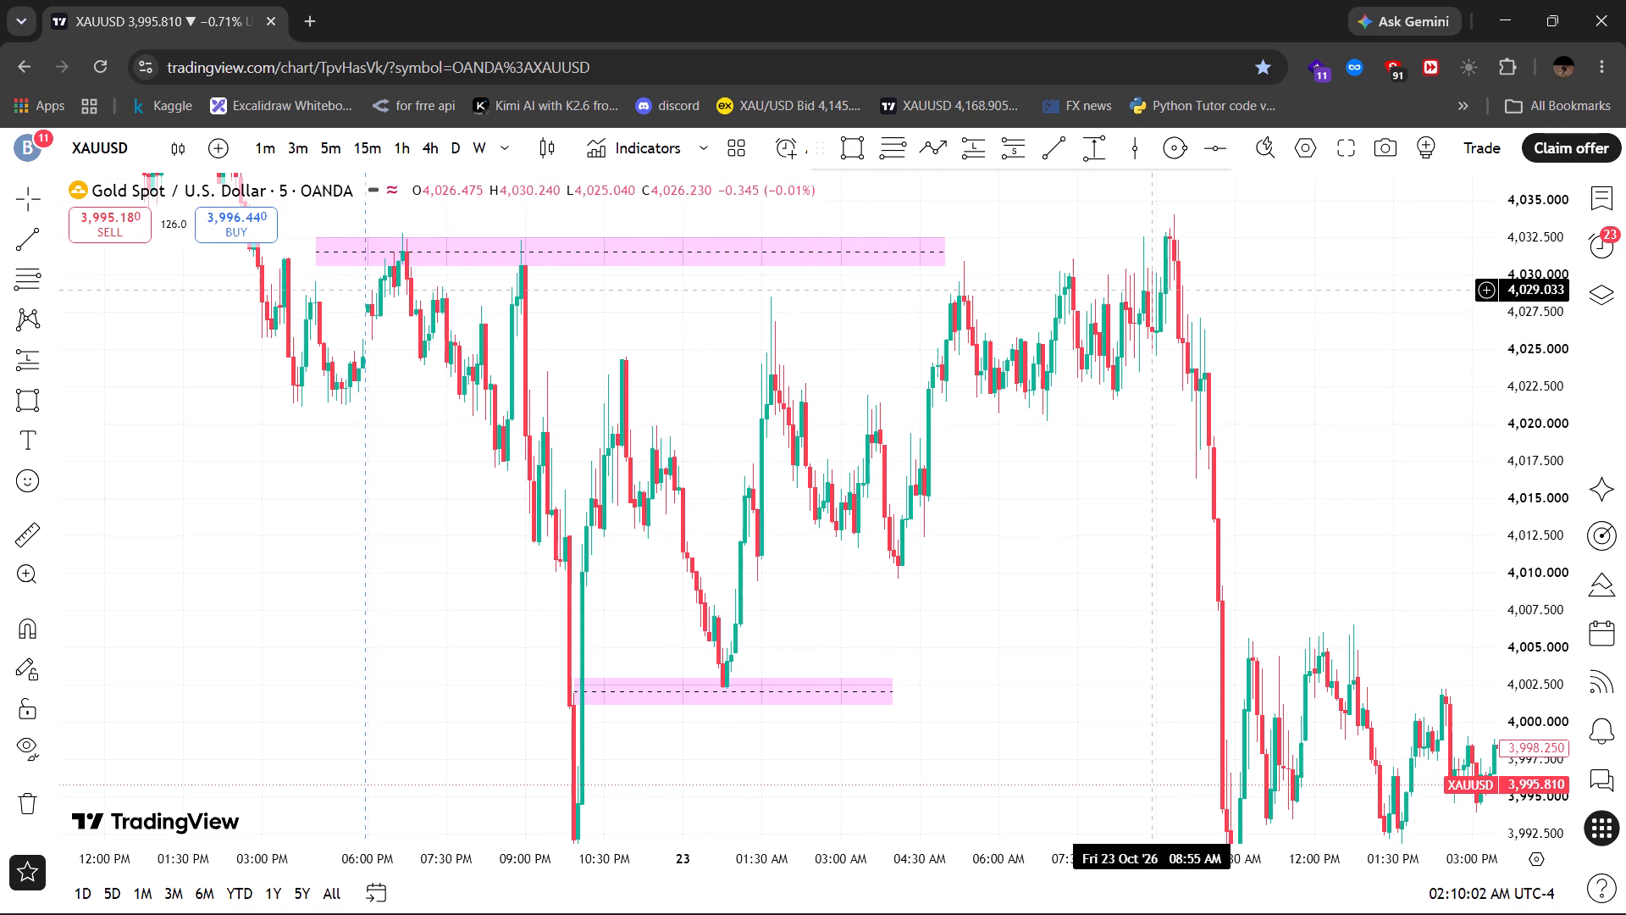
{"action": "left_click", "coordinate": [886, 136]}
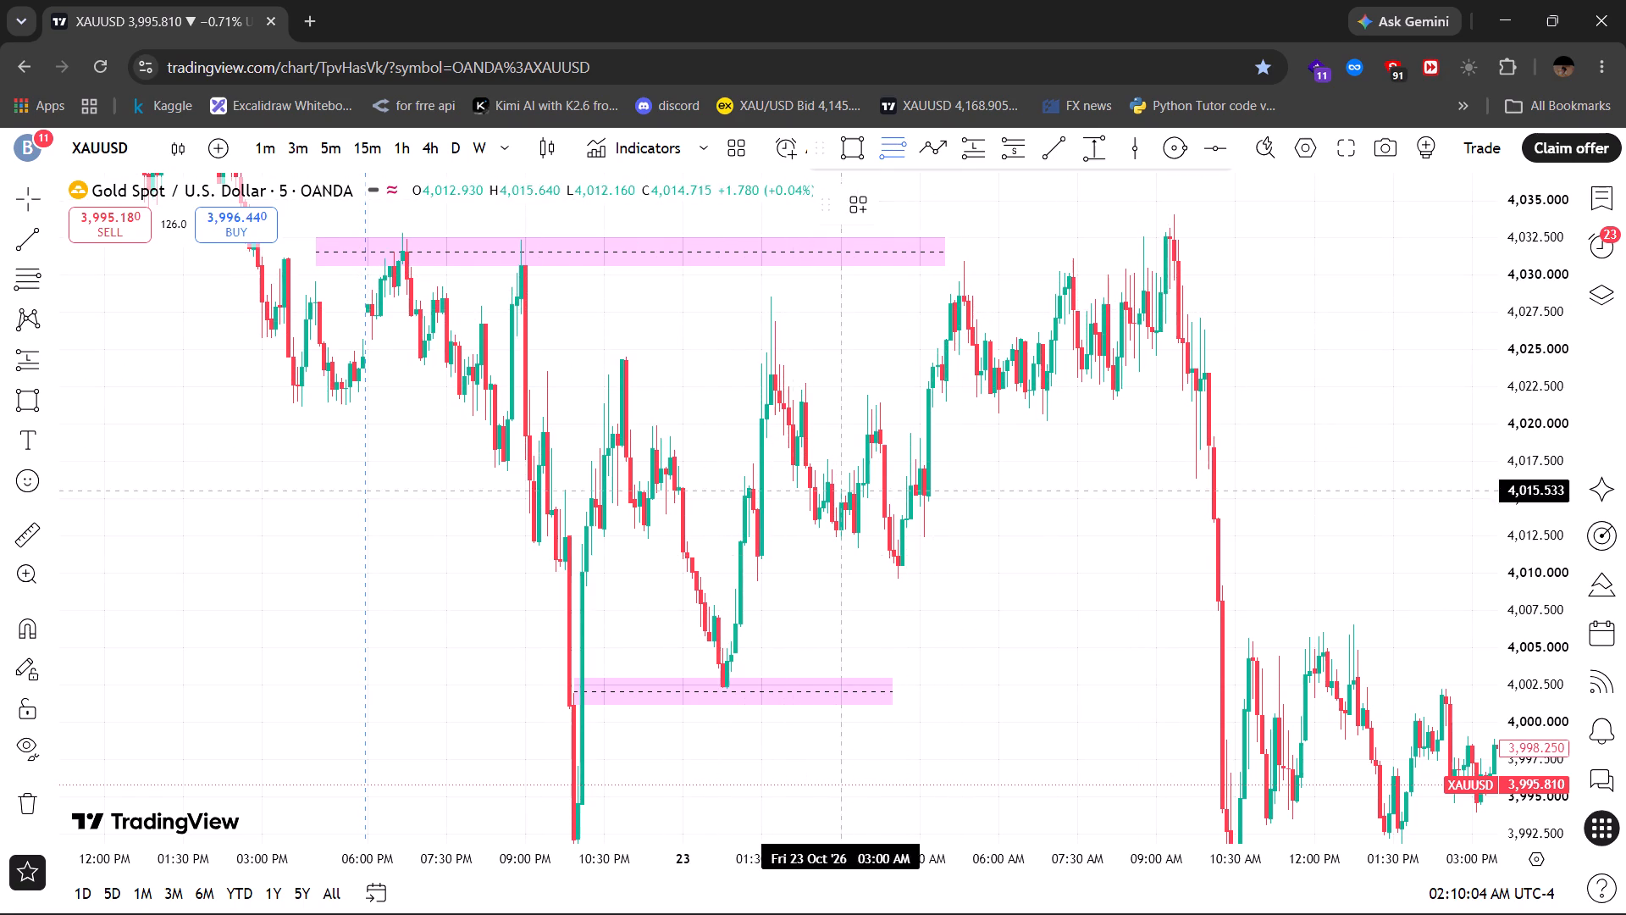
{"action": "left_click_drag", "start_coordinate": [726, 687], "coordinate": [857, 319]}
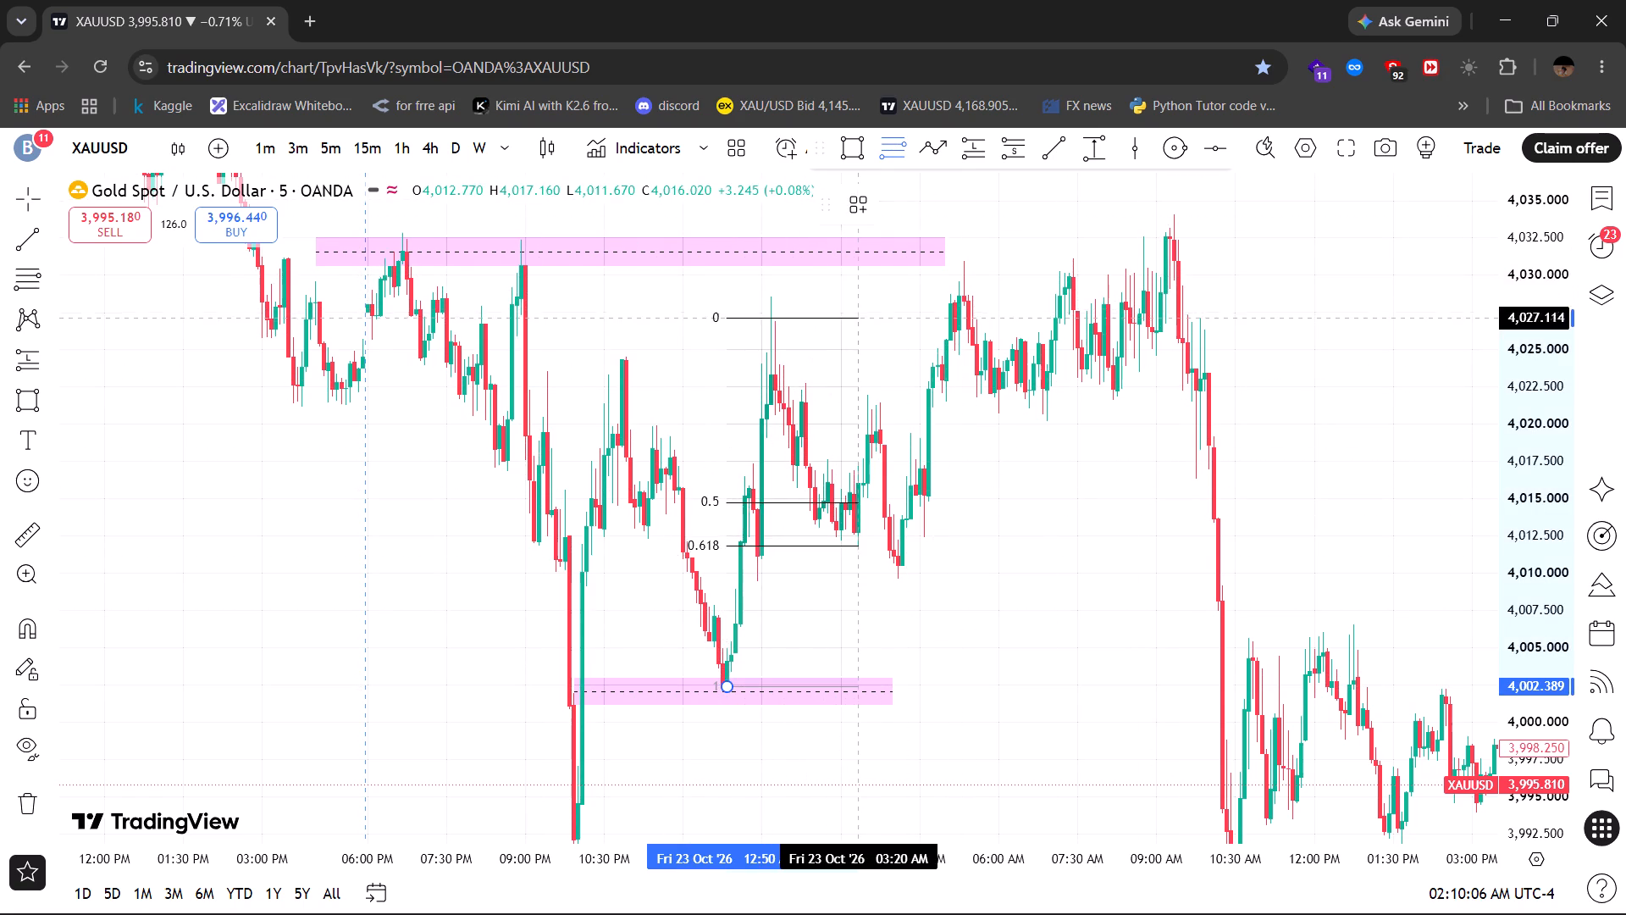
{"action": "left_click_drag", "start_coordinate": [857, 319], "coordinate": [845, 302]}
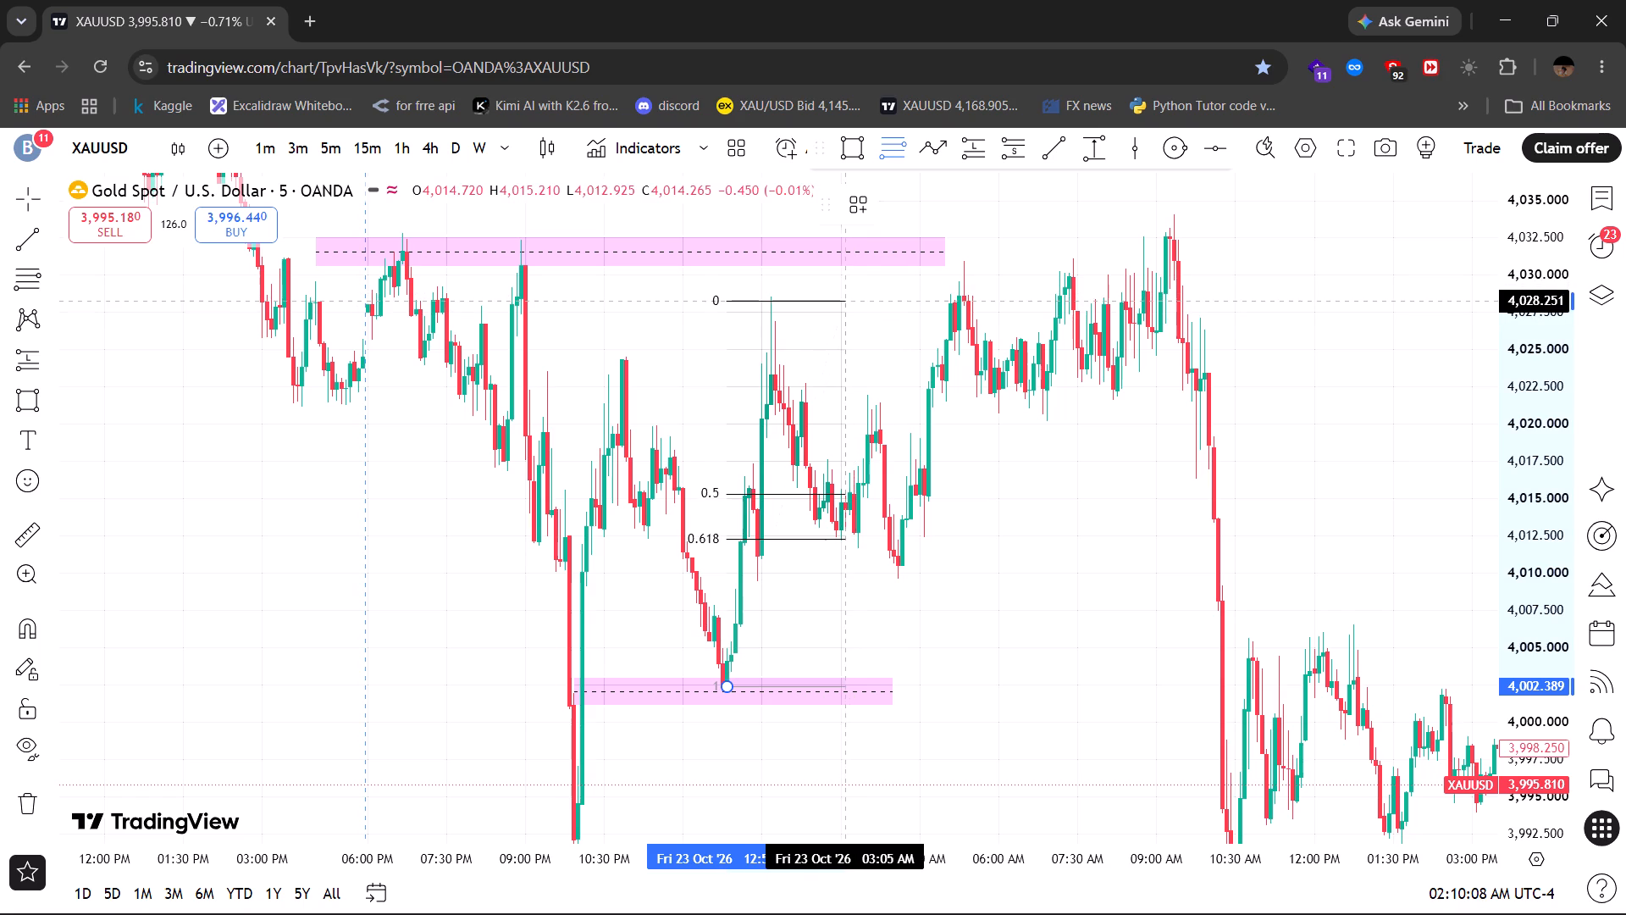
{"action": "left_click_drag", "start_coordinate": [845, 302], "coordinate": [842, 296]}
{"action": "left_click", "coordinate": [842, 296]}
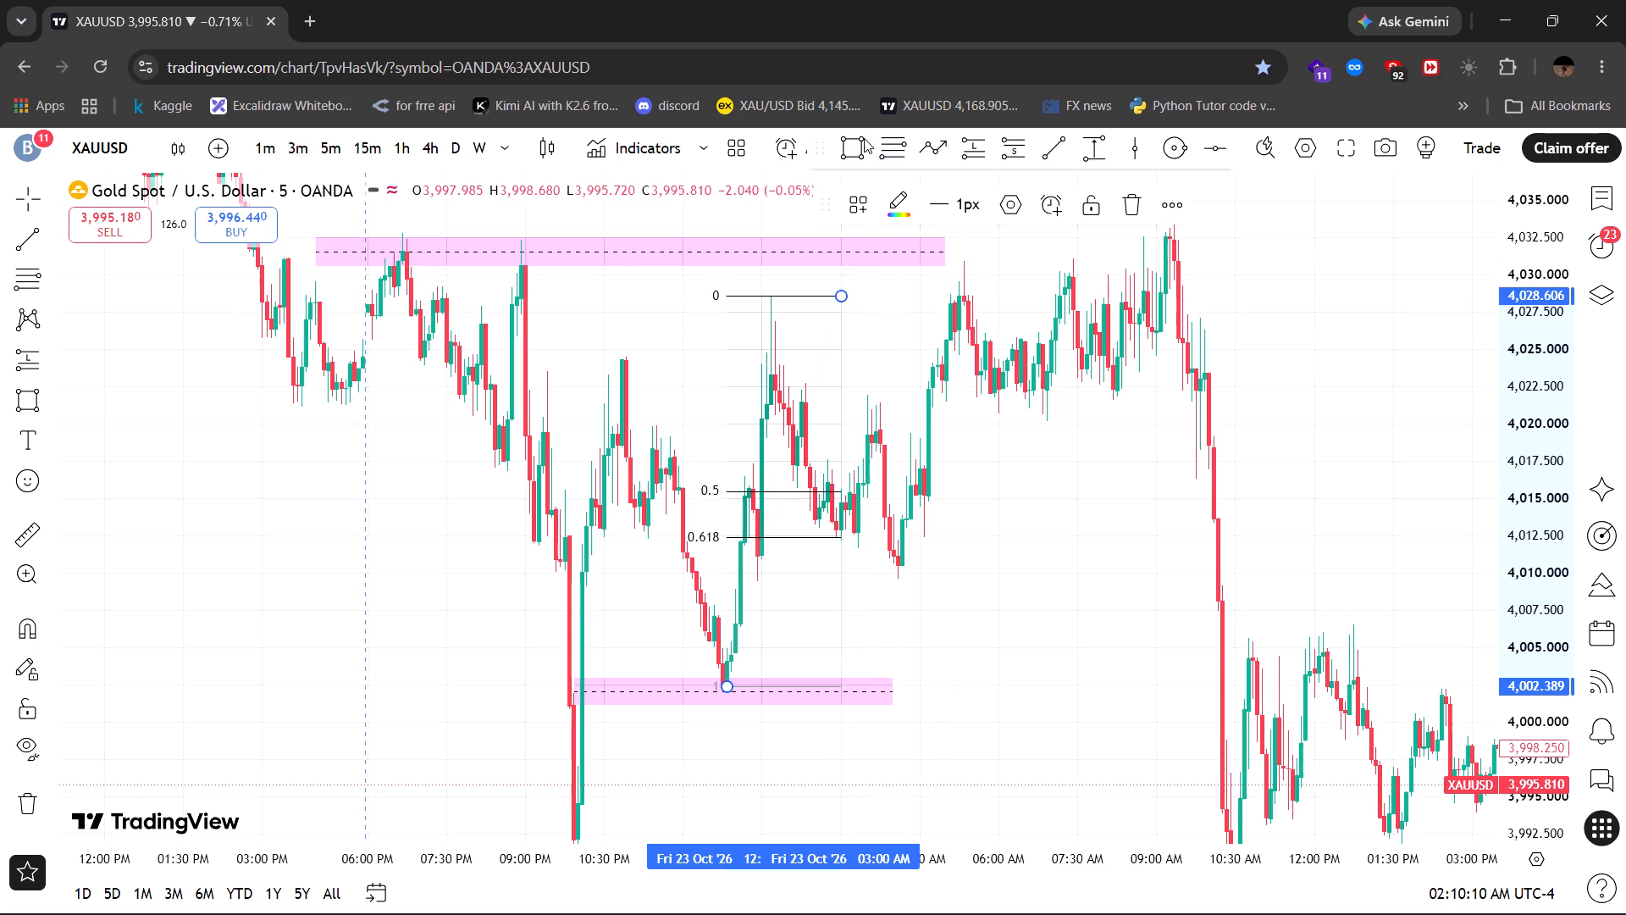
Draw a pink zone between the 0.5 and 0.618 Fib levels, about 4,015.60 to 4,012.27, from 1:15 AM to 3:35 AM on 23 Oct.
{"action": "left_click", "coordinate": [856, 137]}
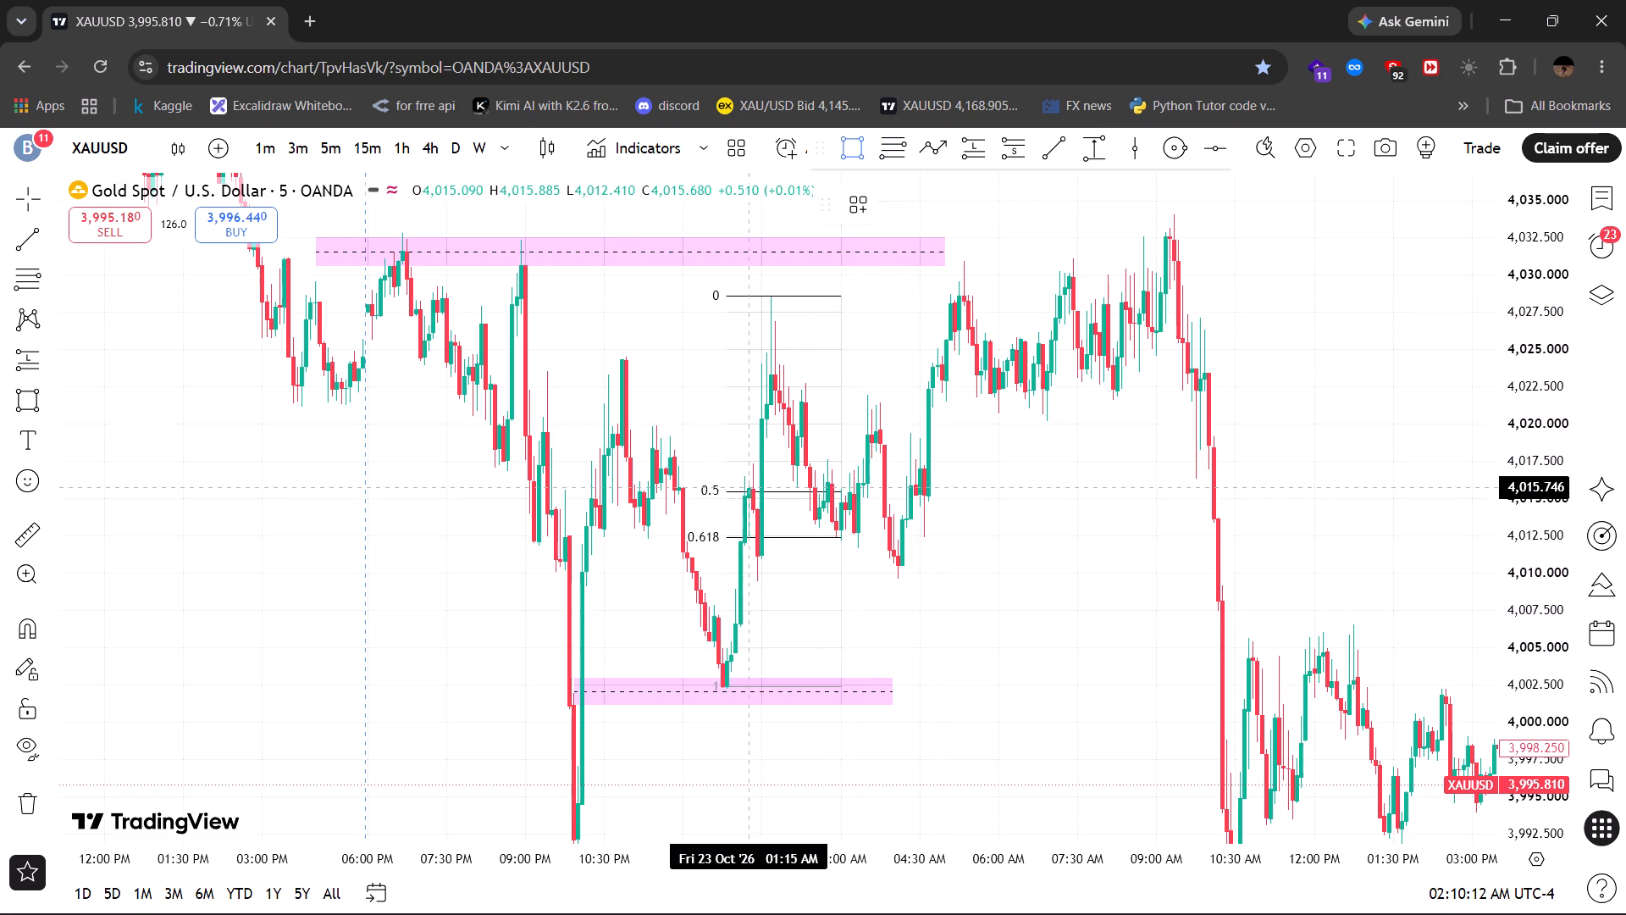
{"action": "left_click_drag", "start_coordinate": [750, 490], "coordinate": [882, 545]}
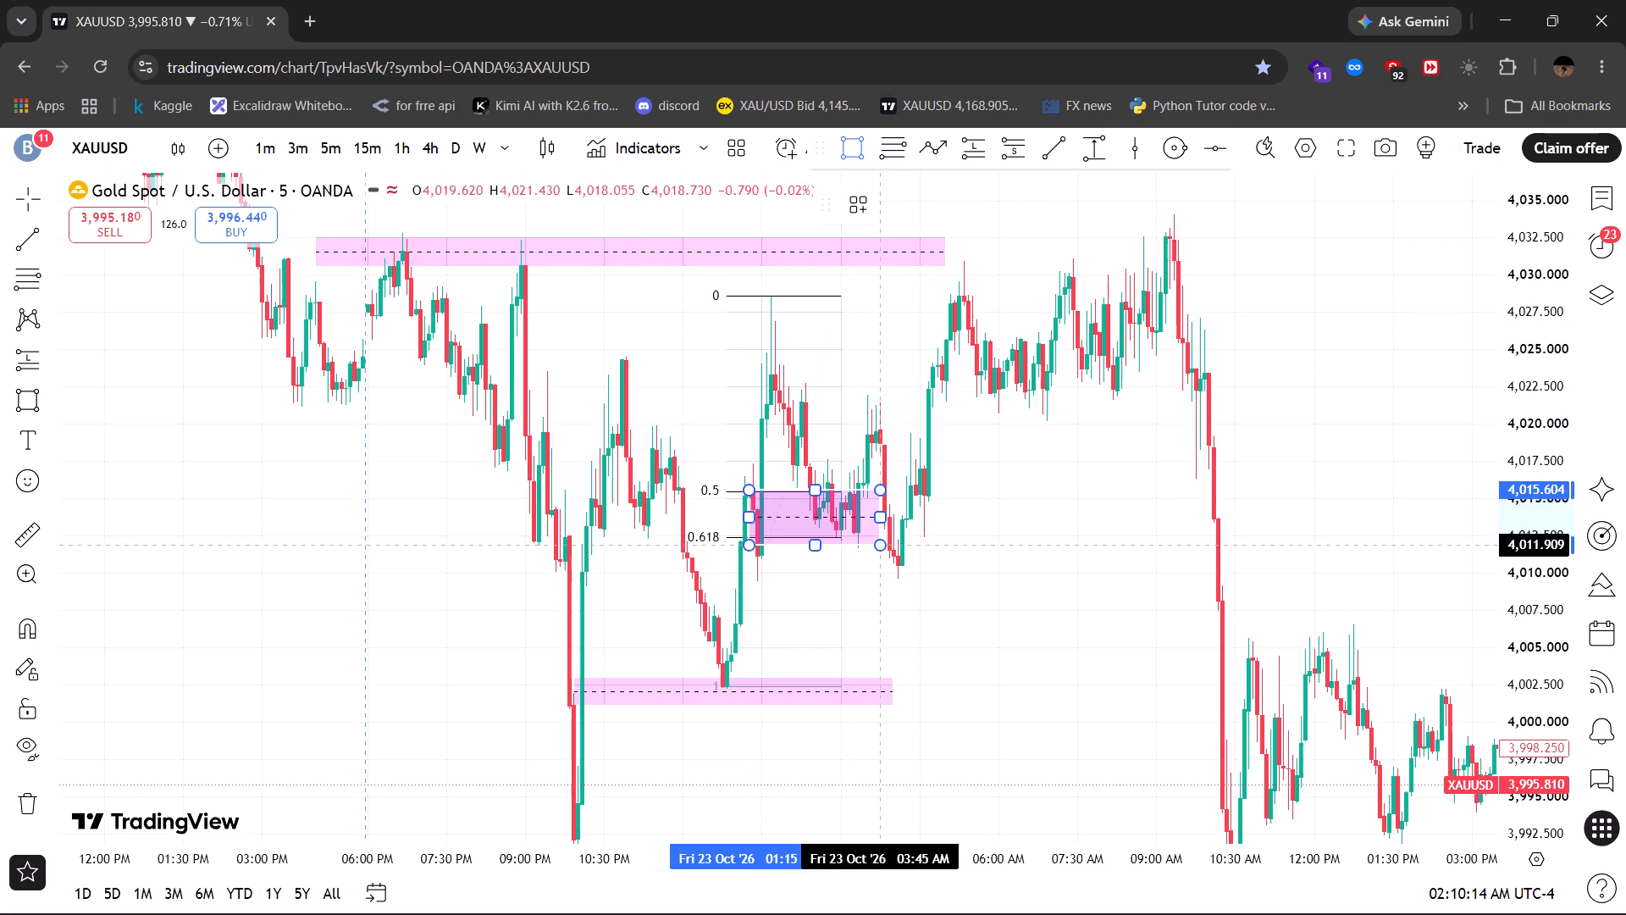
{"action": "left_click_drag", "start_coordinate": [882, 545], "coordinate": [874, 540]}
{"action": "left_click", "coordinate": [874, 540]}
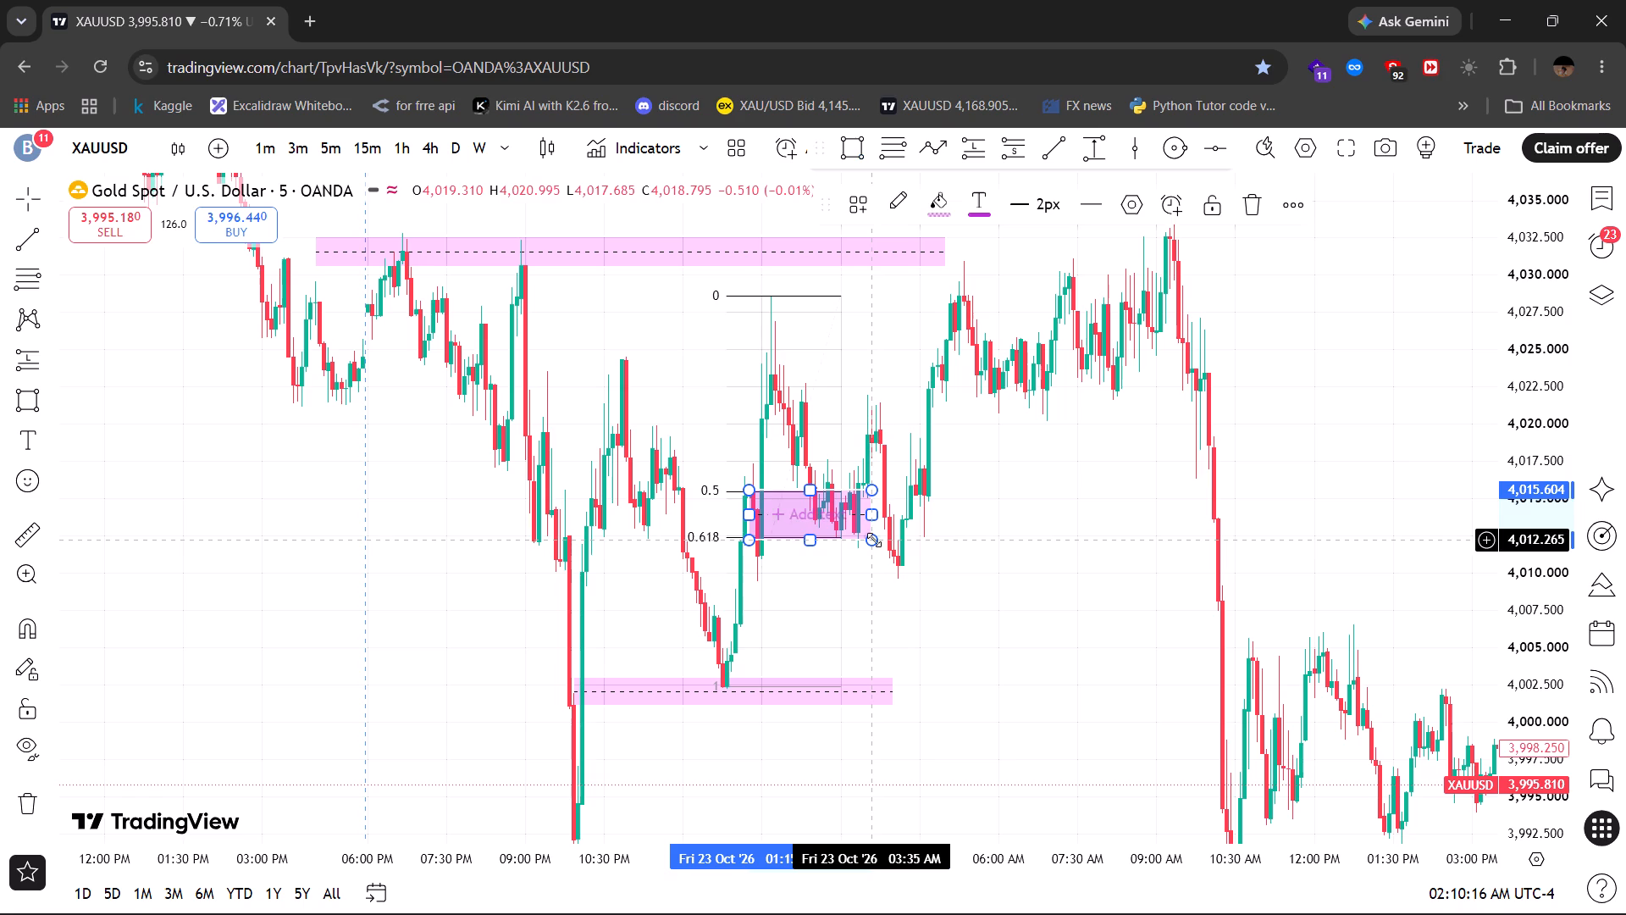
Switch the chart to the 3-minute timeframe and examine the price action around the 0.5–0.618 zone.
{"action": "left_click", "coordinate": [302, 152]}
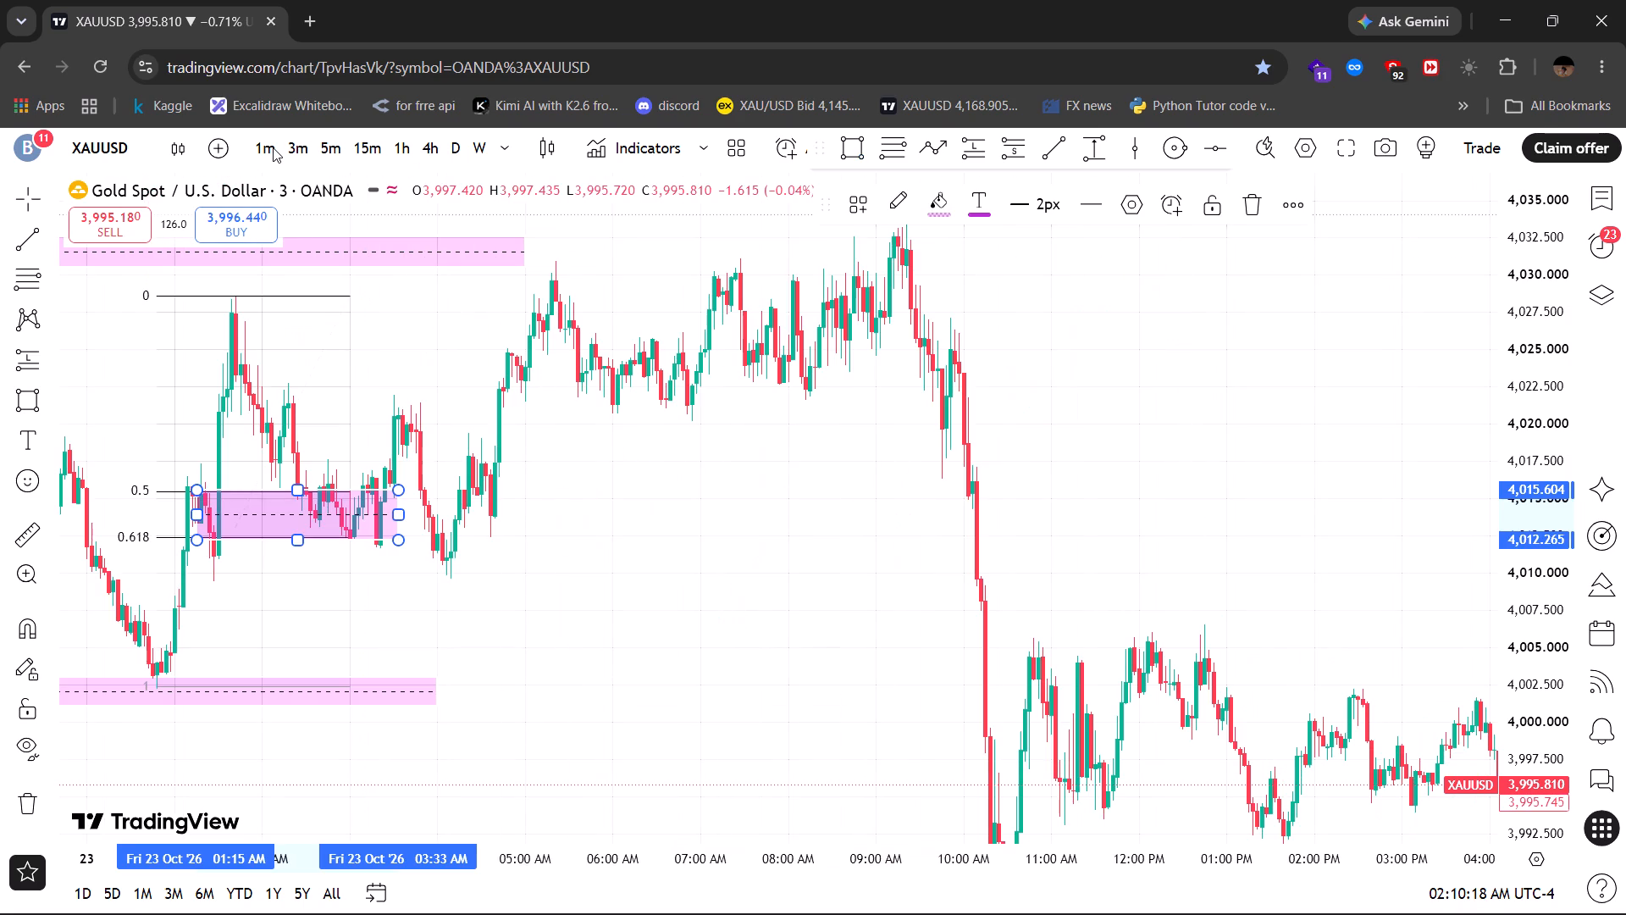
{"action": "left_click_drag", "start_coordinate": [273, 147], "coordinate": [427, 585]}
{"action": "left_click_drag", "start_coordinate": [427, 585], "coordinate": [971, 553]}
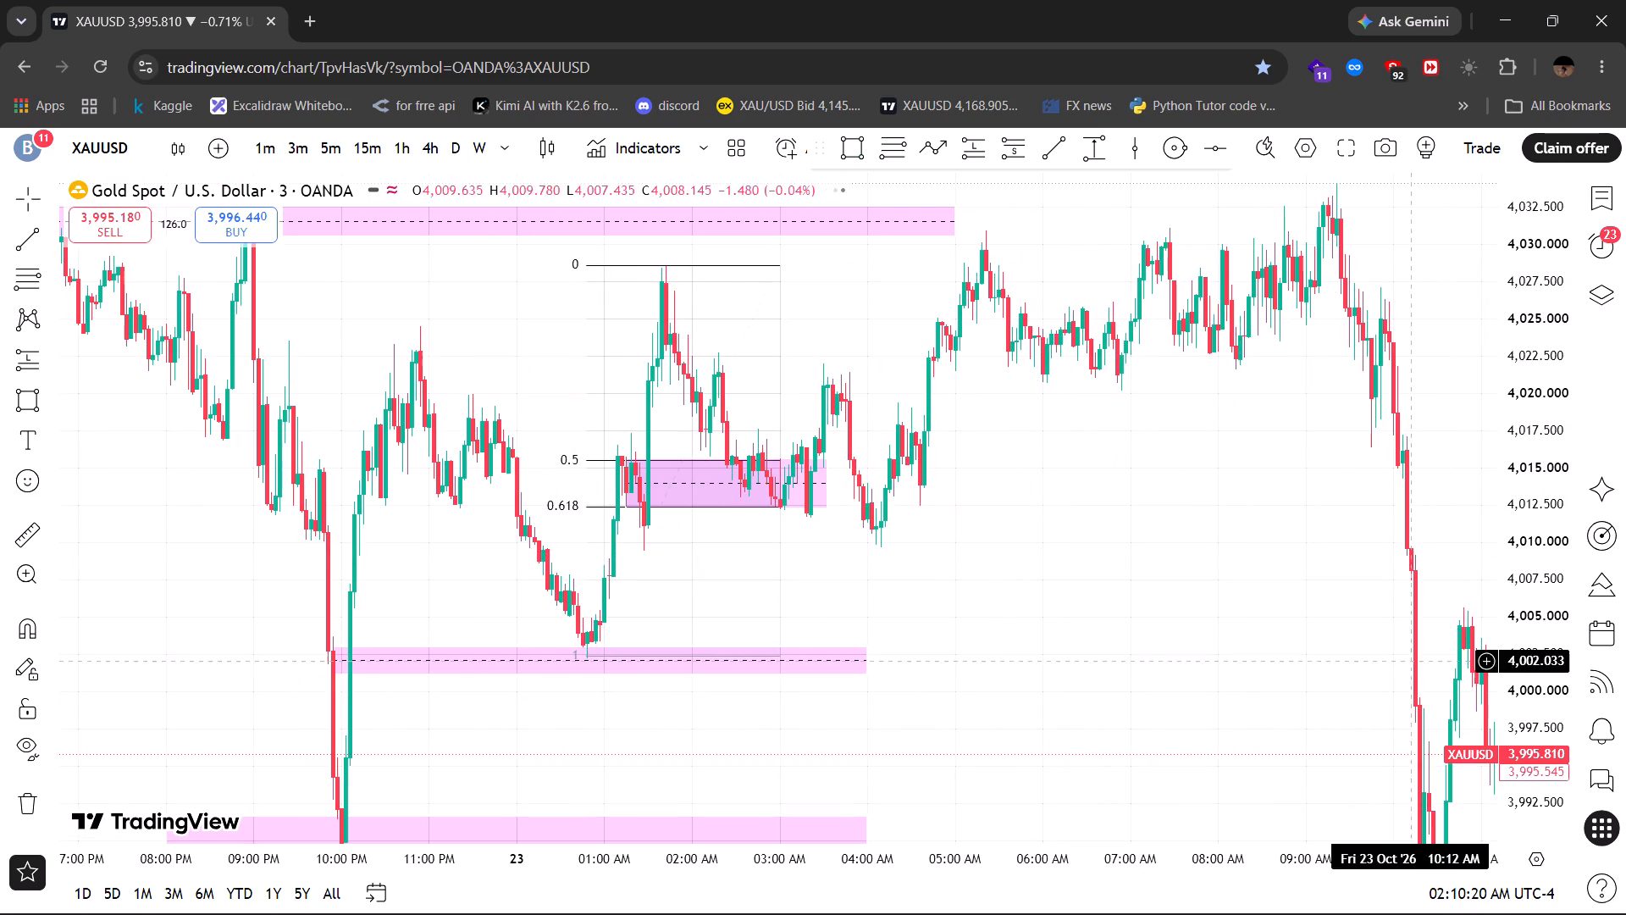
{"action": "left_click_drag", "start_coordinate": [1557, 686], "coordinate": [1572, 391]}
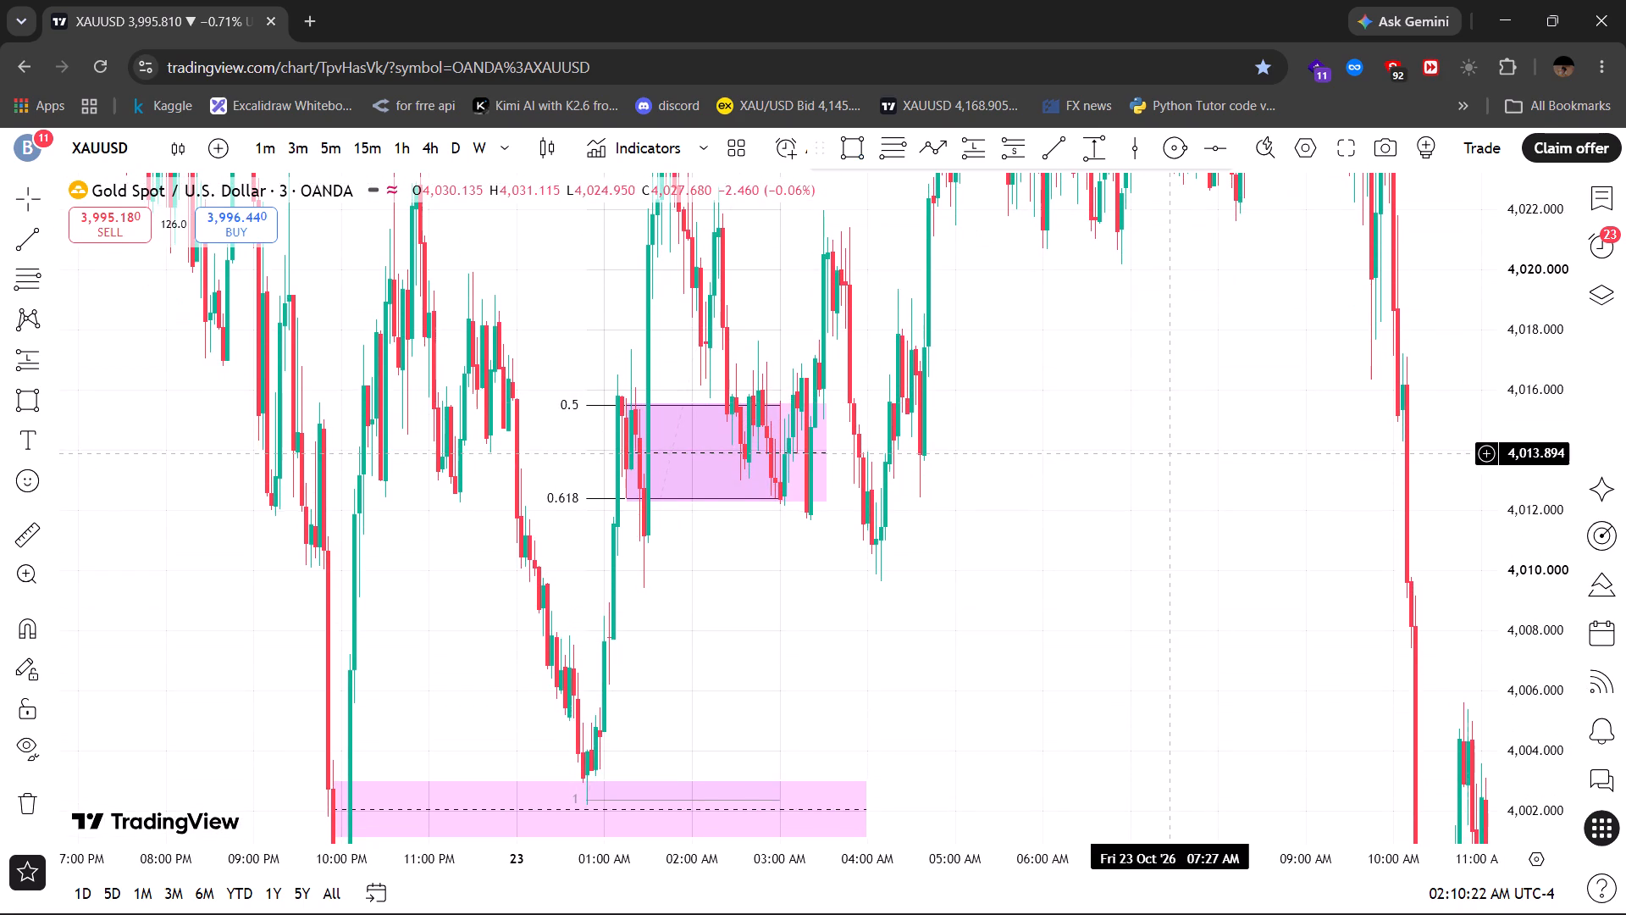
{"action": "left_click_drag", "start_coordinate": [1161, 454], "coordinate": [1233, 624]}
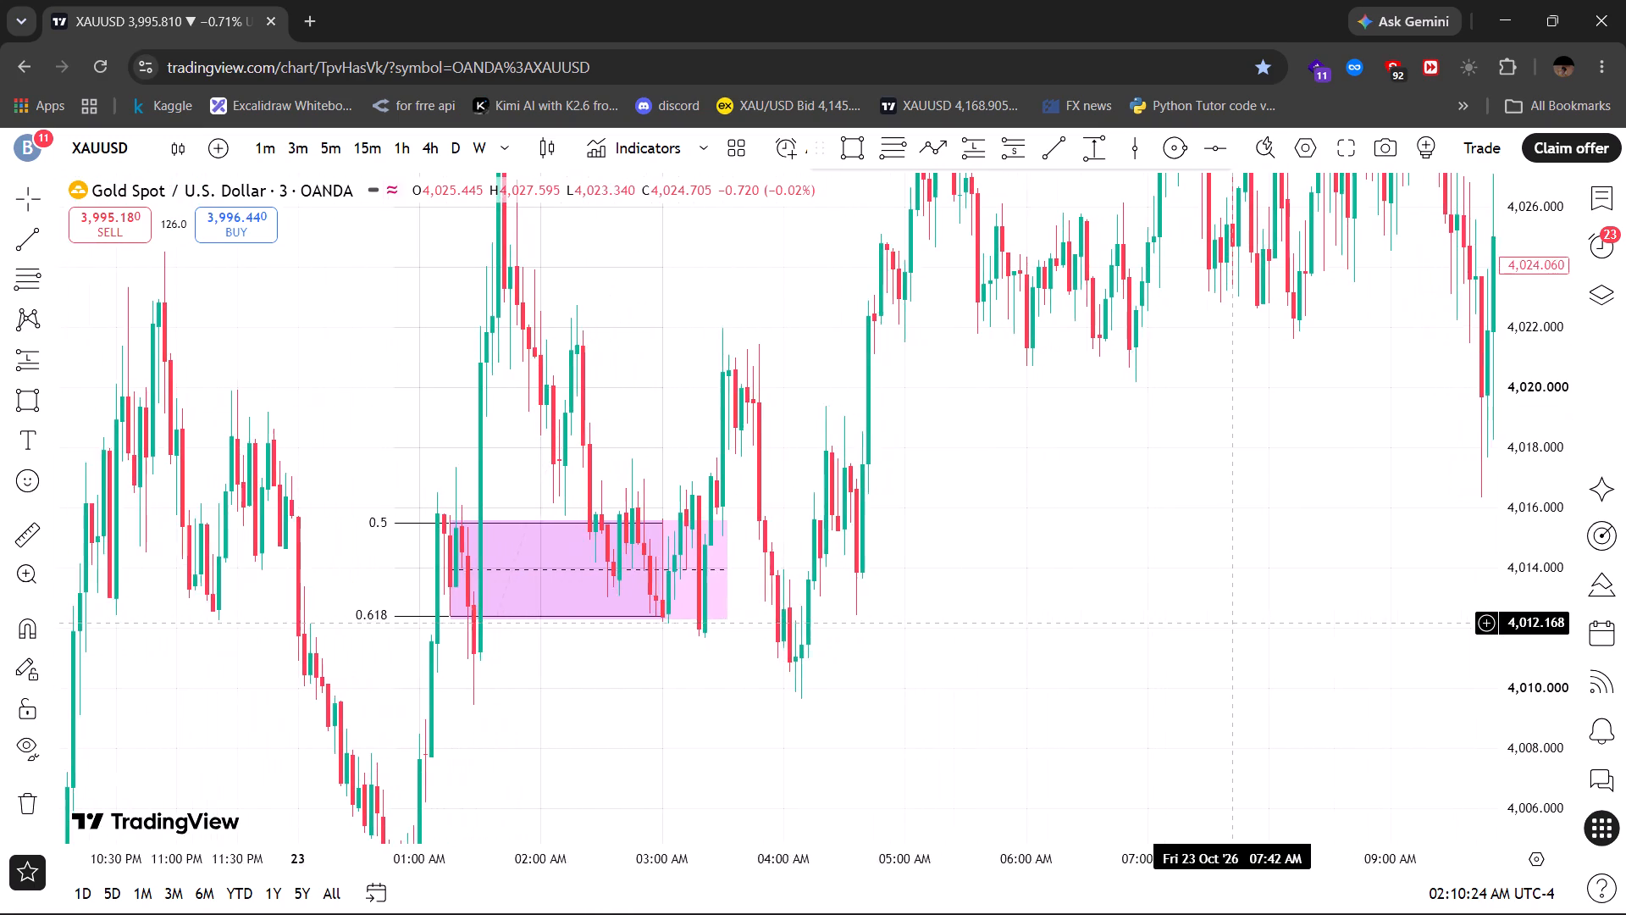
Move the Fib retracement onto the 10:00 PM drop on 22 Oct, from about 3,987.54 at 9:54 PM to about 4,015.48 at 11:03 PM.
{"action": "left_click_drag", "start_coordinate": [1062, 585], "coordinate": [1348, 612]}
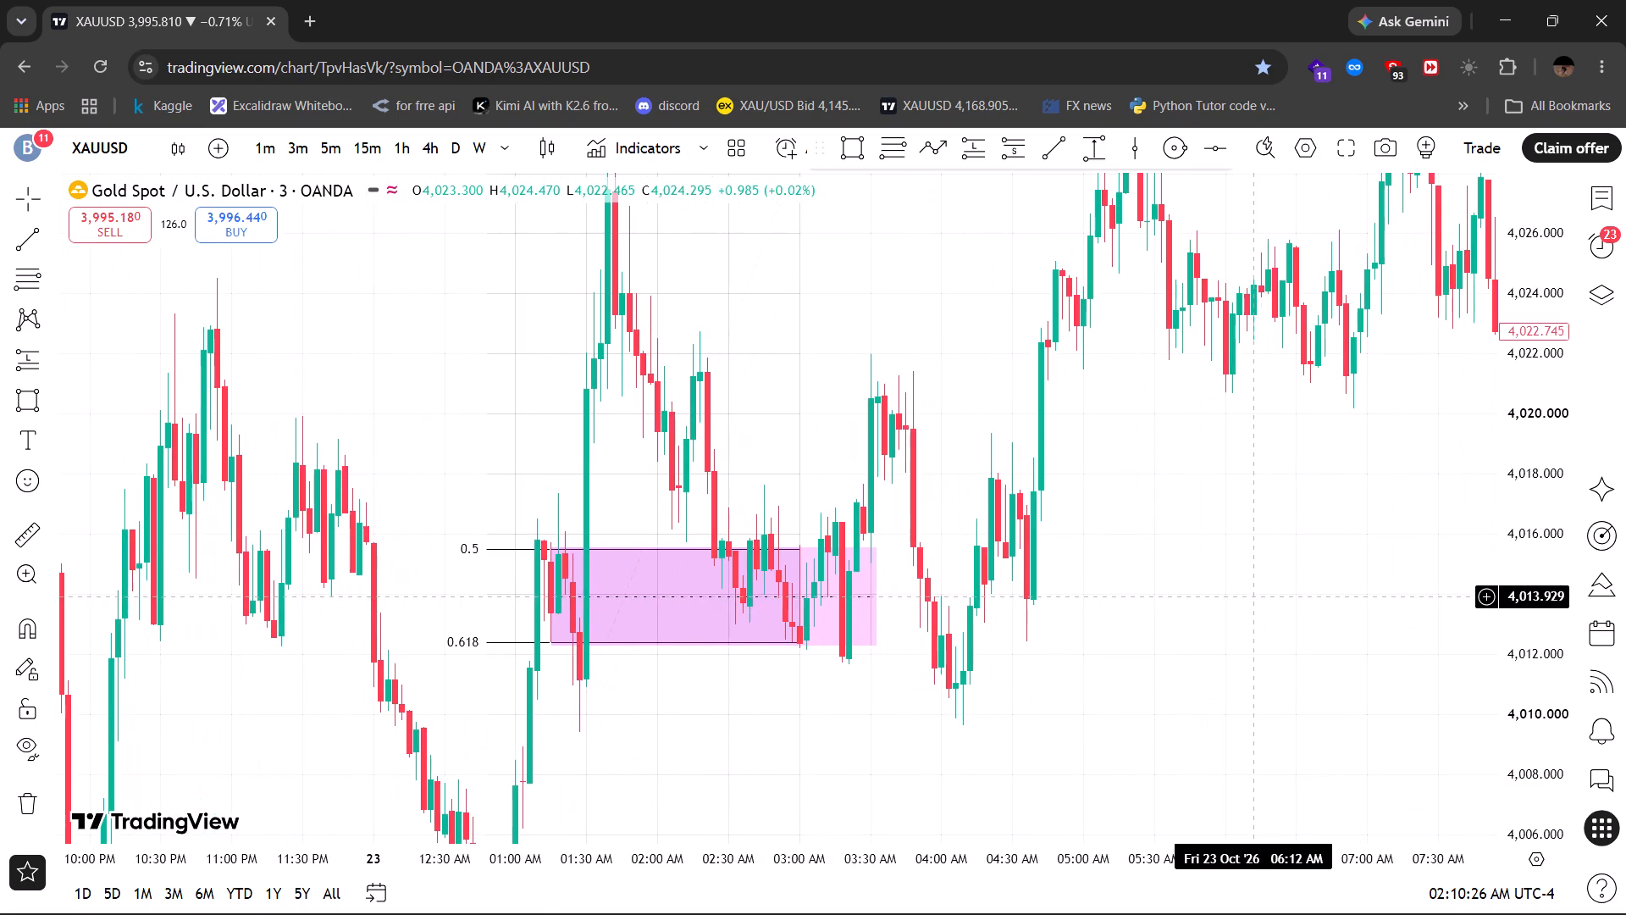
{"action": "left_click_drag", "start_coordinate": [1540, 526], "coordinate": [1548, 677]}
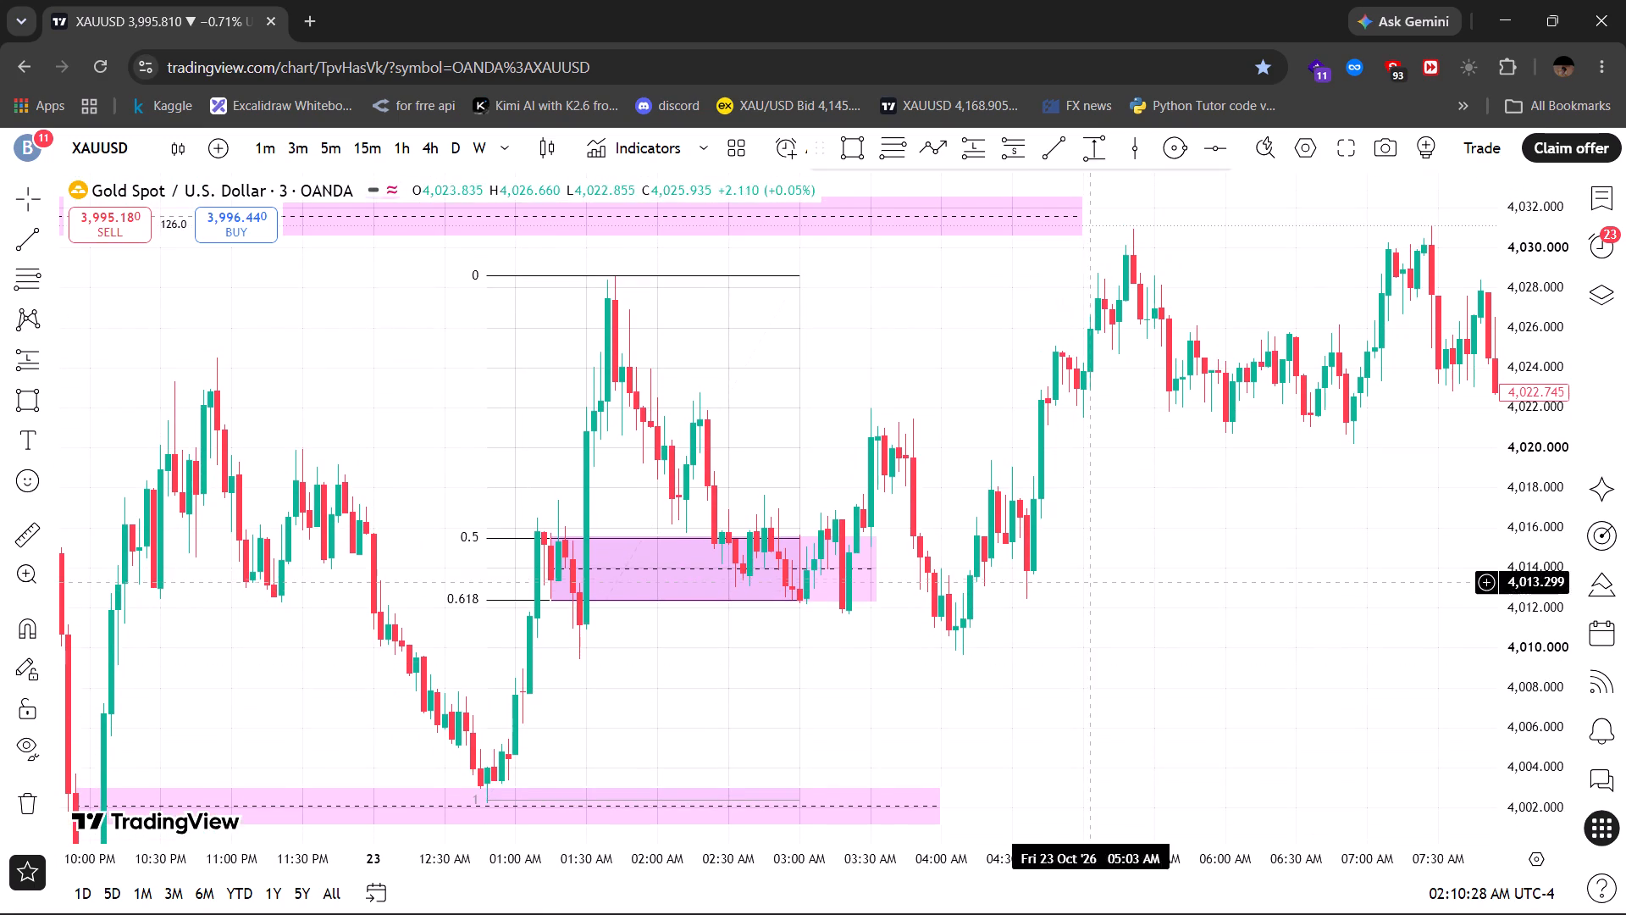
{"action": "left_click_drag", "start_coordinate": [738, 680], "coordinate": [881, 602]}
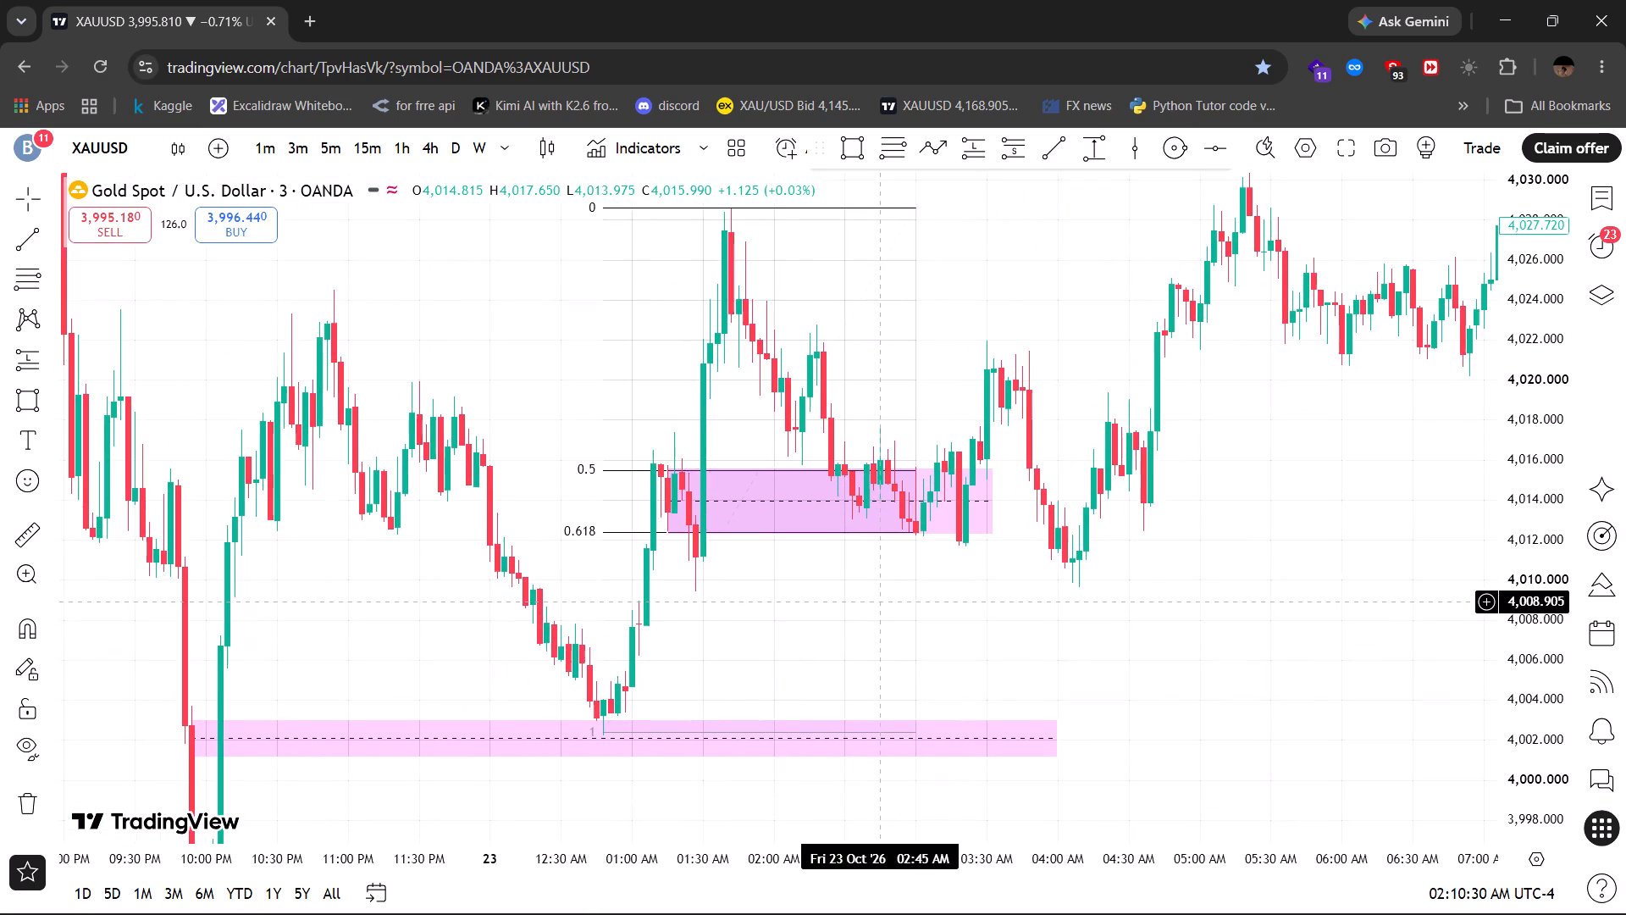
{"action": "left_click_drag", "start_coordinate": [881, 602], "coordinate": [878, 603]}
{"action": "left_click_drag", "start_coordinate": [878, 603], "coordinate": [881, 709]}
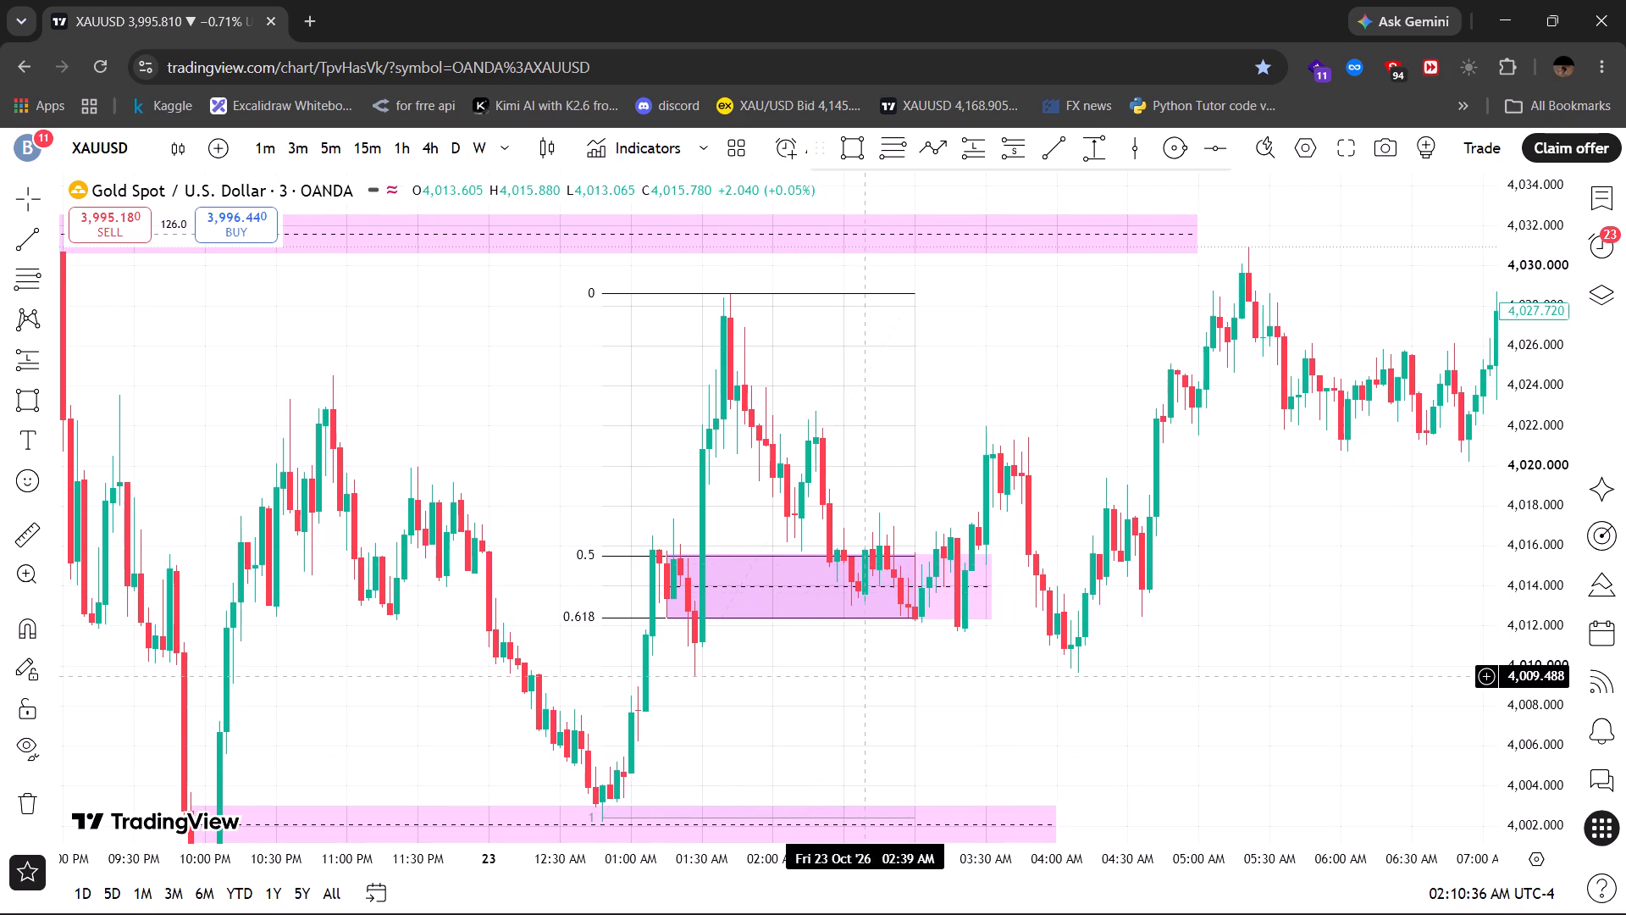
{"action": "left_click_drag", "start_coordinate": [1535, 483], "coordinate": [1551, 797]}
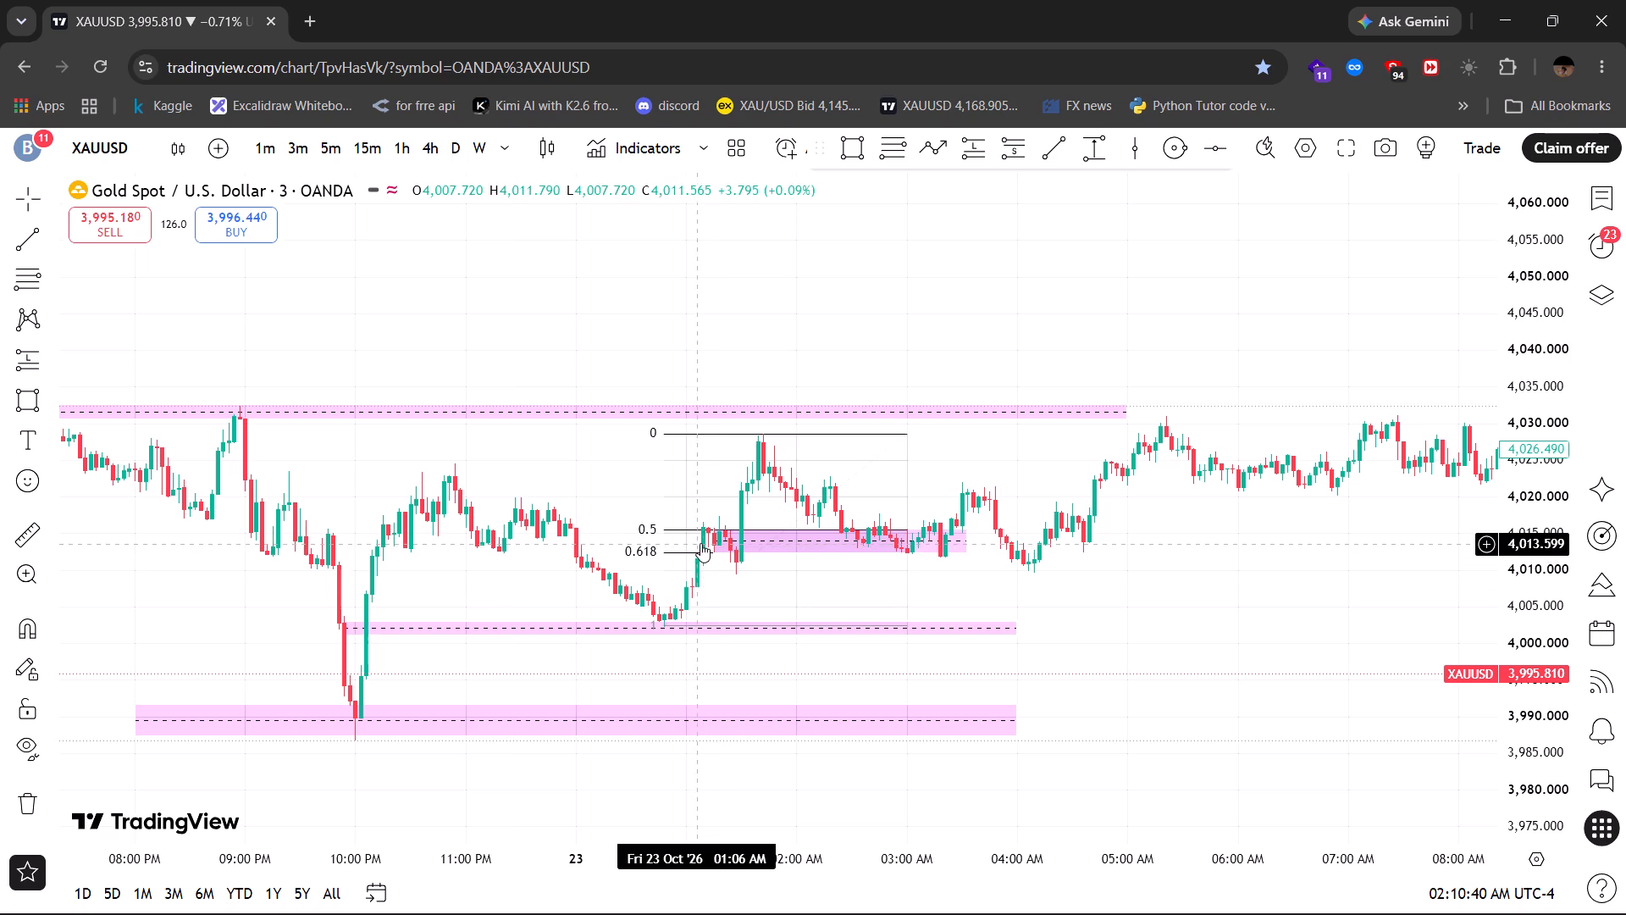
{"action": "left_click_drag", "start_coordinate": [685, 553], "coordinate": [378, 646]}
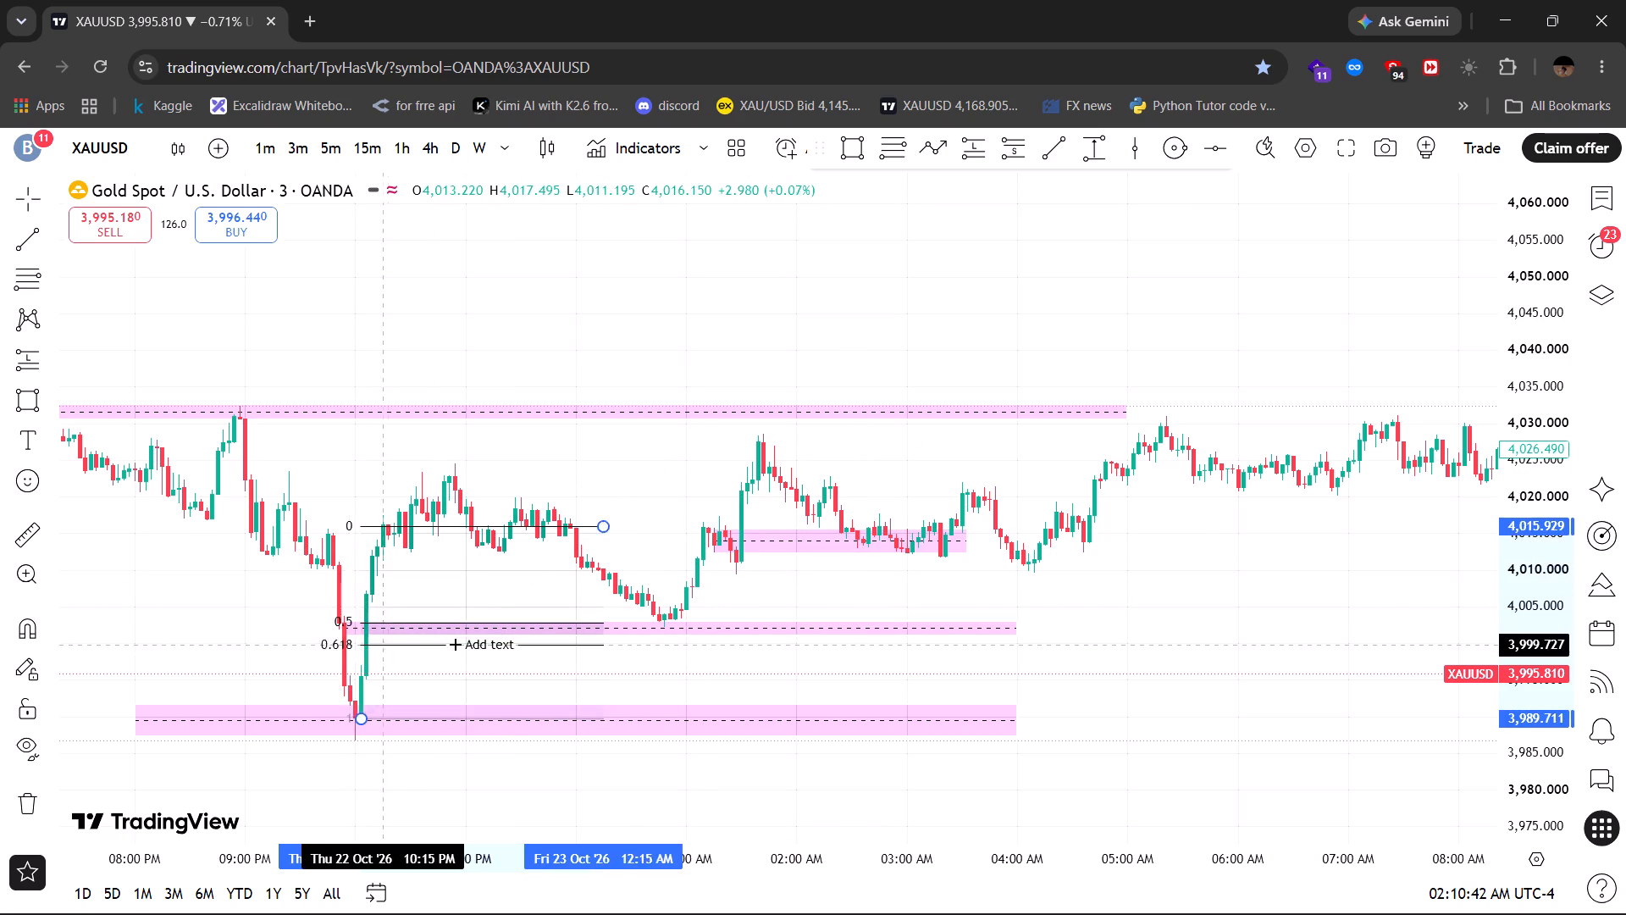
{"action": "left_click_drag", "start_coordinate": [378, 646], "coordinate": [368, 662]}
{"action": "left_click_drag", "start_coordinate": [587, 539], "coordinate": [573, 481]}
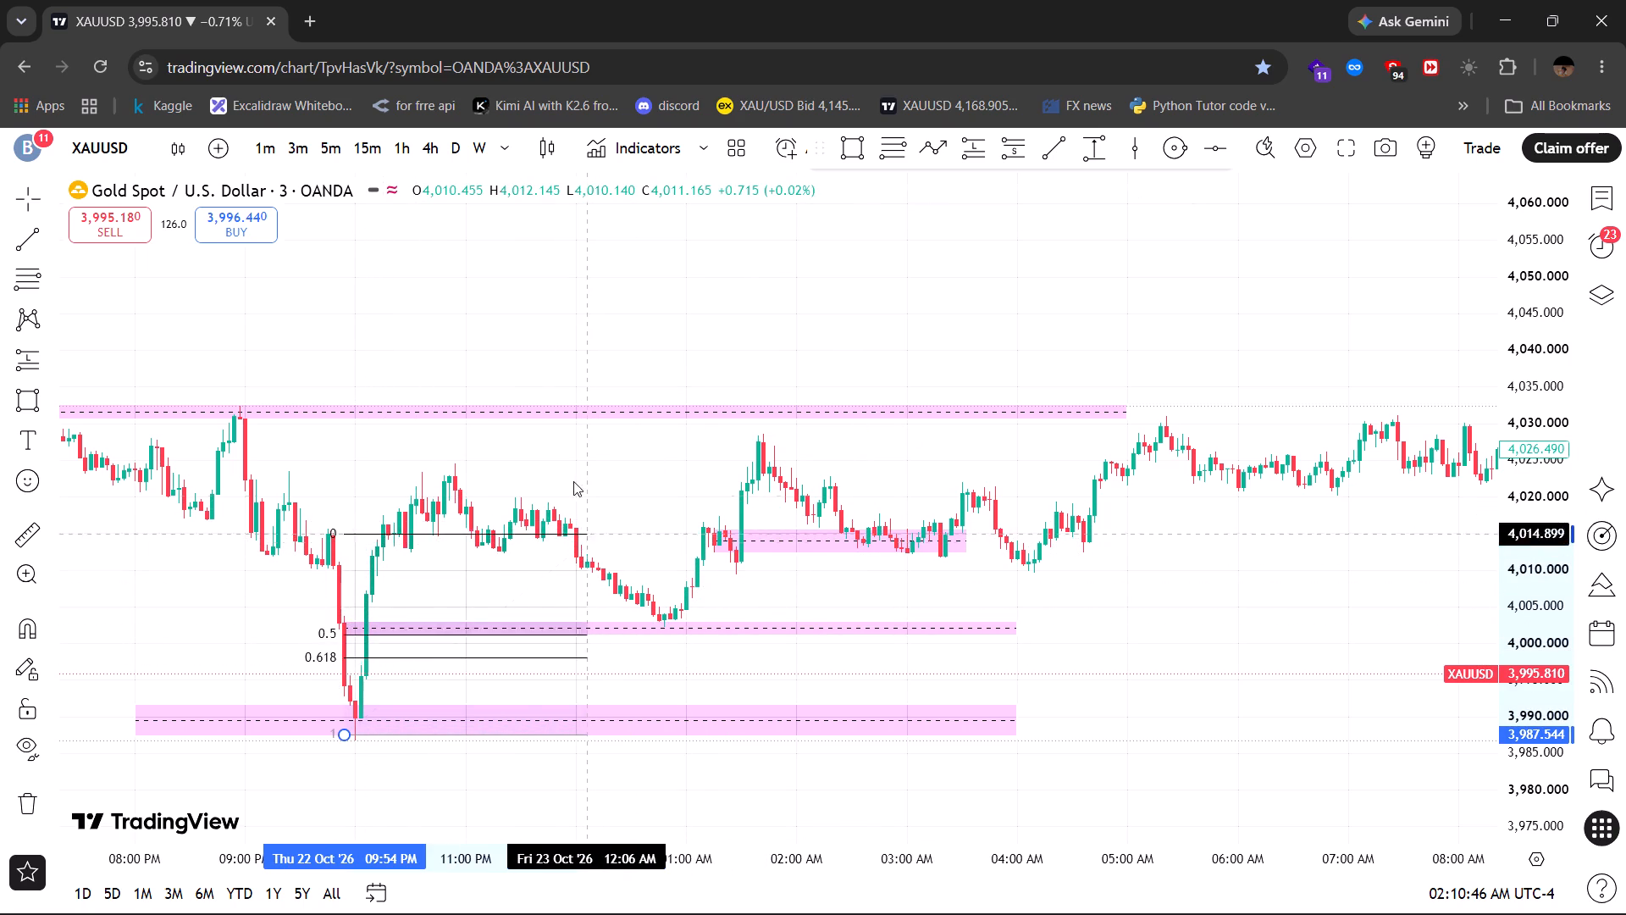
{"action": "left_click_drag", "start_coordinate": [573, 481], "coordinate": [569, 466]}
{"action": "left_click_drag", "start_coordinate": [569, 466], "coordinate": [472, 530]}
Delete the Fib retracement and the small pink zone between about 4,015.60 and 4,012.27 that starts at 1:15 AM.
{"action": "left_click", "coordinate": [472, 530]}
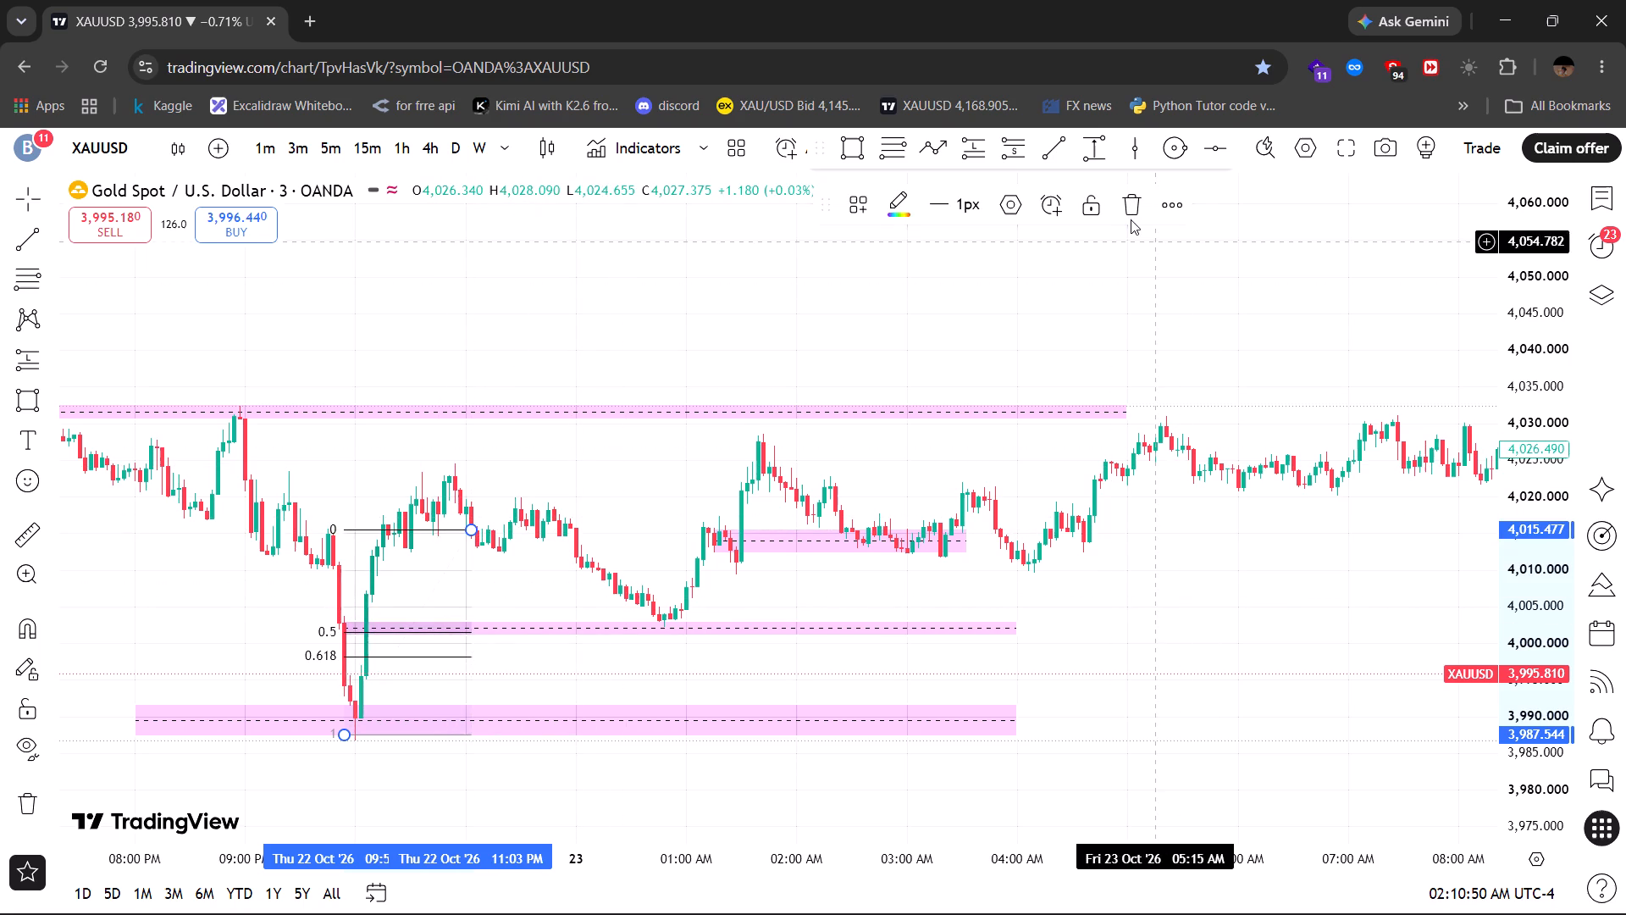
{"action": "left_click", "coordinate": [1131, 219]}
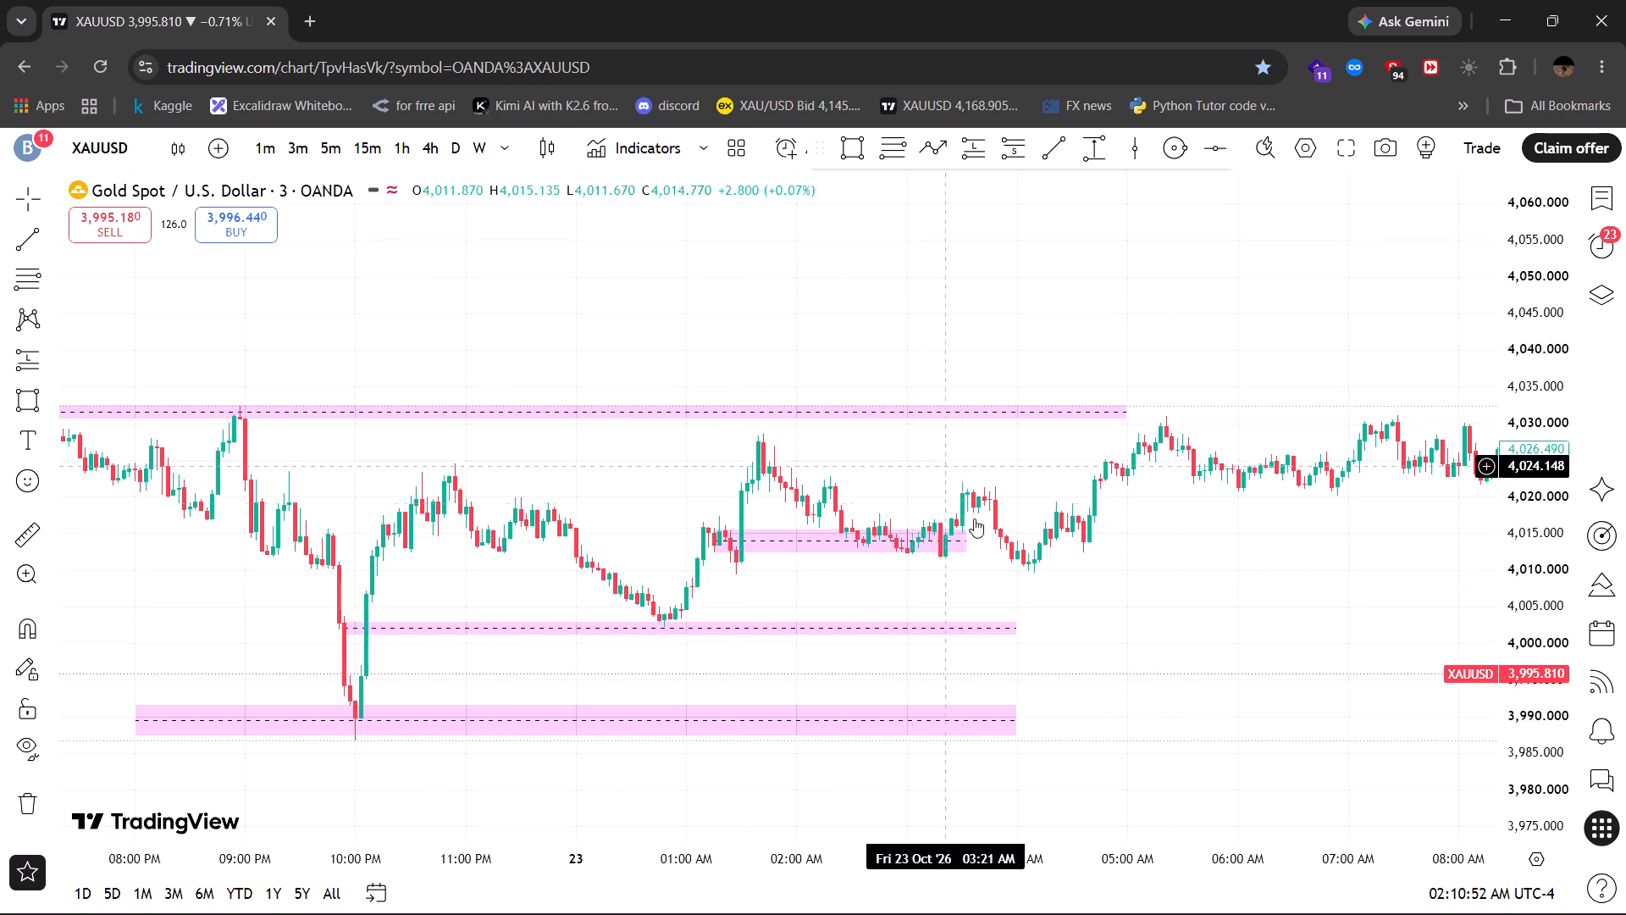
{"action": "left_click", "coordinate": [948, 537]}
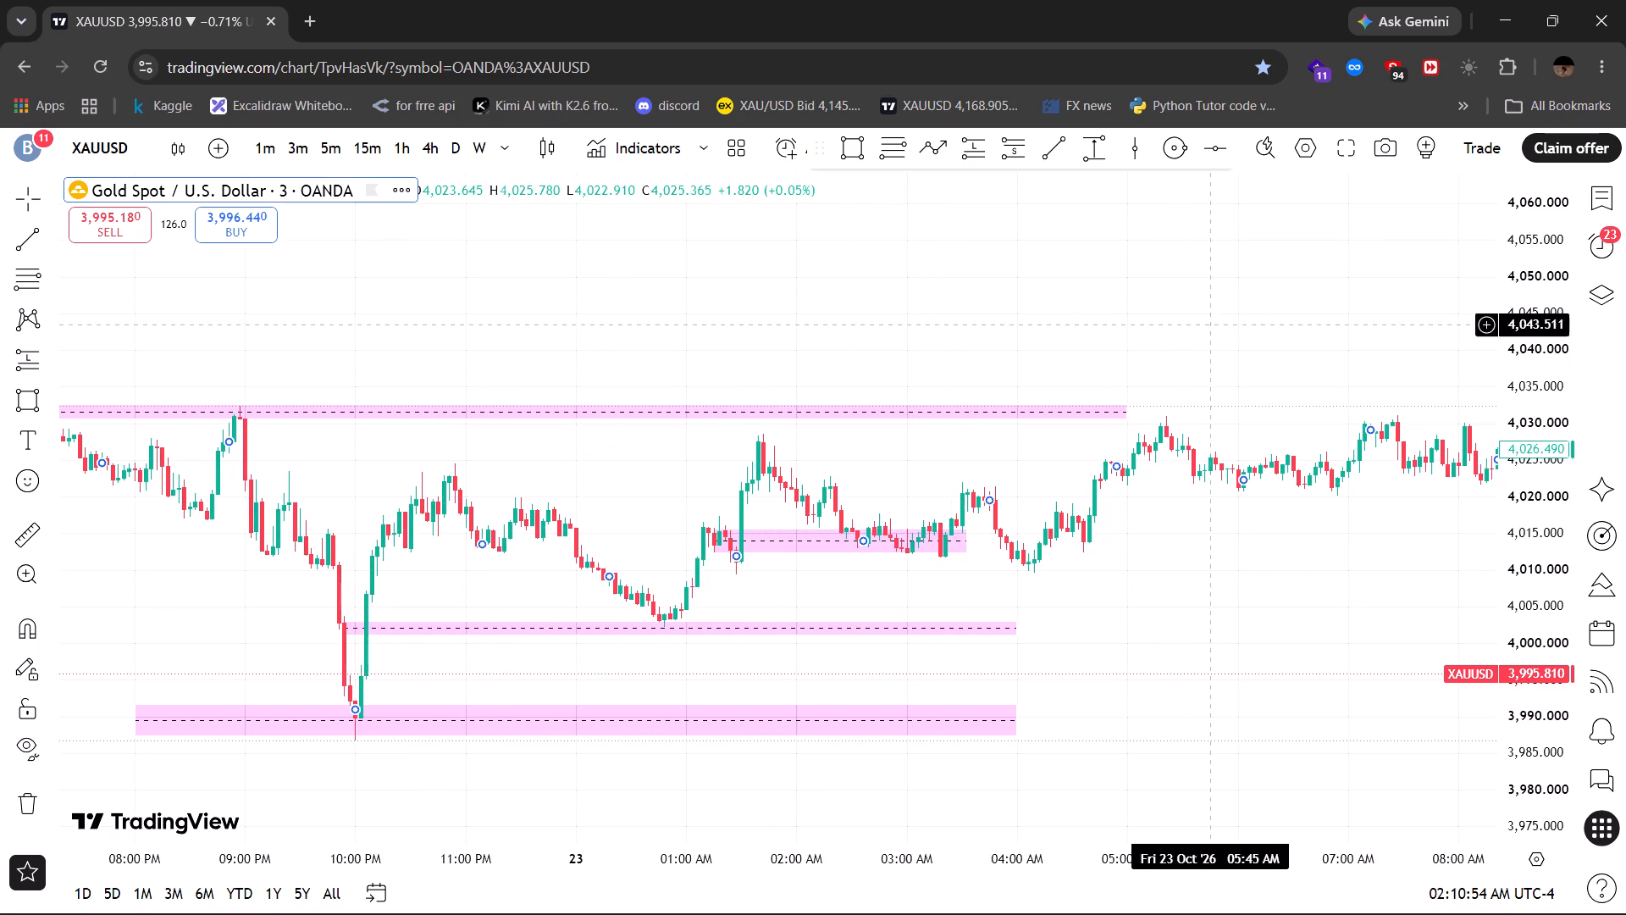
{"action": "left_click", "coordinate": [956, 533]}
{"action": "left_click", "coordinate": [962, 530]}
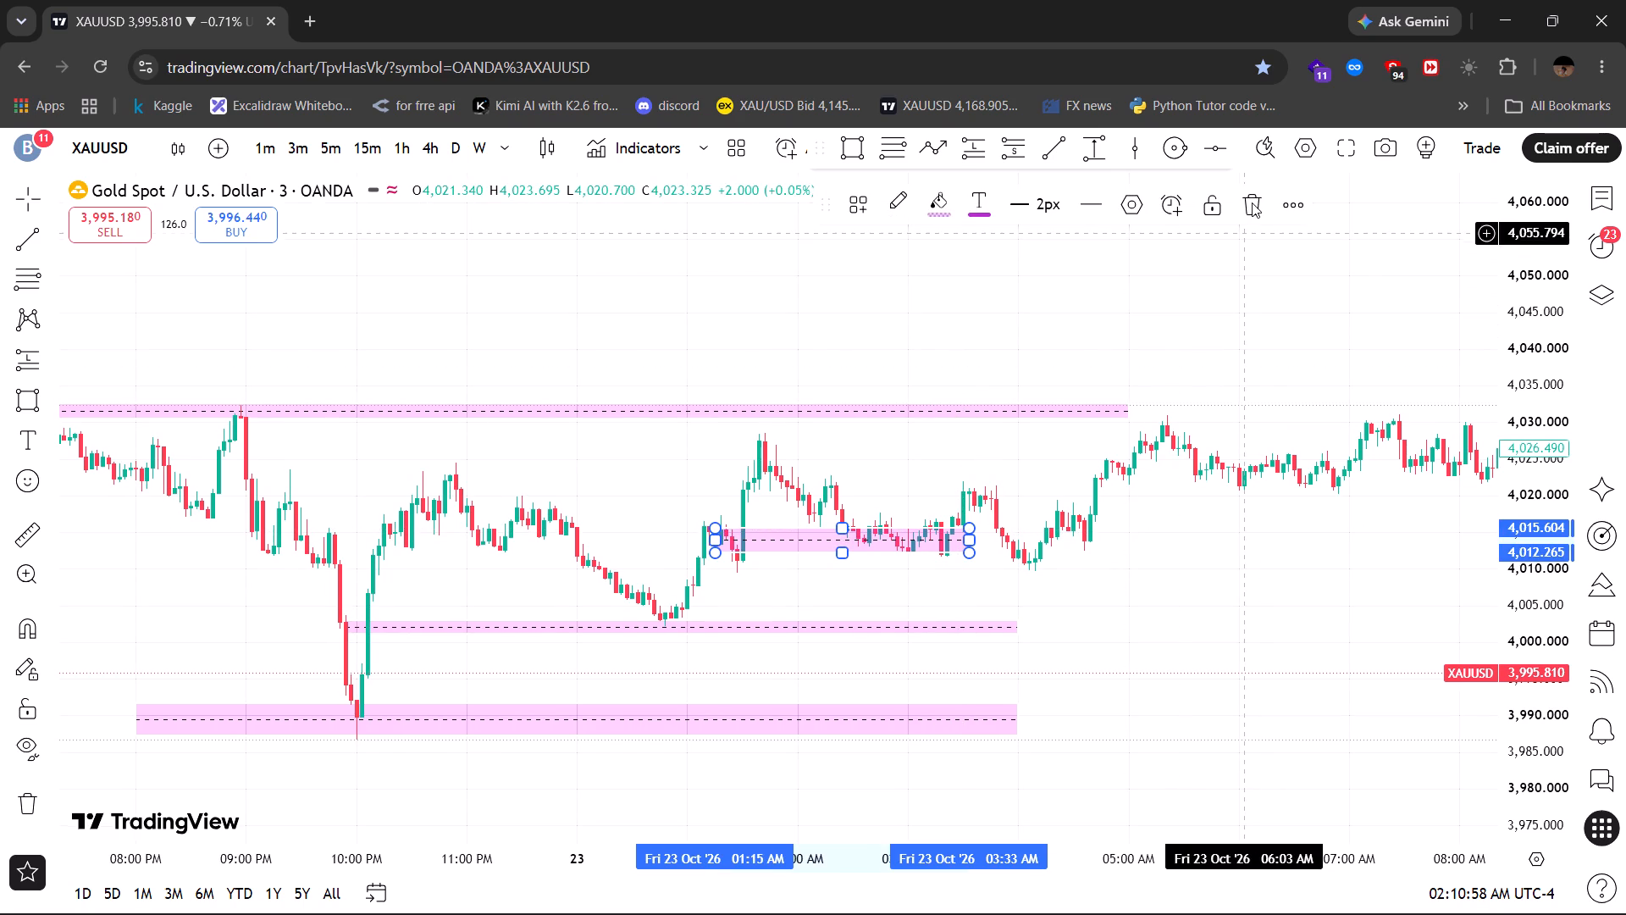
{"action": "left_click", "coordinate": [1252, 202]}
On the 5-minute timeframe, extend the upper pink zone at about 4,032.59–4,030.55 forward to about 10:00 AM on 23 Oct.
{"action": "left_click", "coordinate": [334, 137]}
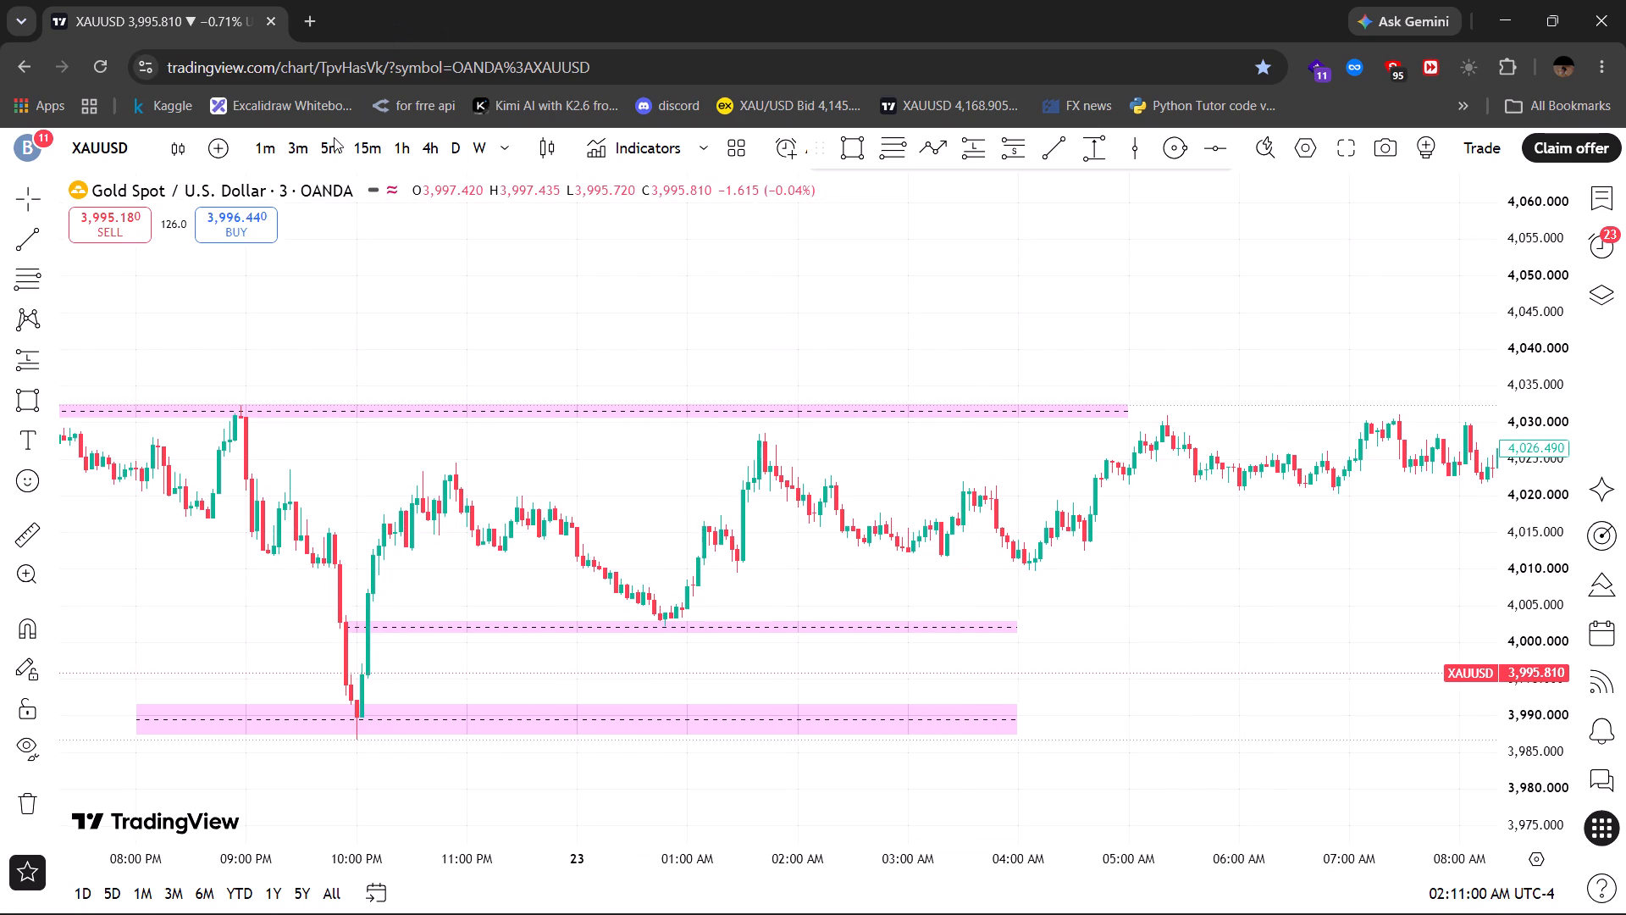
{"action": "left_click_drag", "start_coordinate": [1078, 556], "coordinate": [391, 510]}
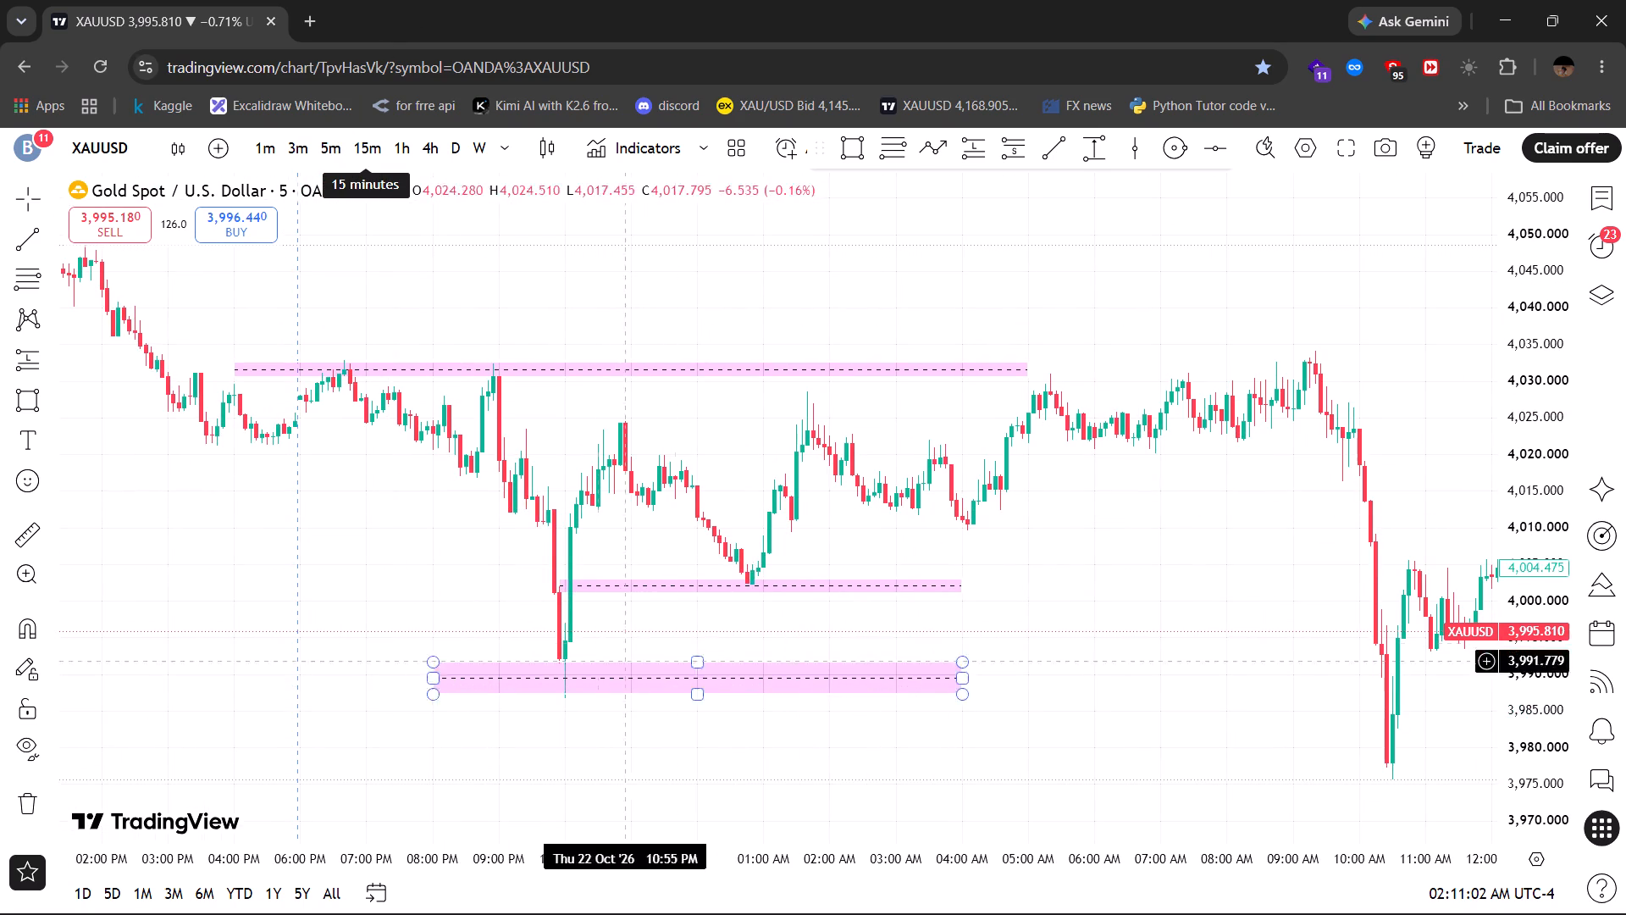
{"action": "left_click_drag", "start_coordinate": [1524, 672], "coordinate": [1497, 299]}
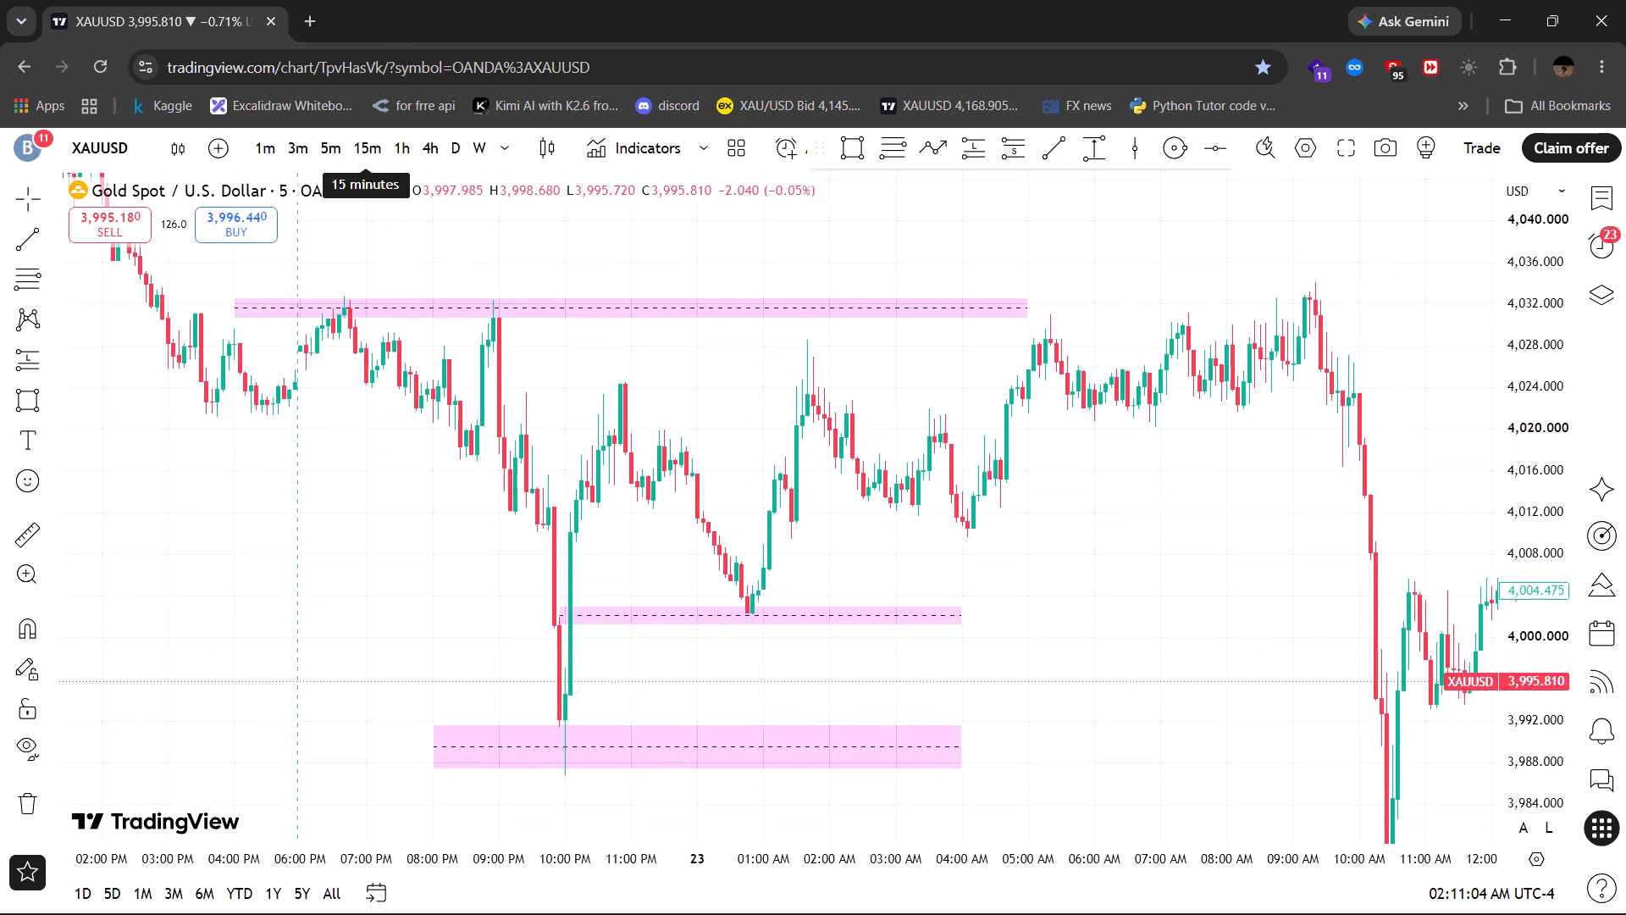
{"action": "left_click_drag", "start_coordinate": [1497, 299], "coordinate": [1493, 278]}
{"action": "left_click_drag", "start_coordinate": [1114, 419], "coordinate": [1070, 537]}
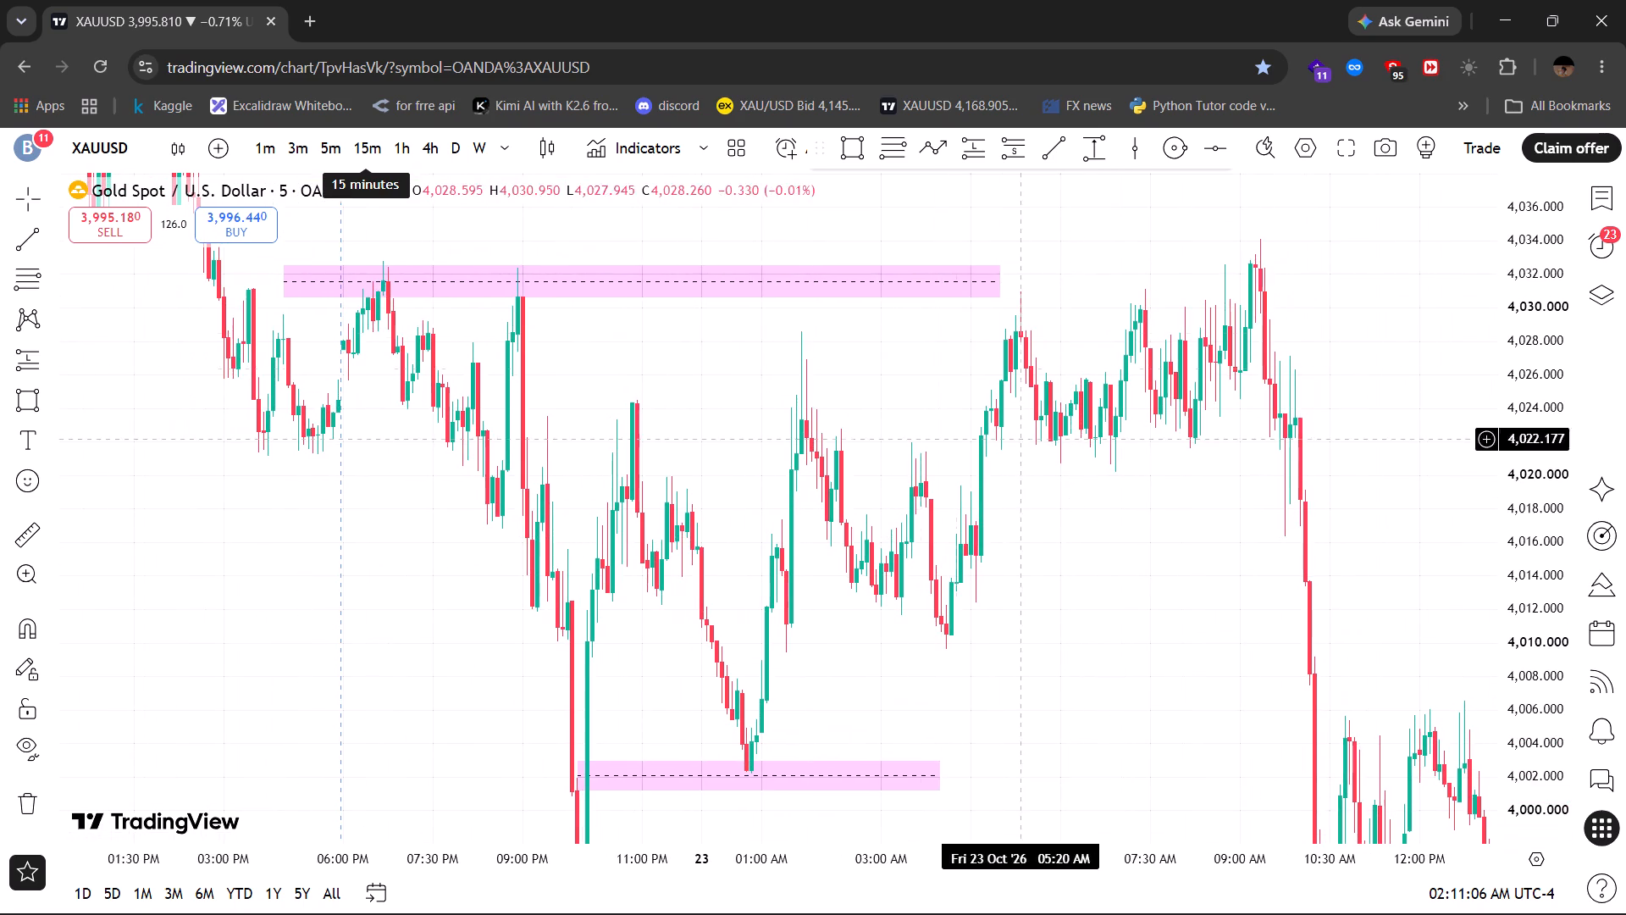
{"action": "left_click_drag", "start_coordinate": [998, 278], "coordinate": [1295, 280]}
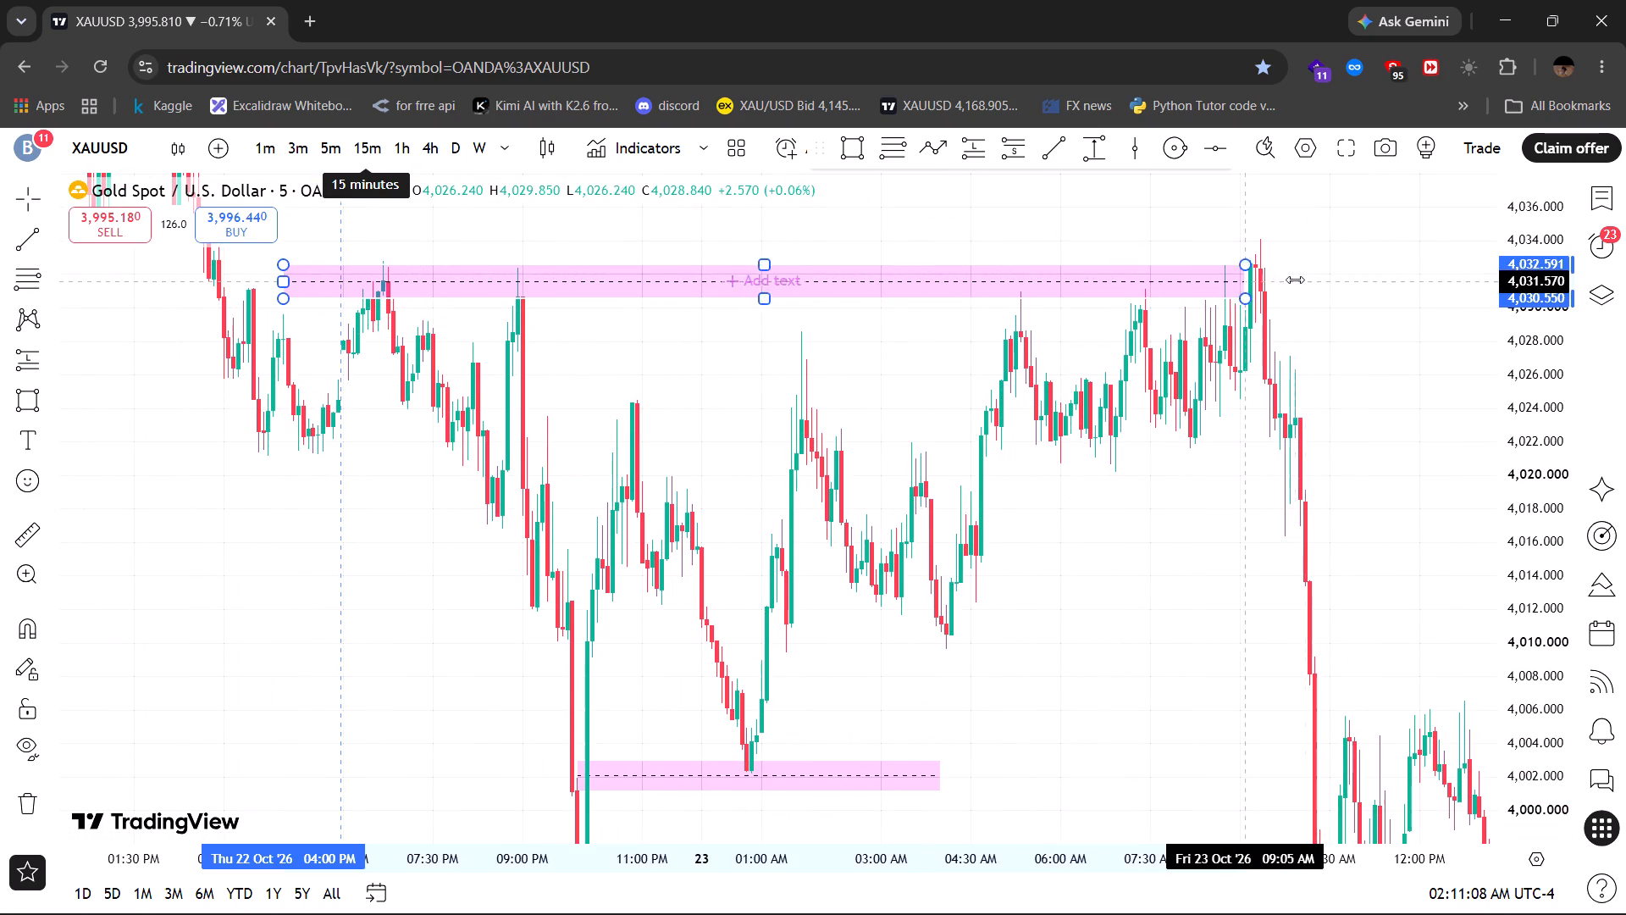
{"action": "left_click_drag", "start_coordinate": [1295, 280], "coordinate": [1302, 279]}
{"action": "left_click", "coordinate": [1173, 528]}
Draw a Fib retracement from the 5:20 AM swing high at about 4,030.90 down to about 4,020.53, ending at 7:20 AM.
{"action": "left_click_drag", "start_coordinate": [1173, 528], "coordinate": [1175, 575]}
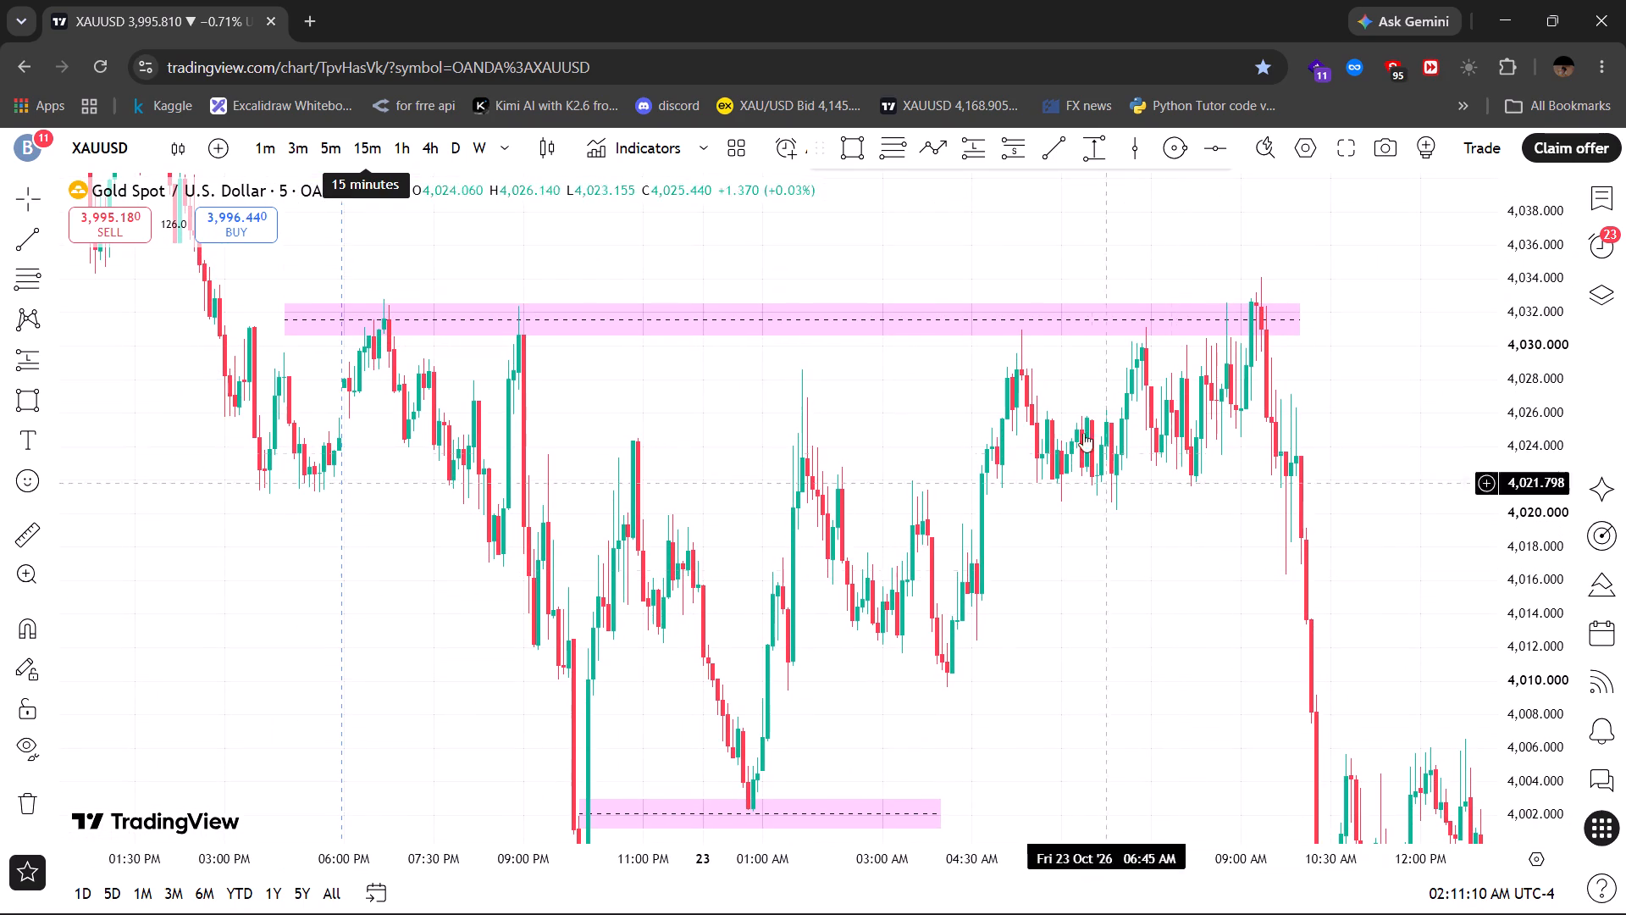
{"action": "left_click", "coordinate": [892, 144]}
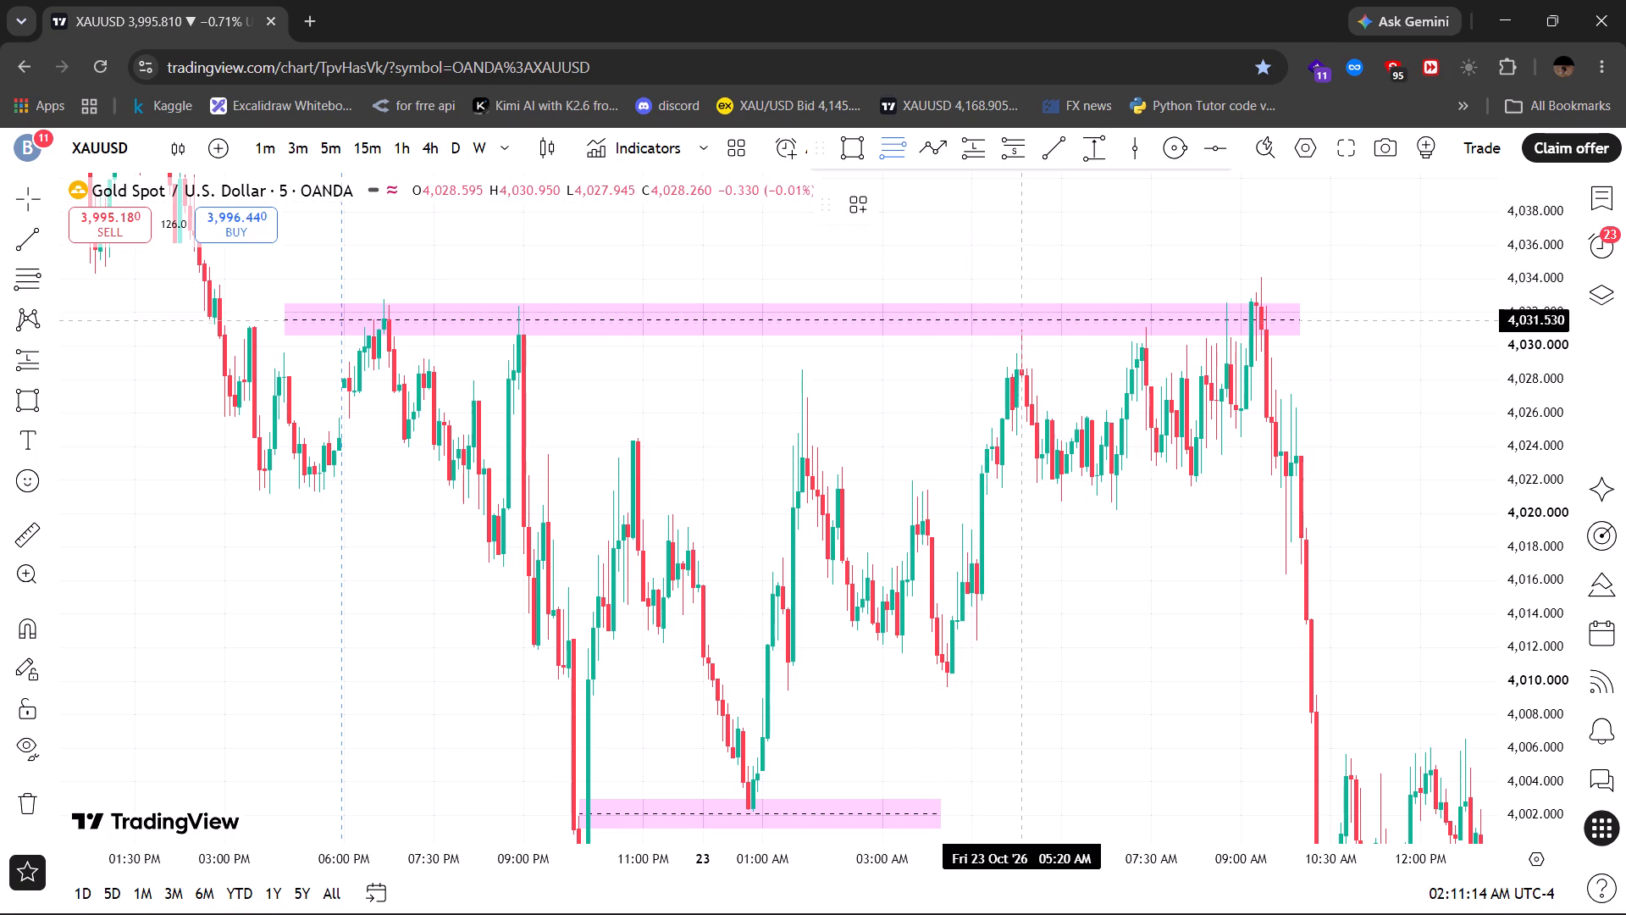
{"action": "left_click_drag", "start_coordinate": [1021, 331], "coordinate": [1148, 493]}
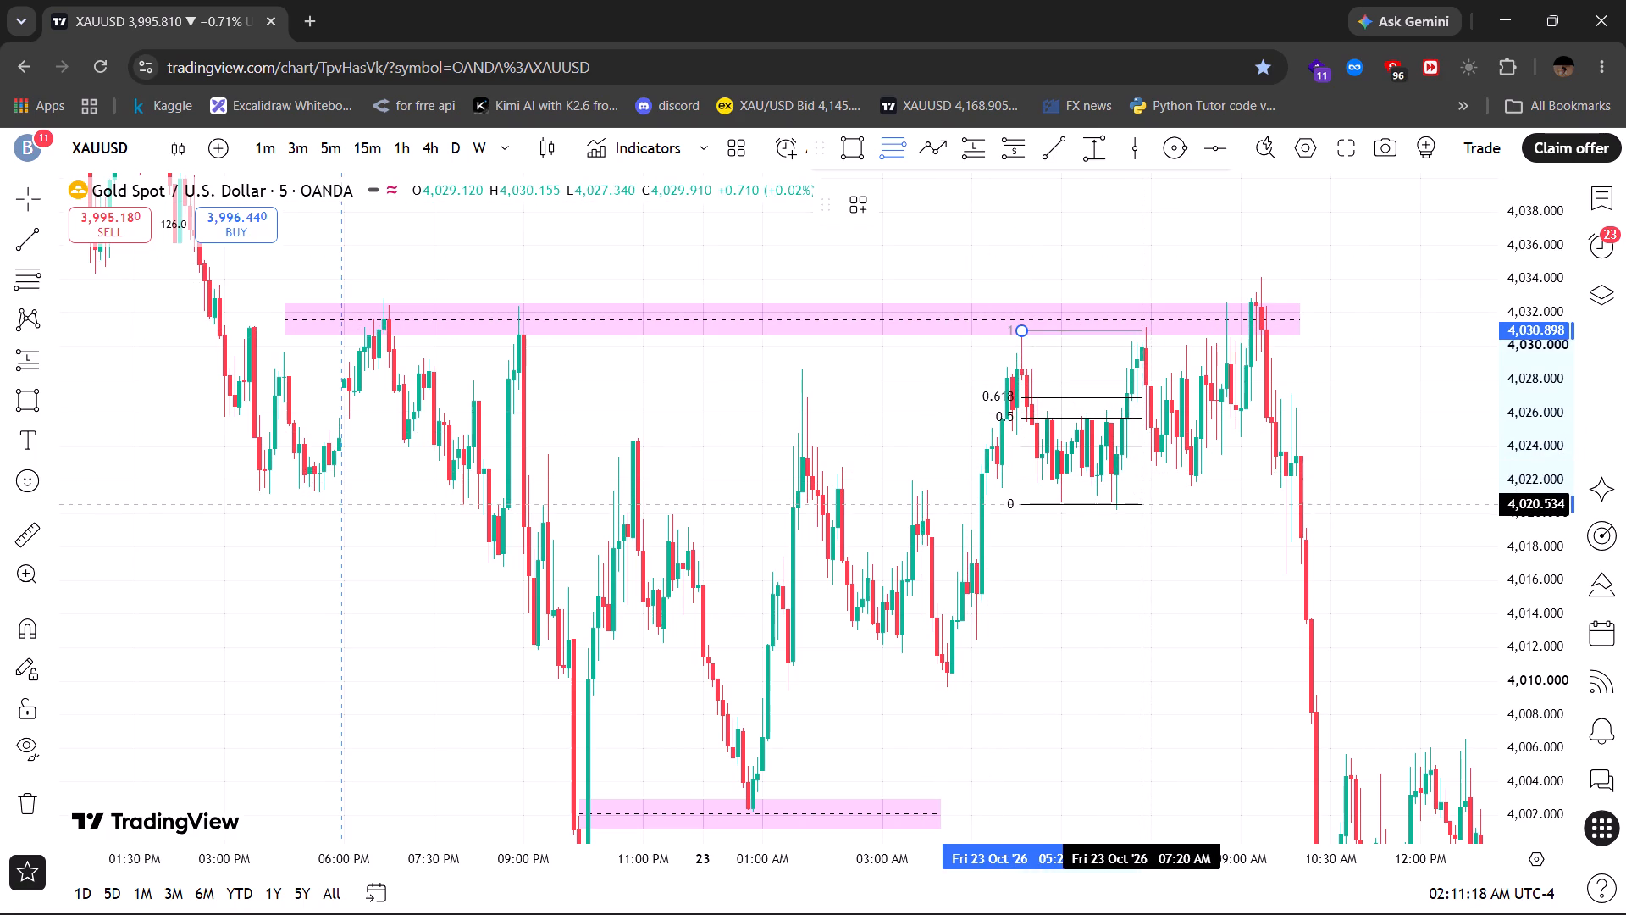
{"action": "left_click", "coordinate": [1141, 504]}
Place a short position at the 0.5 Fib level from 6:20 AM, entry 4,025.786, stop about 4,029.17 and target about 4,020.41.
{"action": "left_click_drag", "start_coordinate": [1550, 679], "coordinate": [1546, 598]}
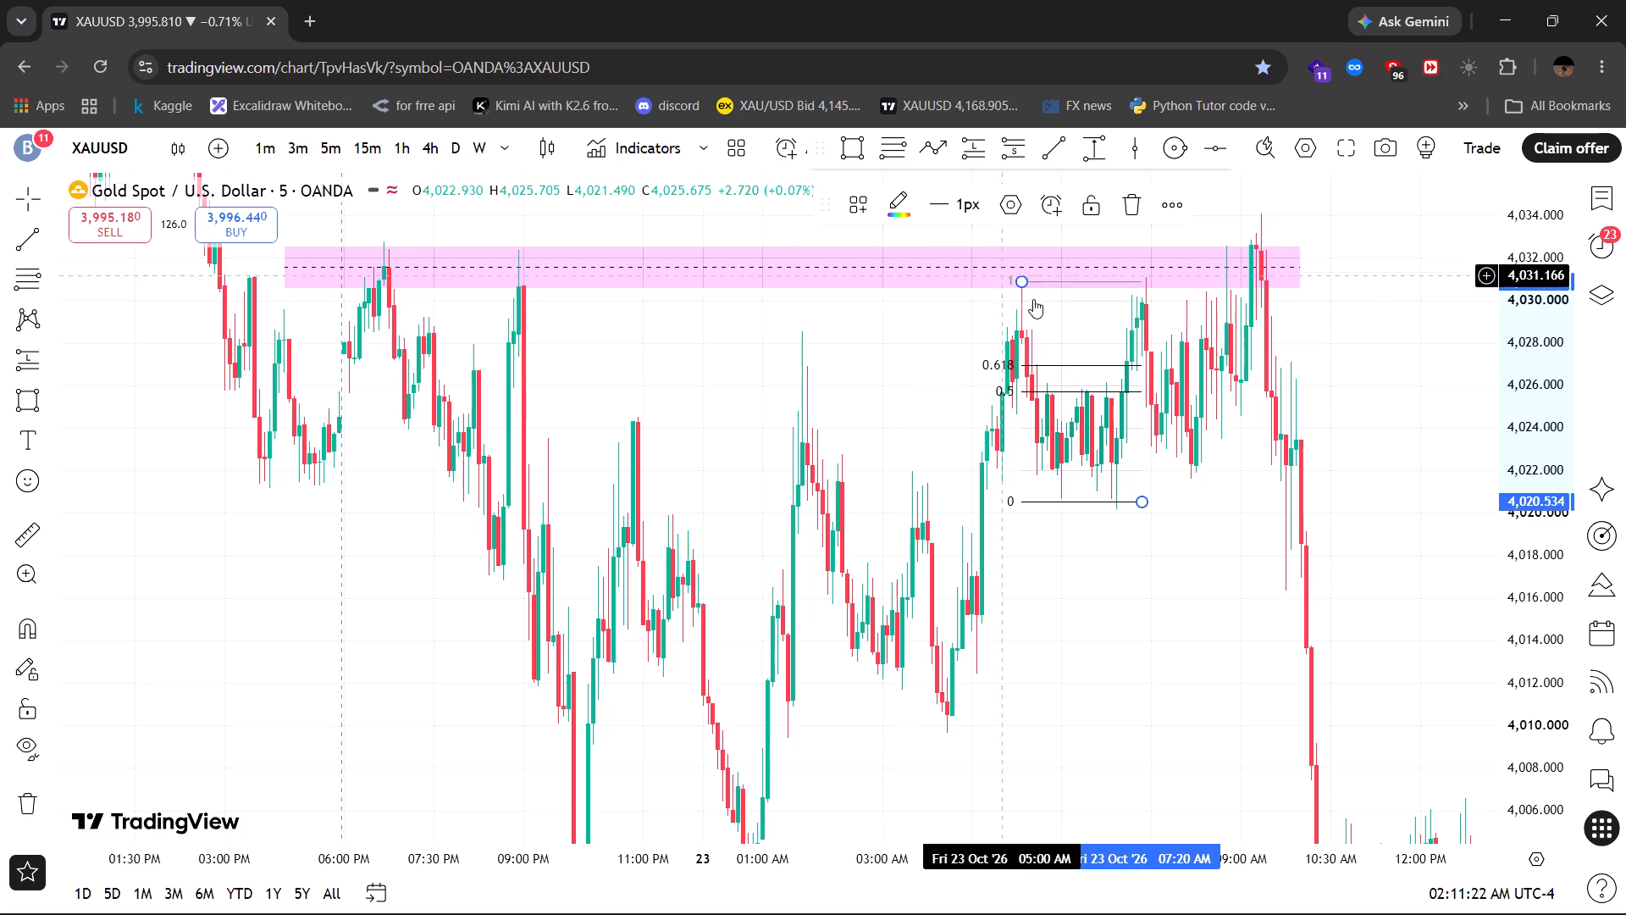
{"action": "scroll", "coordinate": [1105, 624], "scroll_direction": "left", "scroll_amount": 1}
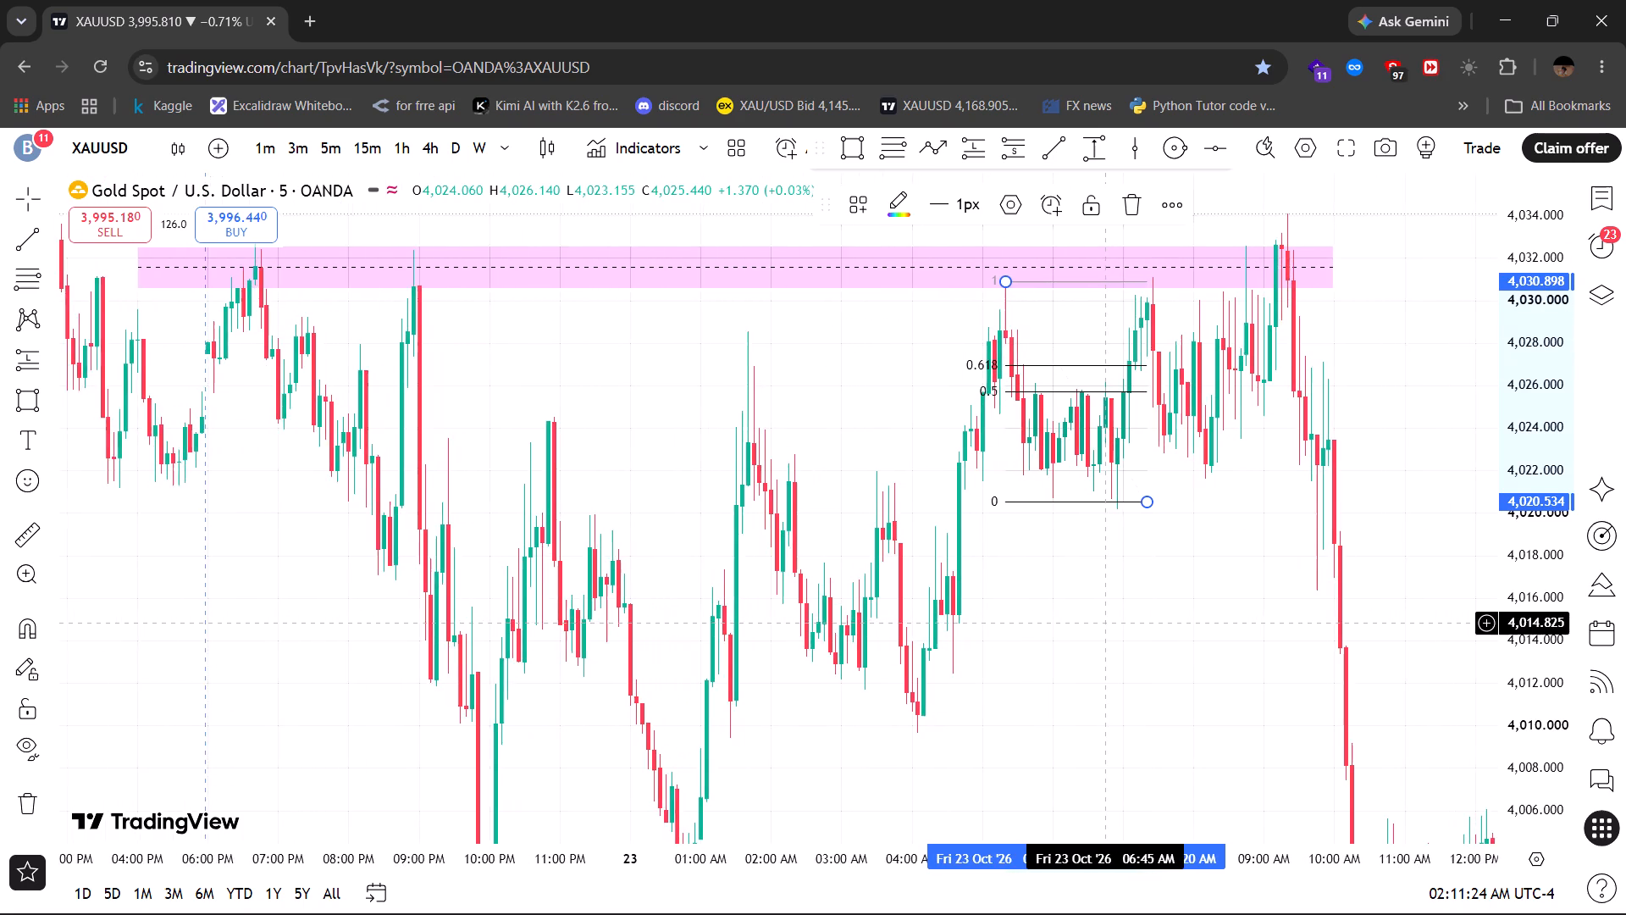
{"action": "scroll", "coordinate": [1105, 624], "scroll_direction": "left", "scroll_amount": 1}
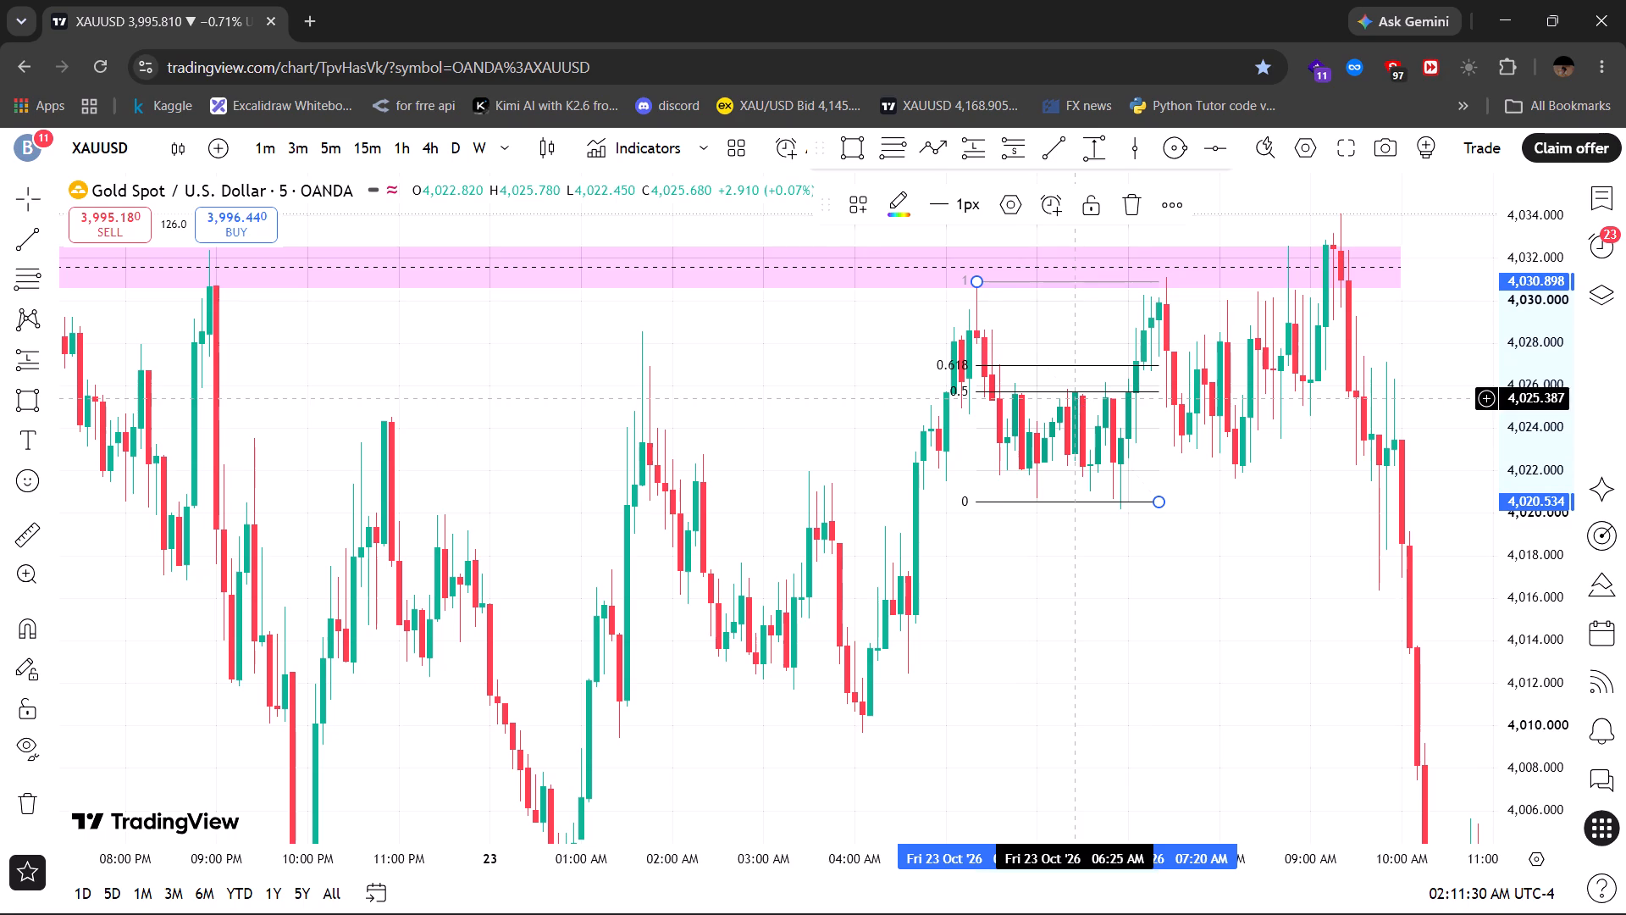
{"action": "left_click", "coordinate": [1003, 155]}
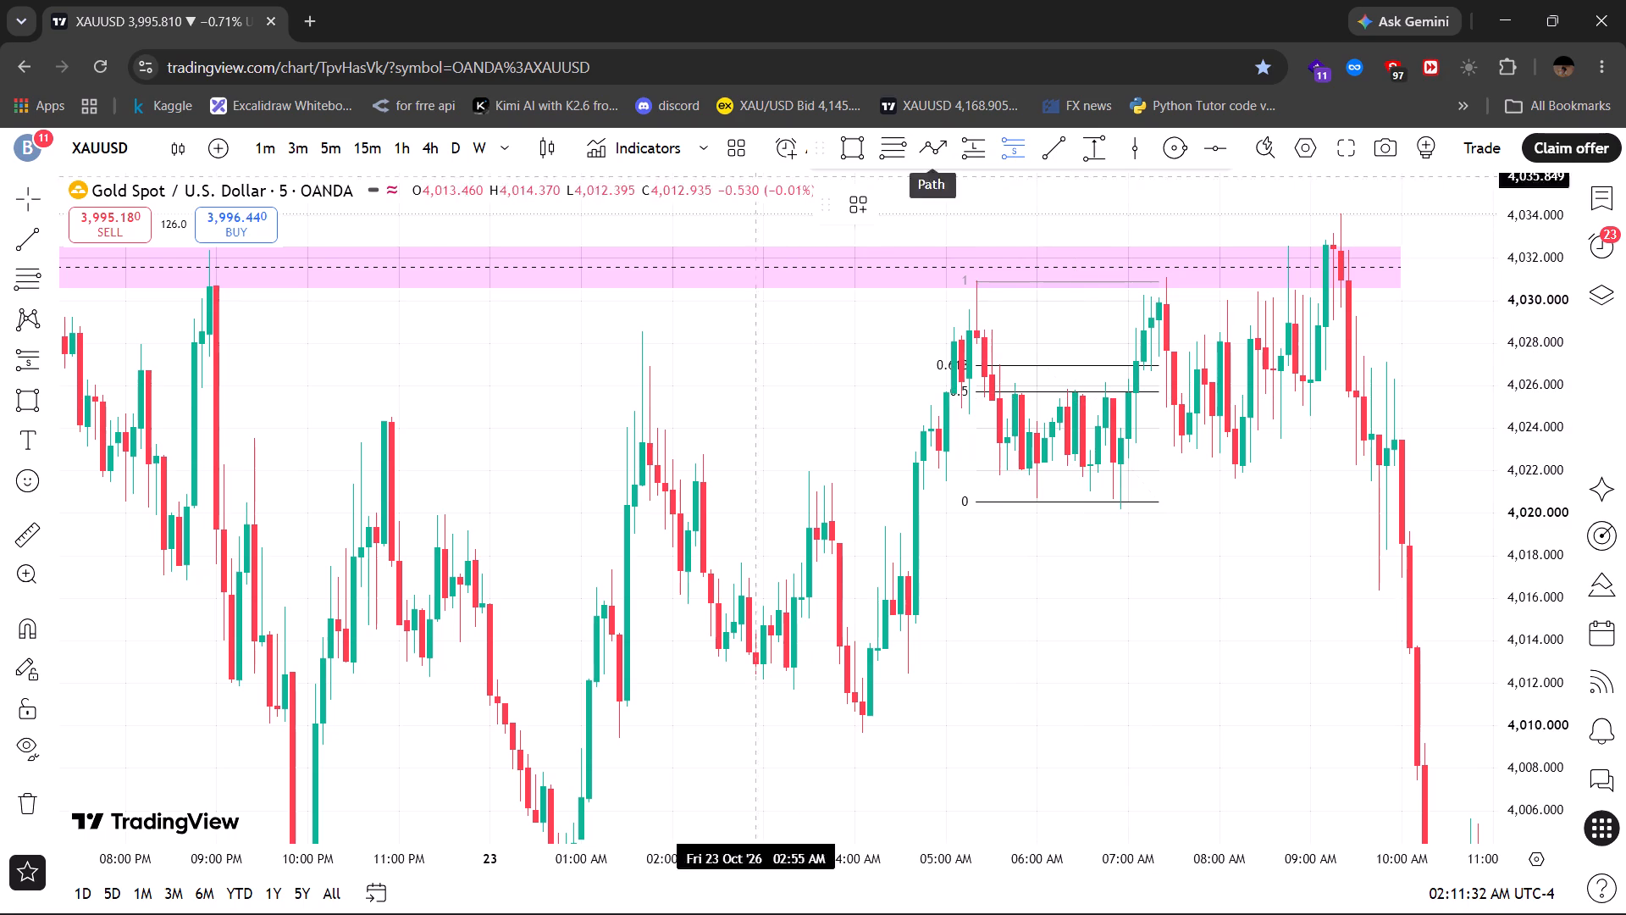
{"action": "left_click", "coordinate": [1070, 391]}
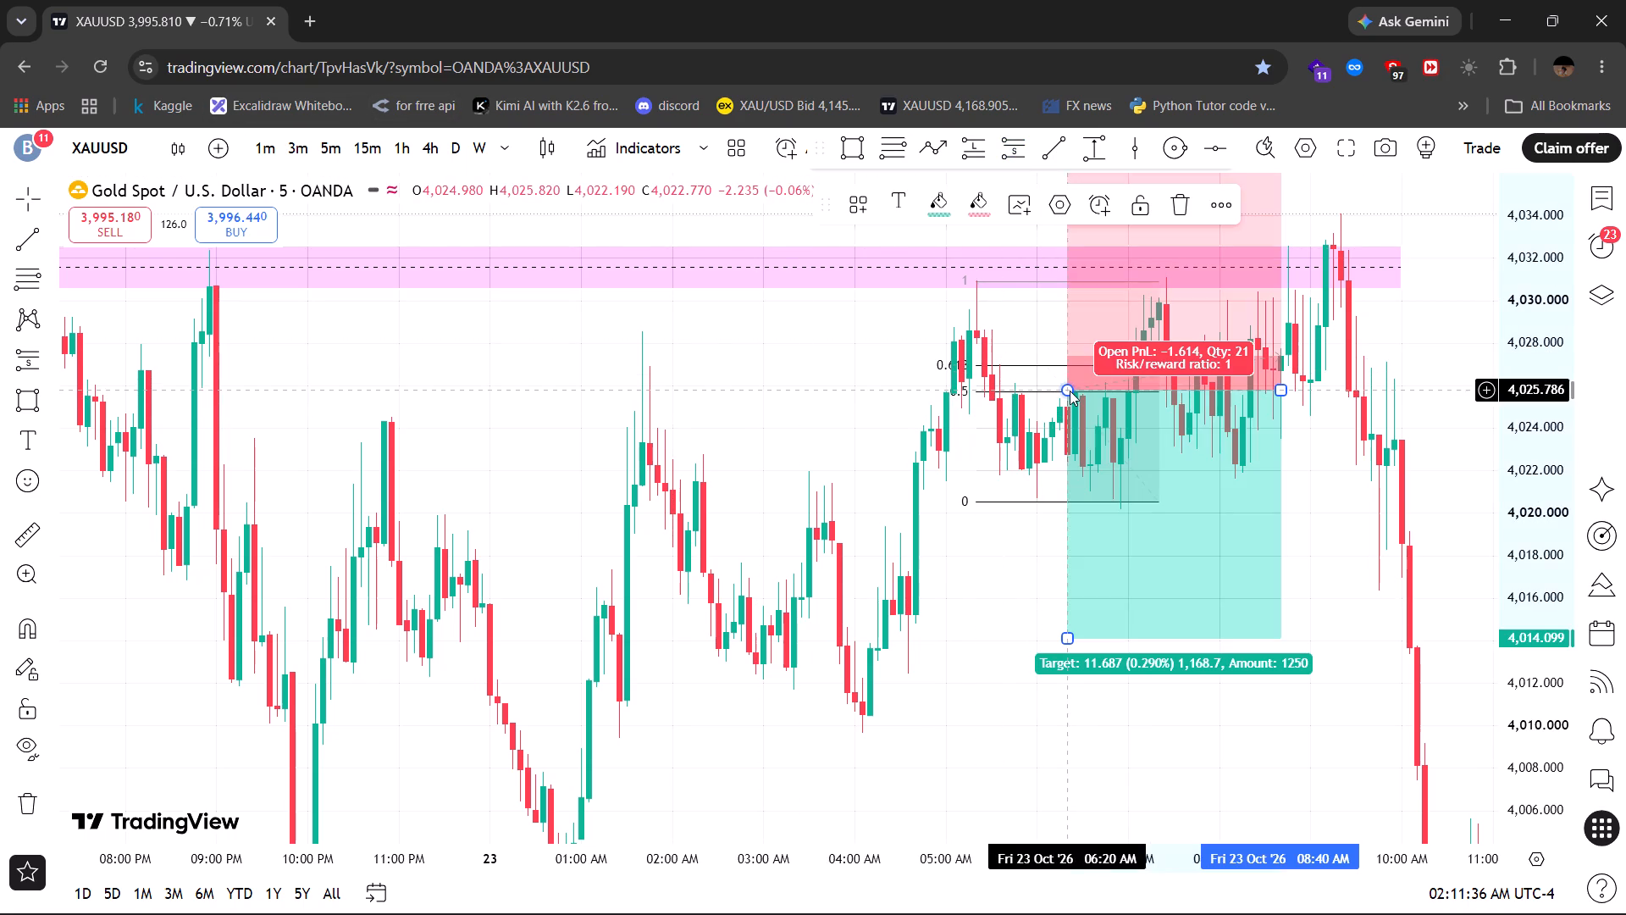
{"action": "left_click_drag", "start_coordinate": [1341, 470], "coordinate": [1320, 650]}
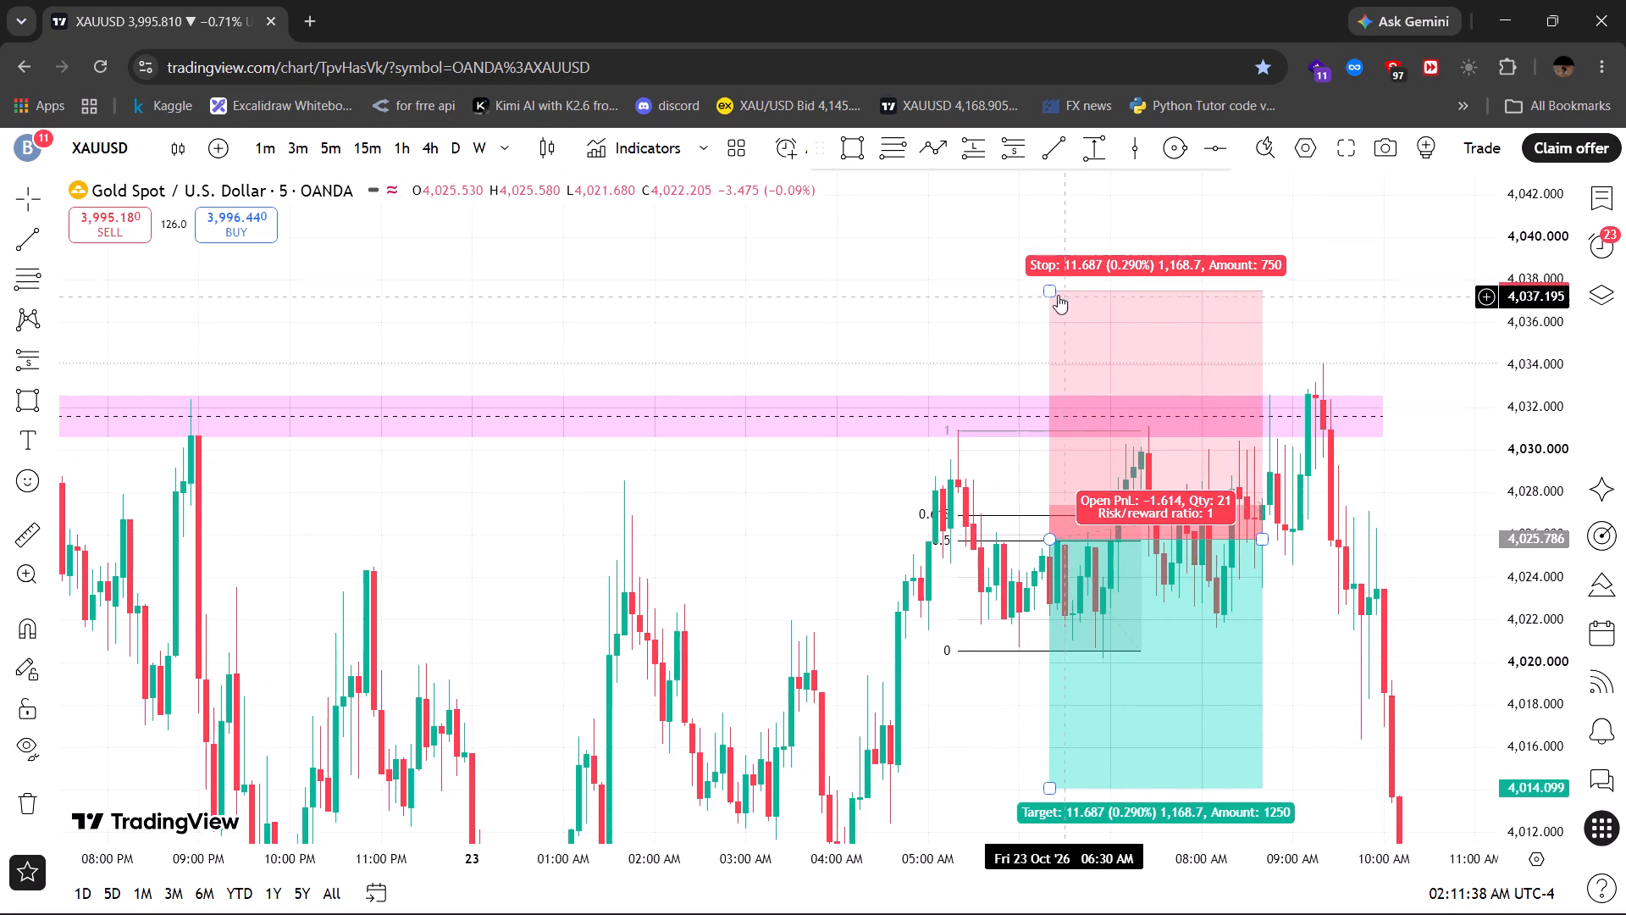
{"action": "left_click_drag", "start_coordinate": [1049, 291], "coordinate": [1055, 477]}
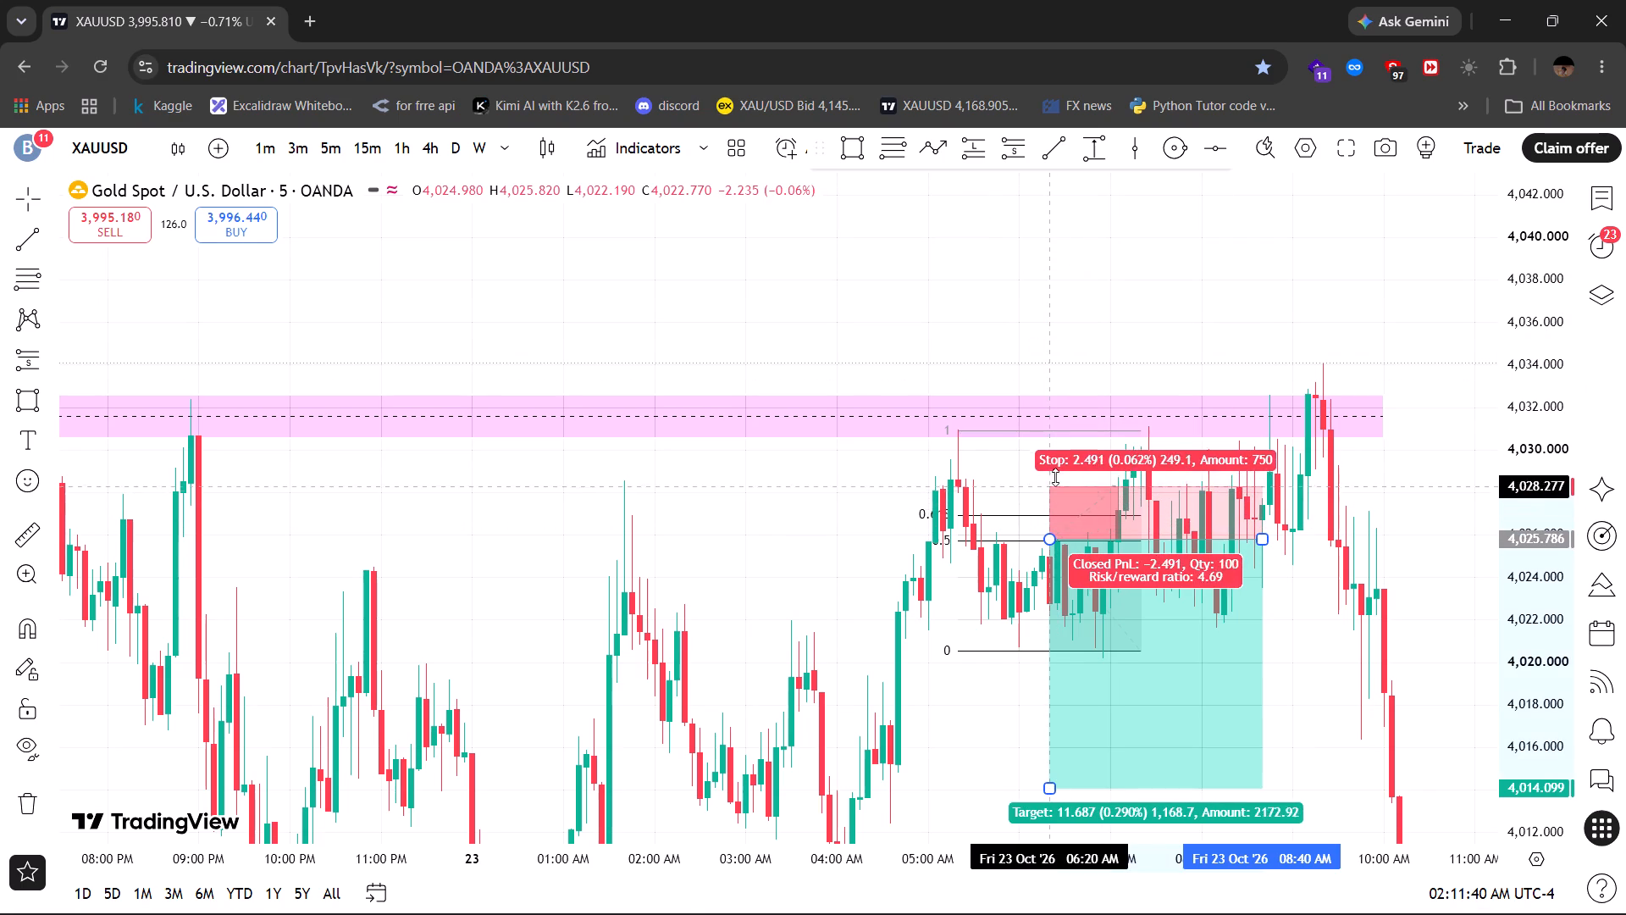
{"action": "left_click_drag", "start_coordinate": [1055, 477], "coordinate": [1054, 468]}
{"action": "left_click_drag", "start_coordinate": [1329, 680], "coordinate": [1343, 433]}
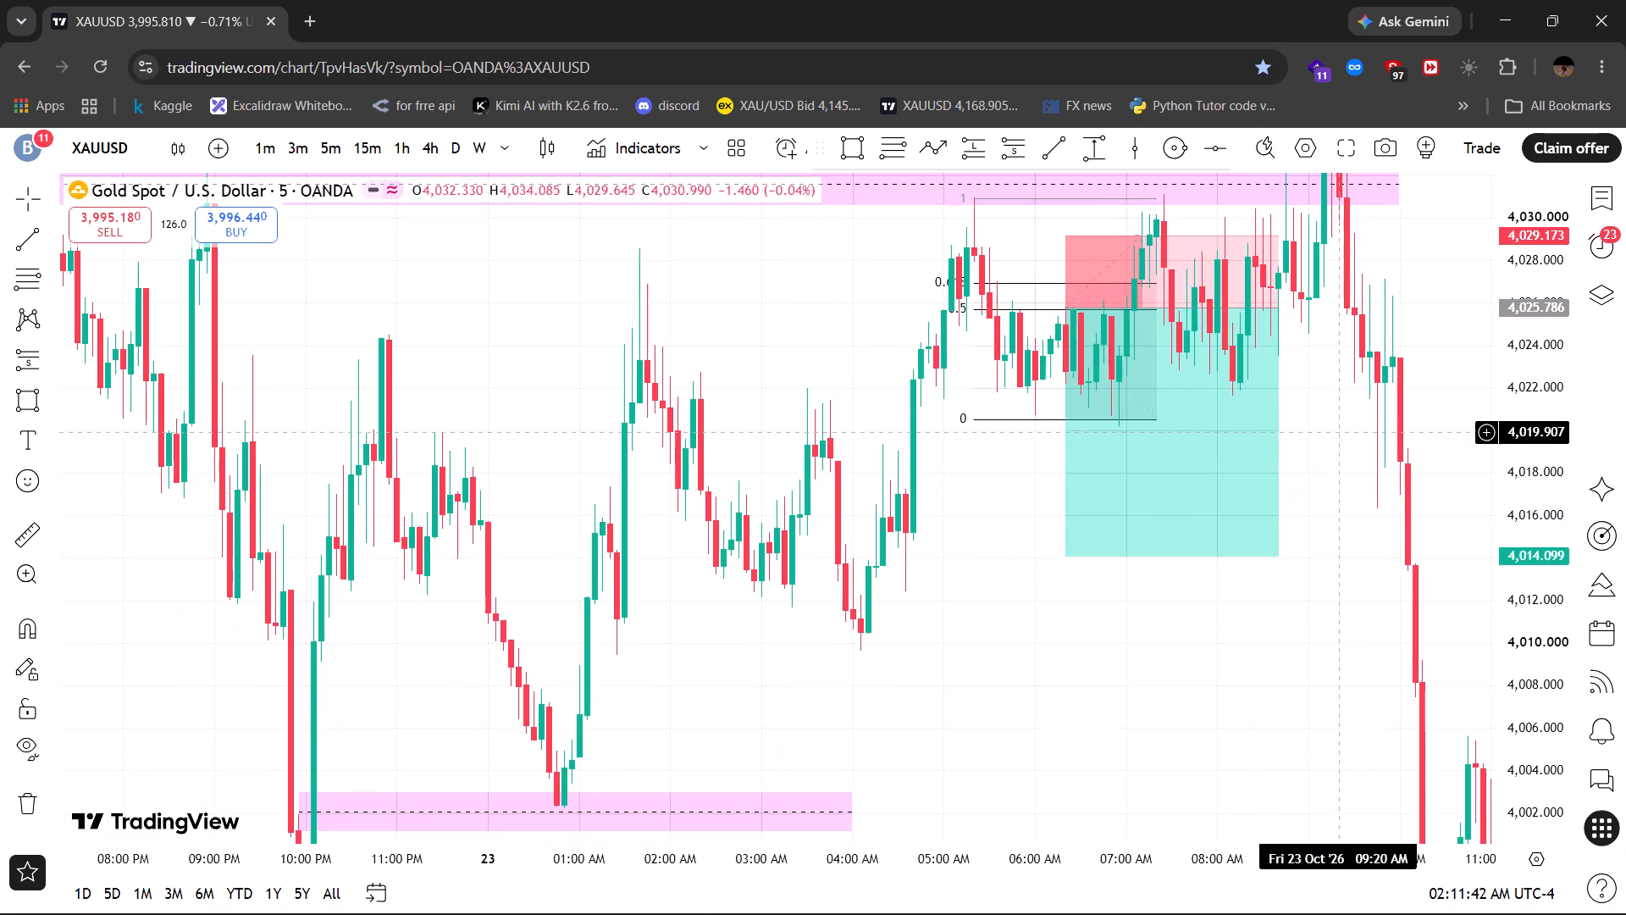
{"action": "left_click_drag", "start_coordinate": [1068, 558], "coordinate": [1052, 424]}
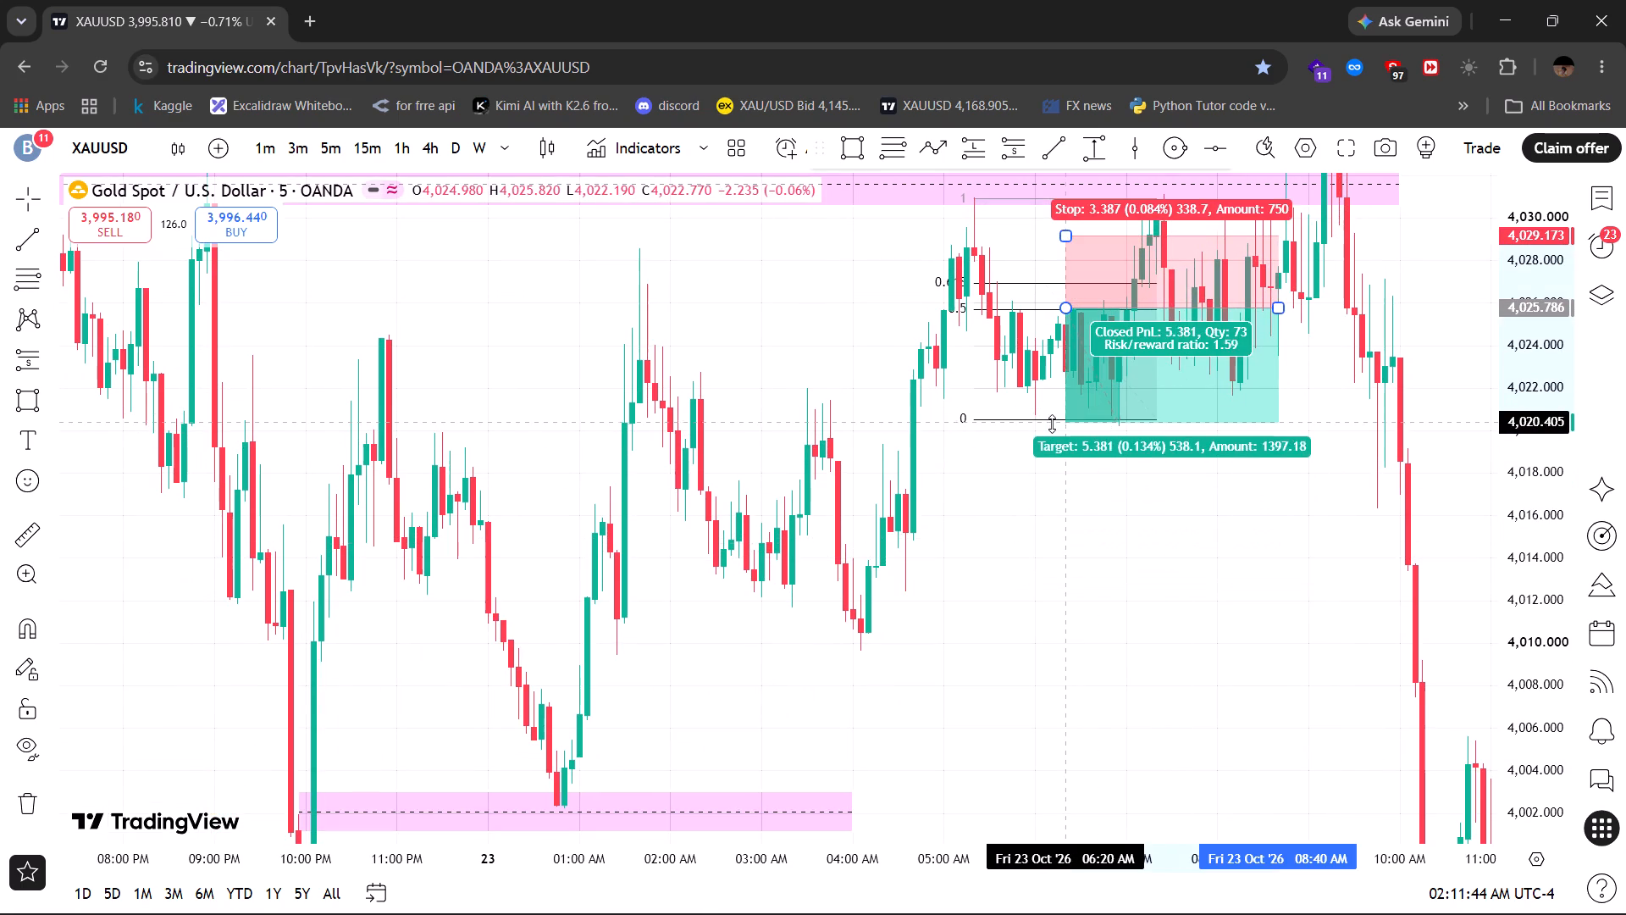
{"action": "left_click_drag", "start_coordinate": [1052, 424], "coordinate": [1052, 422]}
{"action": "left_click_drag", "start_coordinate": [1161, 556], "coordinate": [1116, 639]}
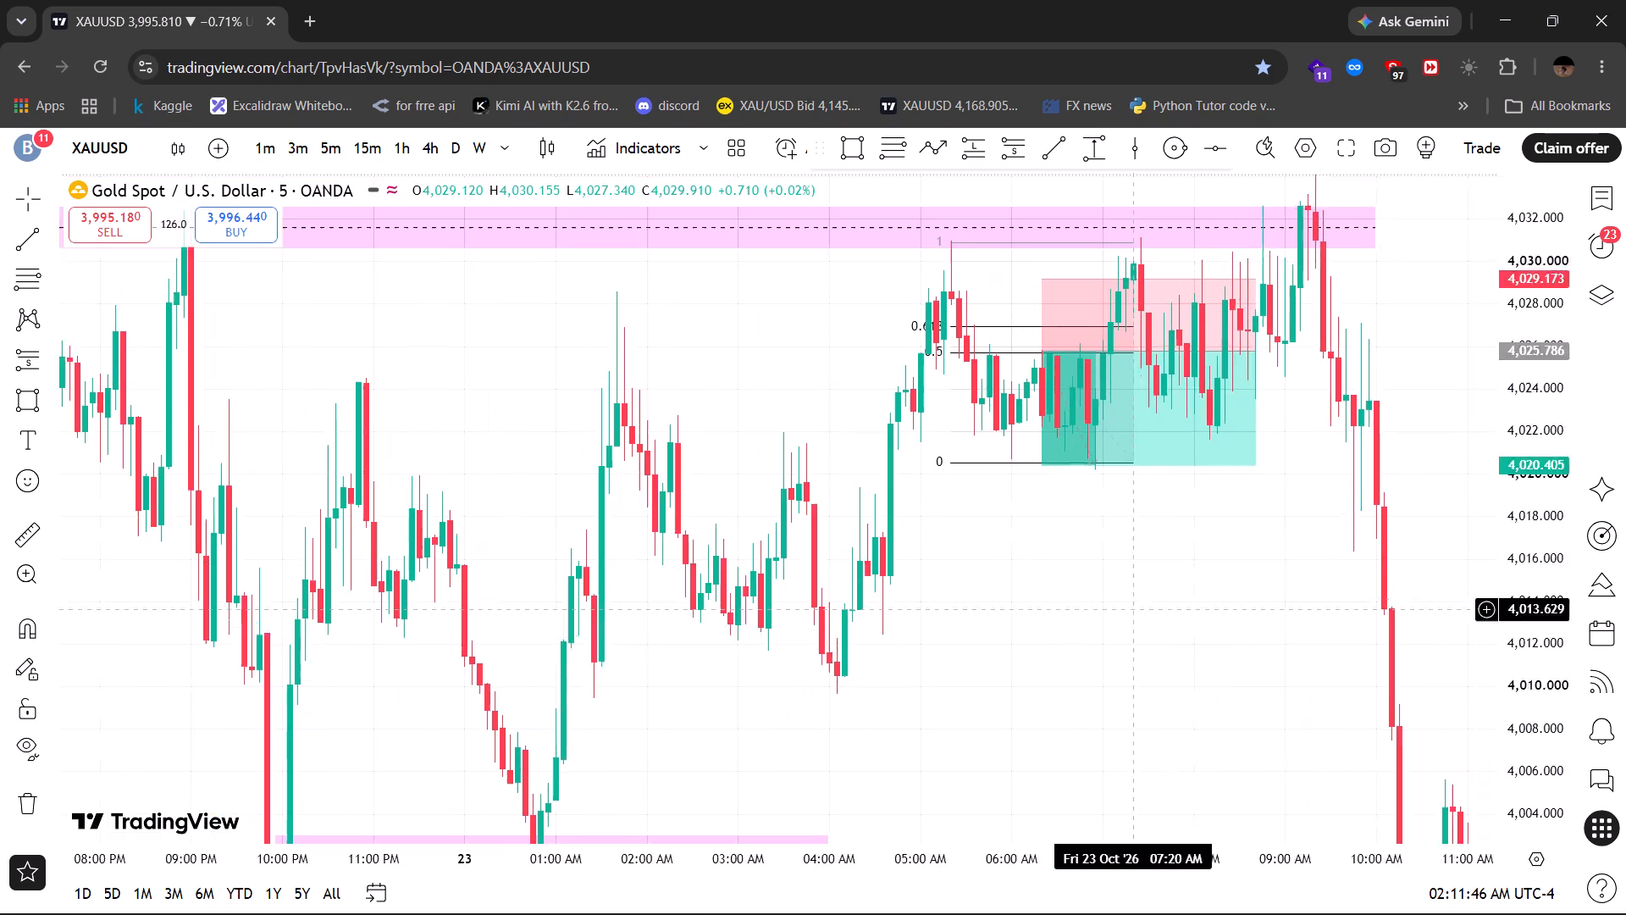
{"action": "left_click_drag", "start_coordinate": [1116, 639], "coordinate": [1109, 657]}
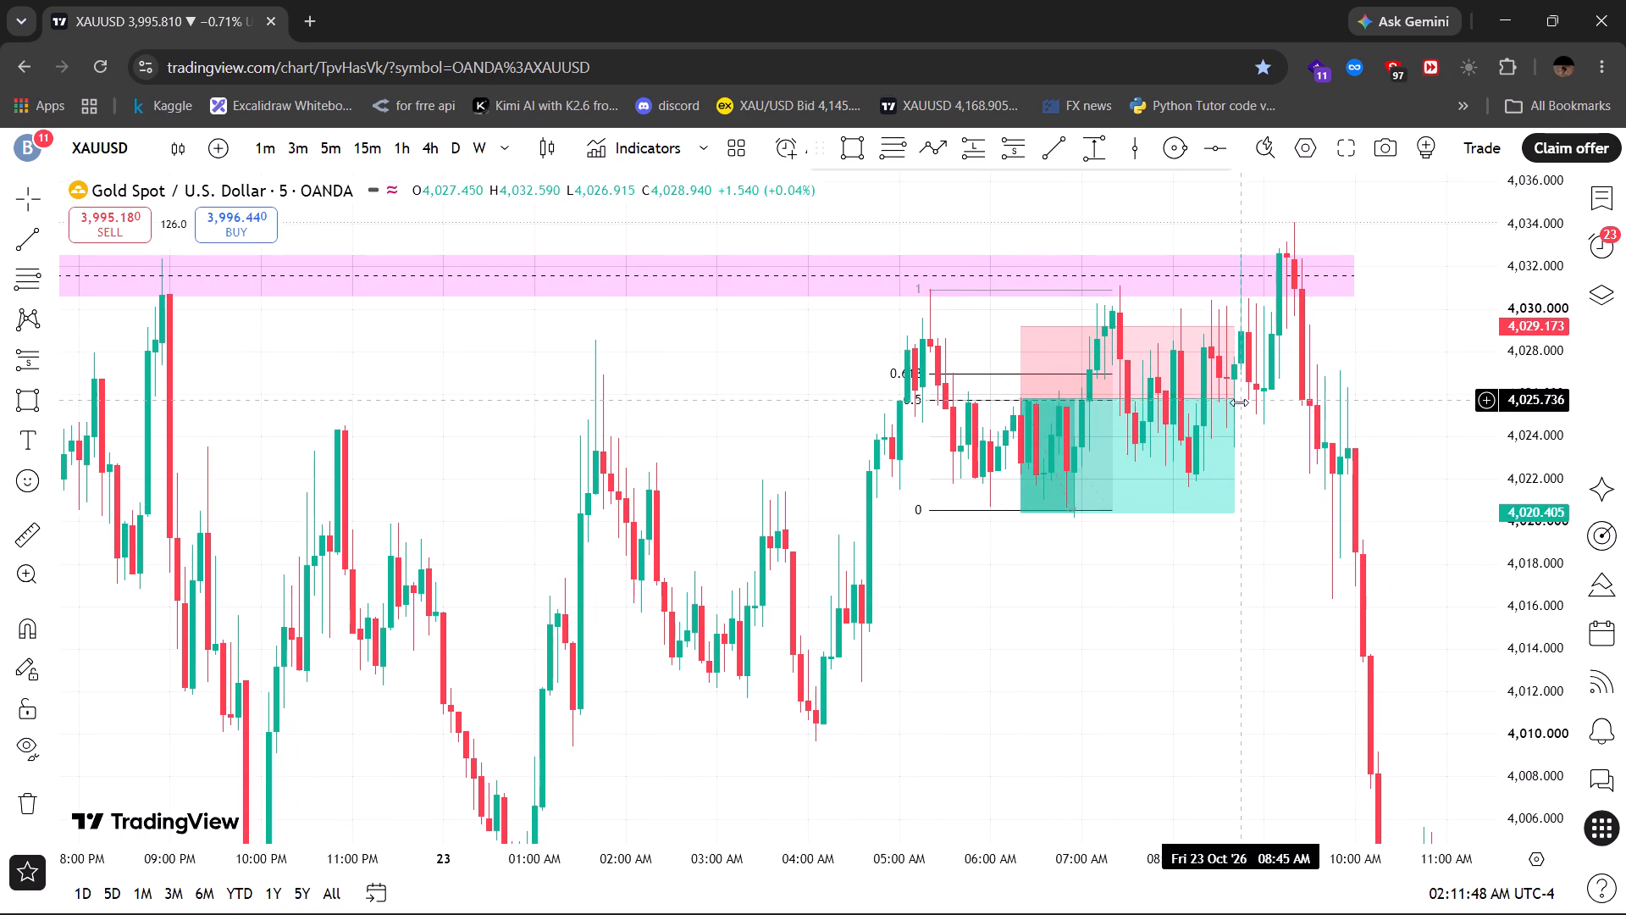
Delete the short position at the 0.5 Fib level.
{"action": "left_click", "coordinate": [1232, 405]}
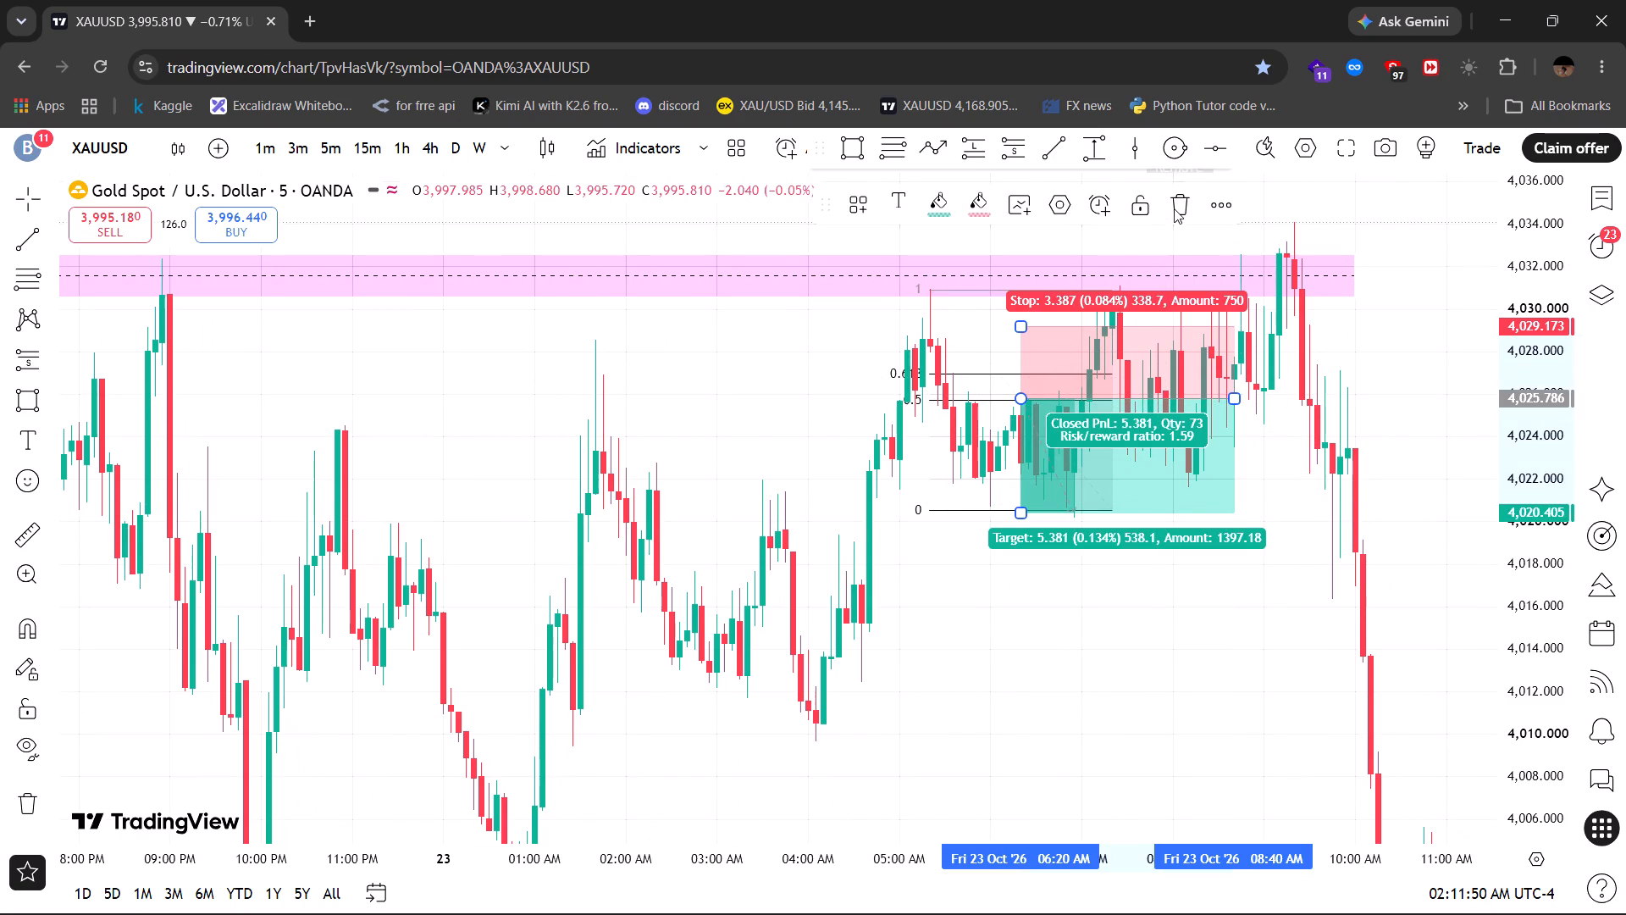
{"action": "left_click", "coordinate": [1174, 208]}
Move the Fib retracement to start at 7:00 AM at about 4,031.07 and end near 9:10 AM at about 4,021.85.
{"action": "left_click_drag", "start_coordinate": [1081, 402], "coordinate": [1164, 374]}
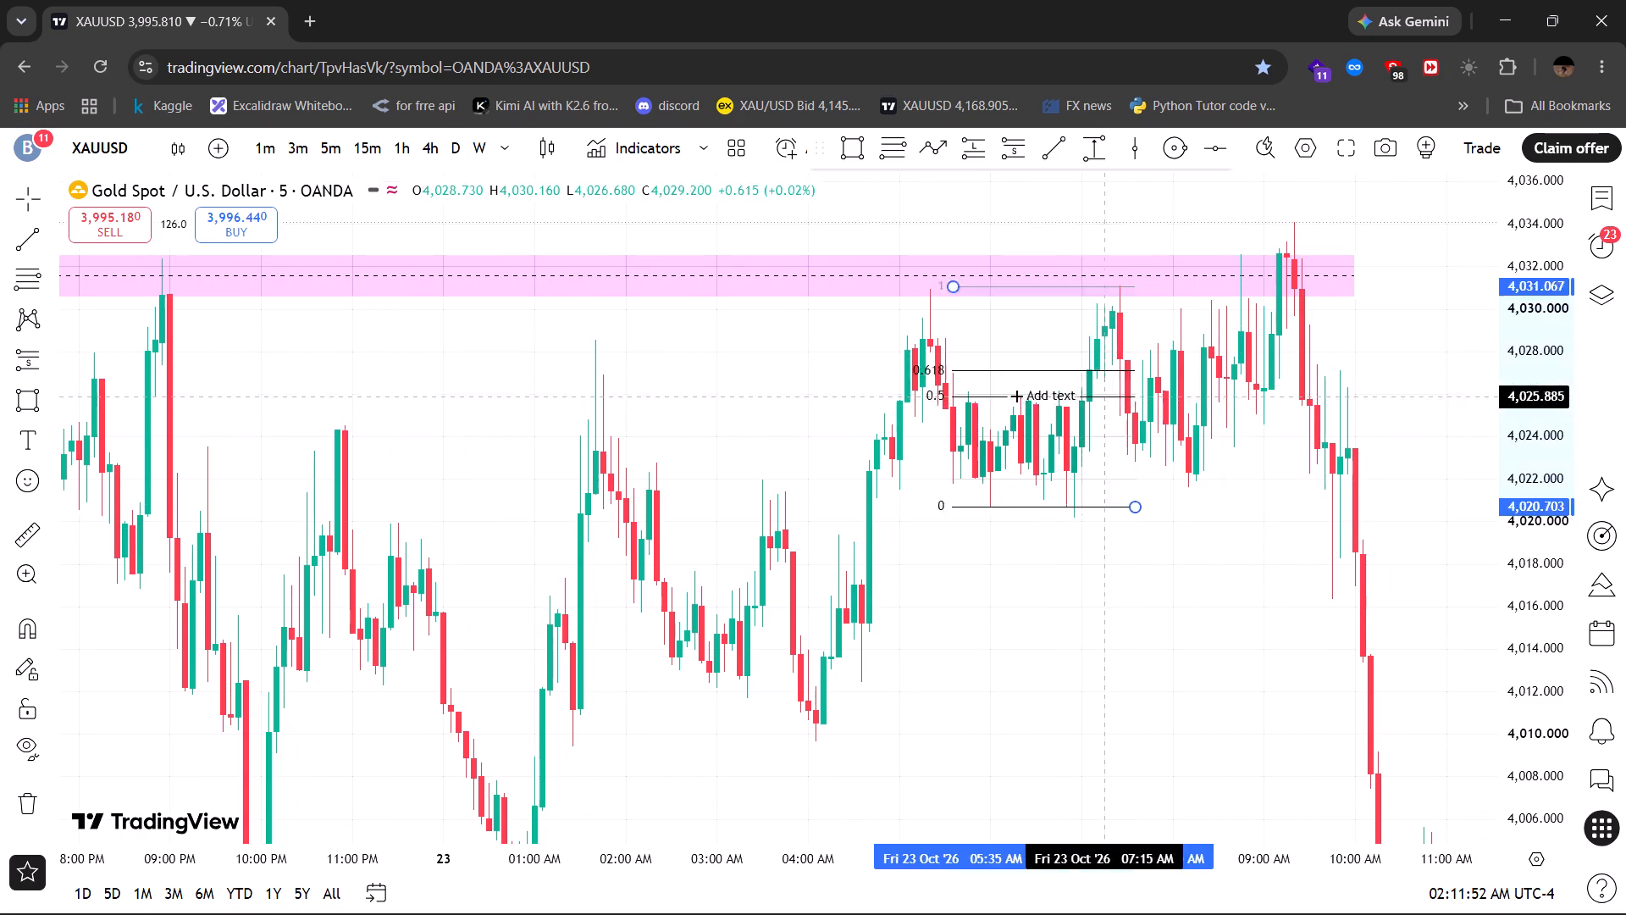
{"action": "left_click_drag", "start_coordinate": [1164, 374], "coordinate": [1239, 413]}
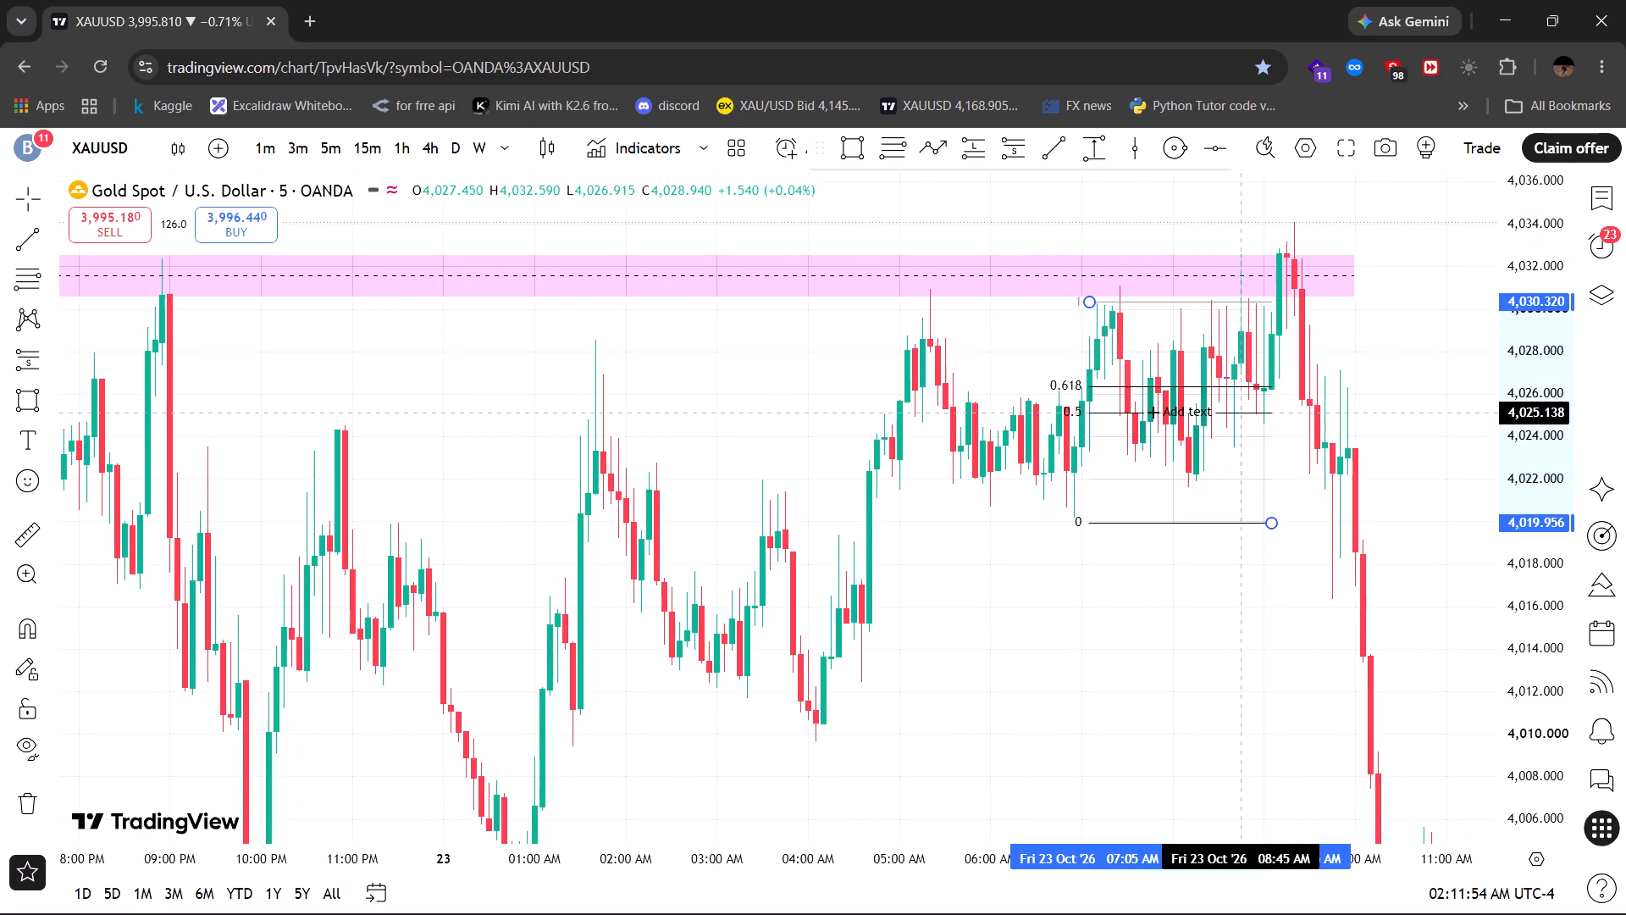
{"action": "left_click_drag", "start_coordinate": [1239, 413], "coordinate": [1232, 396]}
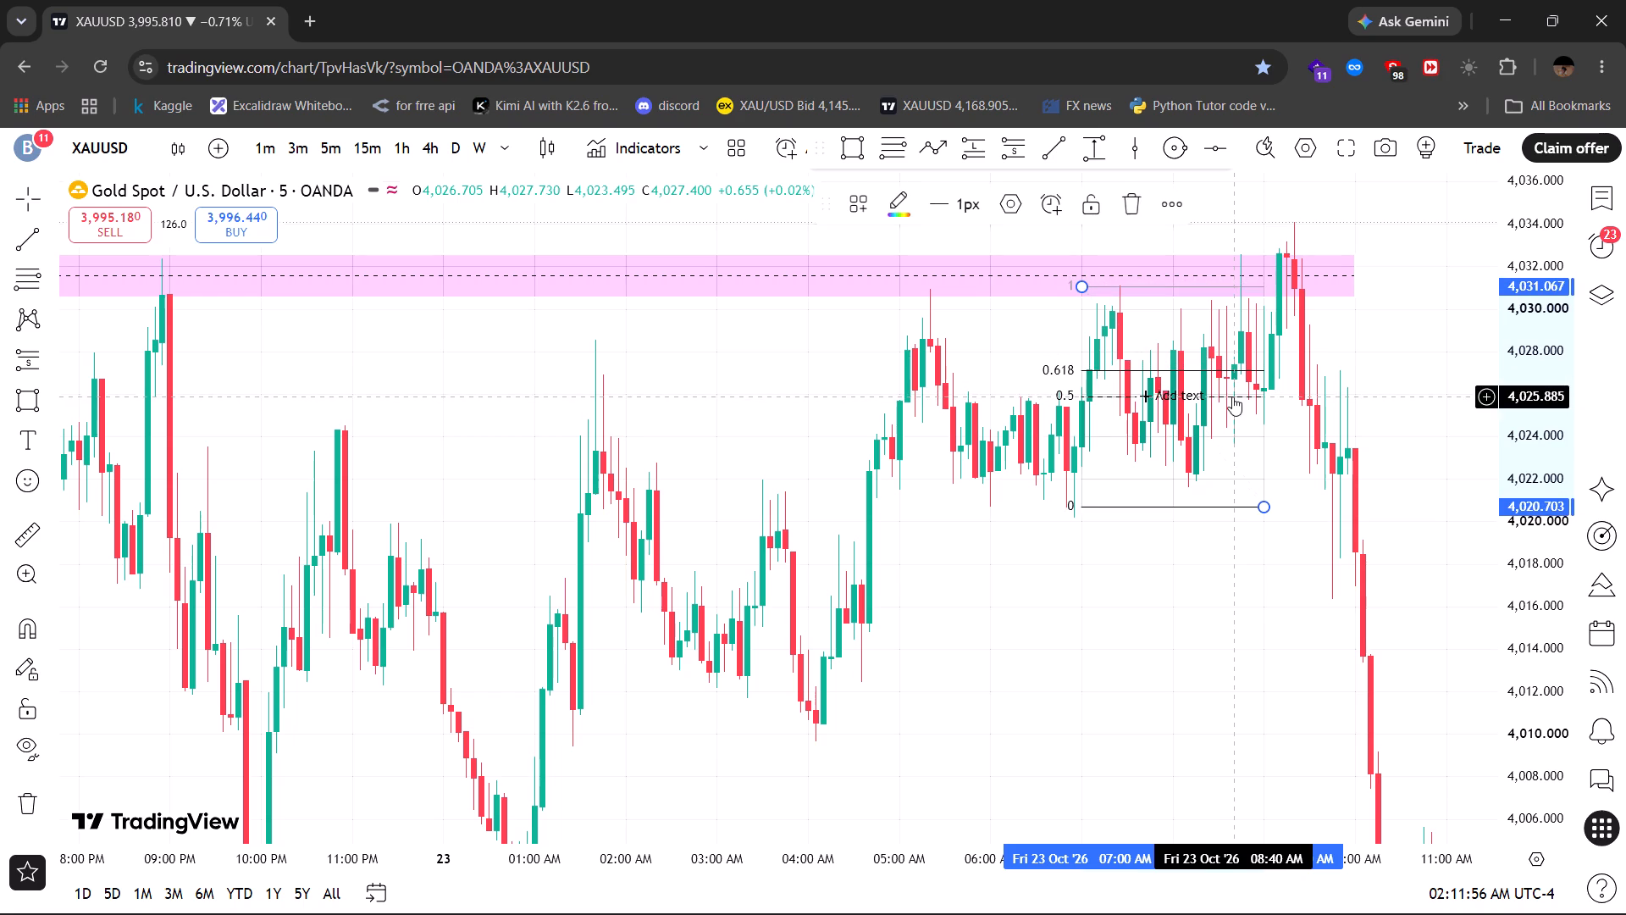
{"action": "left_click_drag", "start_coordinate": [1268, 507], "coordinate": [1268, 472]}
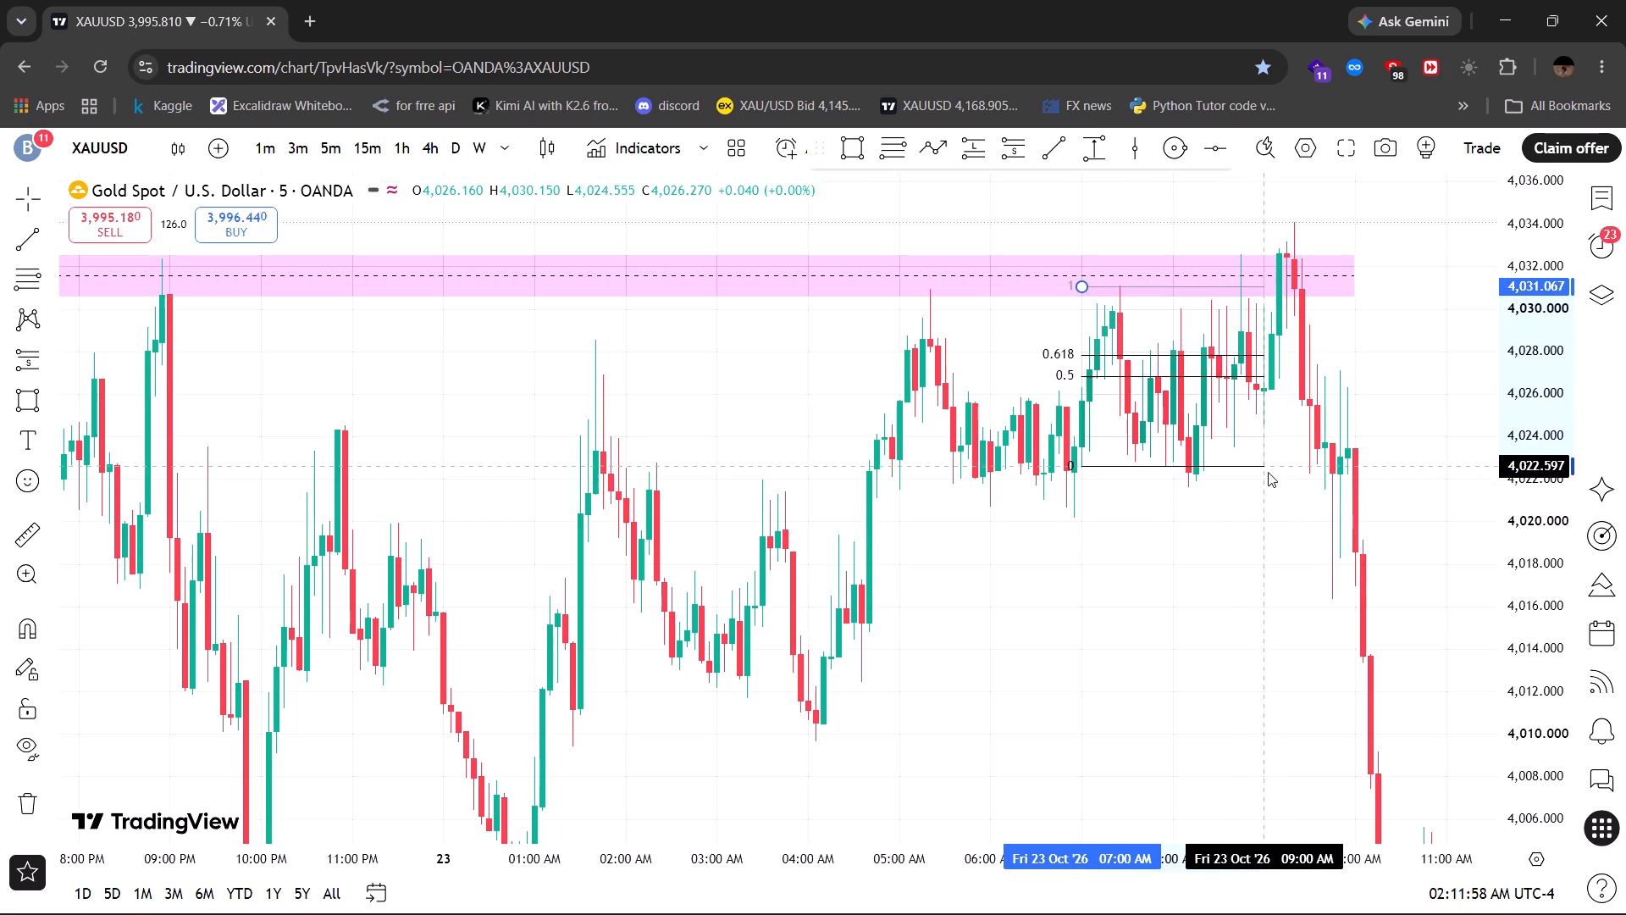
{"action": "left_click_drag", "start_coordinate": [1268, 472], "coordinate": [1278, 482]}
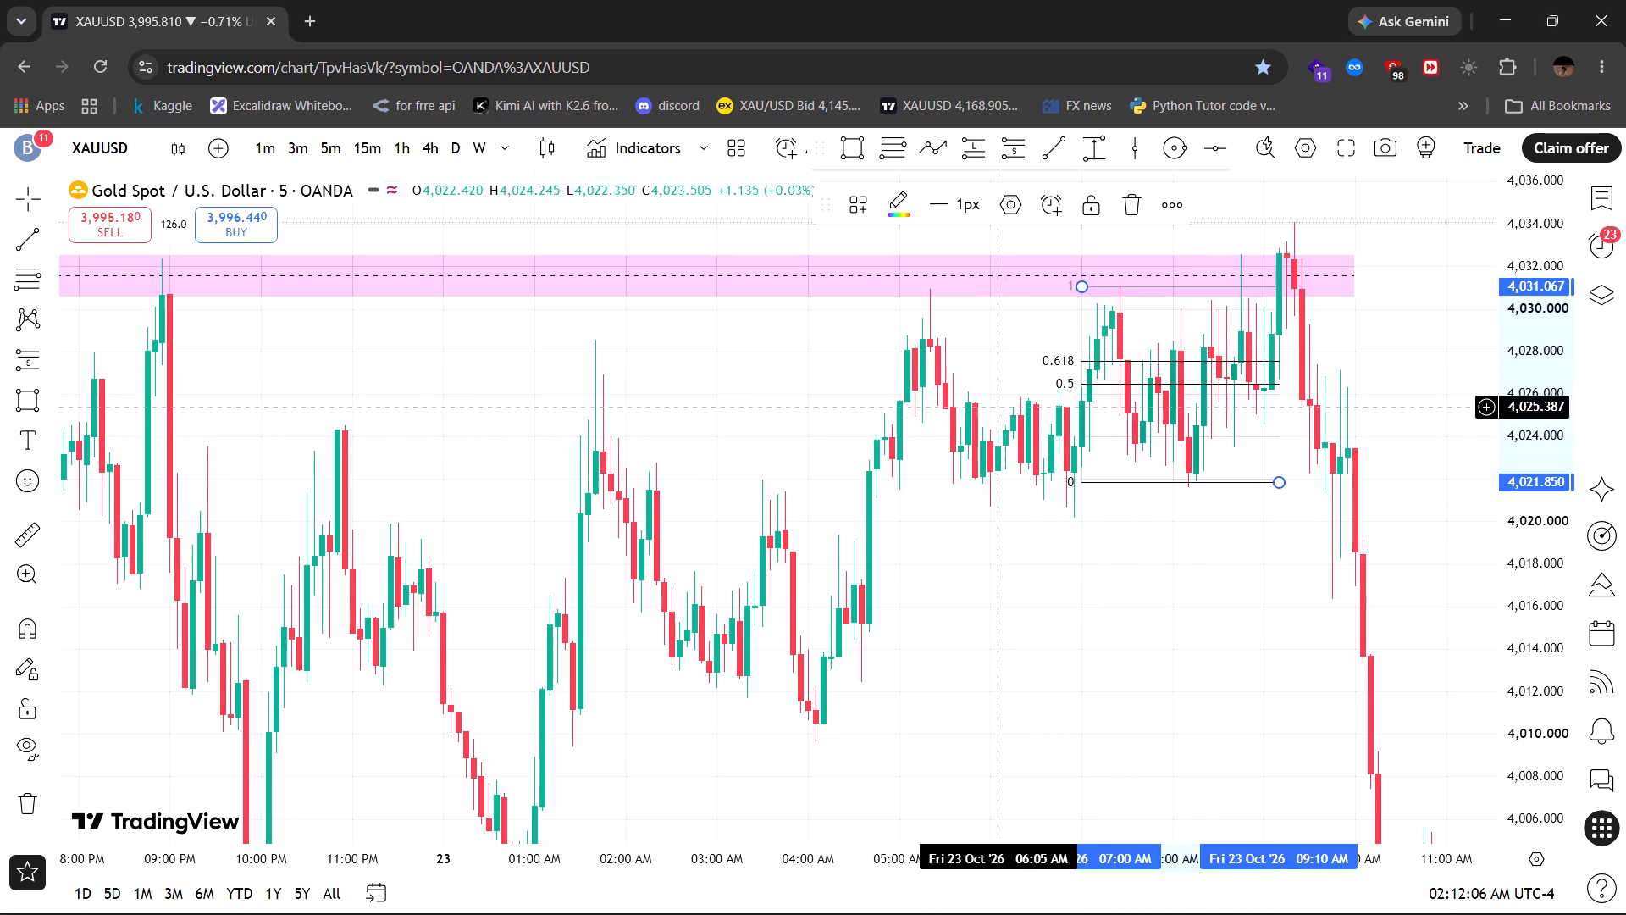
Delete the Fib retracement from the 5-minute chart.
{"action": "left_click", "coordinate": [1285, 479]}
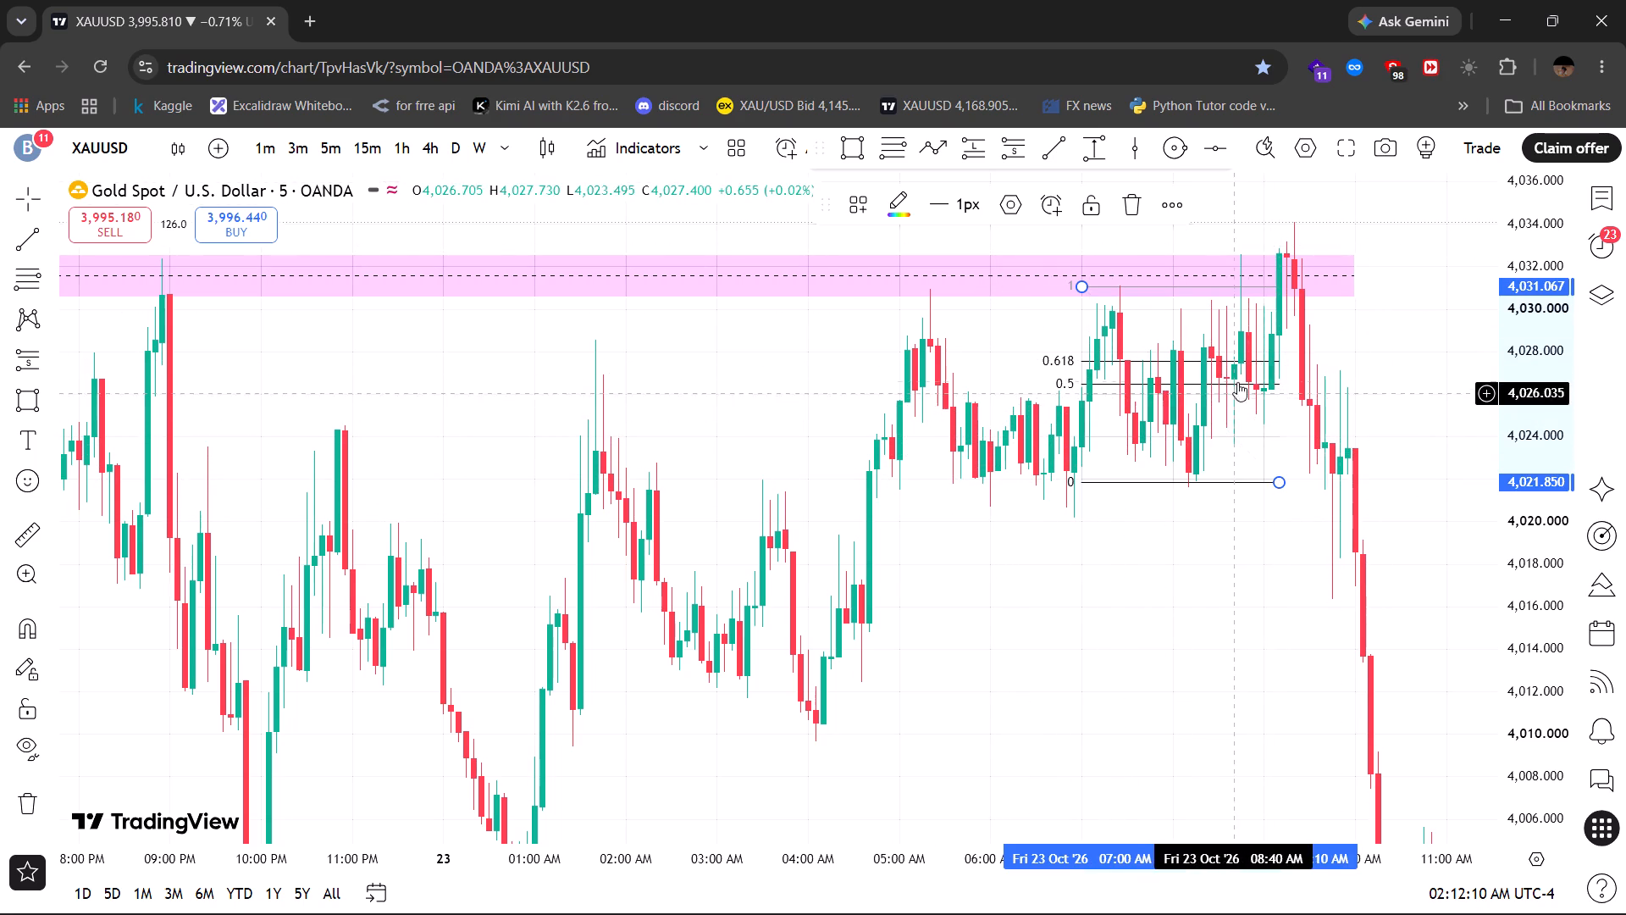
{"action": "left_click_drag", "start_coordinate": [1281, 476], "coordinate": [1160, 234]}
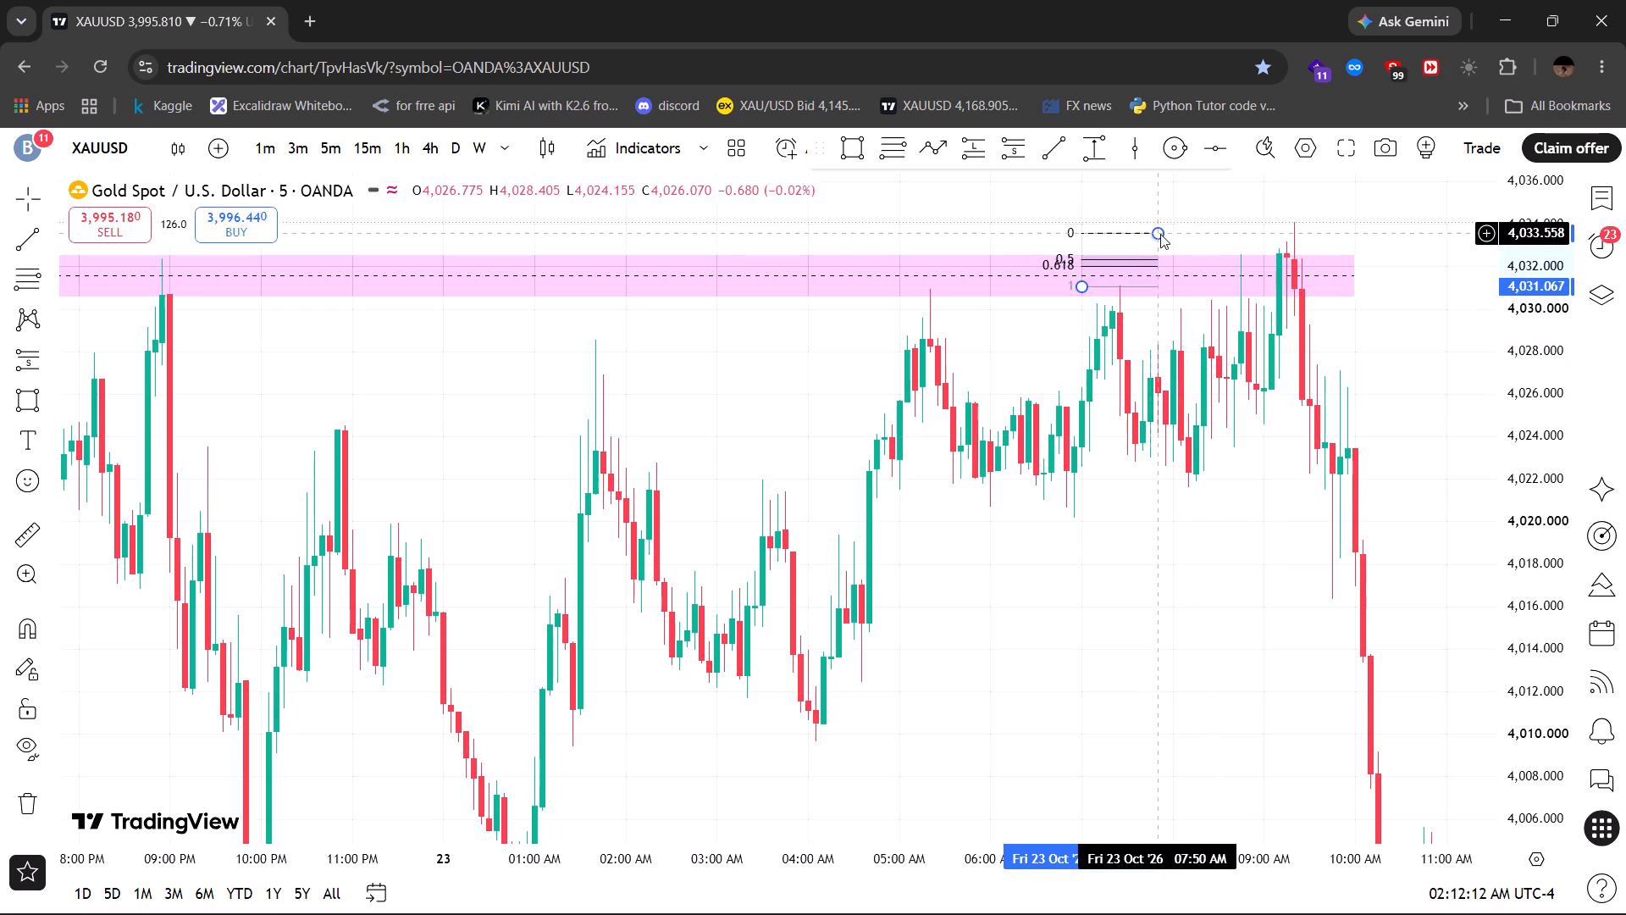
{"action": "left_click_drag", "start_coordinate": [1160, 234], "coordinate": [1129, 194]}
{"action": "left_click", "coordinate": [1128, 213]}
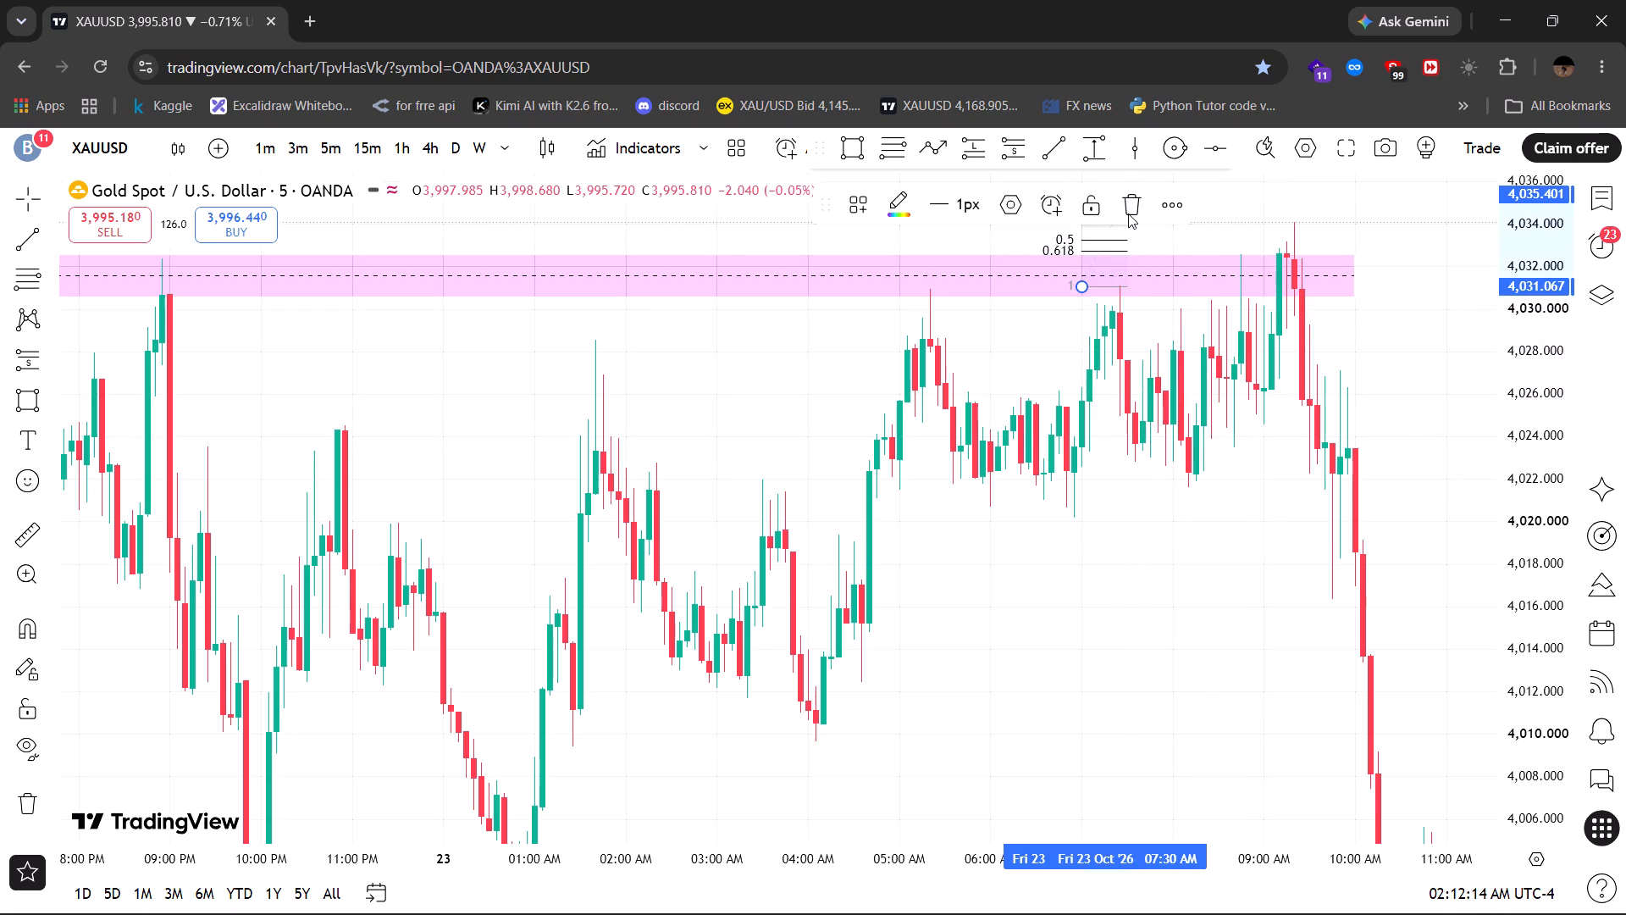
Draw a rising trend line from about 3,991.51 at 9:55 PM on 22 Oct to about 4,025.78 at 9:35 AM on 23 Oct.
{"action": "left_click_drag", "start_coordinate": [614, 436], "coordinate": [762, 466]}
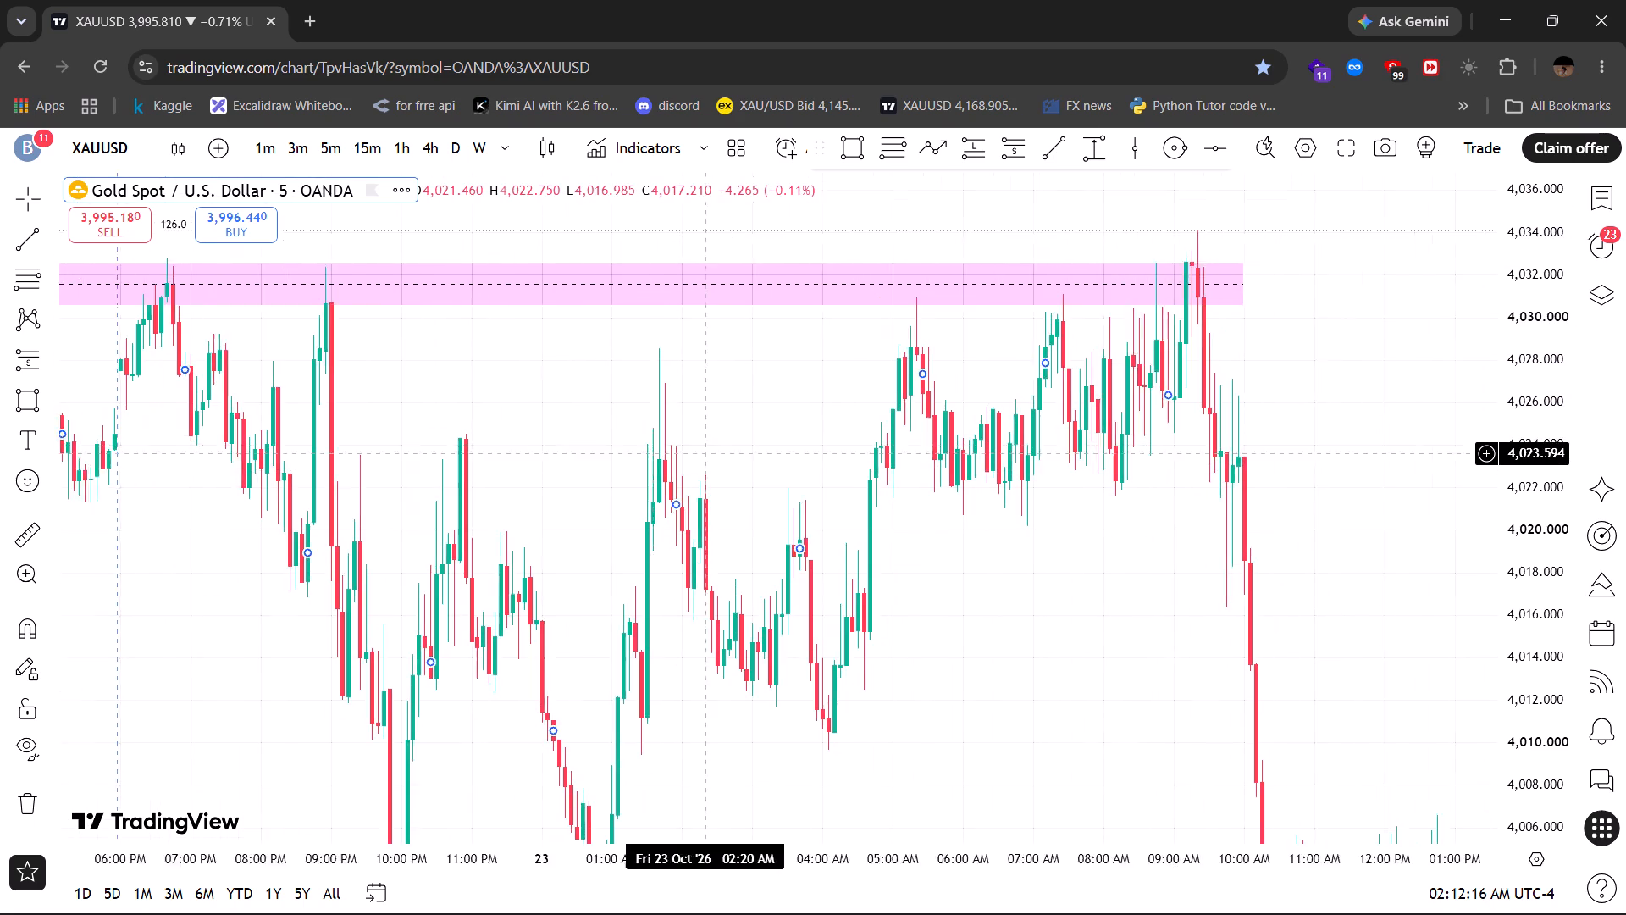
{"action": "left_click_drag", "start_coordinate": [762, 466], "coordinate": [864, 484]}
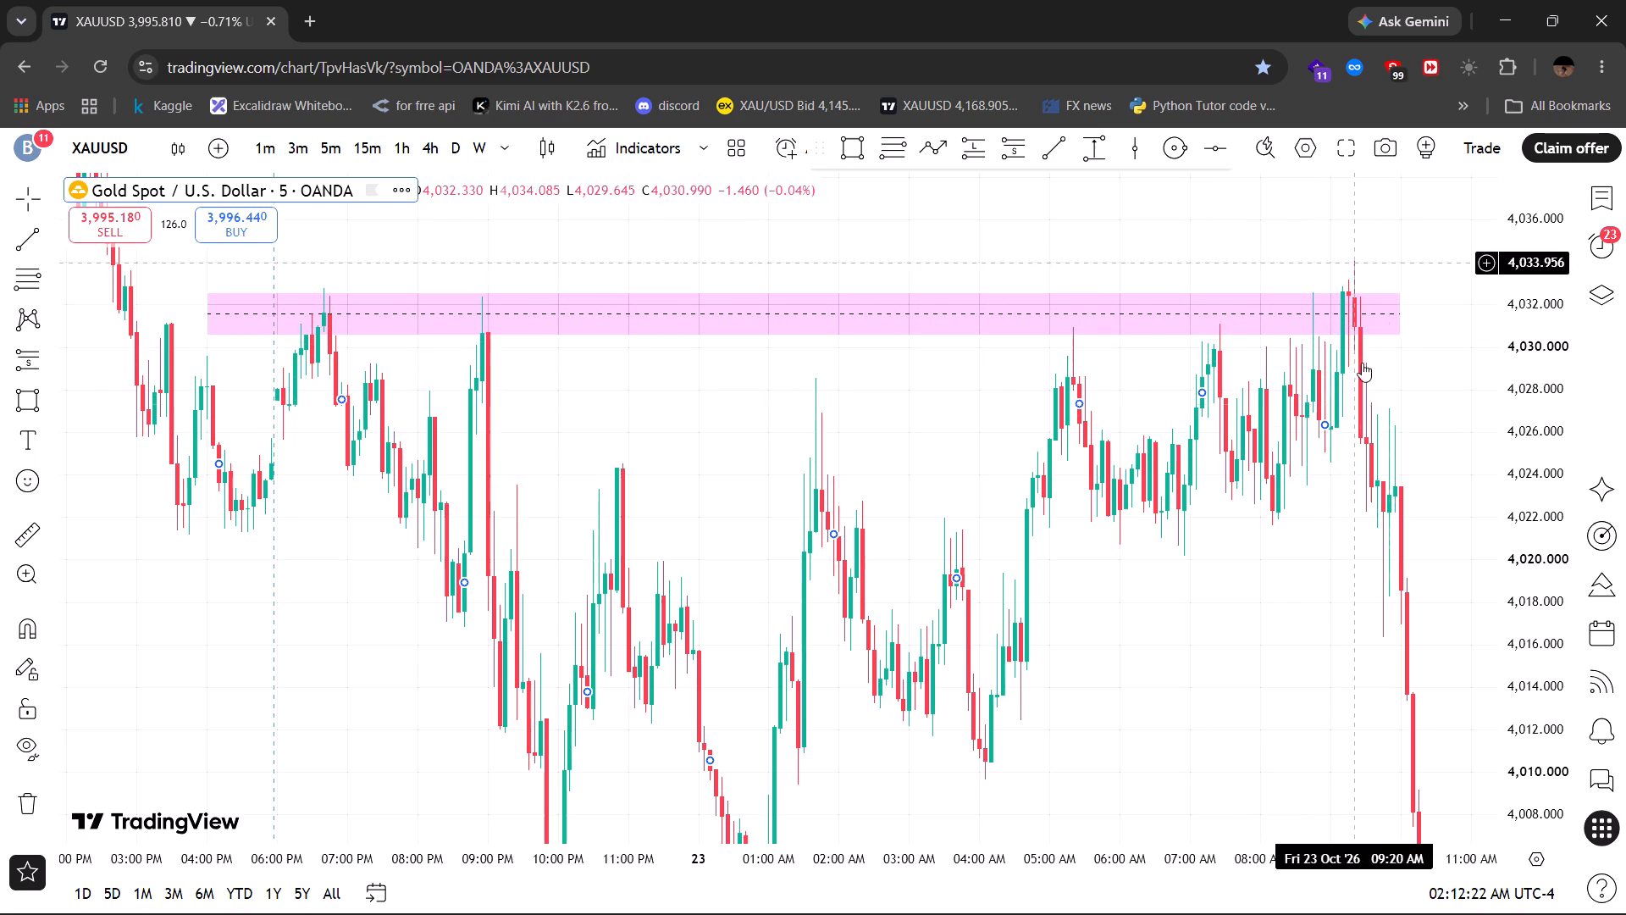
{"action": "left_click_drag", "start_coordinate": [1259, 703], "coordinate": [1170, 480]}
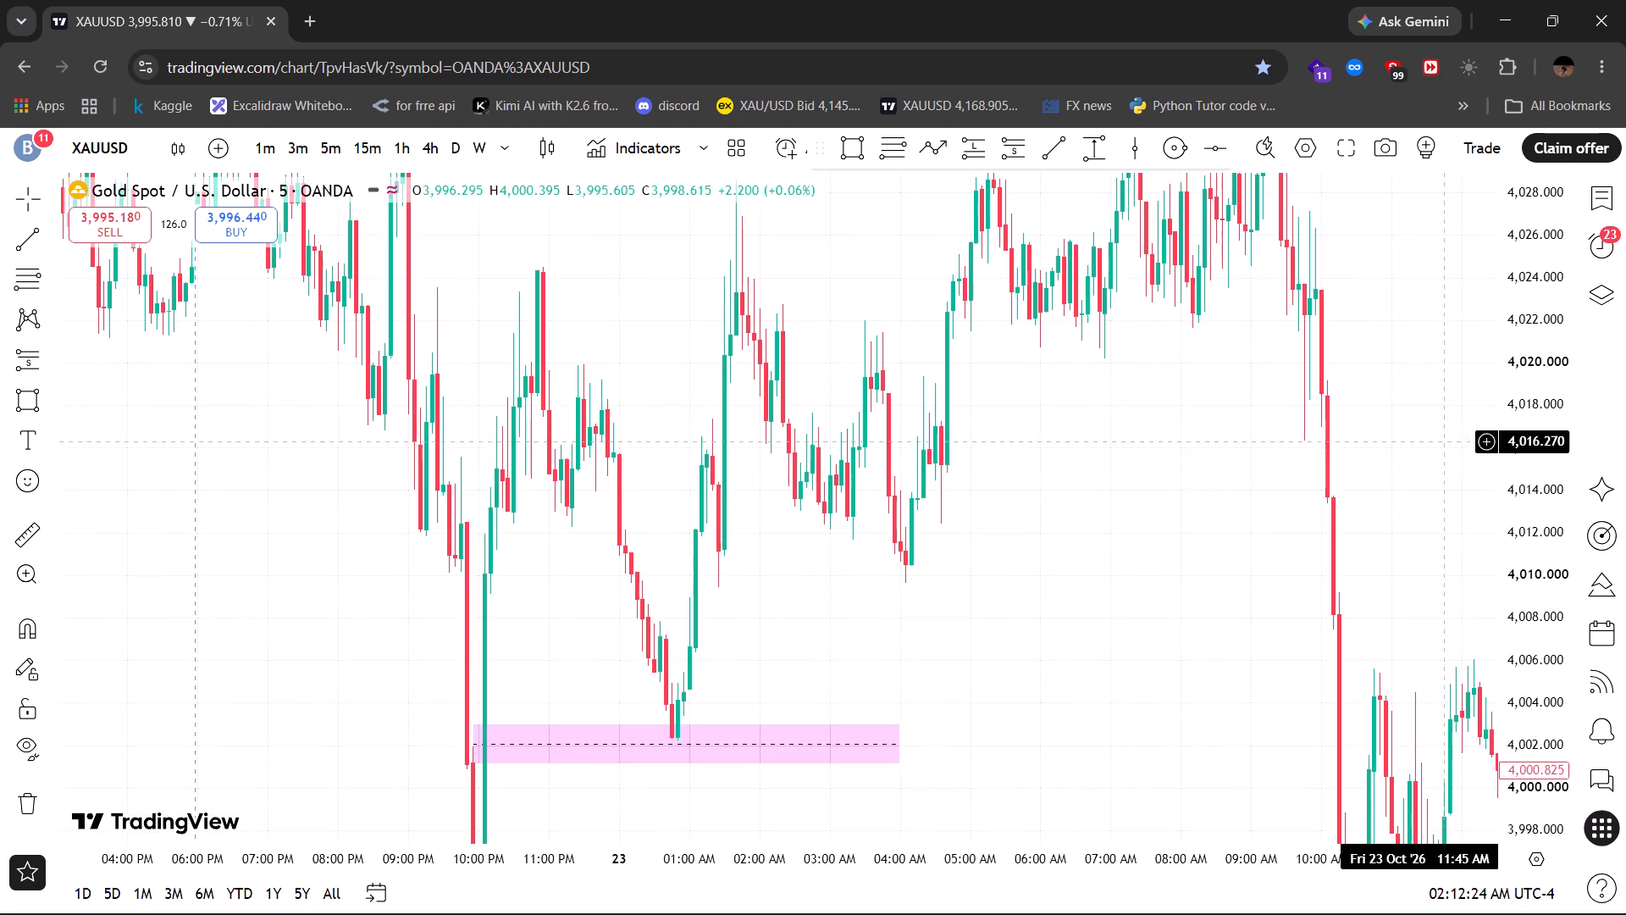
{"action": "left_click_drag", "start_coordinate": [1539, 384], "coordinate": [1544, 599]}
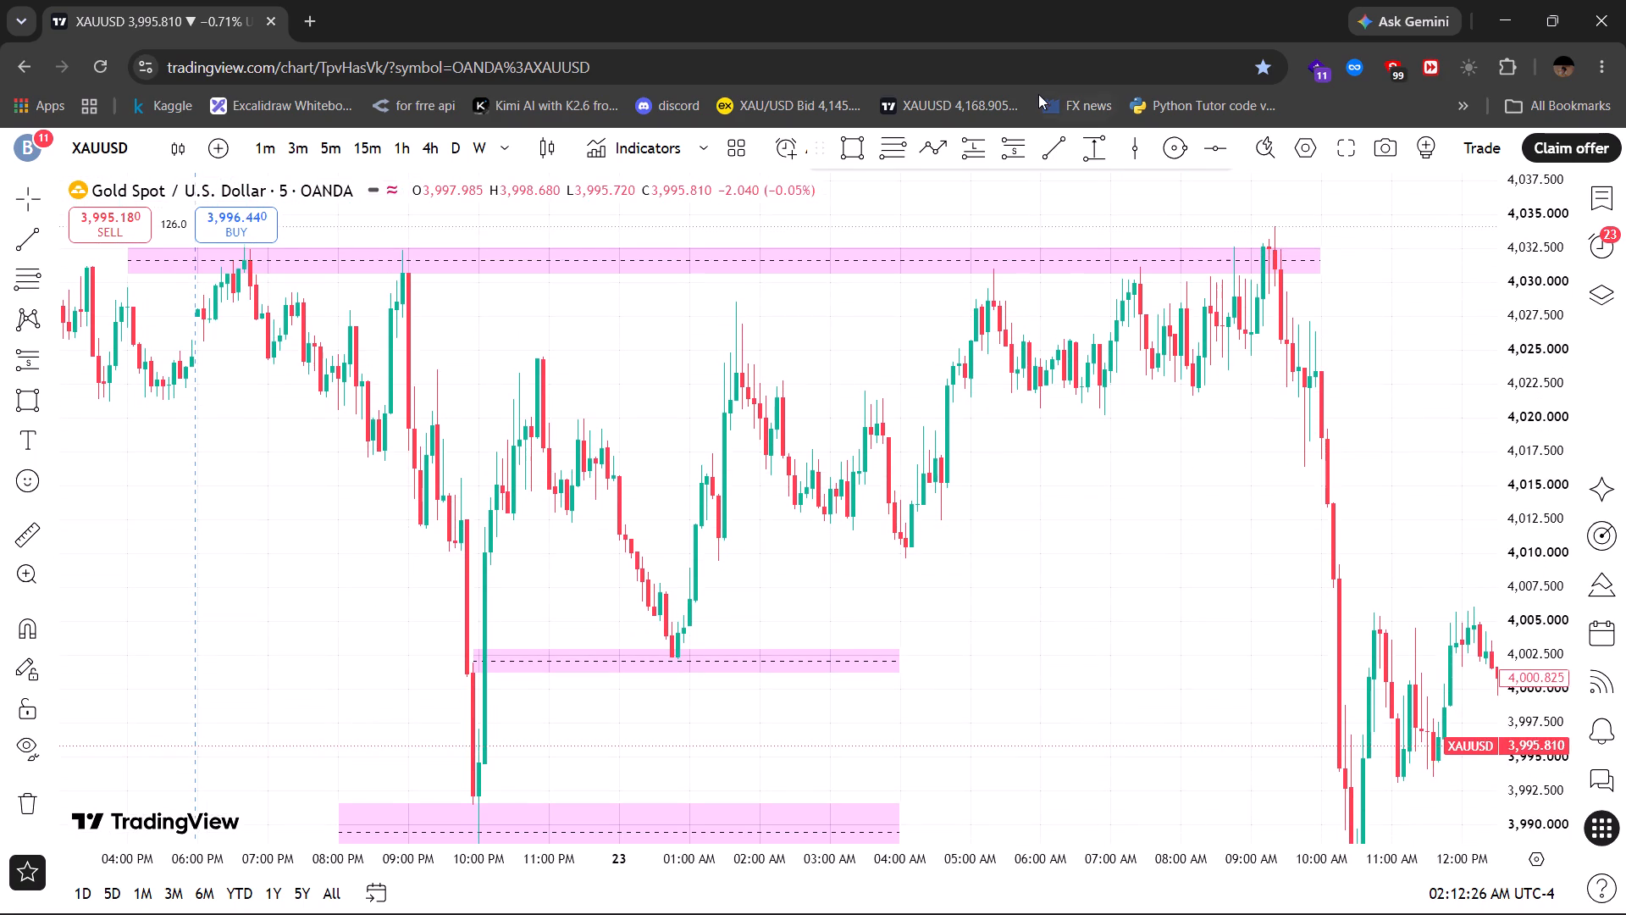
{"action": "left_click", "coordinate": [1054, 147]}
{"action": "left_click_drag", "start_coordinate": [1054, 147], "coordinate": [665, 688]}
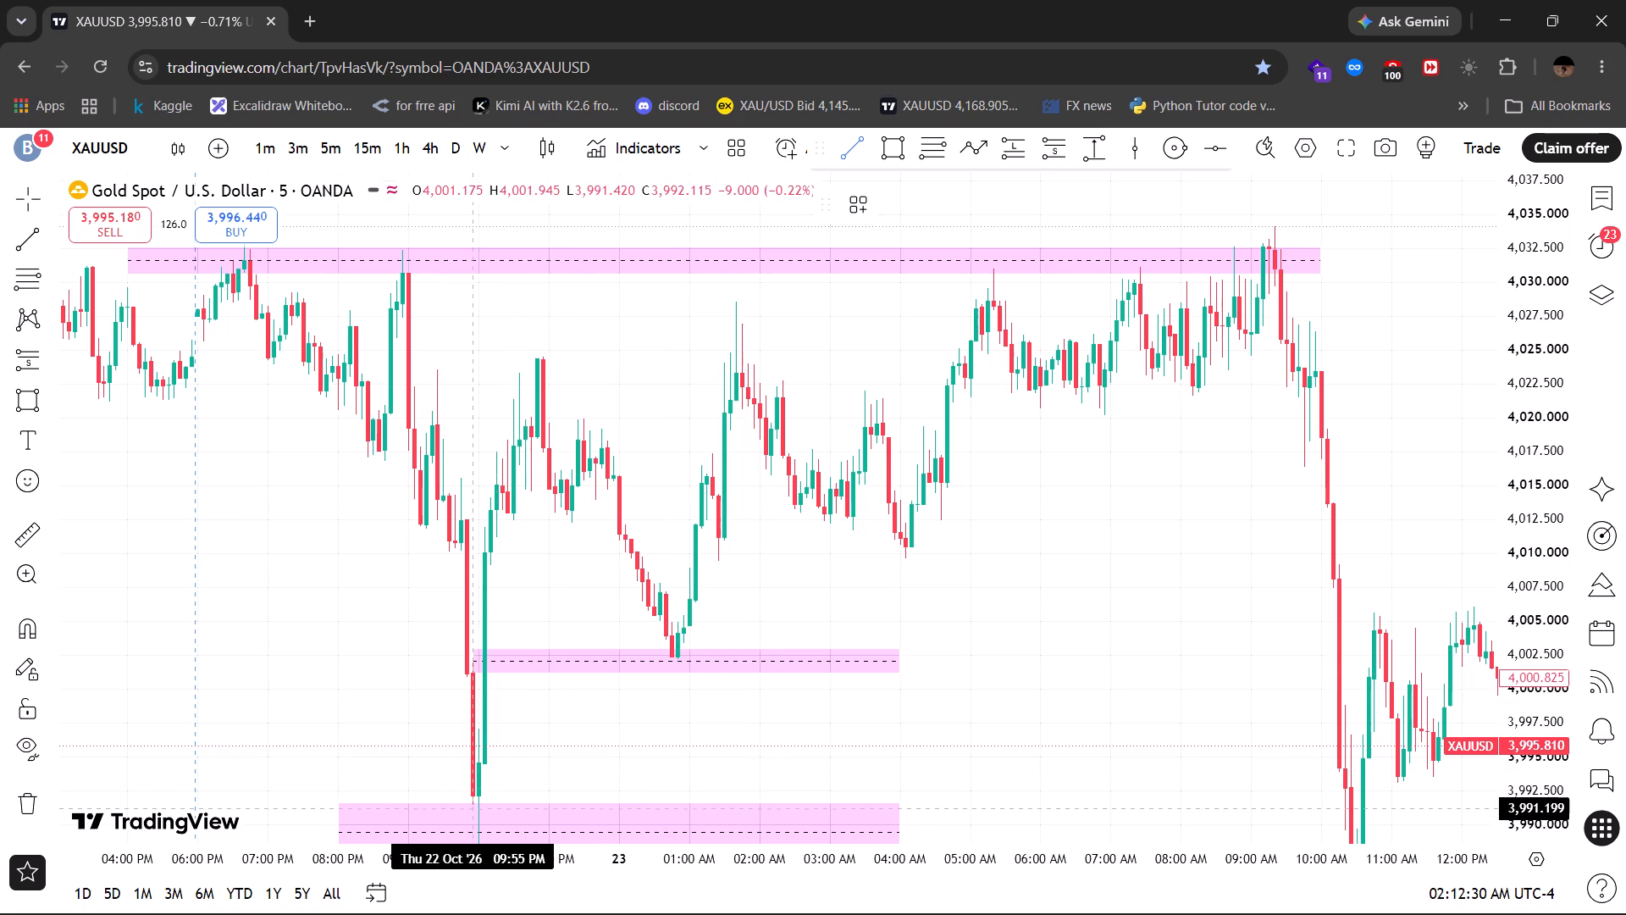
{"action": "left_click_drag", "start_coordinate": [473, 807], "coordinate": [1291, 339]}
{"action": "left_click", "coordinate": [1291, 339]}
Examine how price respects the rising trend line and the pink zones, including on the 15-minute timeframe.
{"action": "left_click_drag", "start_coordinate": [1164, 635], "coordinate": [1230, 491]}
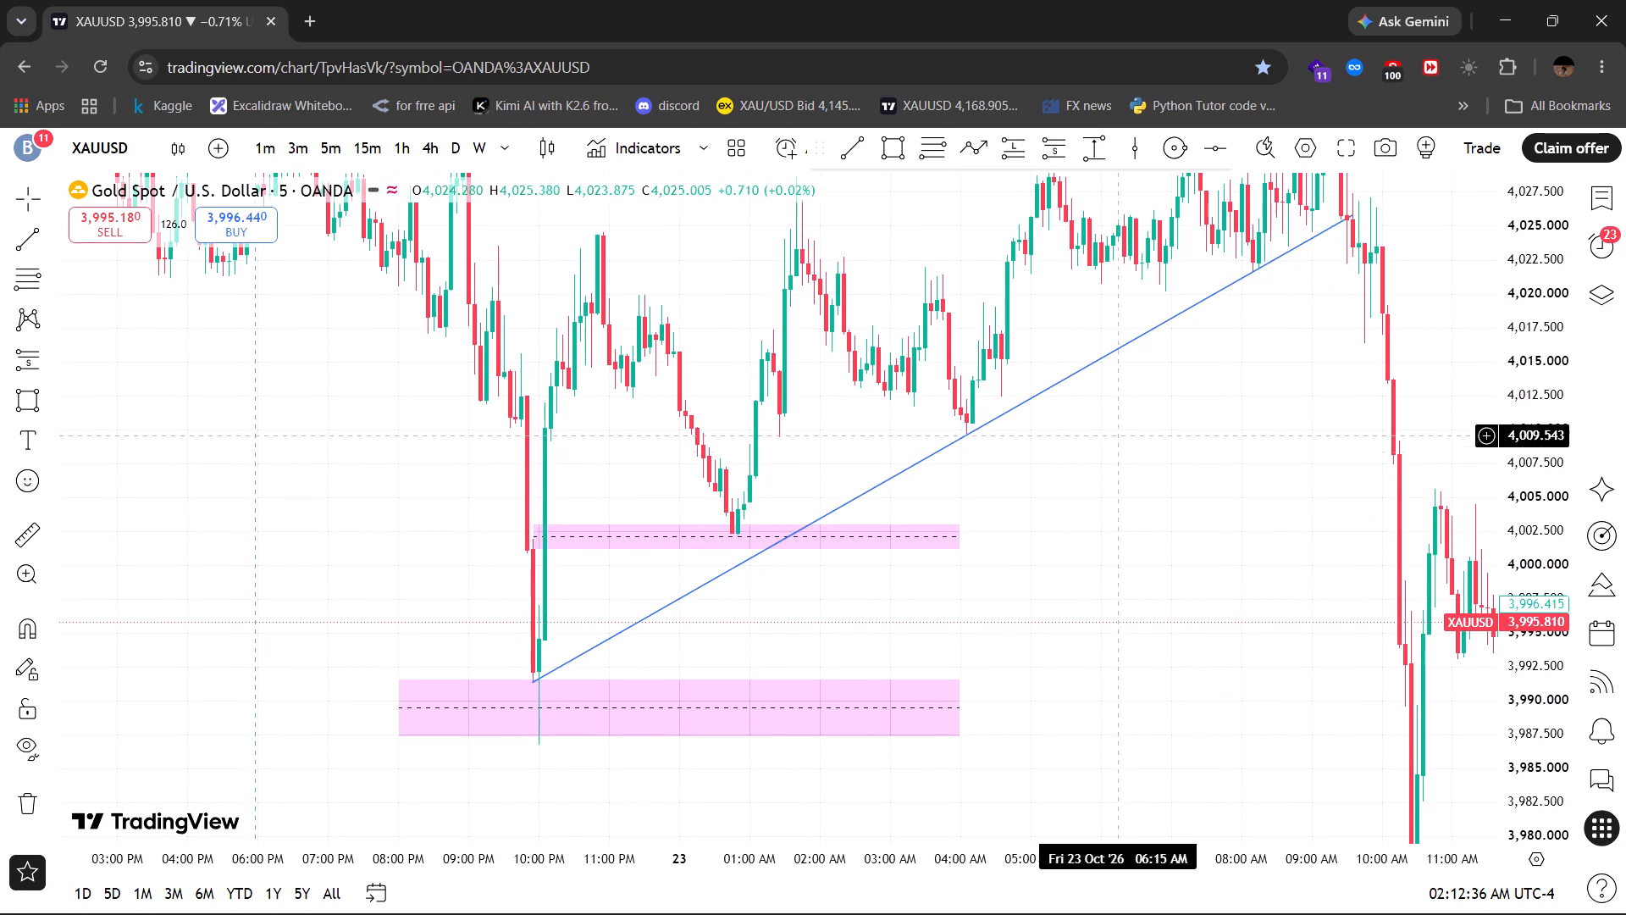
{"action": "left_click_drag", "start_coordinate": [1122, 433], "coordinate": [1114, 483]}
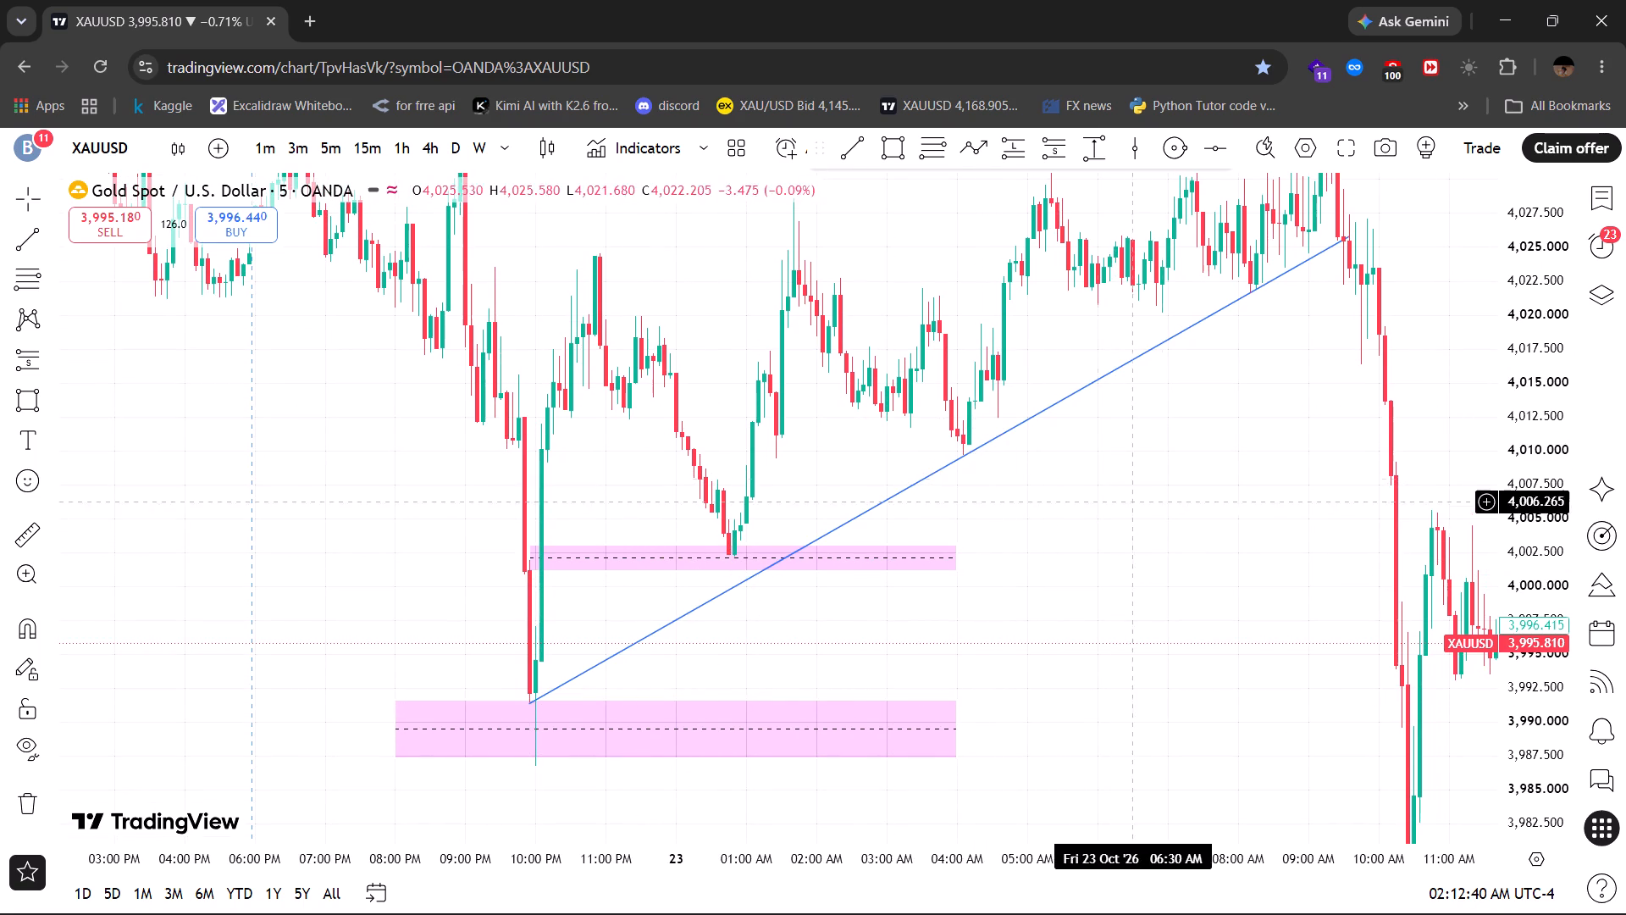
{"action": "left_click_drag", "start_coordinate": [1162, 514], "coordinate": [1154, 579]}
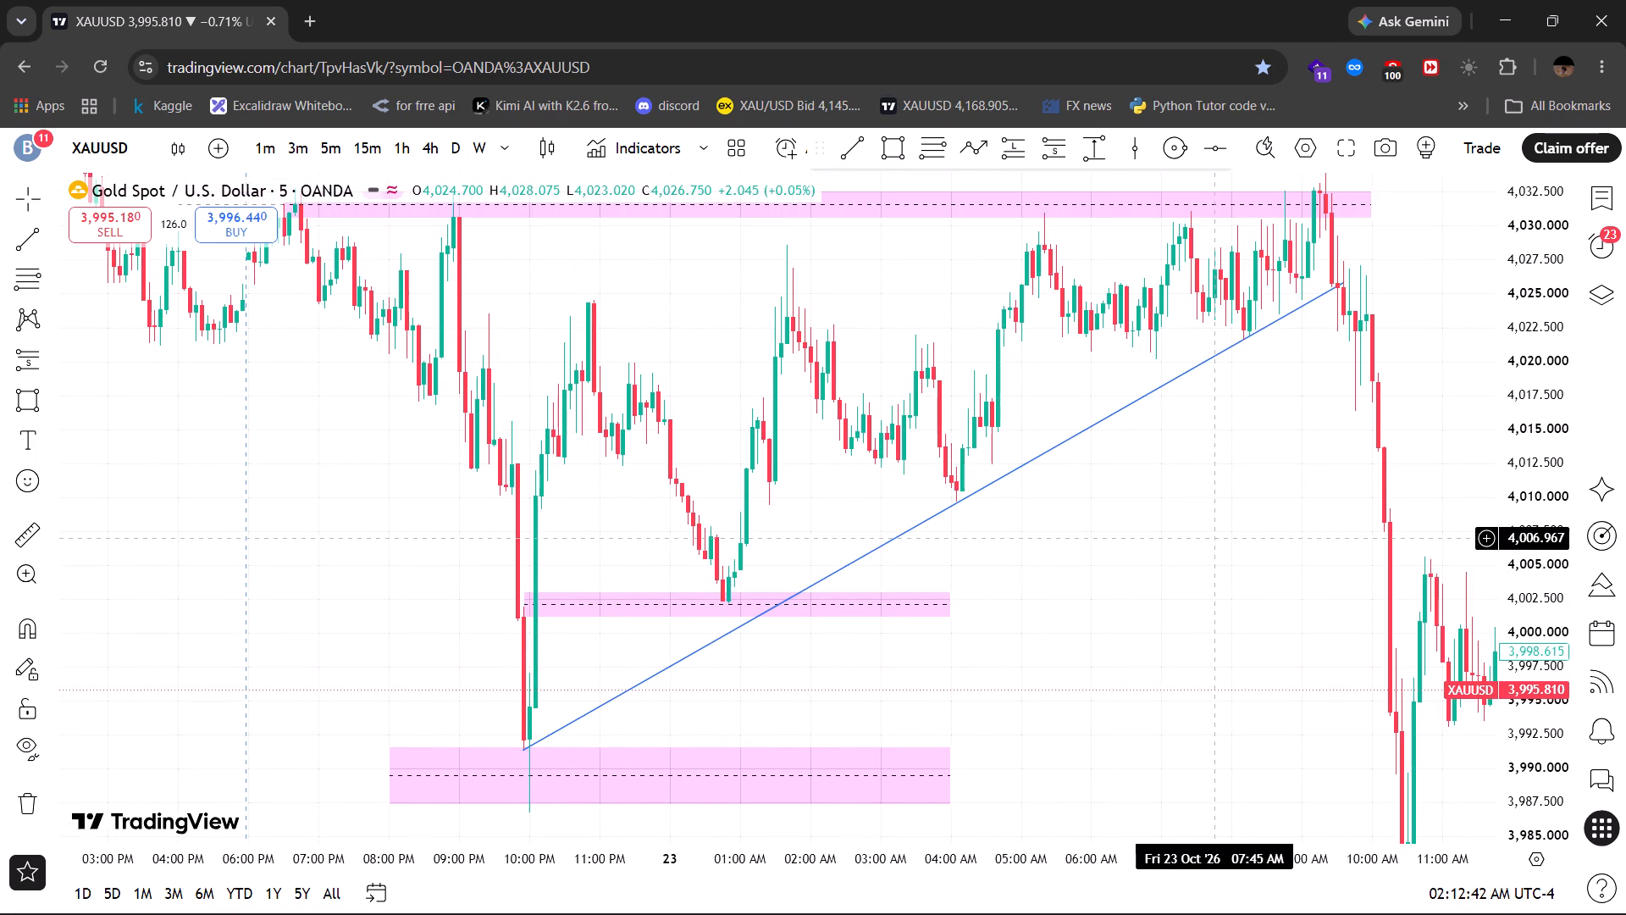
{"action": "left_click_drag", "start_coordinate": [1209, 541], "coordinate": [1205, 575]}
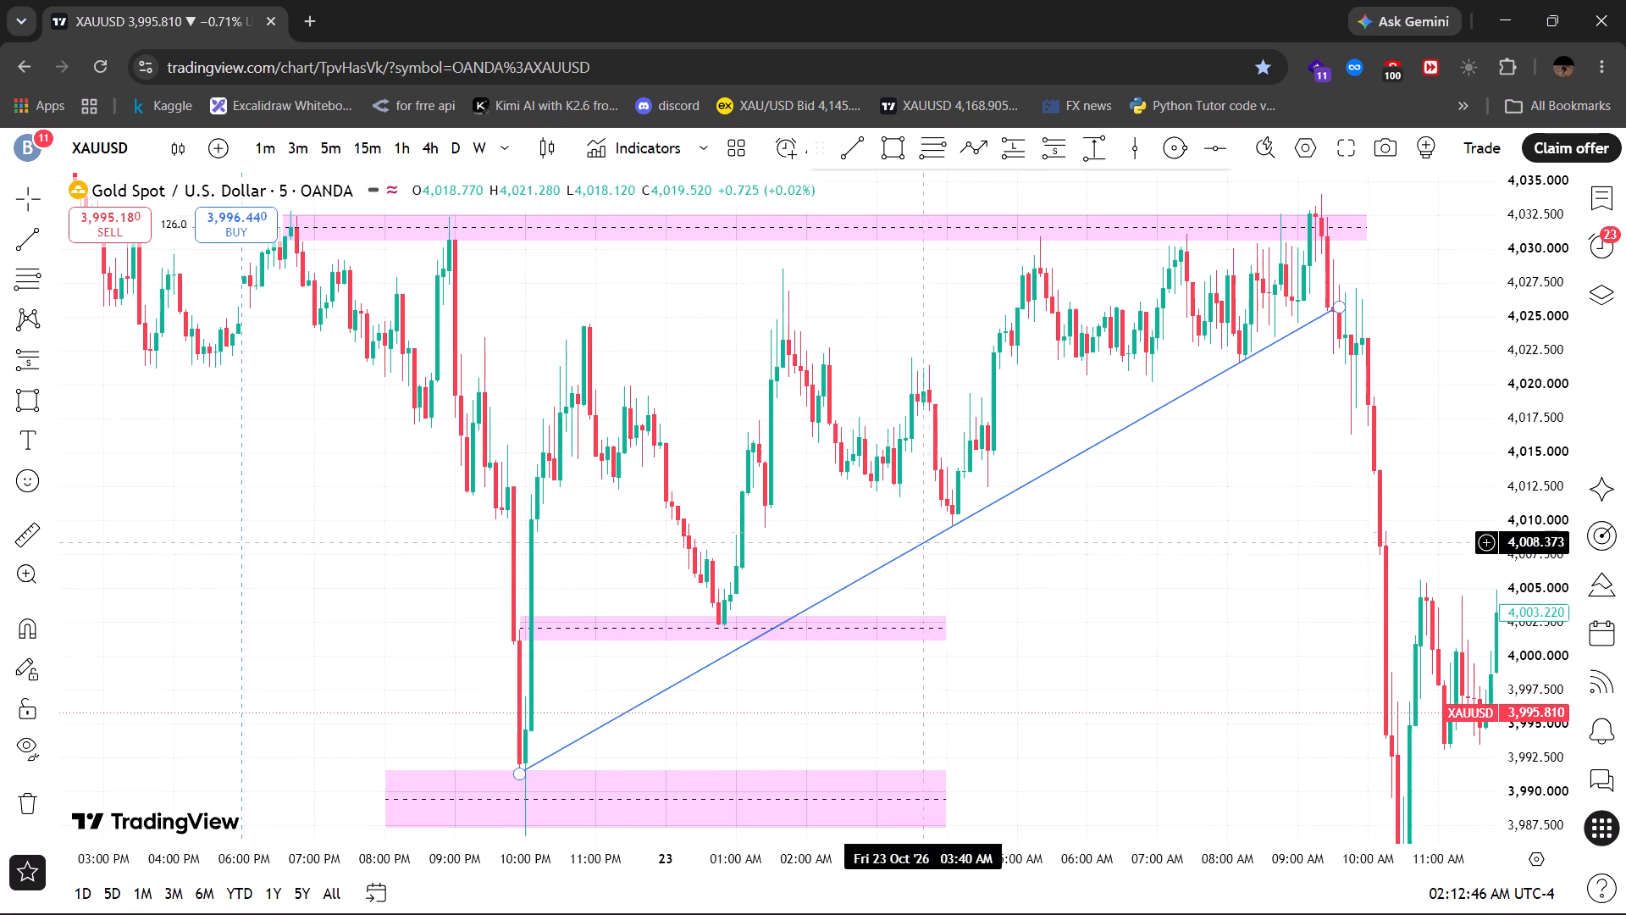
{"action": "left_click", "coordinate": [517, 771]}
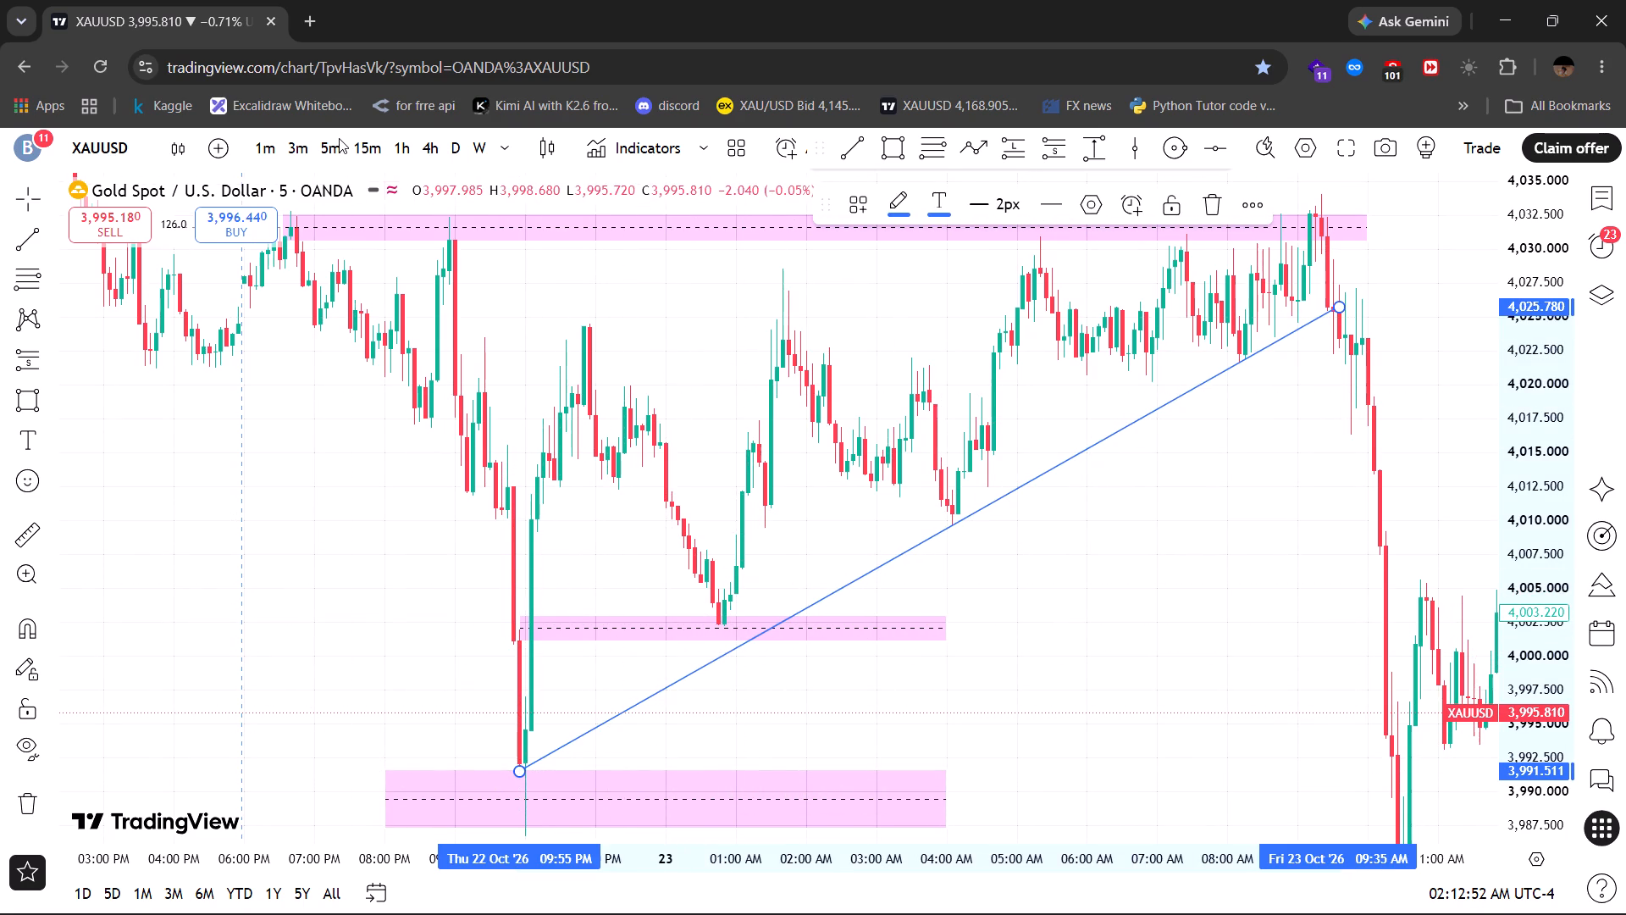
{"action": "left_click", "coordinate": [362, 147]}
{"action": "left_click_drag", "start_coordinate": [1055, 440], "coordinate": [374, 451]}
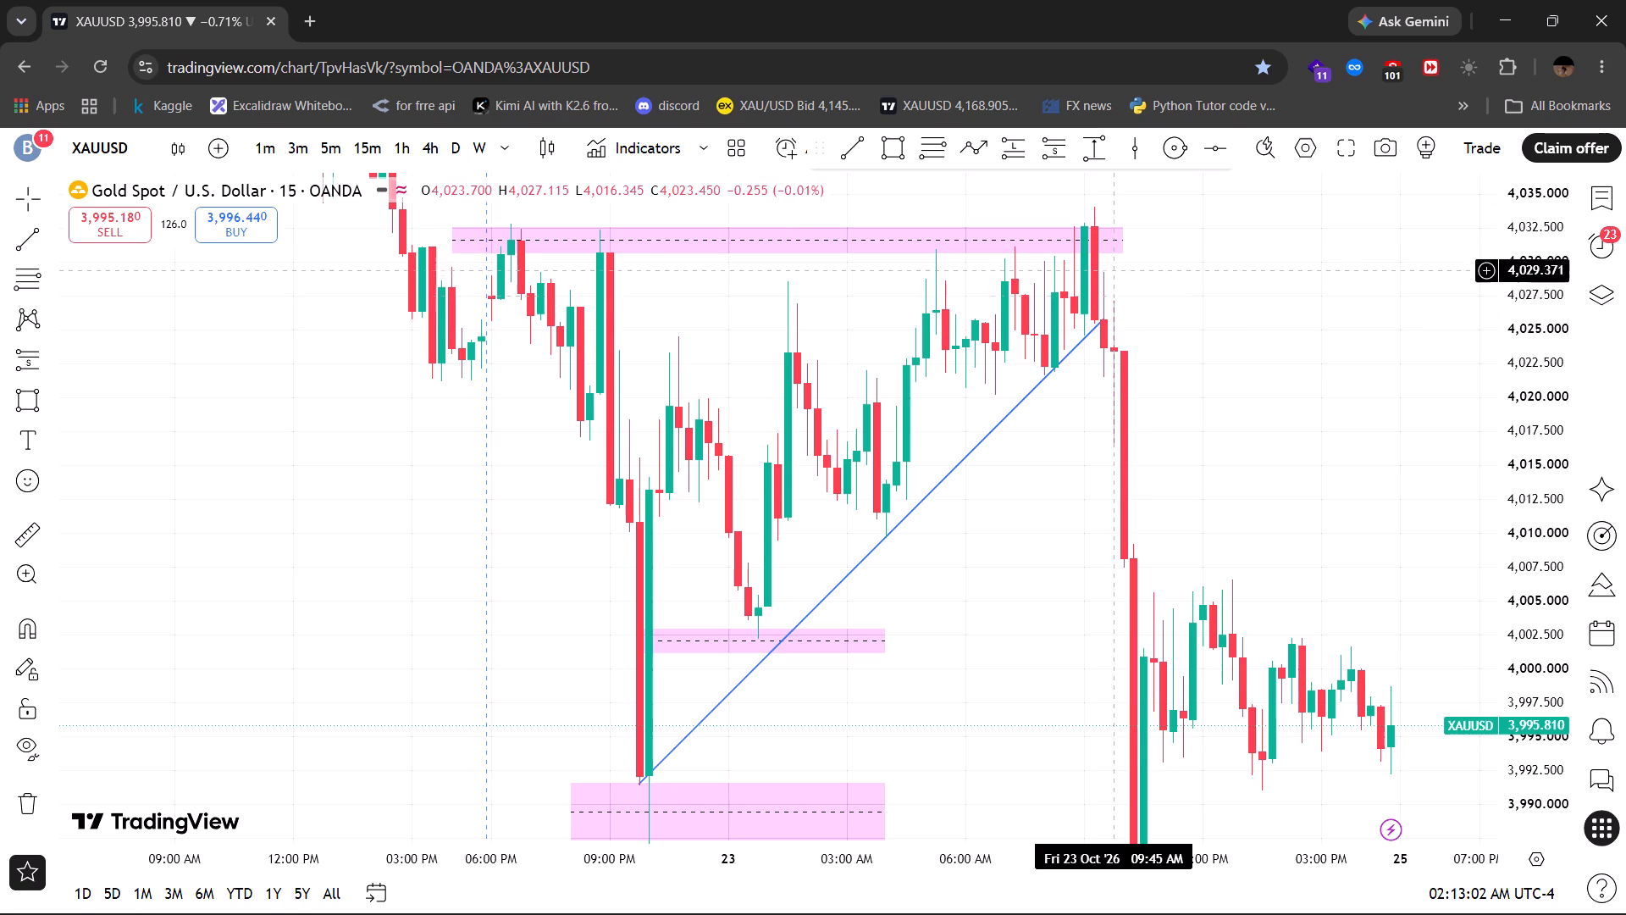
{"action": "left_click_drag", "start_coordinate": [1005, 557], "coordinate": [1015, 554]}
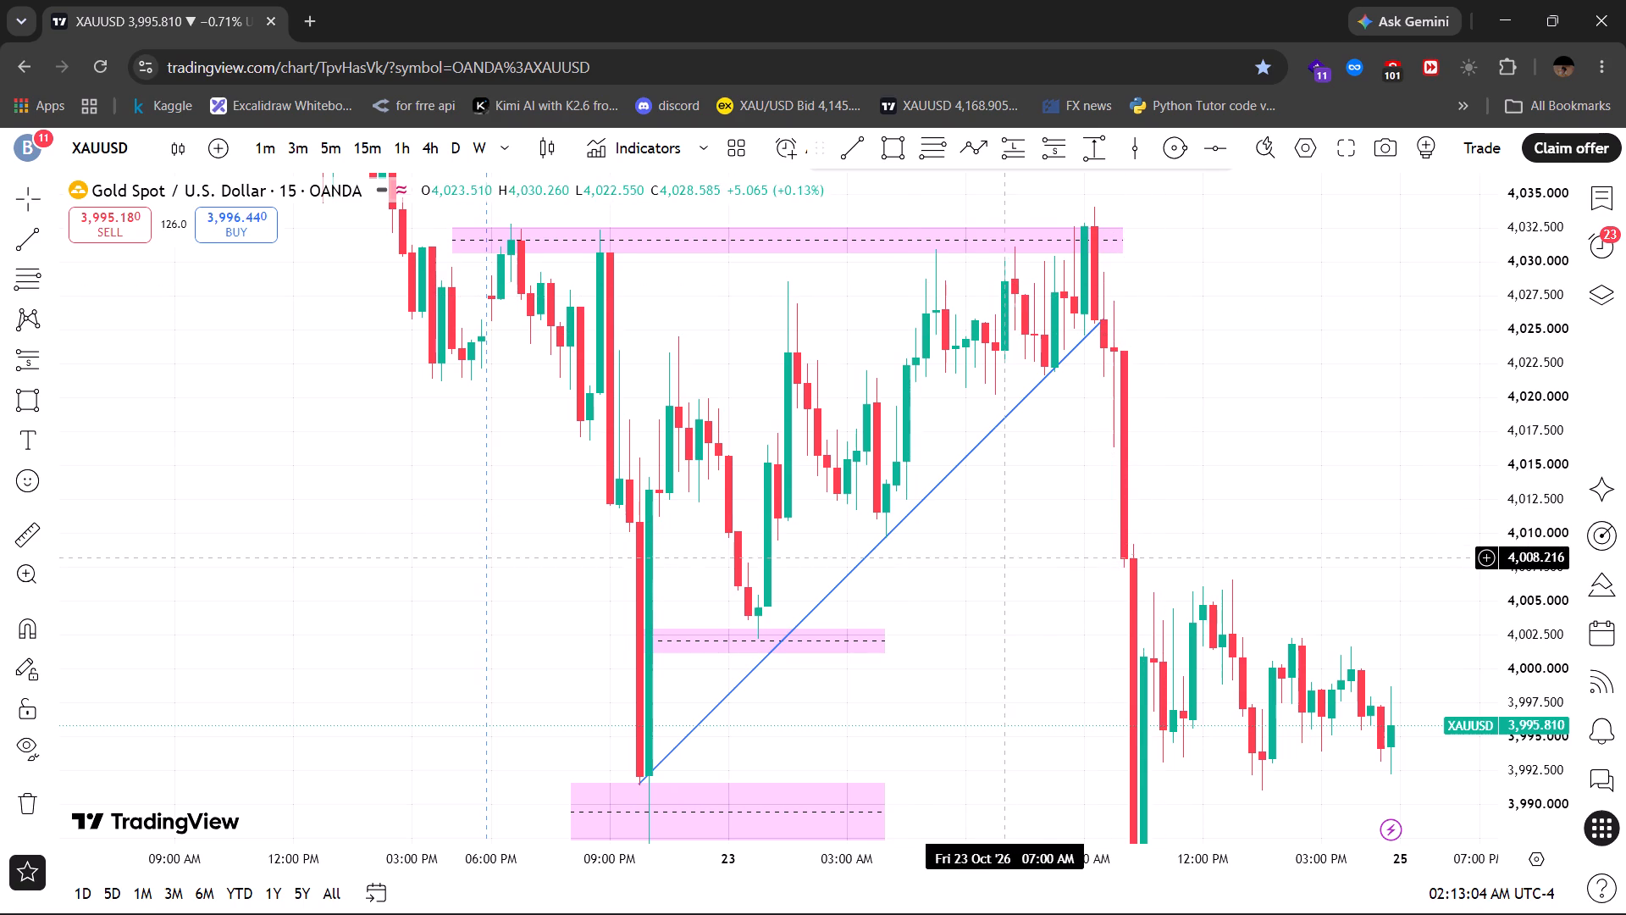
{"action": "left_click_drag", "start_coordinate": [1015, 554], "coordinate": [1109, 500]}
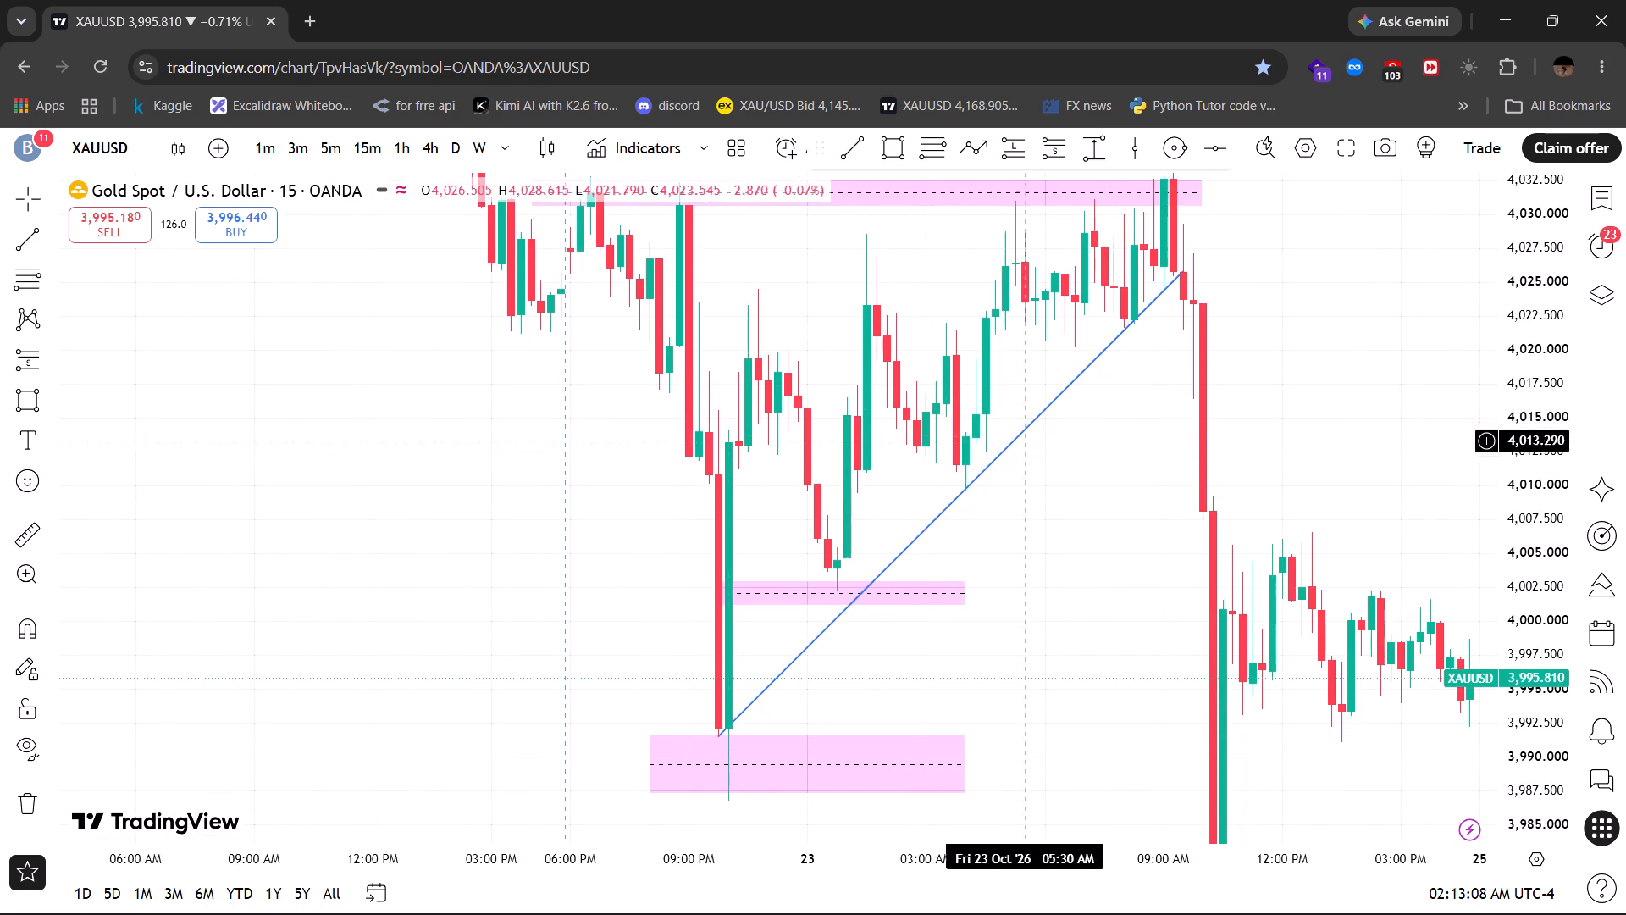
{"action": "left_click_drag", "start_coordinate": [1299, 327], "coordinate": [1298, 349]}
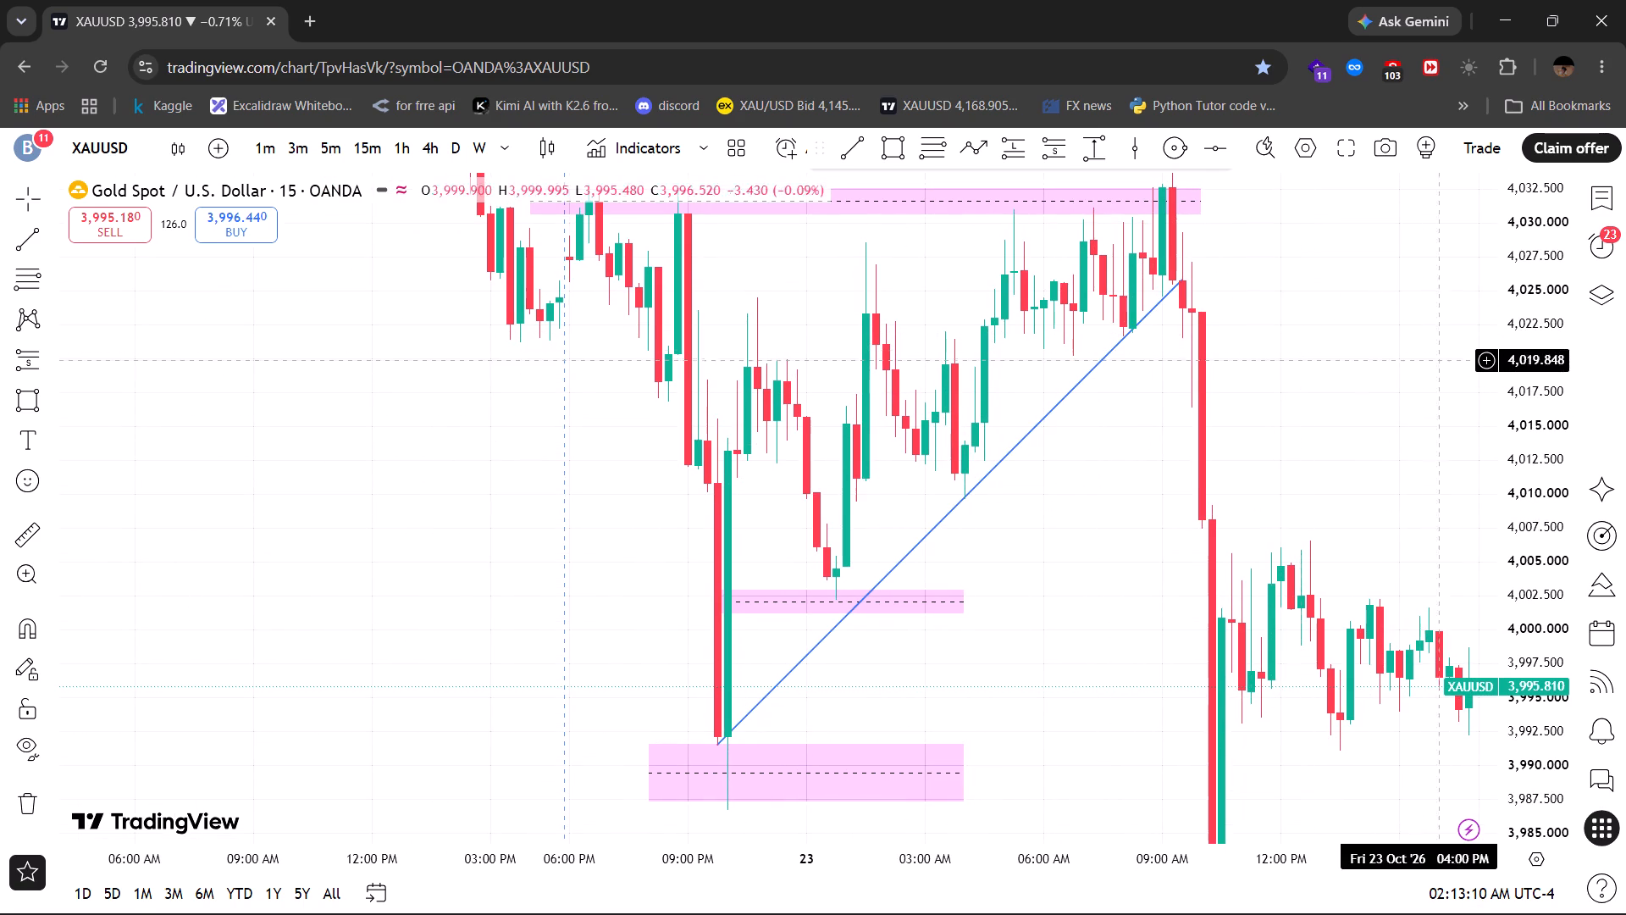
{"action": "left_click_drag", "start_coordinate": [1546, 362], "coordinate": [1521, 594]}
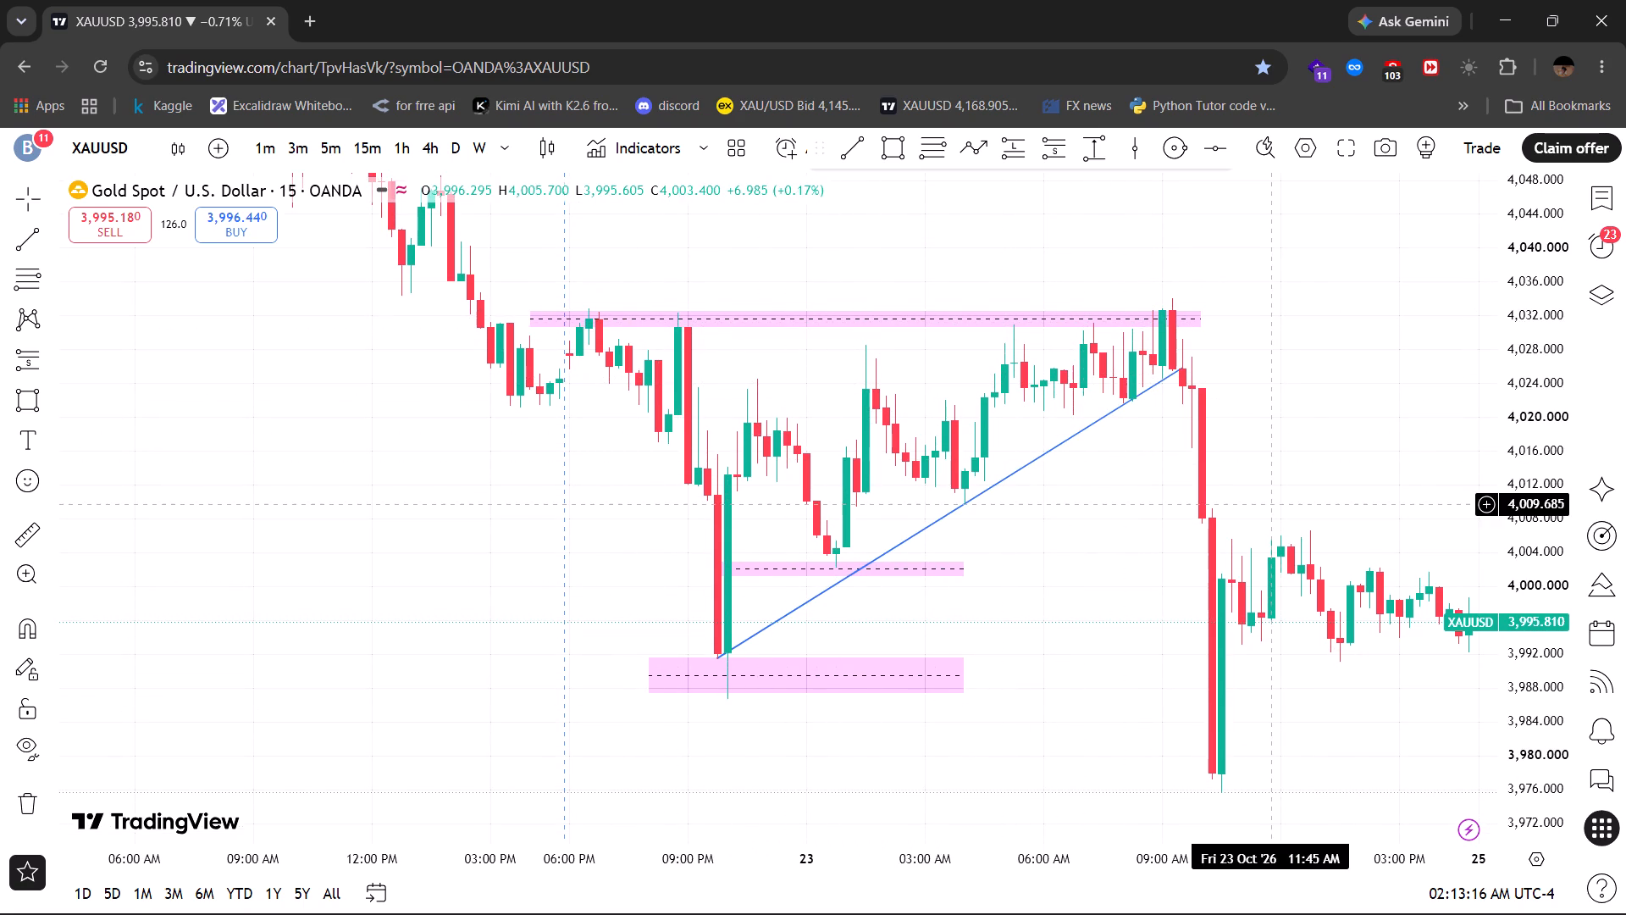
On the 5-minute timeframe, measure the price range from the trend line at 8:20 AM up to the upper pink zone, and delete the measurement.
{"action": "left_click", "coordinate": [323, 151]}
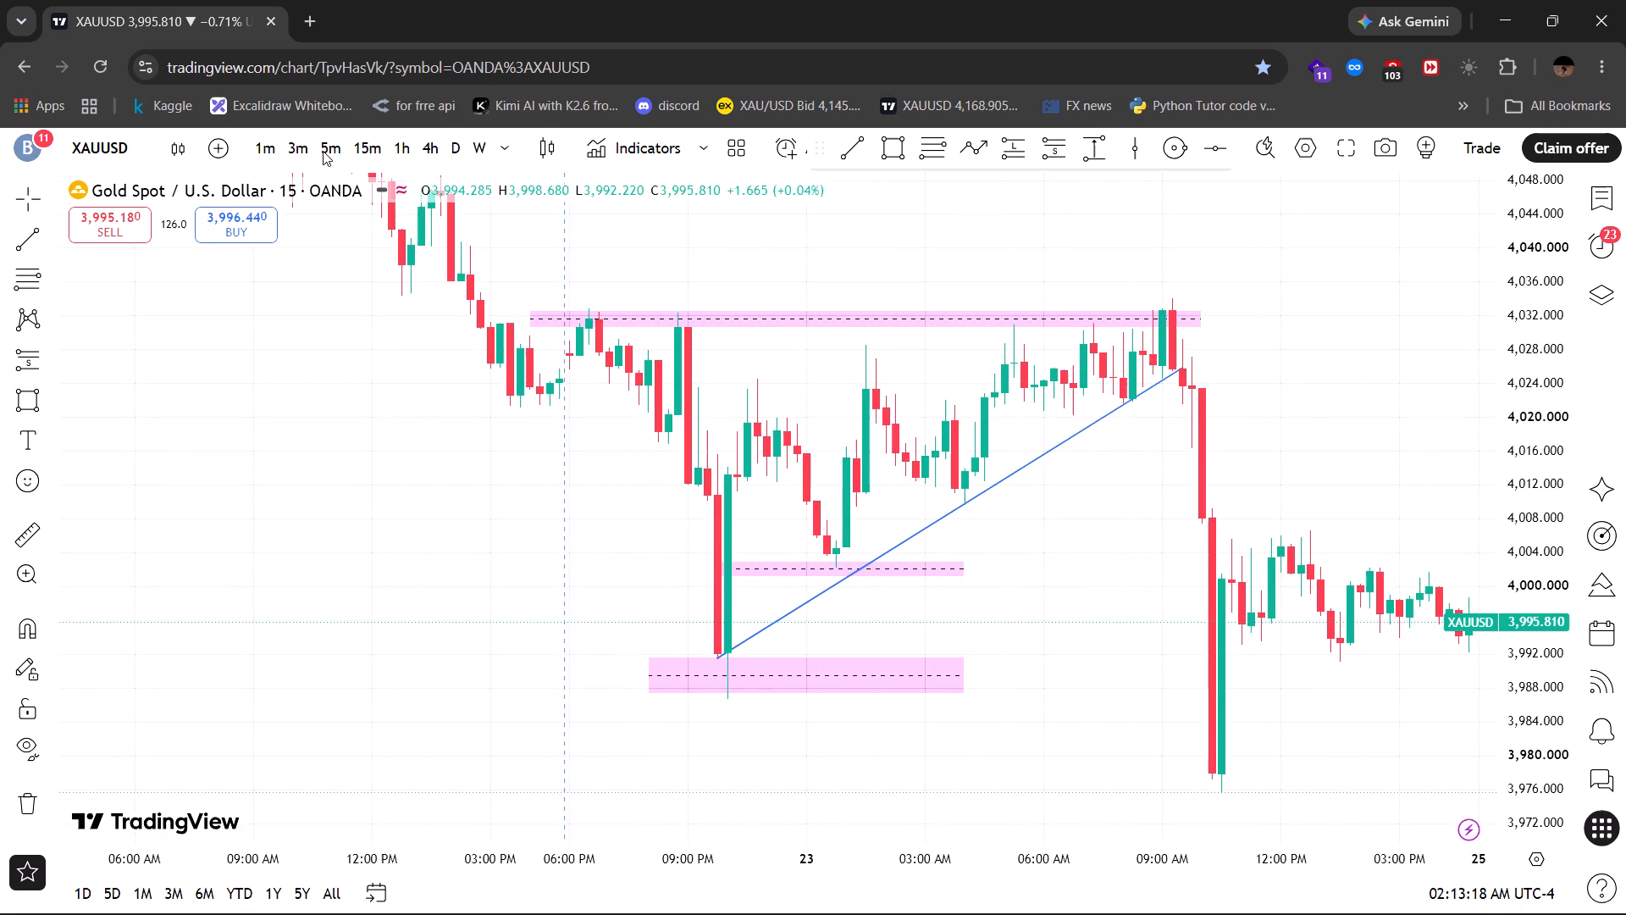
{"action": "left_click", "coordinate": [452, 544]}
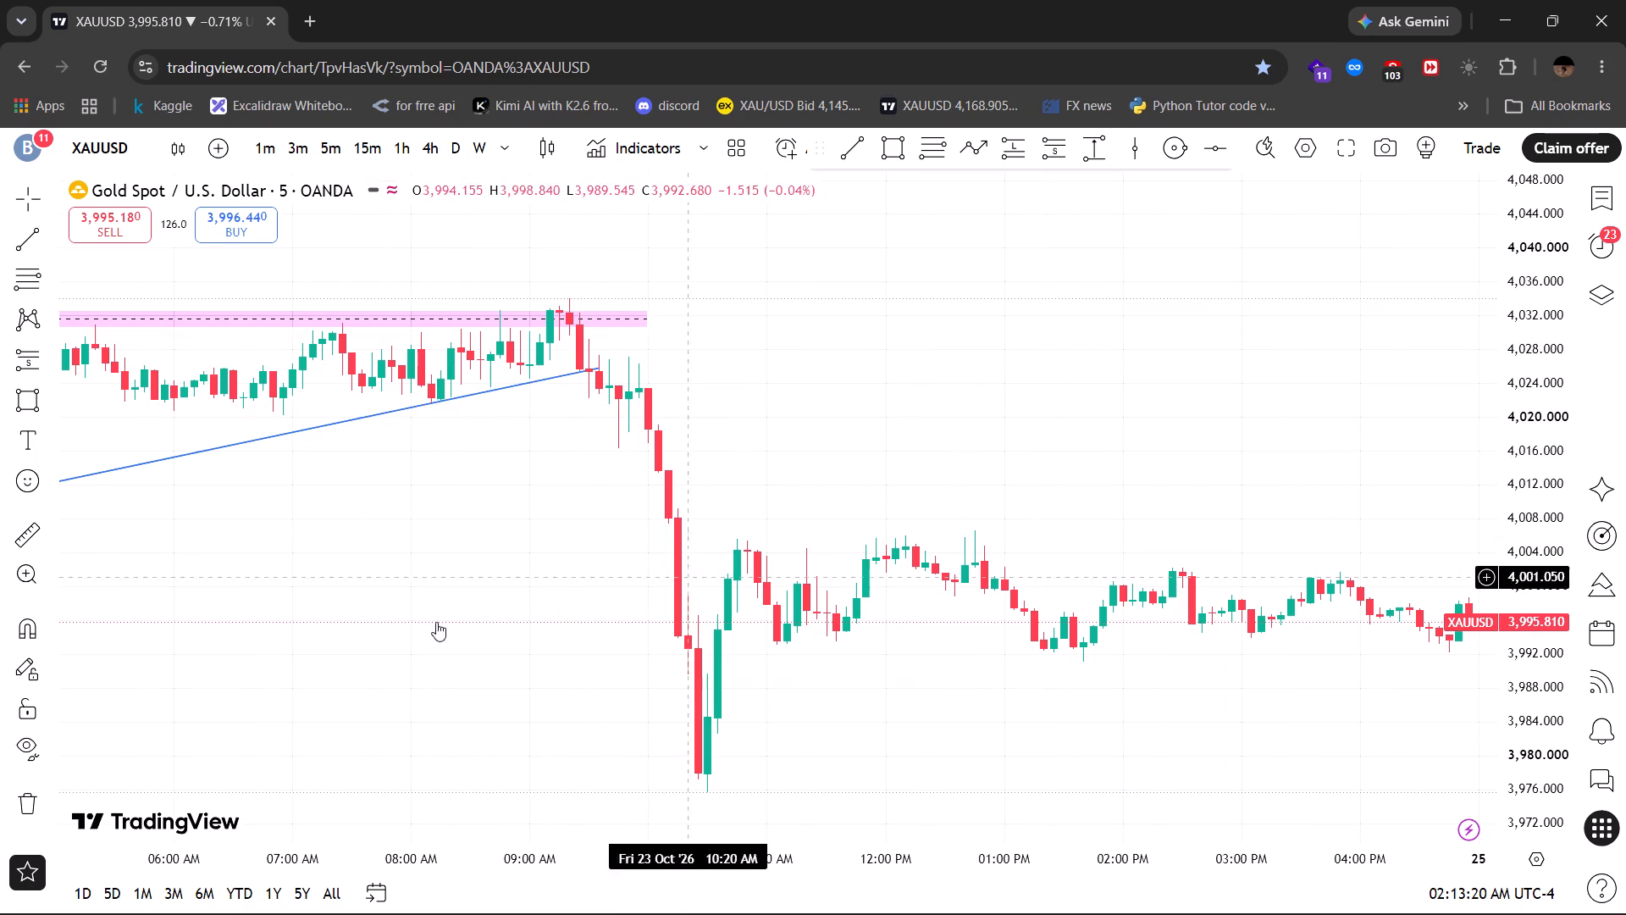
{"action": "left_click", "coordinate": [434, 620]}
{"action": "left_click", "coordinate": [622, 518]}
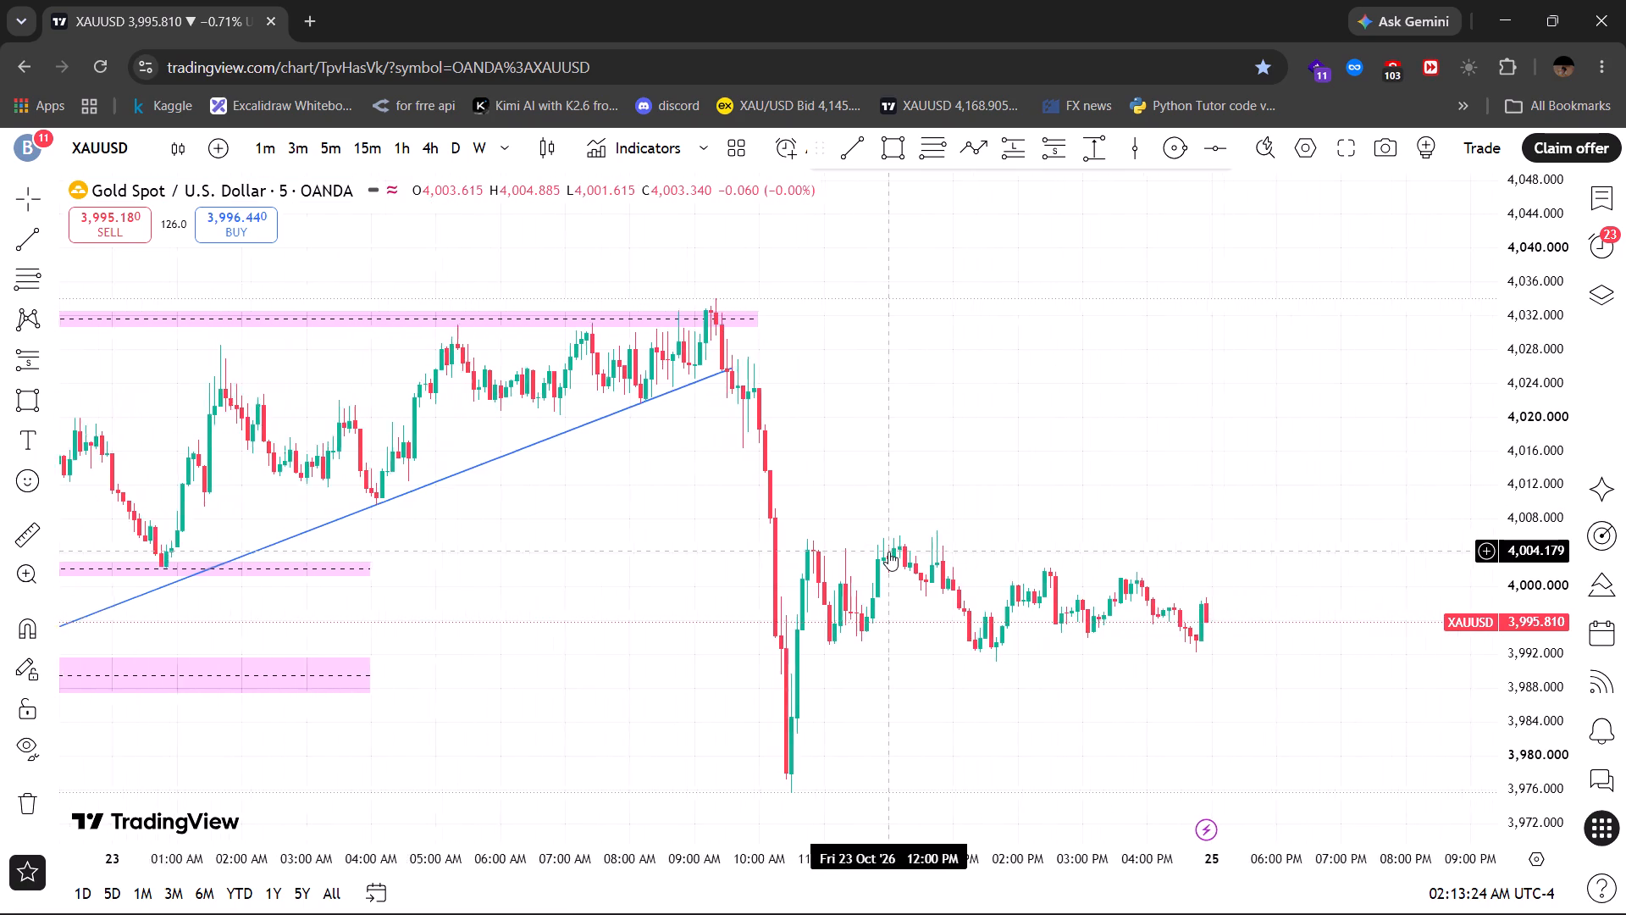
{"action": "left_click_drag", "start_coordinate": [560, 660], "coordinate": [913, 616]}
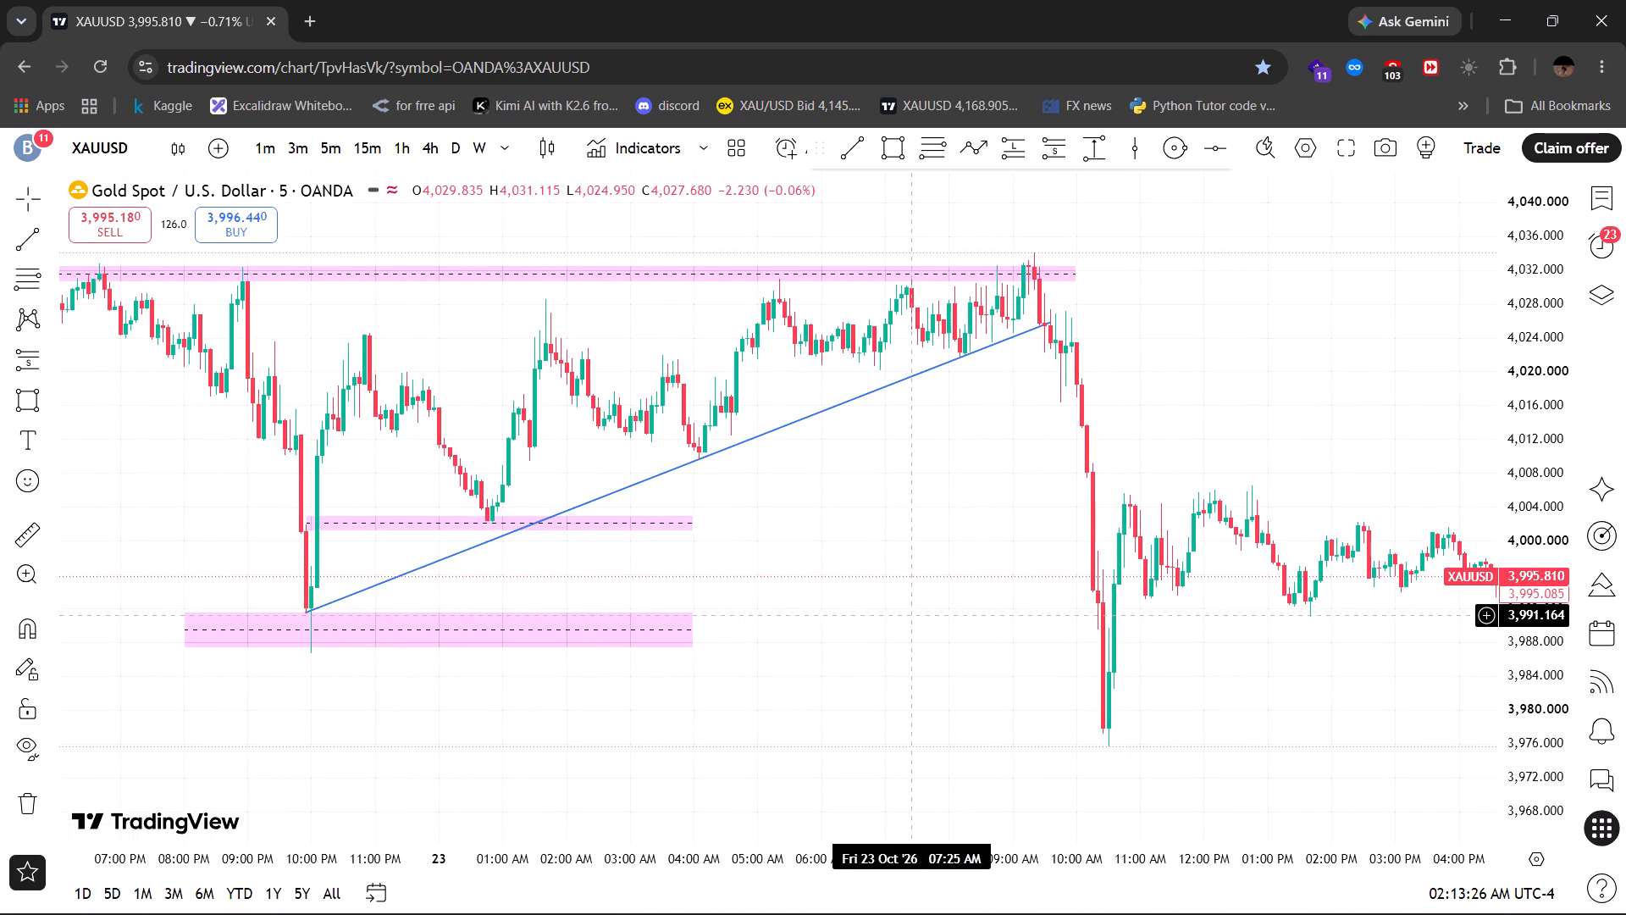
{"action": "left_click", "coordinate": [1090, 153]}
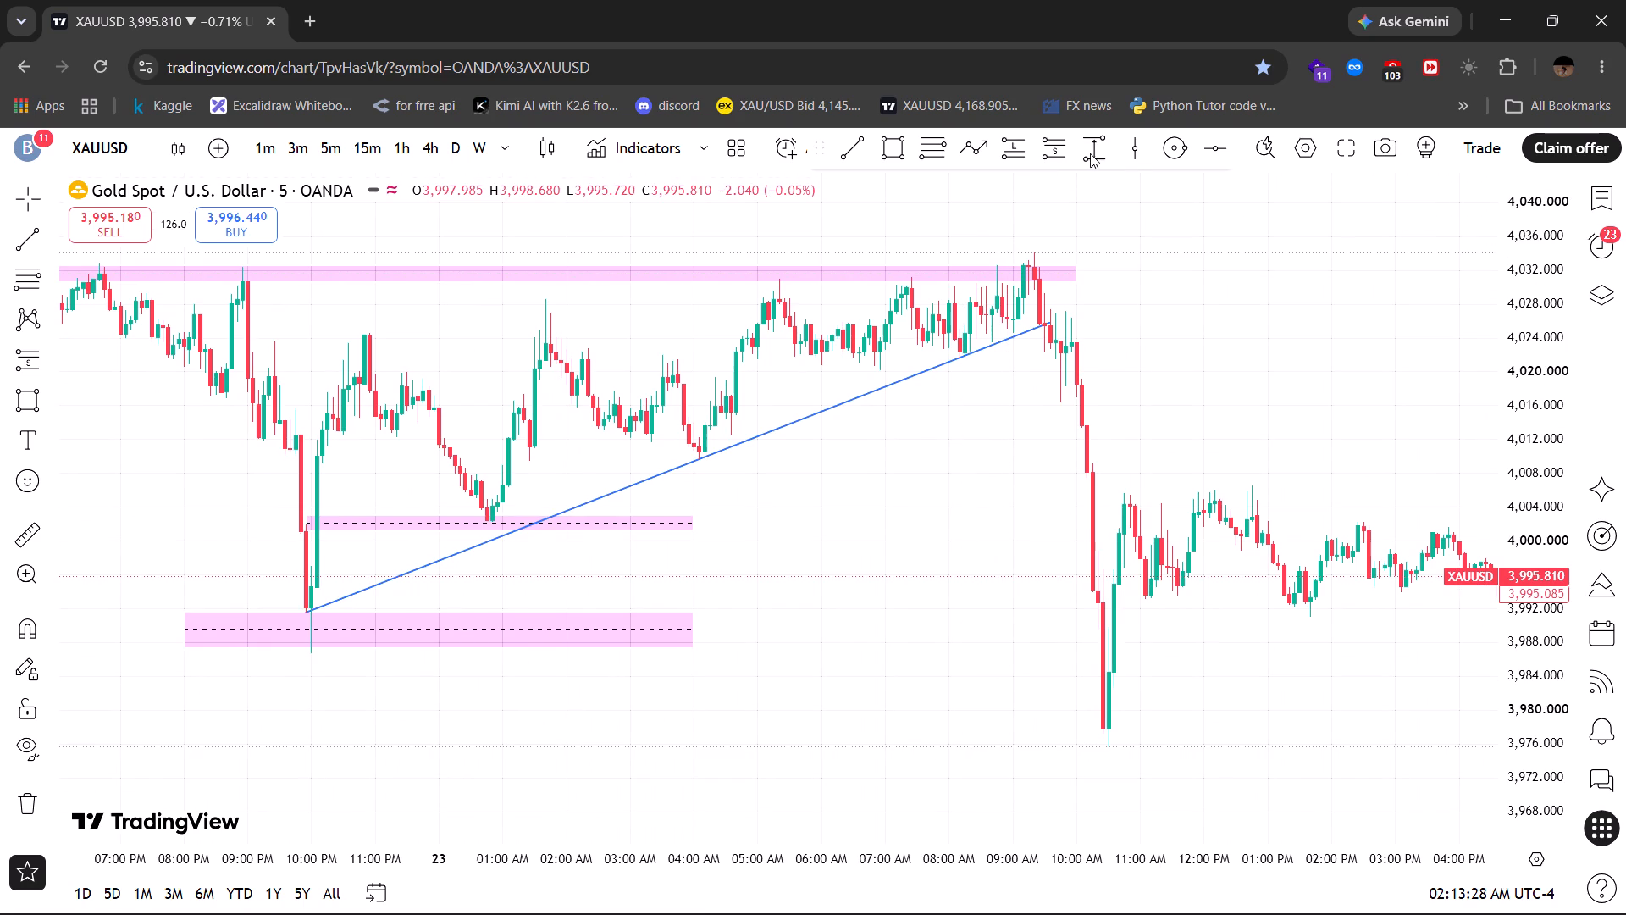
{"action": "left_click", "coordinate": [971, 352]}
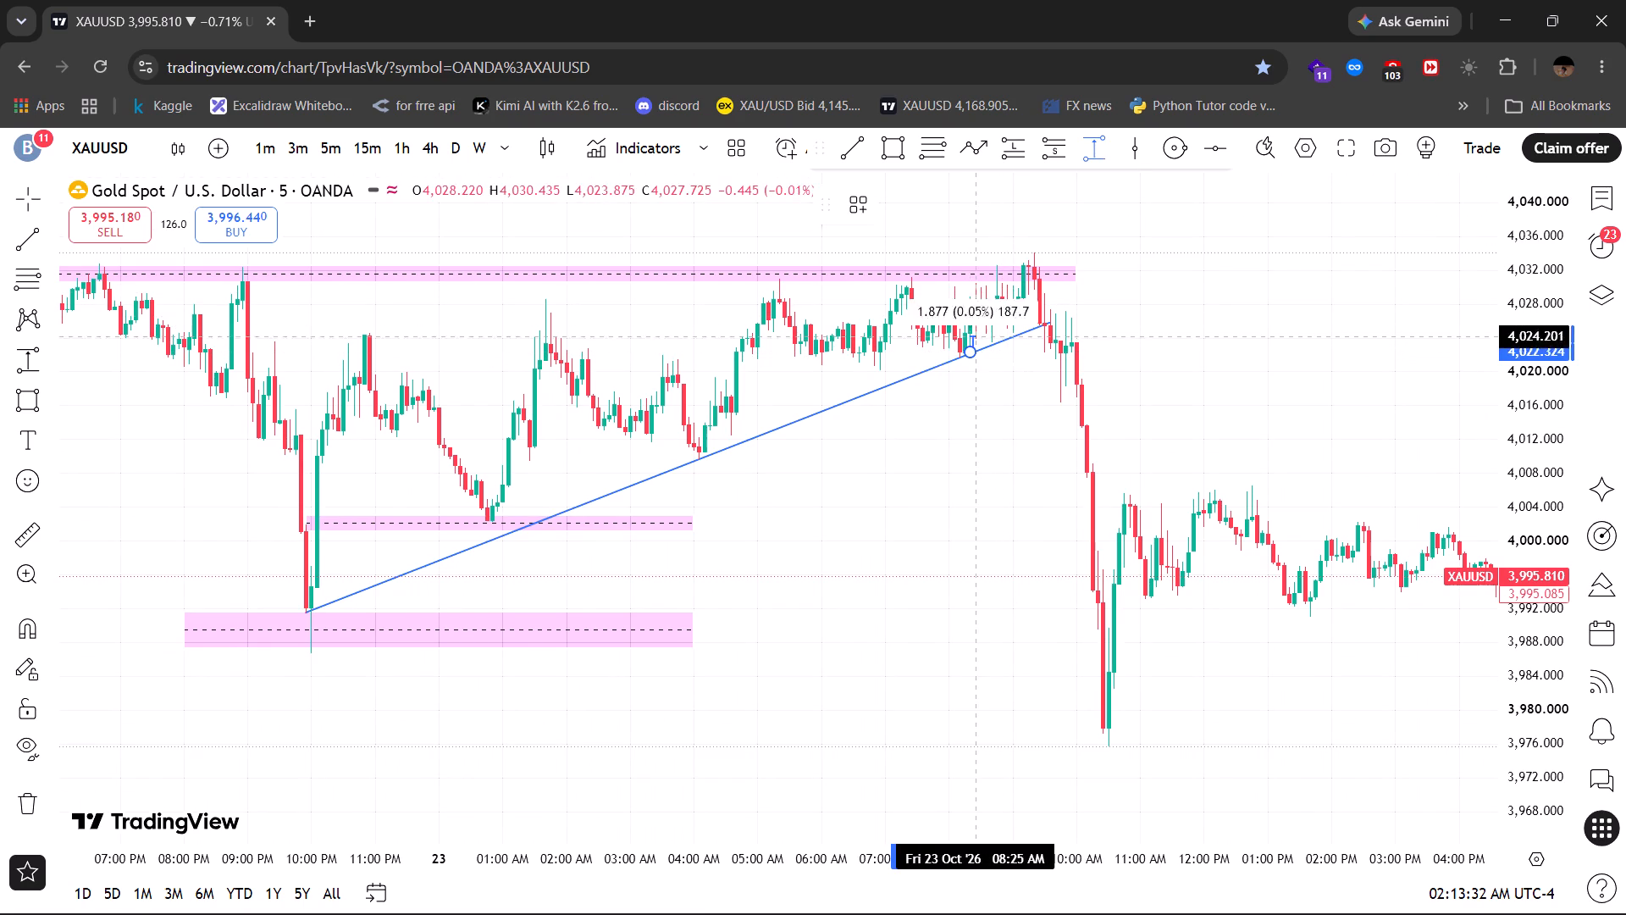
{"action": "left_click", "coordinate": [1008, 271]}
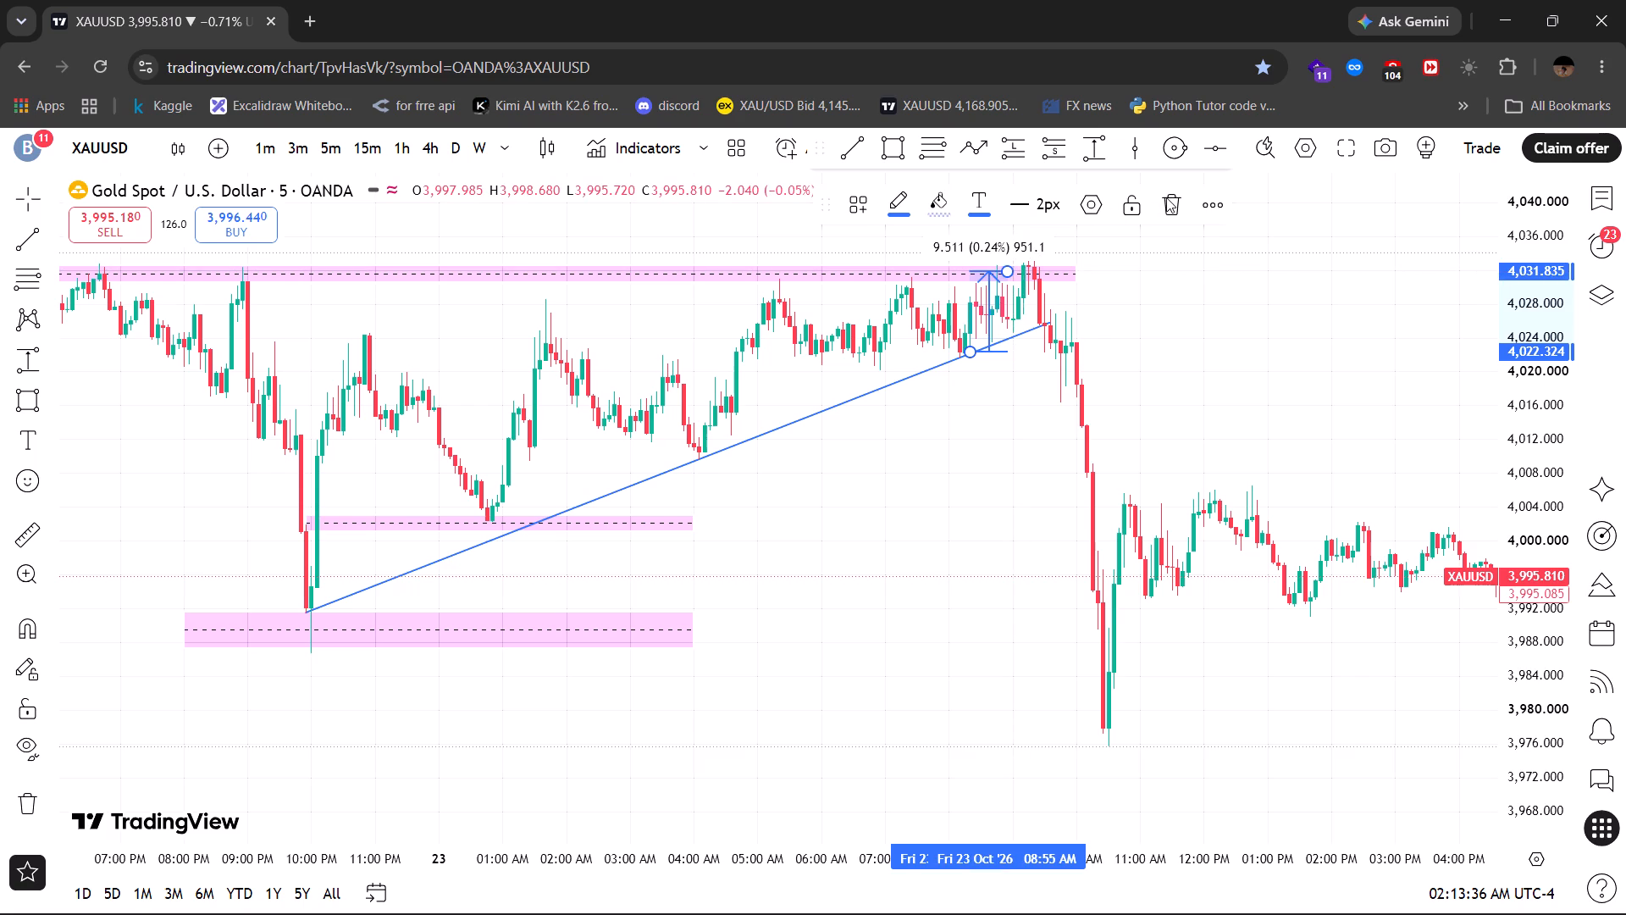
{"action": "left_click", "coordinate": [1166, 197]}
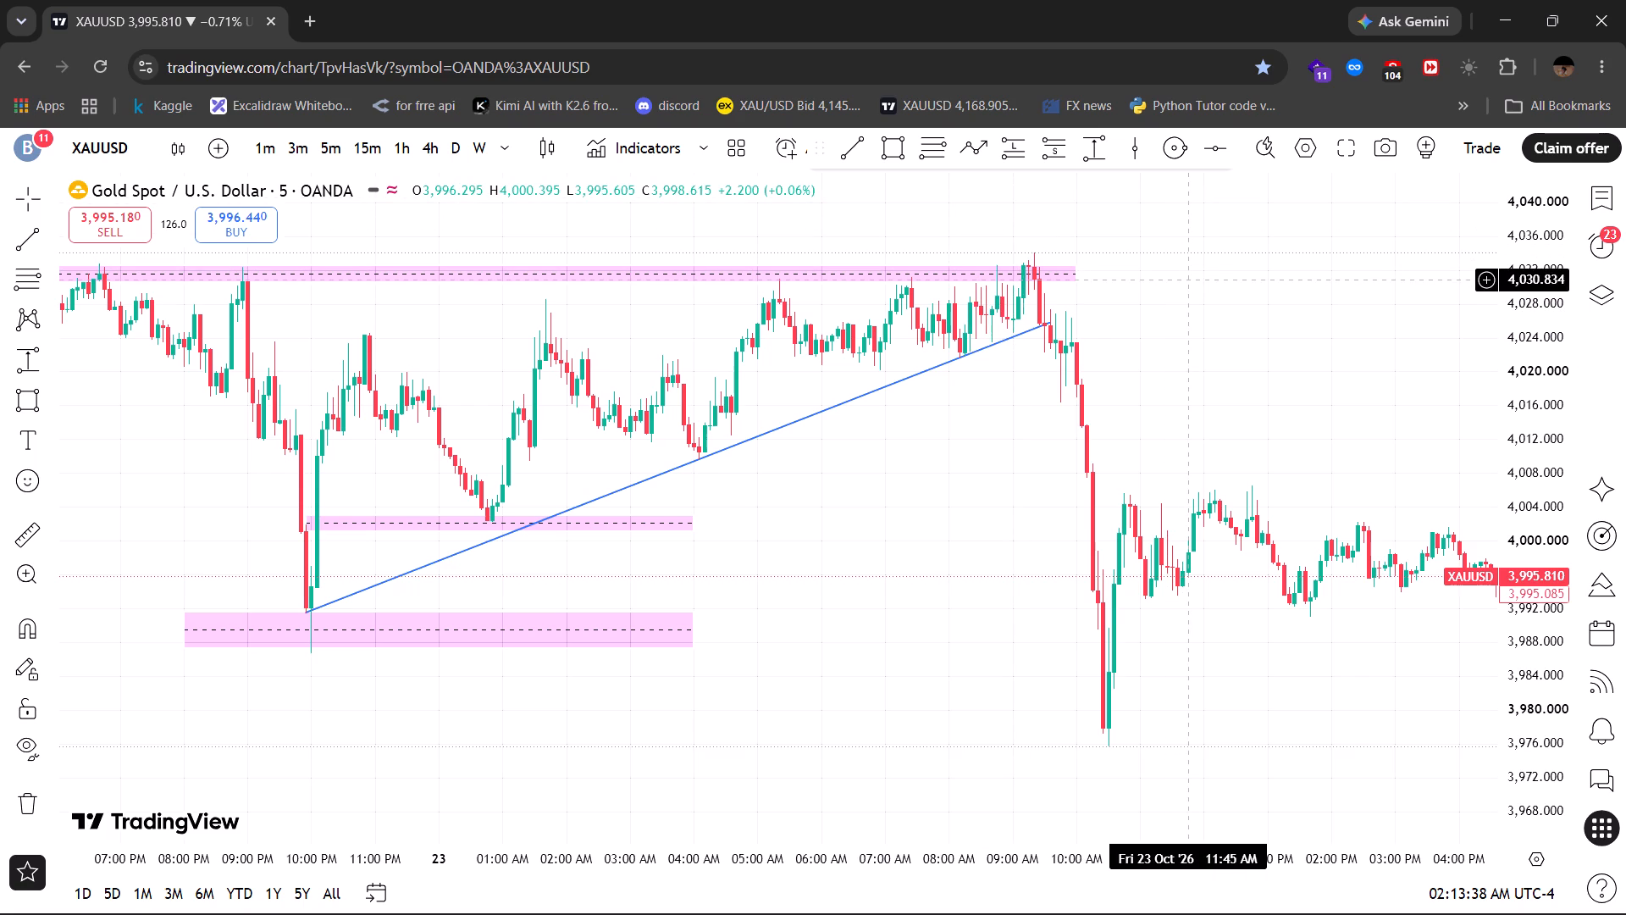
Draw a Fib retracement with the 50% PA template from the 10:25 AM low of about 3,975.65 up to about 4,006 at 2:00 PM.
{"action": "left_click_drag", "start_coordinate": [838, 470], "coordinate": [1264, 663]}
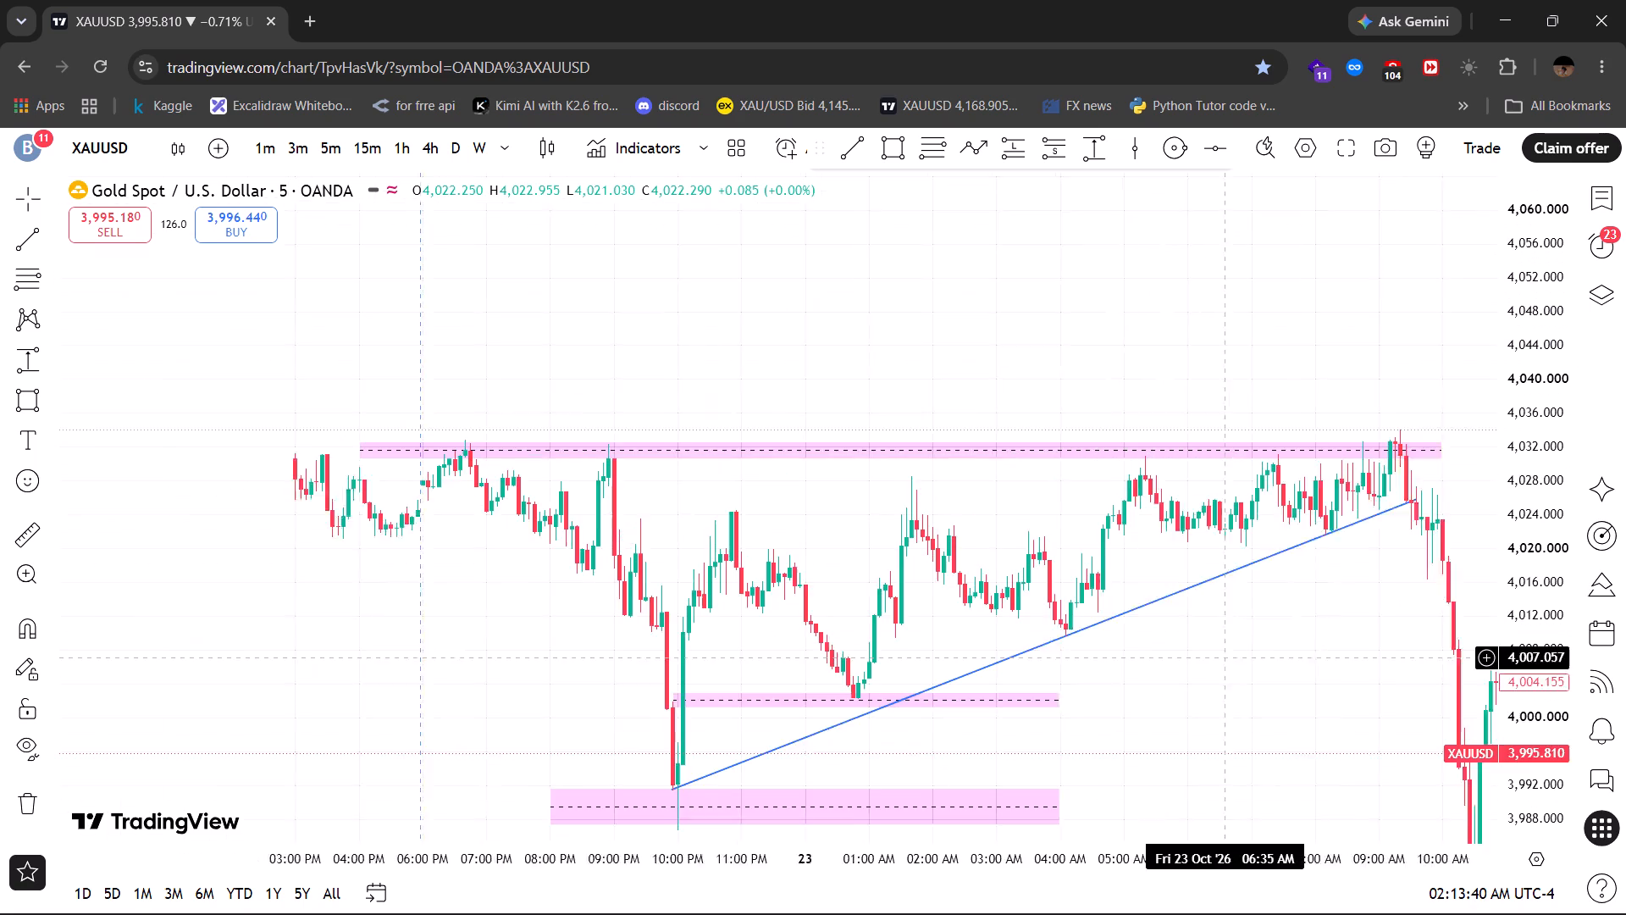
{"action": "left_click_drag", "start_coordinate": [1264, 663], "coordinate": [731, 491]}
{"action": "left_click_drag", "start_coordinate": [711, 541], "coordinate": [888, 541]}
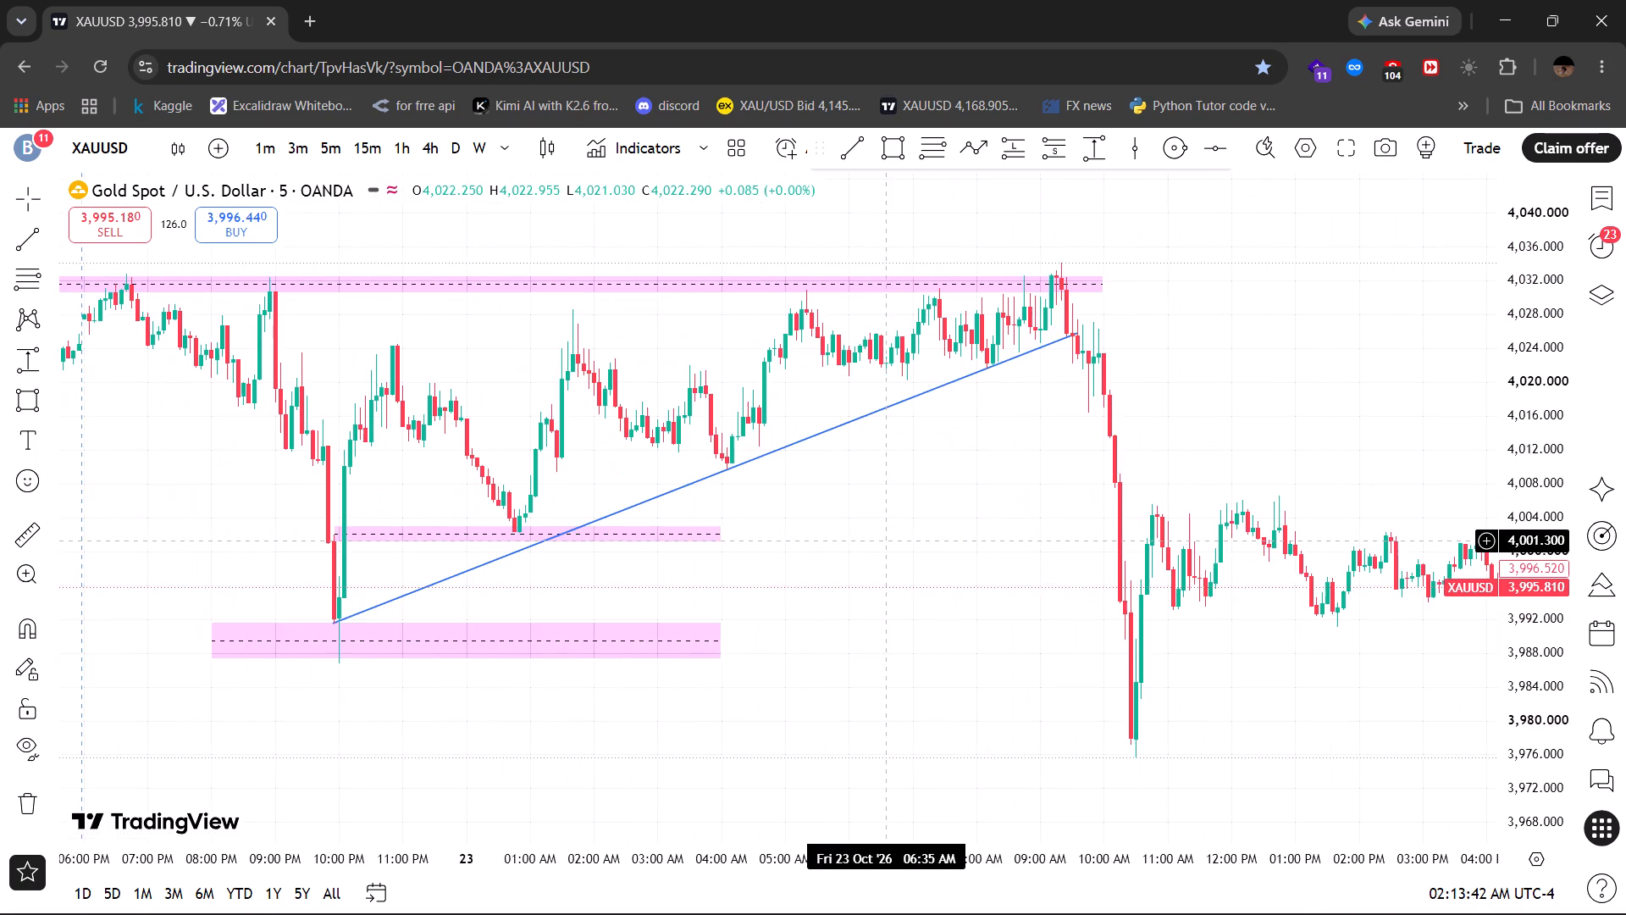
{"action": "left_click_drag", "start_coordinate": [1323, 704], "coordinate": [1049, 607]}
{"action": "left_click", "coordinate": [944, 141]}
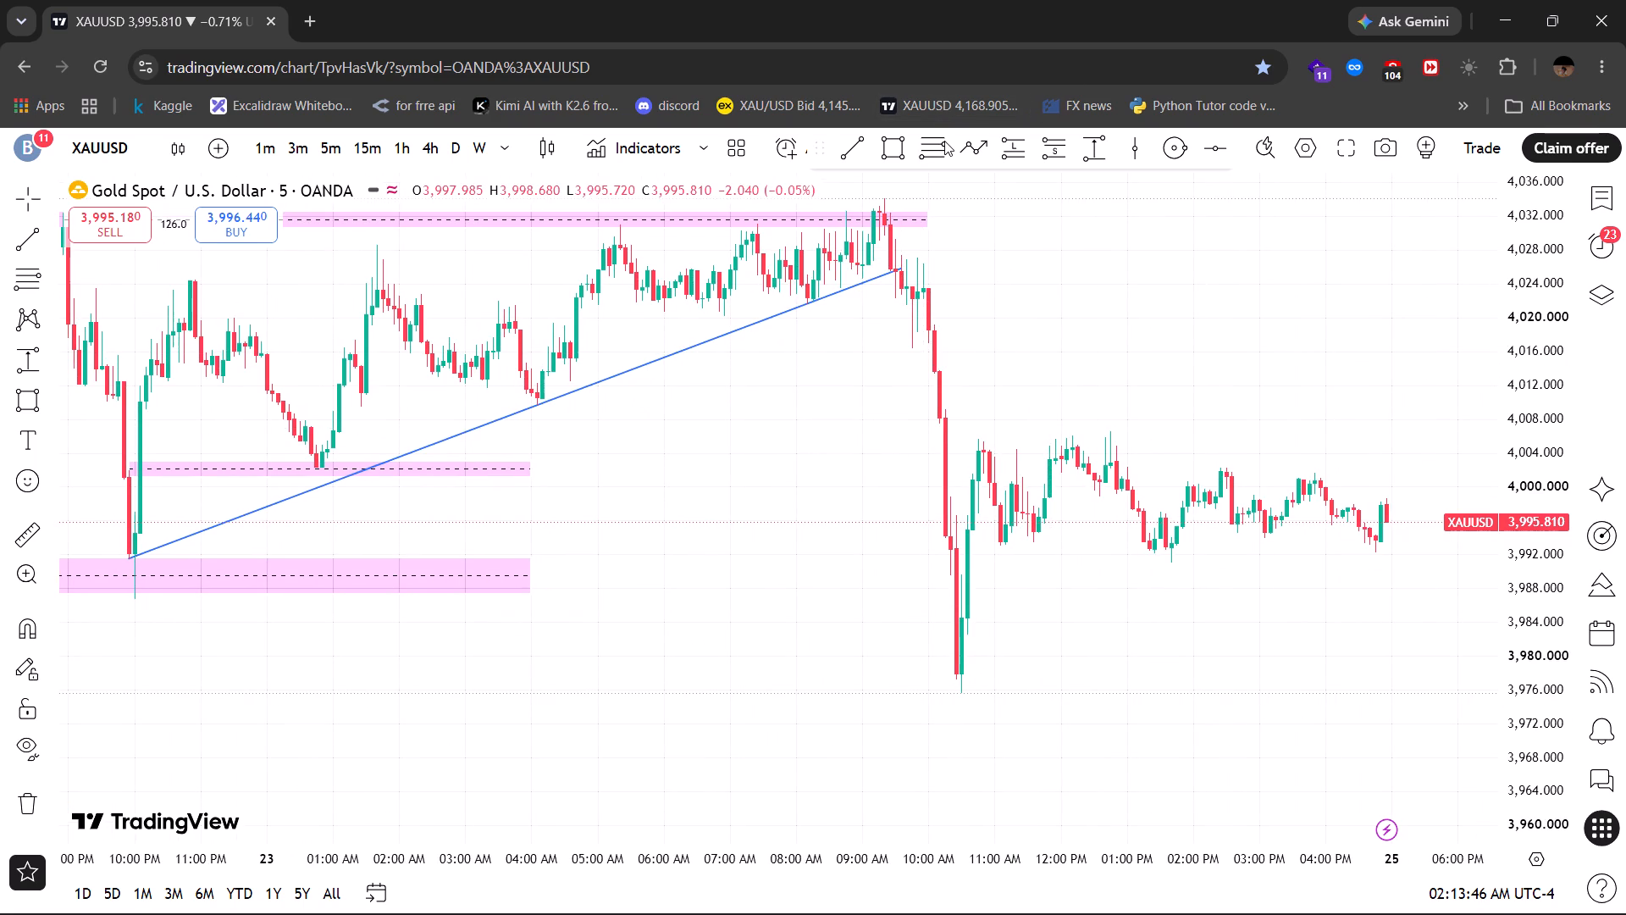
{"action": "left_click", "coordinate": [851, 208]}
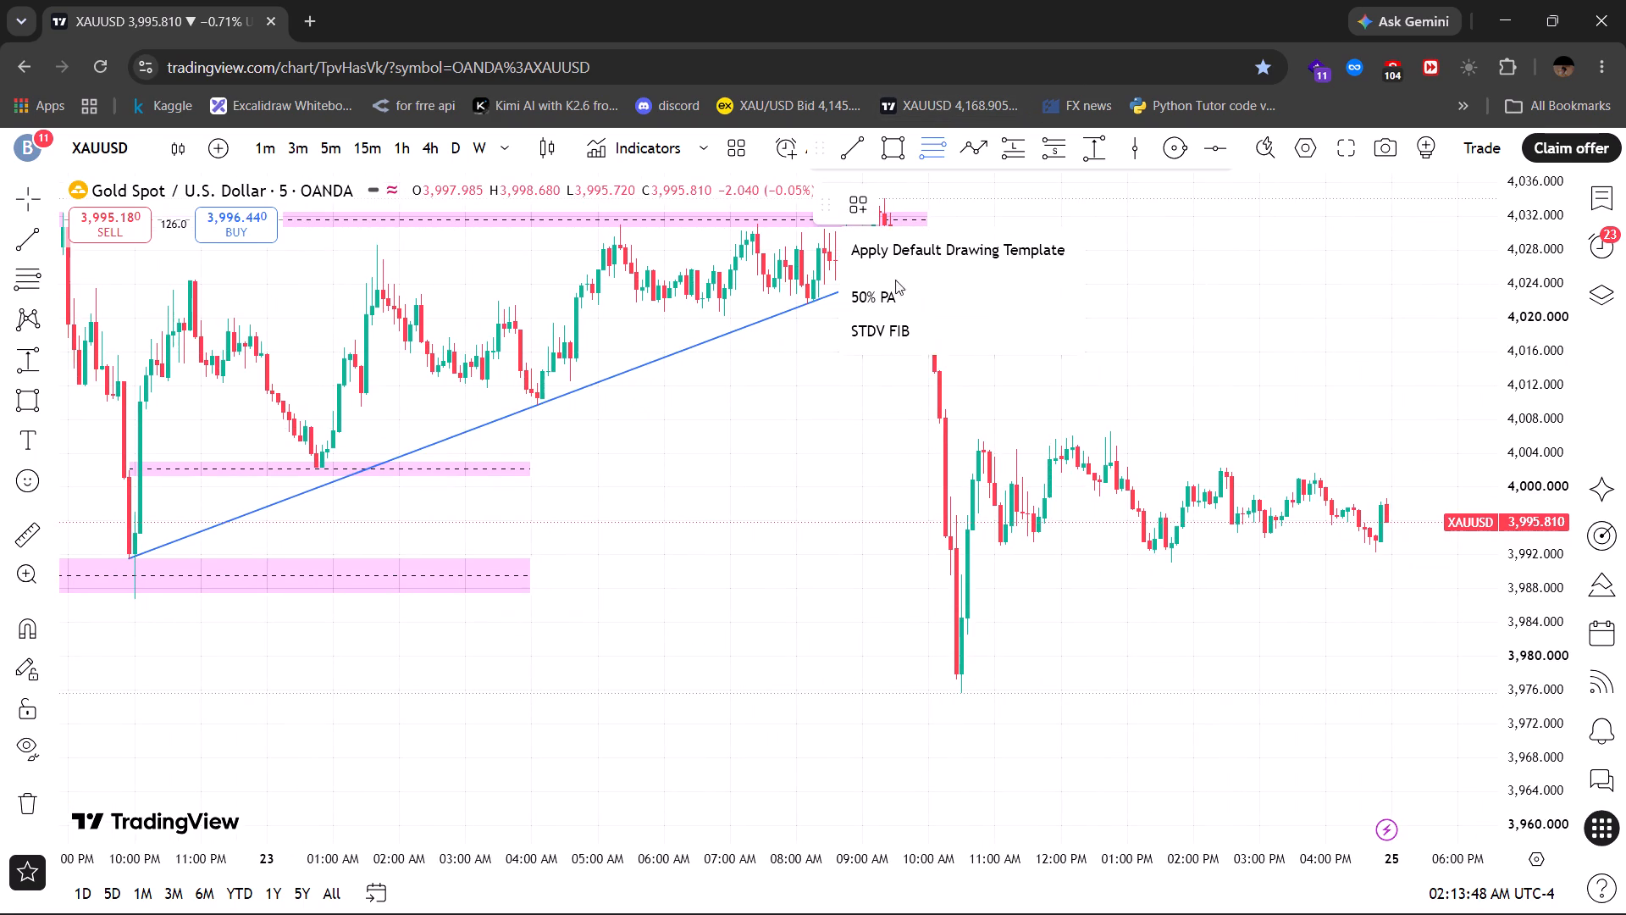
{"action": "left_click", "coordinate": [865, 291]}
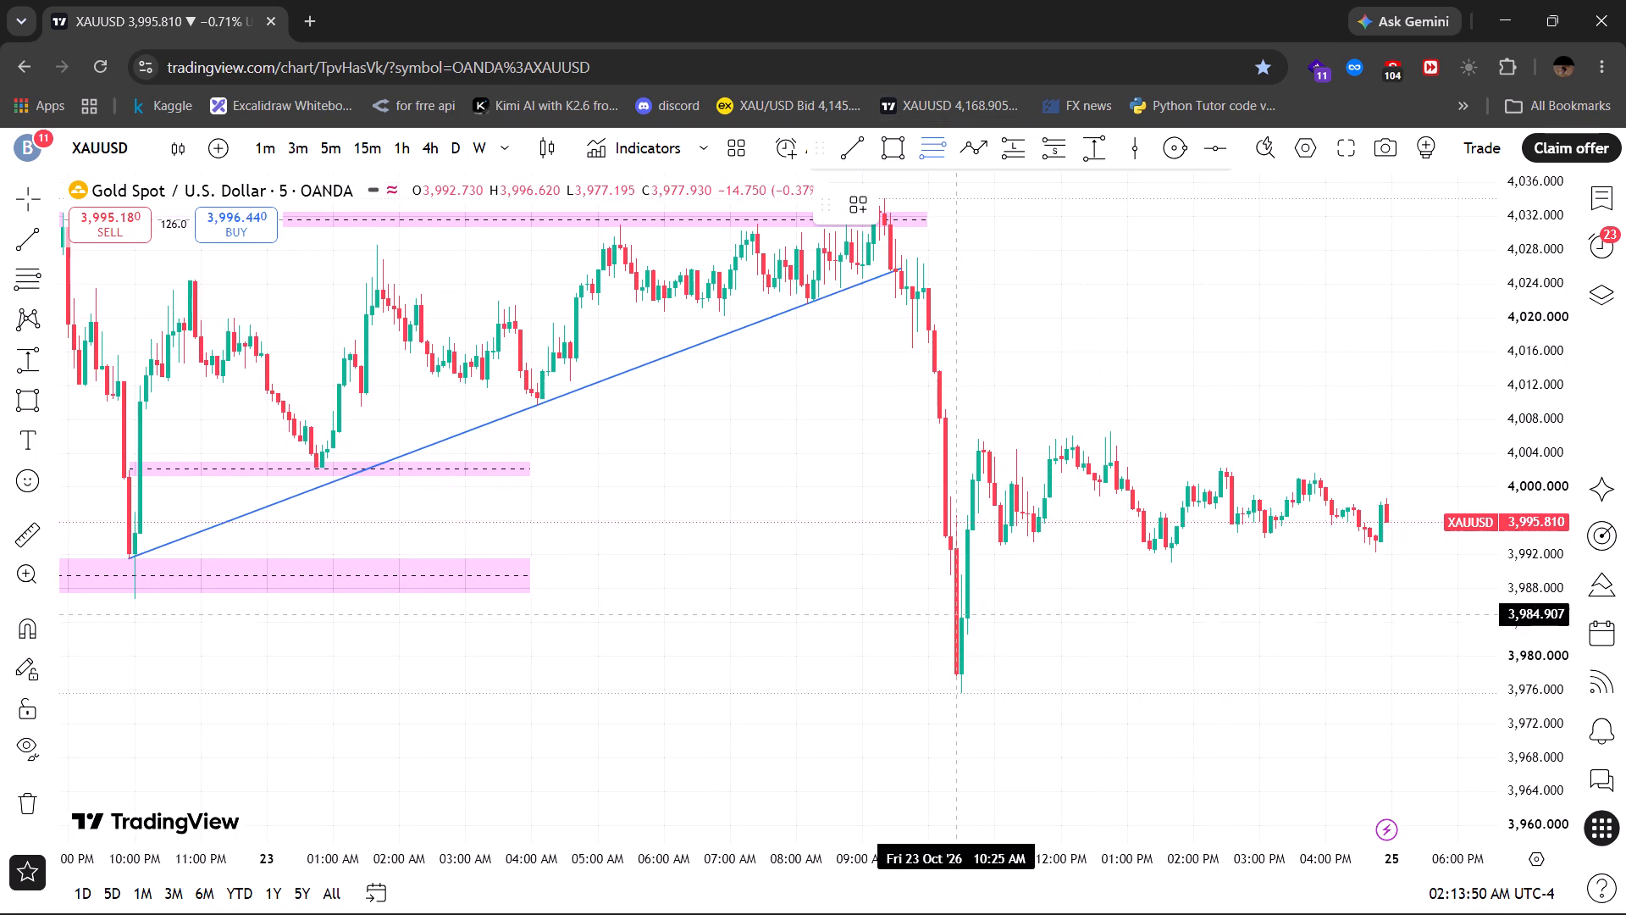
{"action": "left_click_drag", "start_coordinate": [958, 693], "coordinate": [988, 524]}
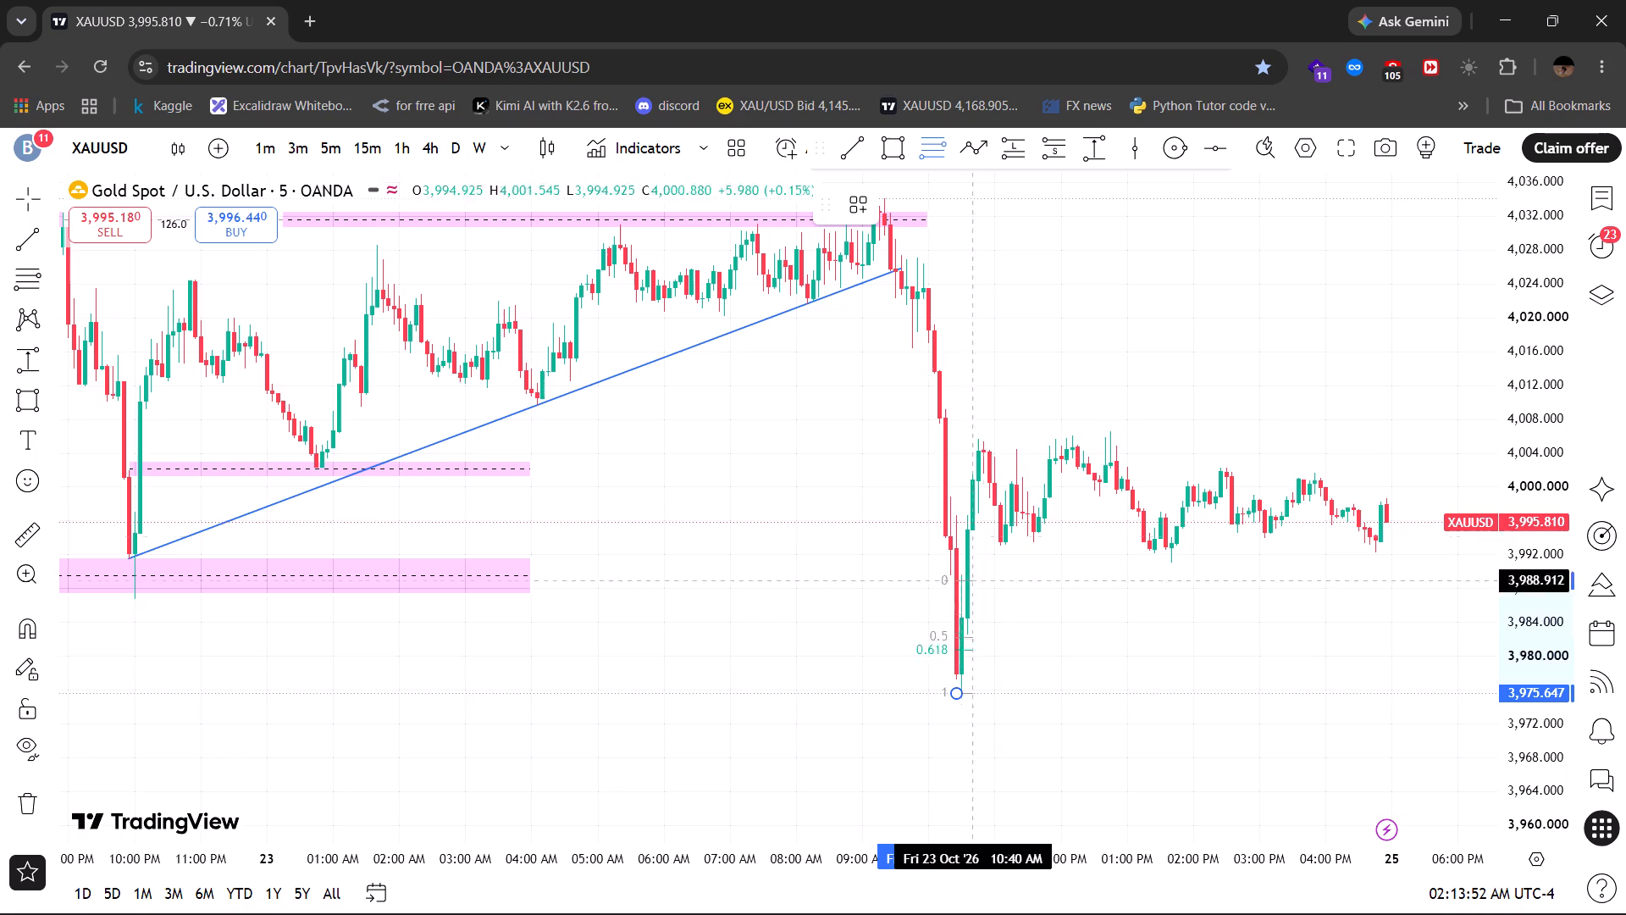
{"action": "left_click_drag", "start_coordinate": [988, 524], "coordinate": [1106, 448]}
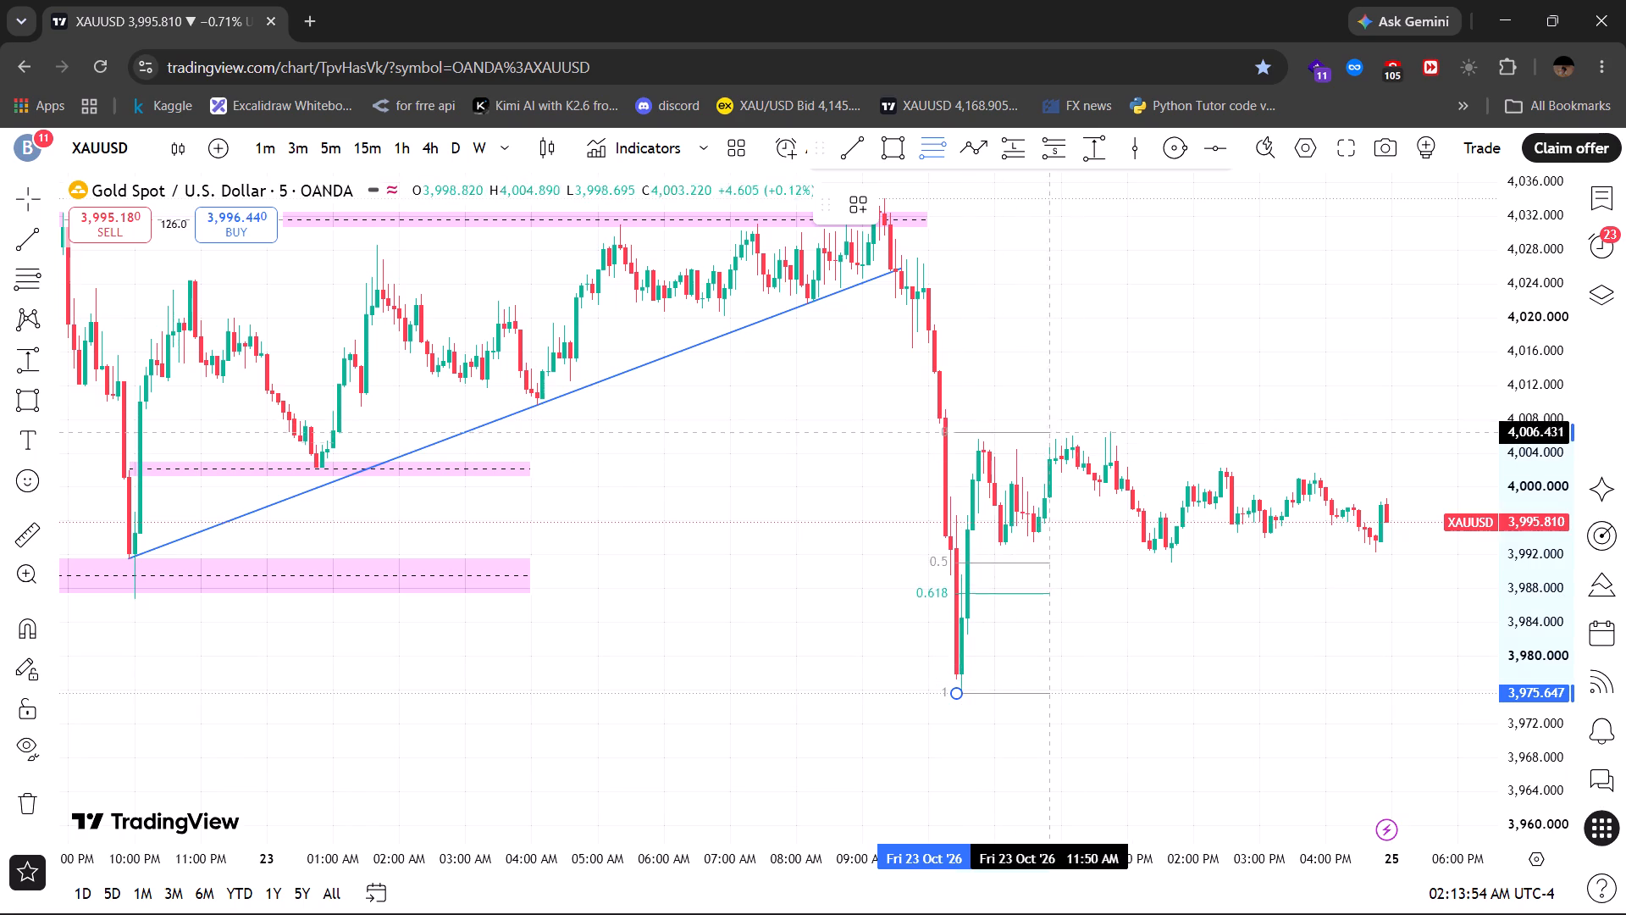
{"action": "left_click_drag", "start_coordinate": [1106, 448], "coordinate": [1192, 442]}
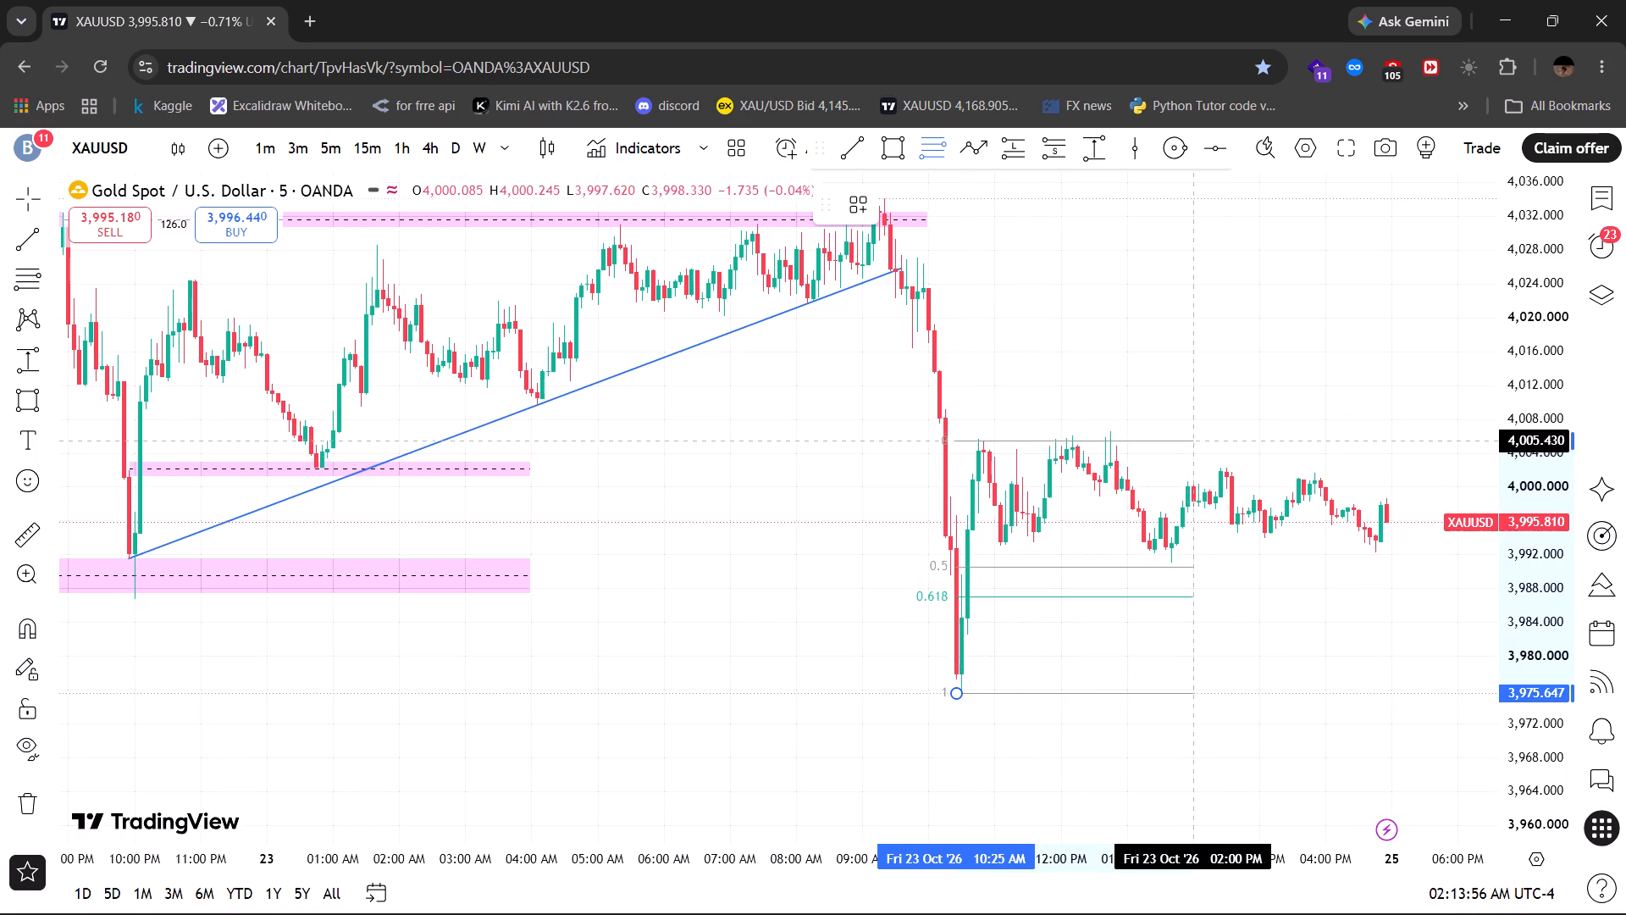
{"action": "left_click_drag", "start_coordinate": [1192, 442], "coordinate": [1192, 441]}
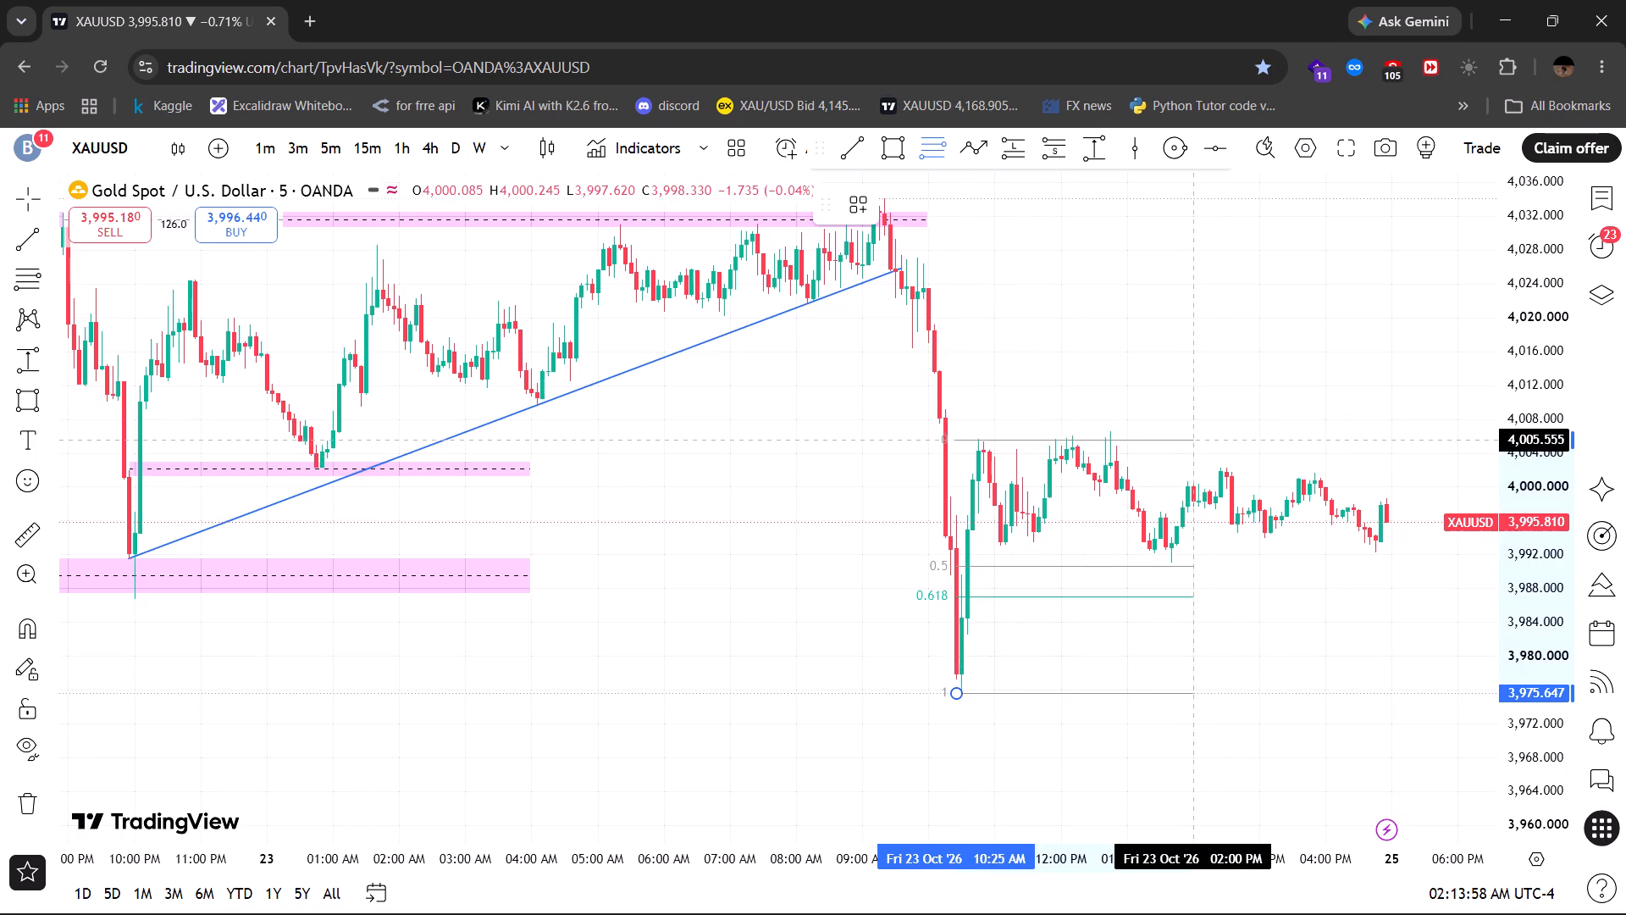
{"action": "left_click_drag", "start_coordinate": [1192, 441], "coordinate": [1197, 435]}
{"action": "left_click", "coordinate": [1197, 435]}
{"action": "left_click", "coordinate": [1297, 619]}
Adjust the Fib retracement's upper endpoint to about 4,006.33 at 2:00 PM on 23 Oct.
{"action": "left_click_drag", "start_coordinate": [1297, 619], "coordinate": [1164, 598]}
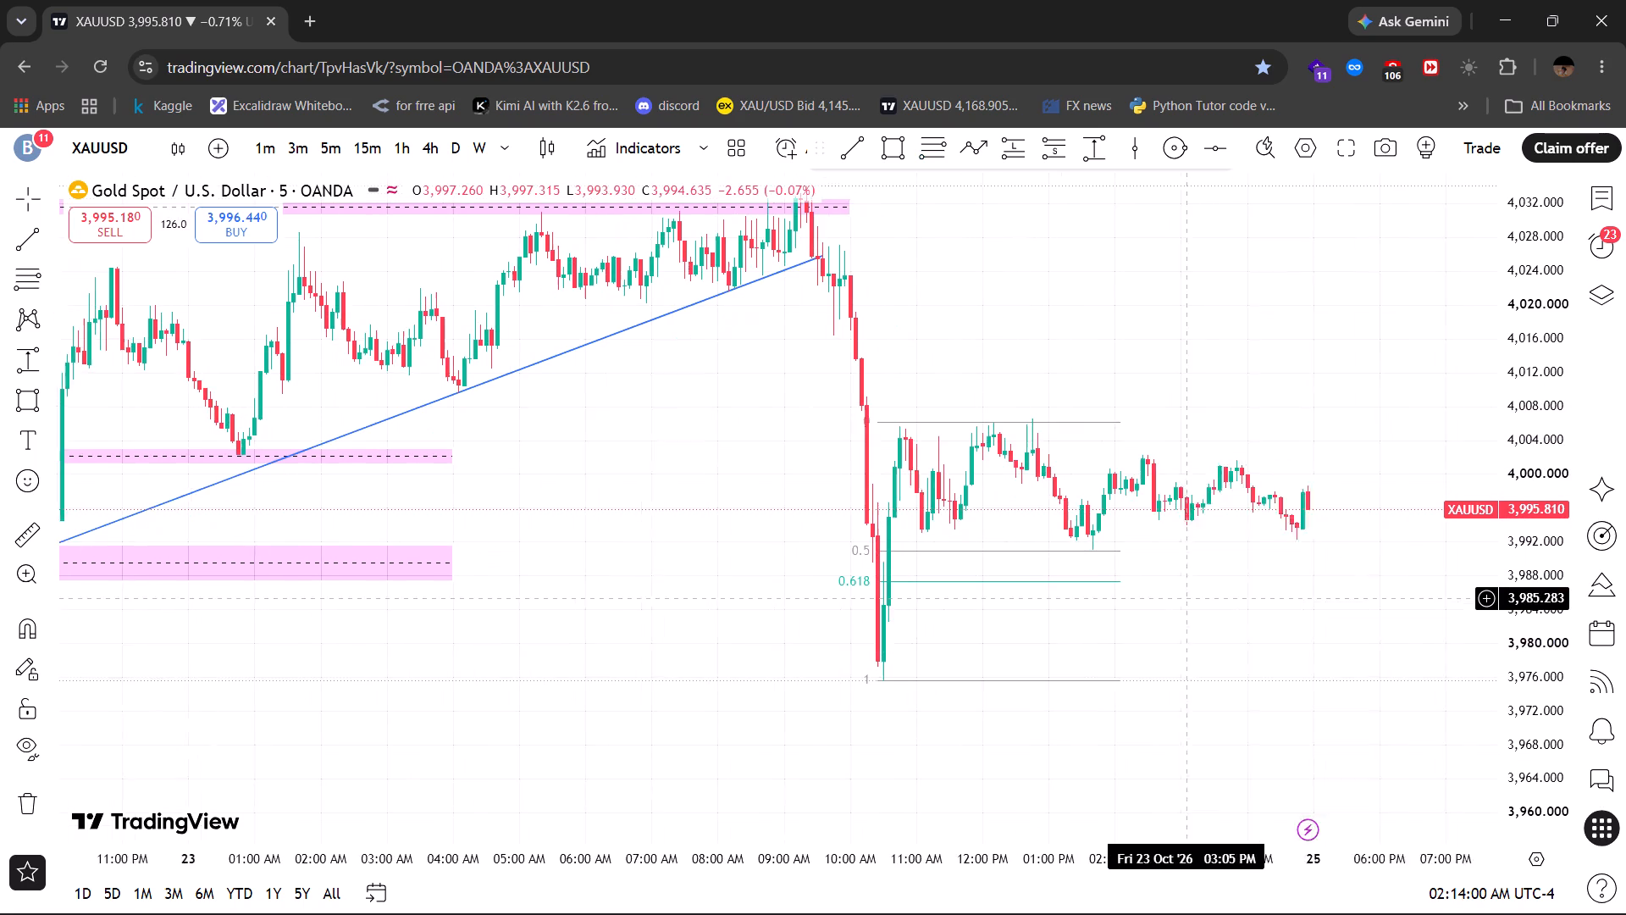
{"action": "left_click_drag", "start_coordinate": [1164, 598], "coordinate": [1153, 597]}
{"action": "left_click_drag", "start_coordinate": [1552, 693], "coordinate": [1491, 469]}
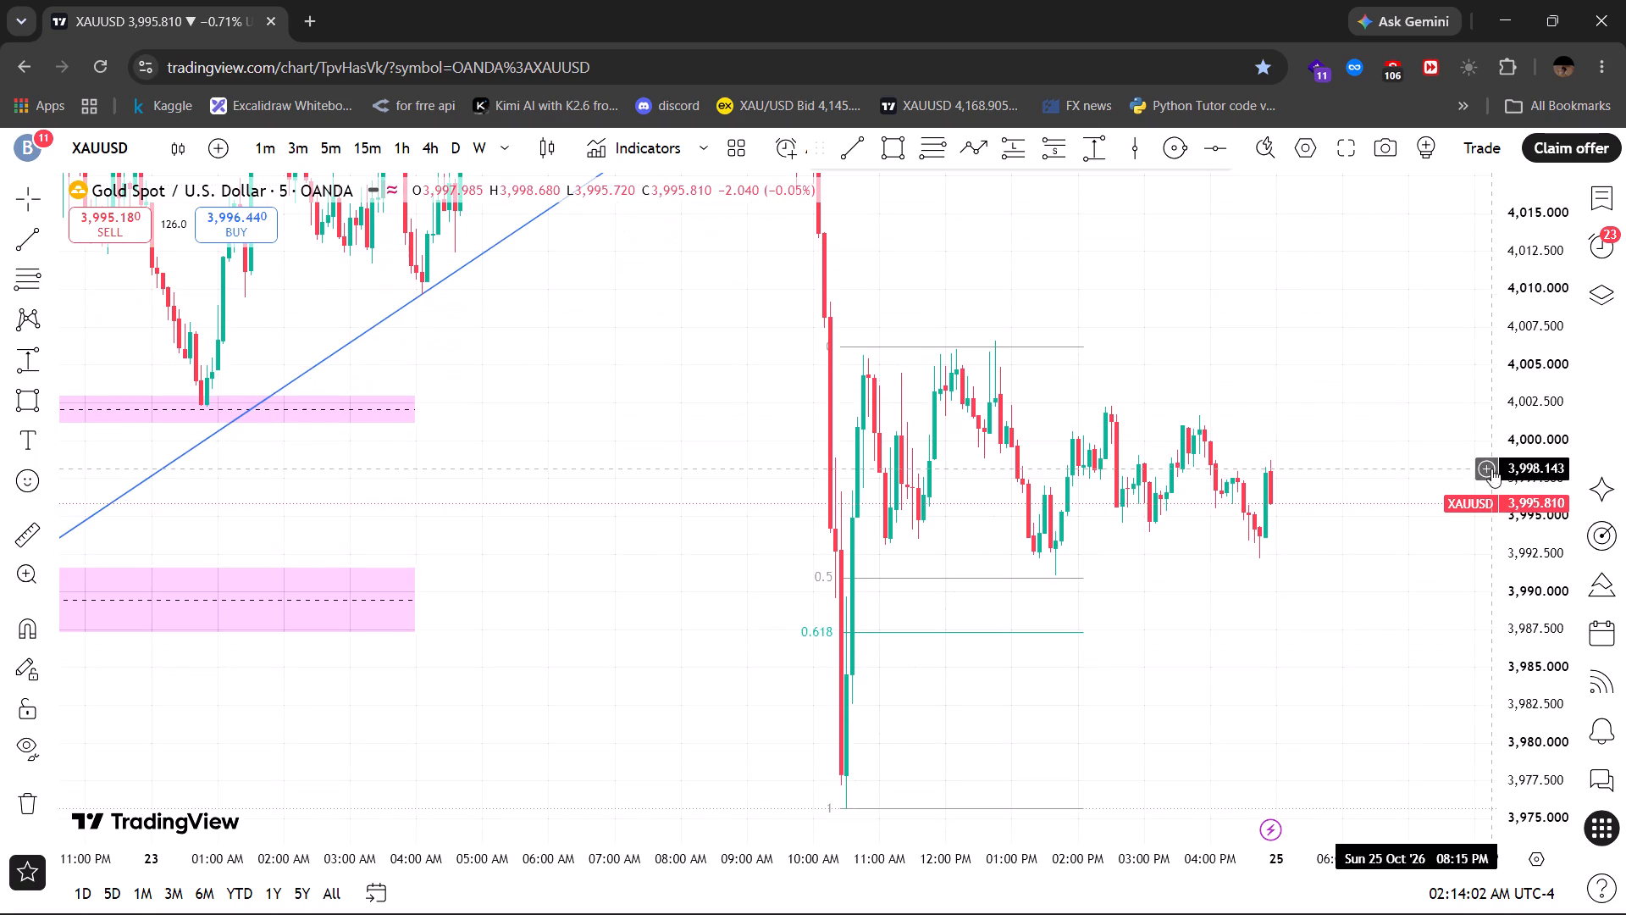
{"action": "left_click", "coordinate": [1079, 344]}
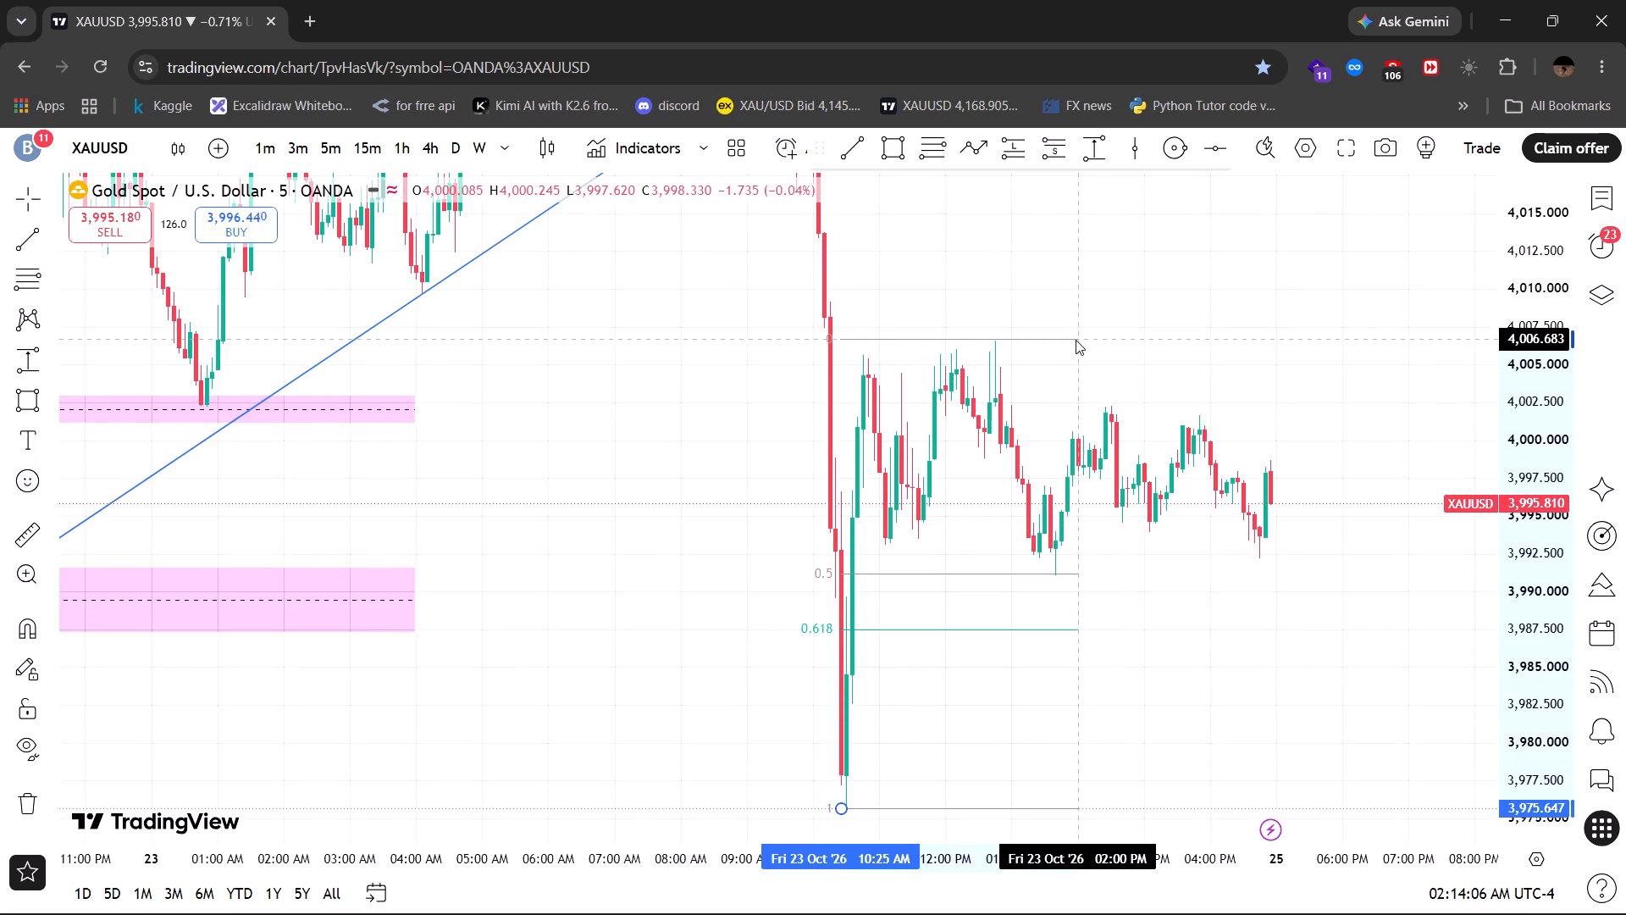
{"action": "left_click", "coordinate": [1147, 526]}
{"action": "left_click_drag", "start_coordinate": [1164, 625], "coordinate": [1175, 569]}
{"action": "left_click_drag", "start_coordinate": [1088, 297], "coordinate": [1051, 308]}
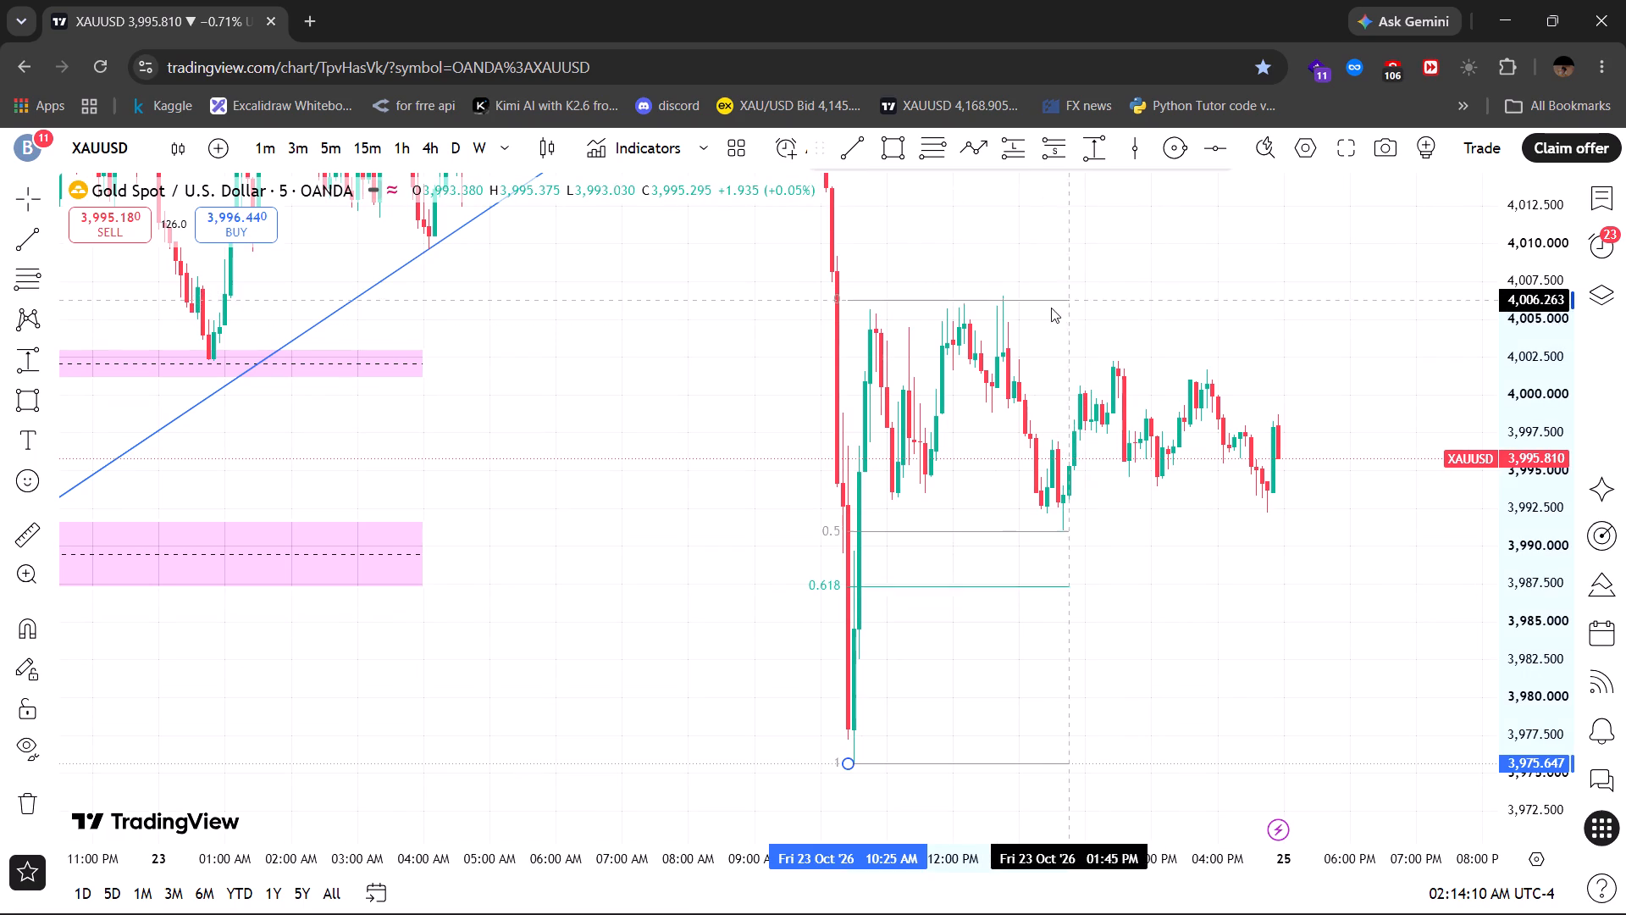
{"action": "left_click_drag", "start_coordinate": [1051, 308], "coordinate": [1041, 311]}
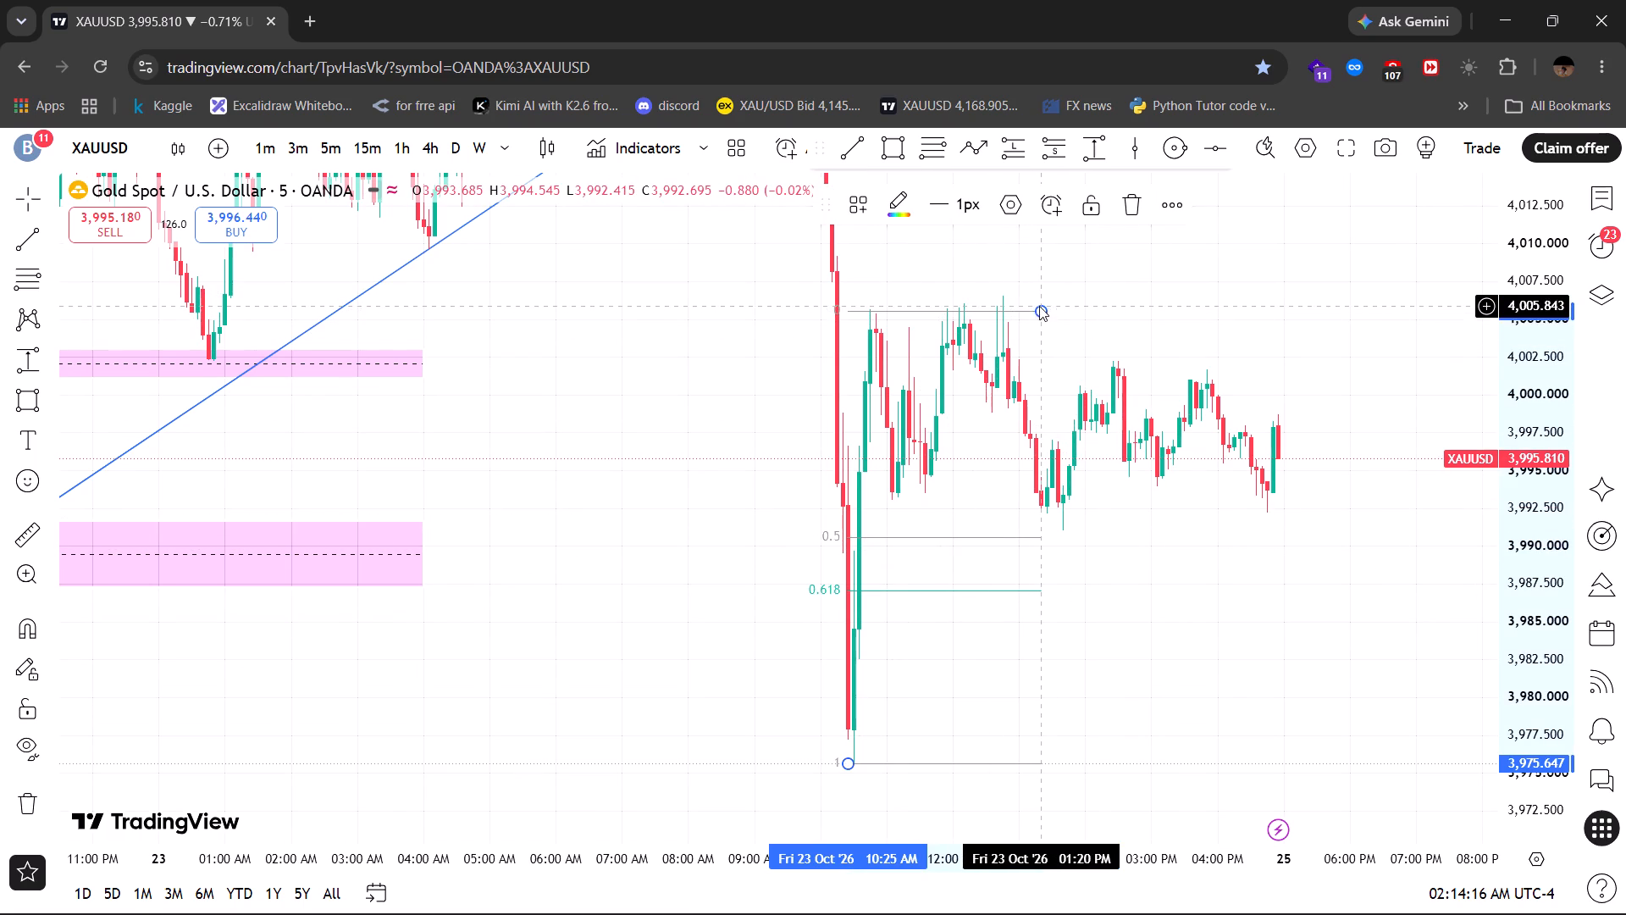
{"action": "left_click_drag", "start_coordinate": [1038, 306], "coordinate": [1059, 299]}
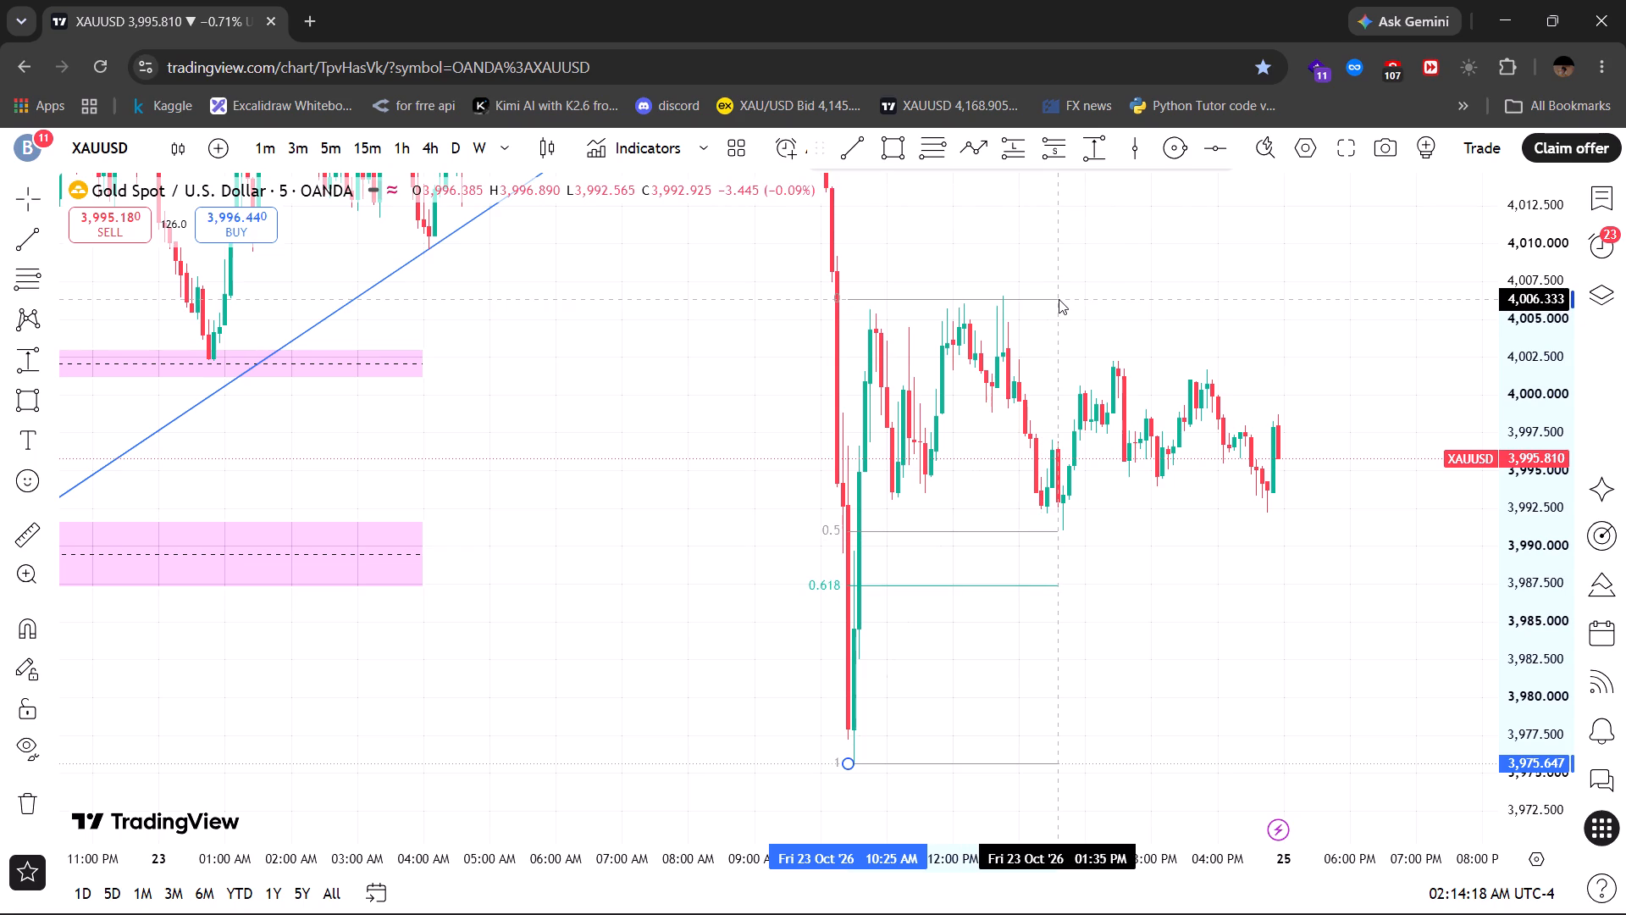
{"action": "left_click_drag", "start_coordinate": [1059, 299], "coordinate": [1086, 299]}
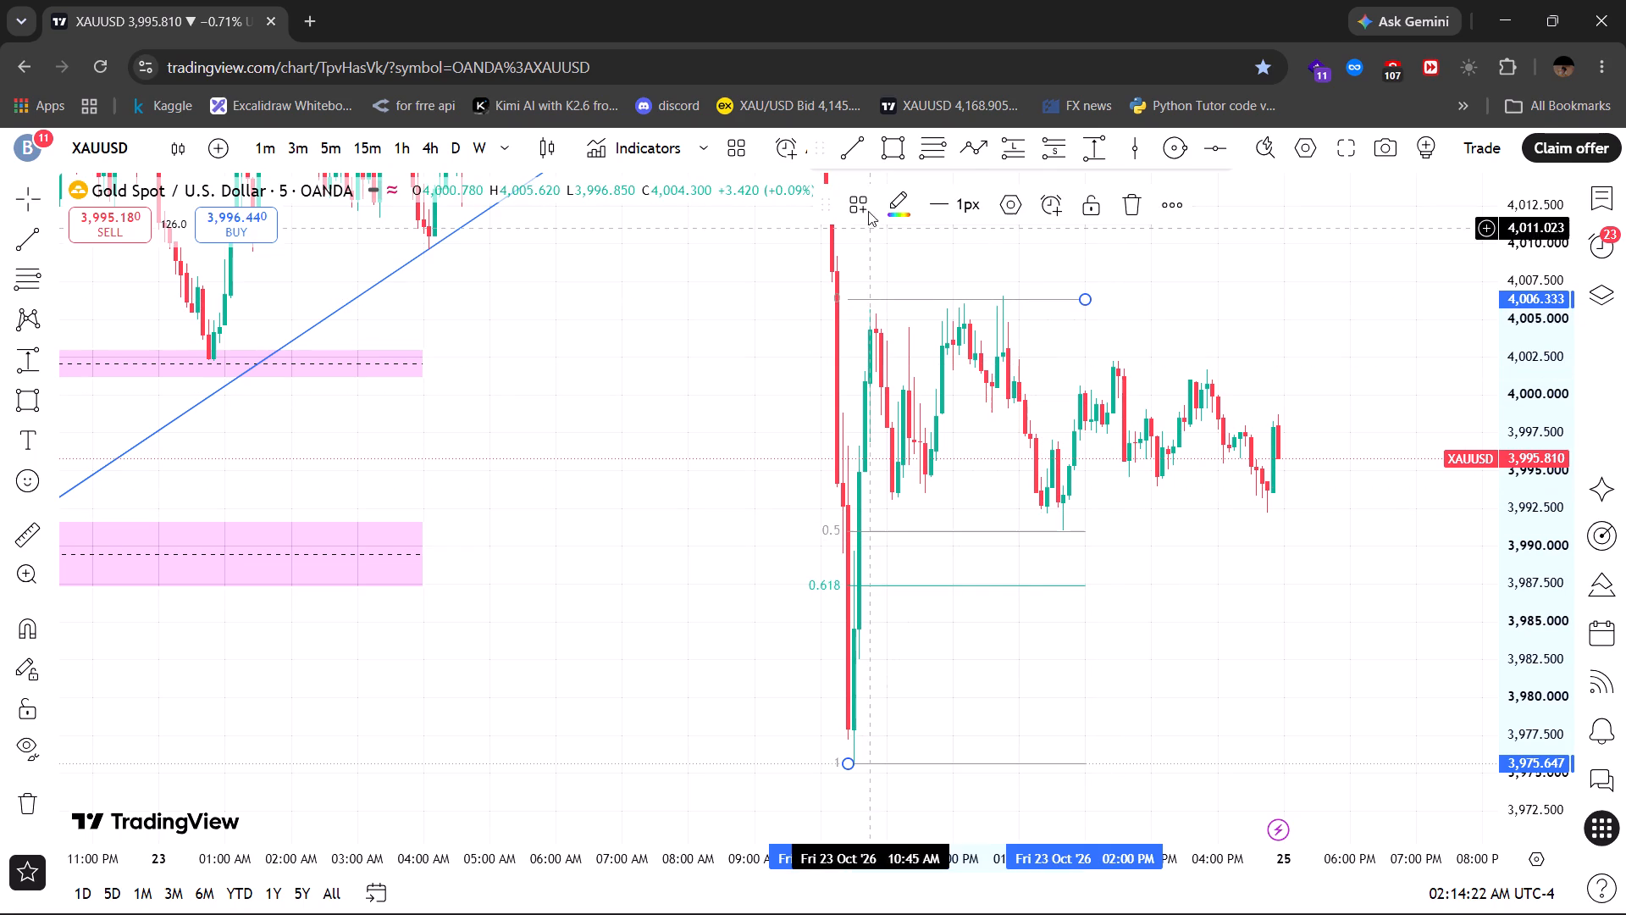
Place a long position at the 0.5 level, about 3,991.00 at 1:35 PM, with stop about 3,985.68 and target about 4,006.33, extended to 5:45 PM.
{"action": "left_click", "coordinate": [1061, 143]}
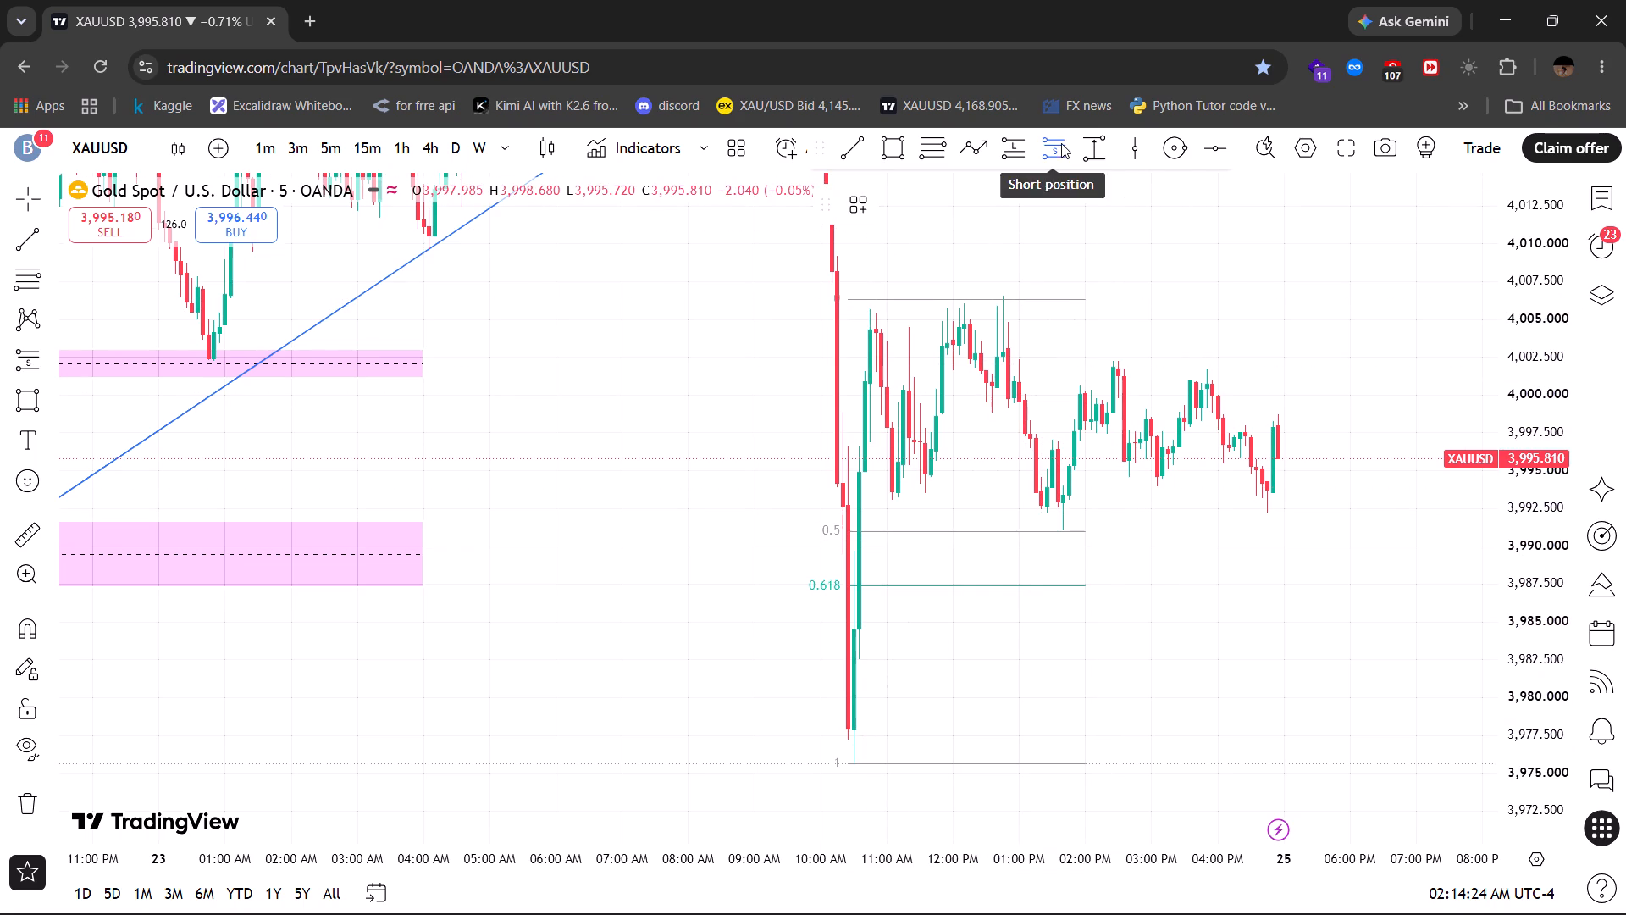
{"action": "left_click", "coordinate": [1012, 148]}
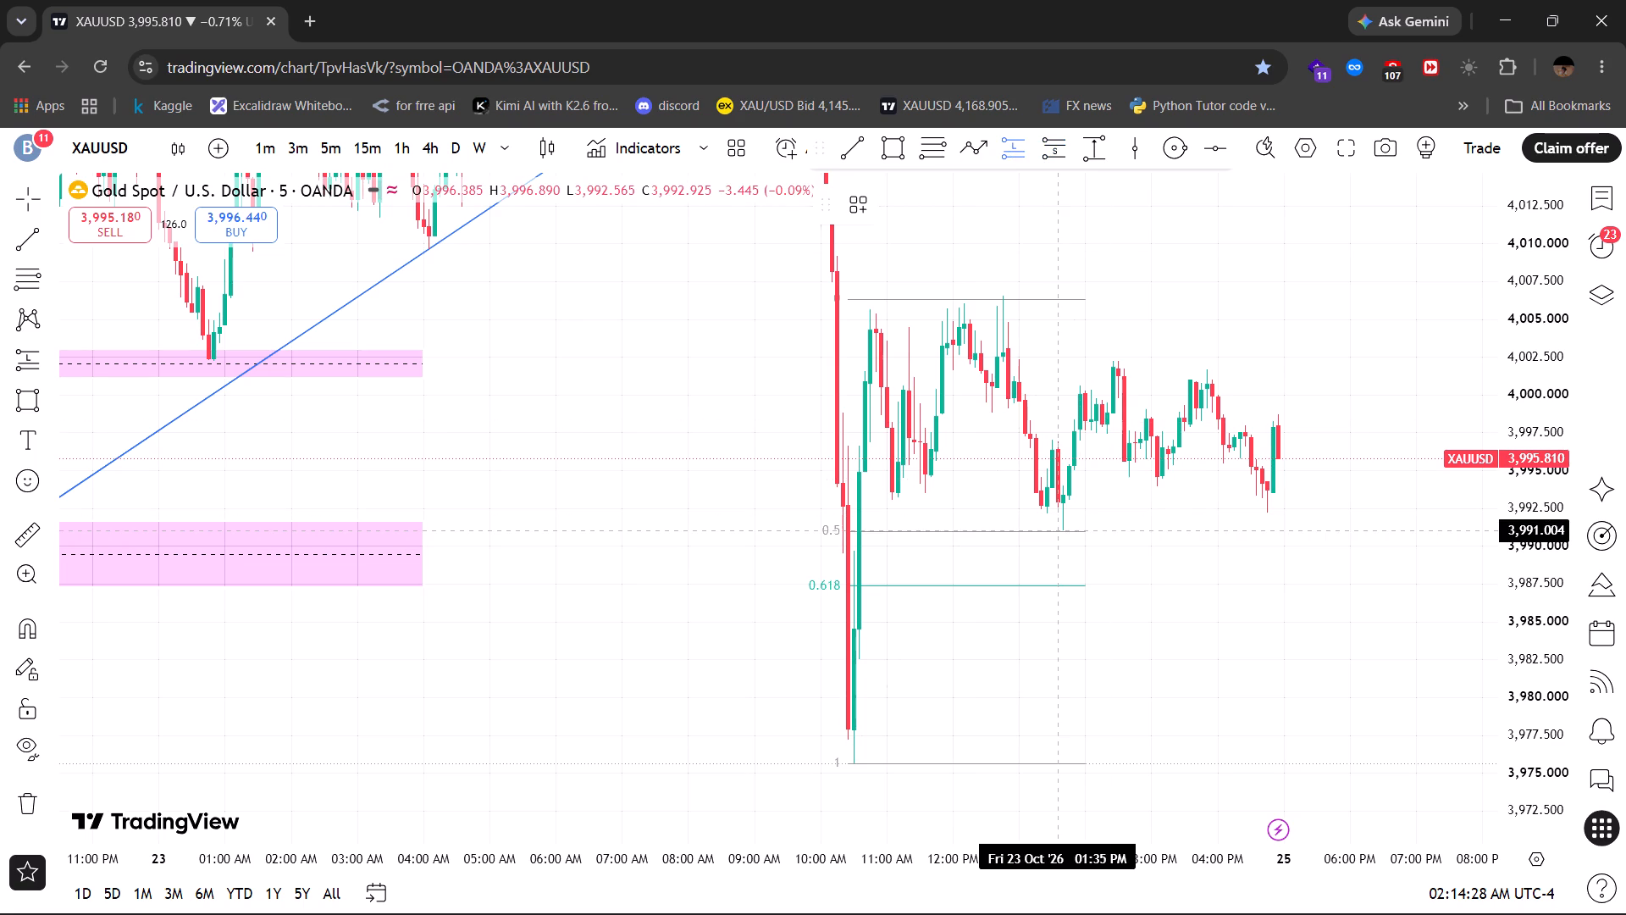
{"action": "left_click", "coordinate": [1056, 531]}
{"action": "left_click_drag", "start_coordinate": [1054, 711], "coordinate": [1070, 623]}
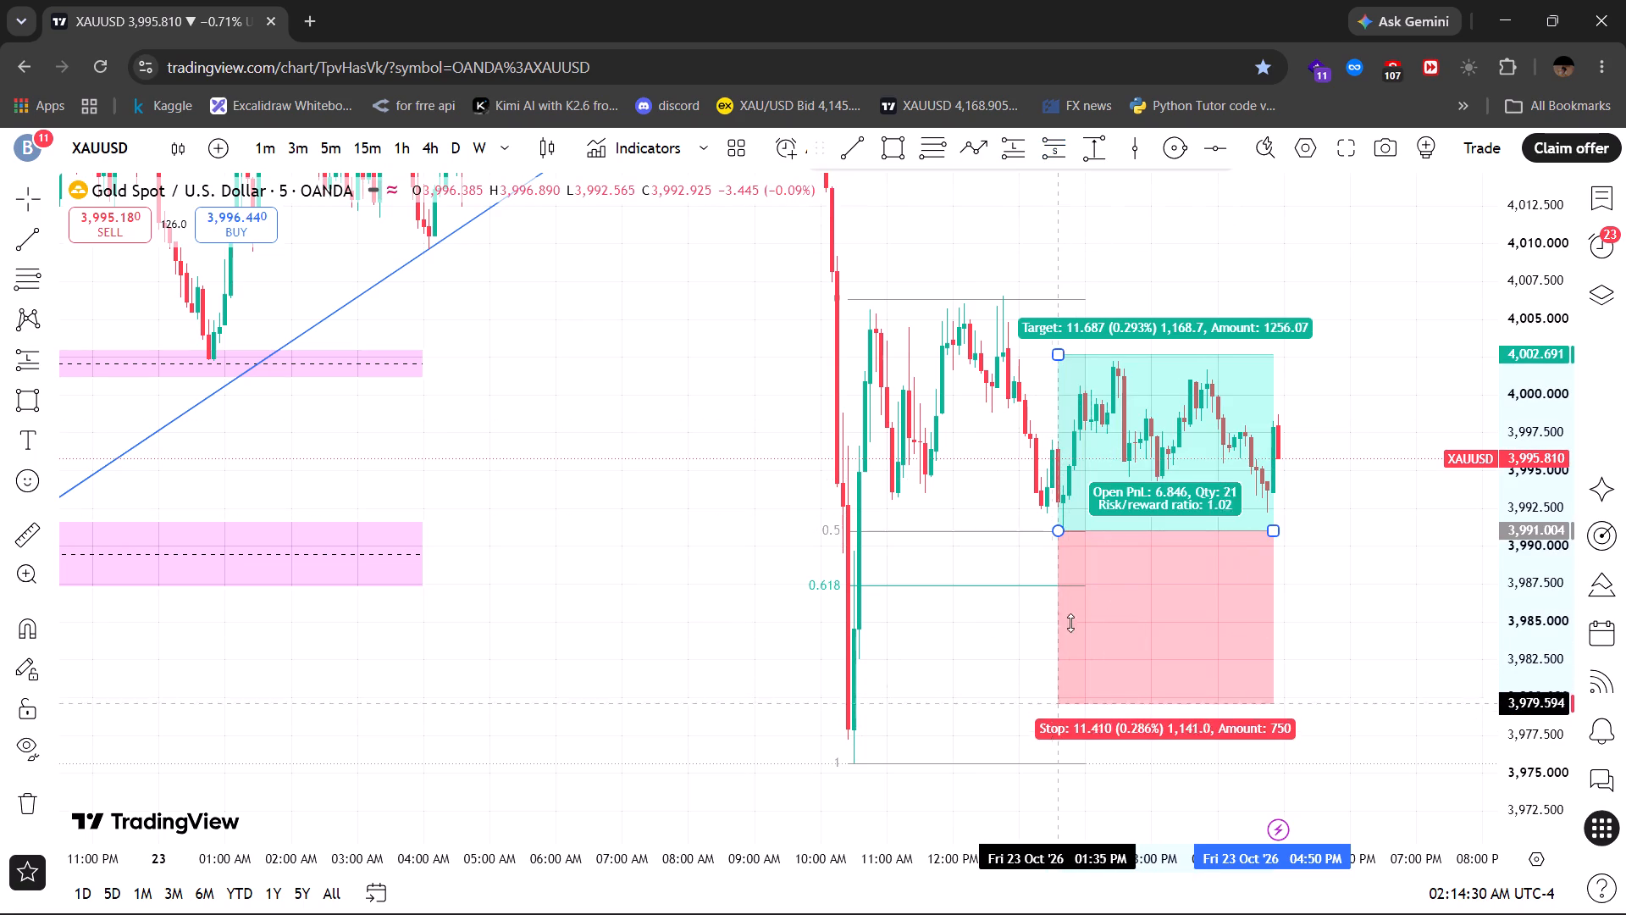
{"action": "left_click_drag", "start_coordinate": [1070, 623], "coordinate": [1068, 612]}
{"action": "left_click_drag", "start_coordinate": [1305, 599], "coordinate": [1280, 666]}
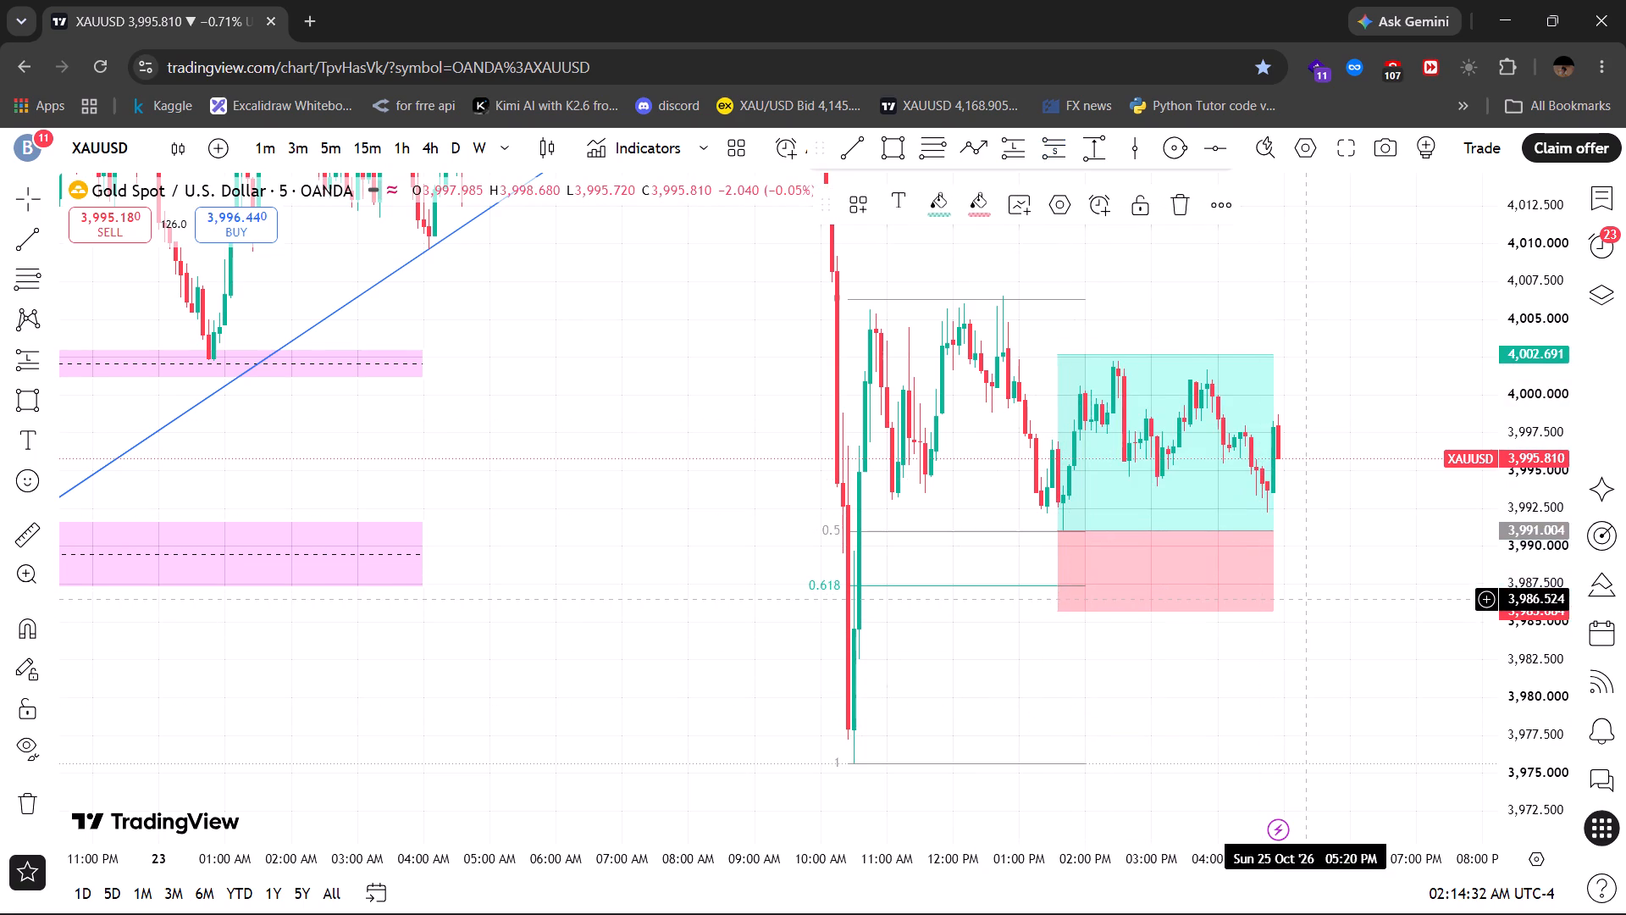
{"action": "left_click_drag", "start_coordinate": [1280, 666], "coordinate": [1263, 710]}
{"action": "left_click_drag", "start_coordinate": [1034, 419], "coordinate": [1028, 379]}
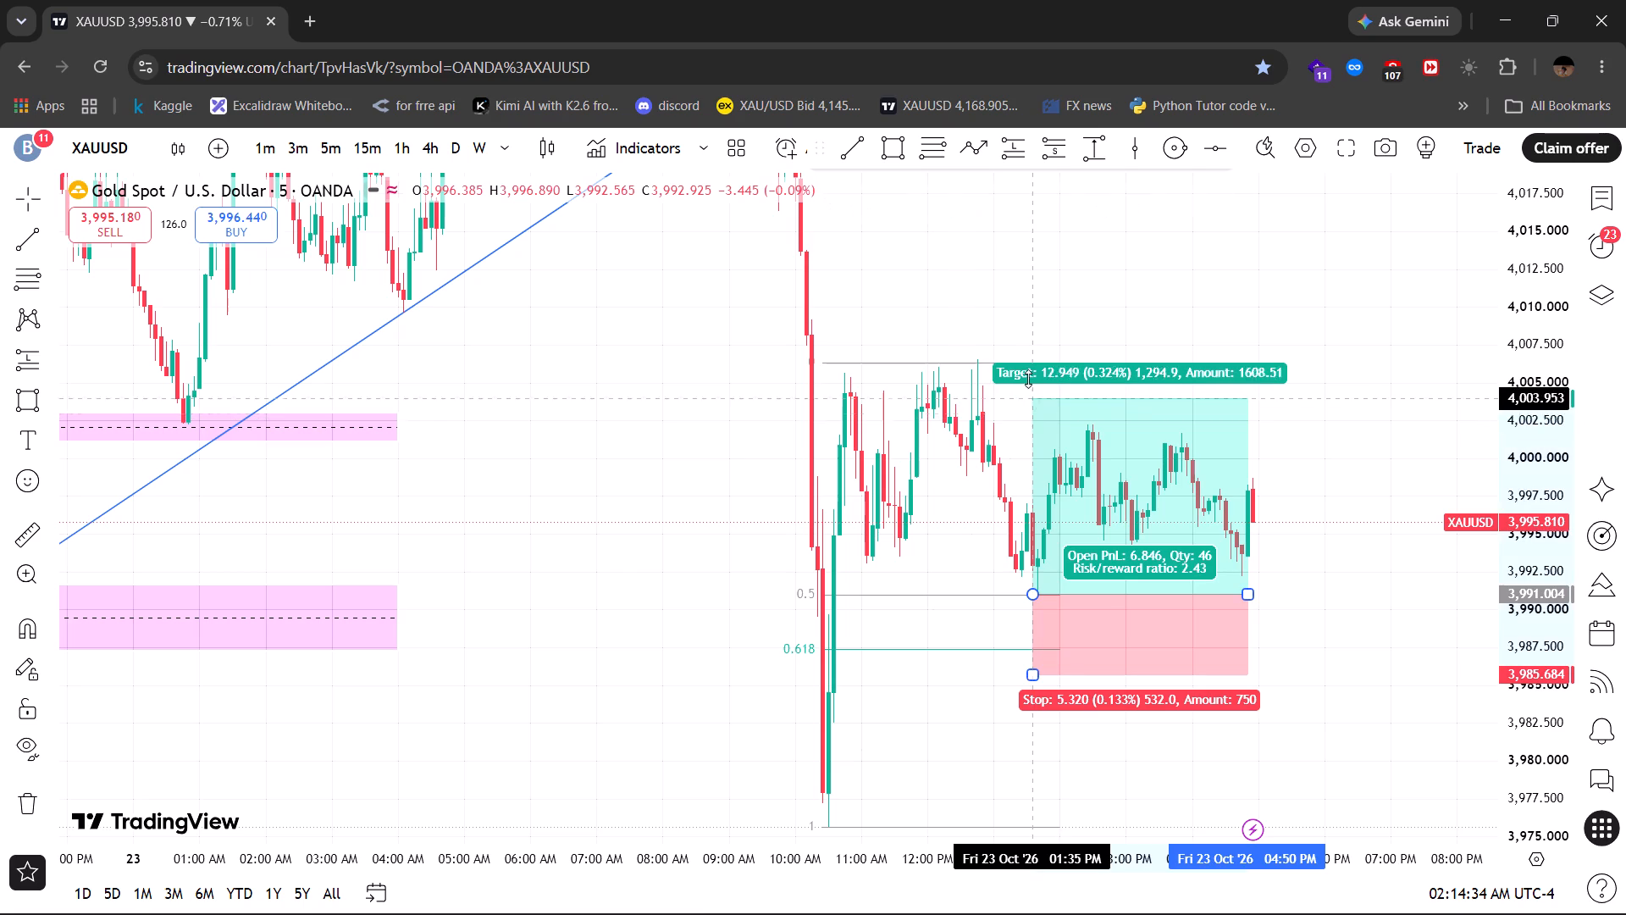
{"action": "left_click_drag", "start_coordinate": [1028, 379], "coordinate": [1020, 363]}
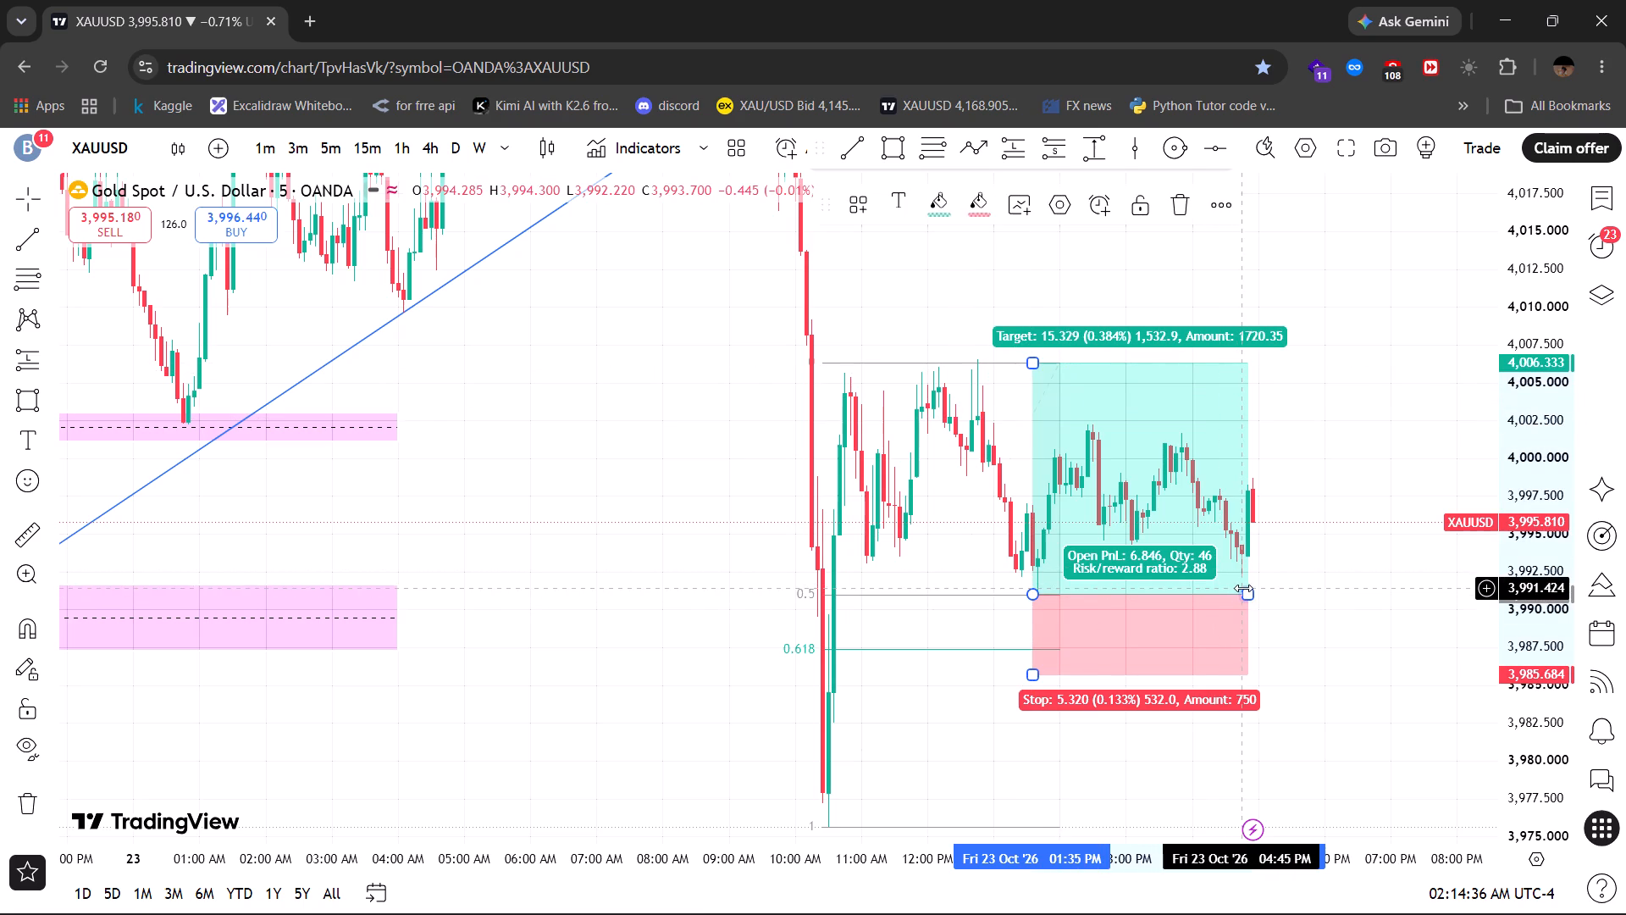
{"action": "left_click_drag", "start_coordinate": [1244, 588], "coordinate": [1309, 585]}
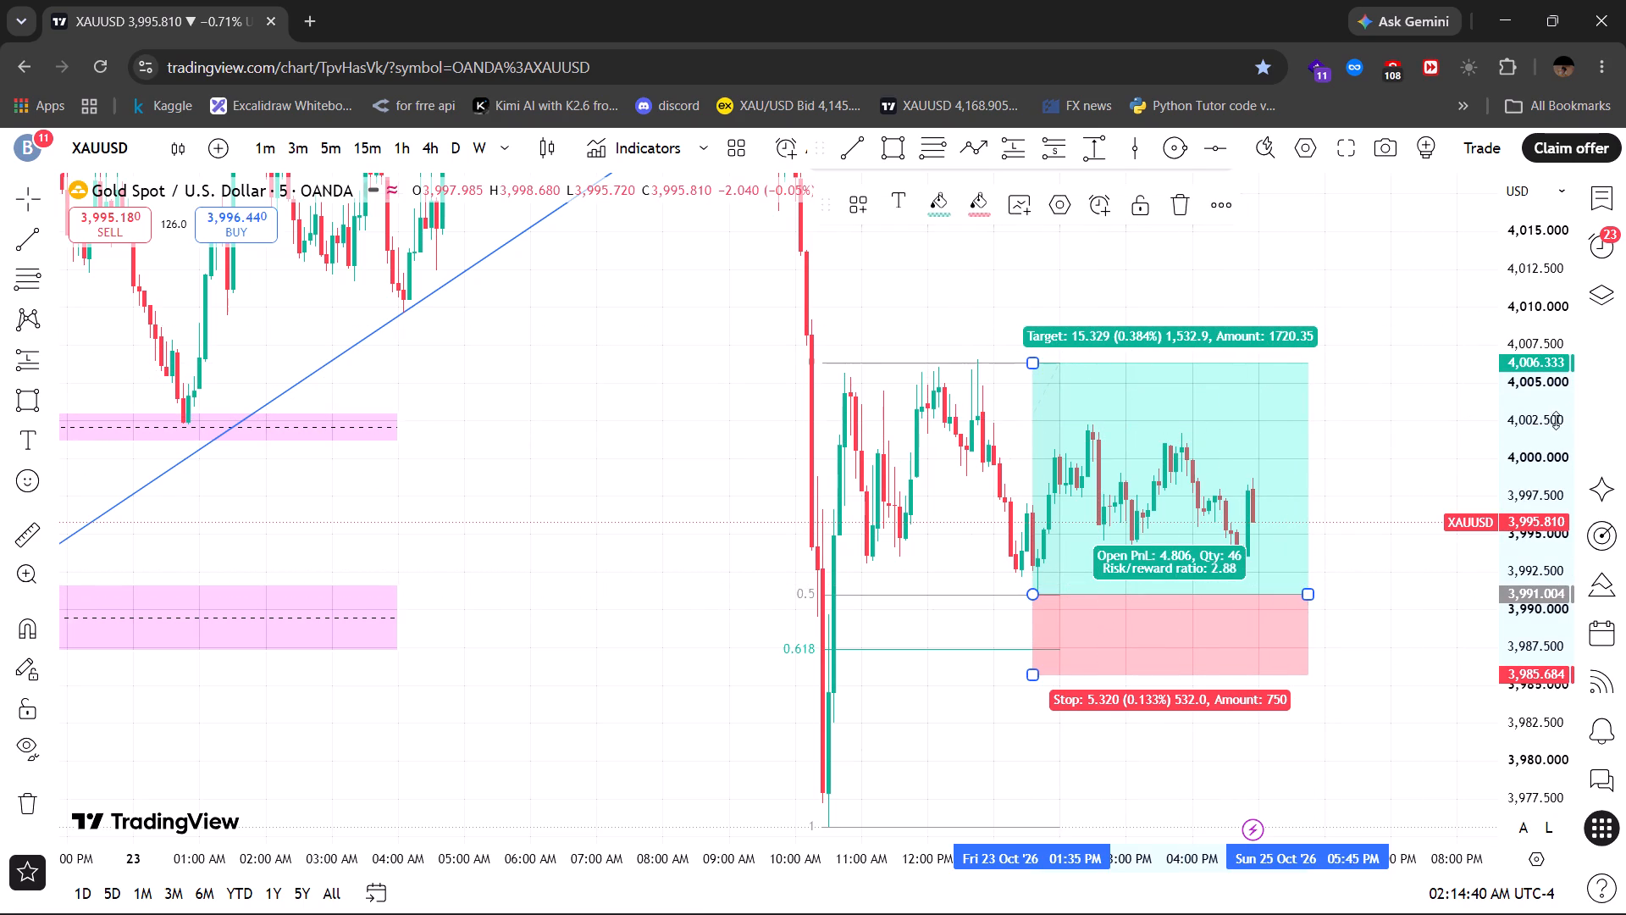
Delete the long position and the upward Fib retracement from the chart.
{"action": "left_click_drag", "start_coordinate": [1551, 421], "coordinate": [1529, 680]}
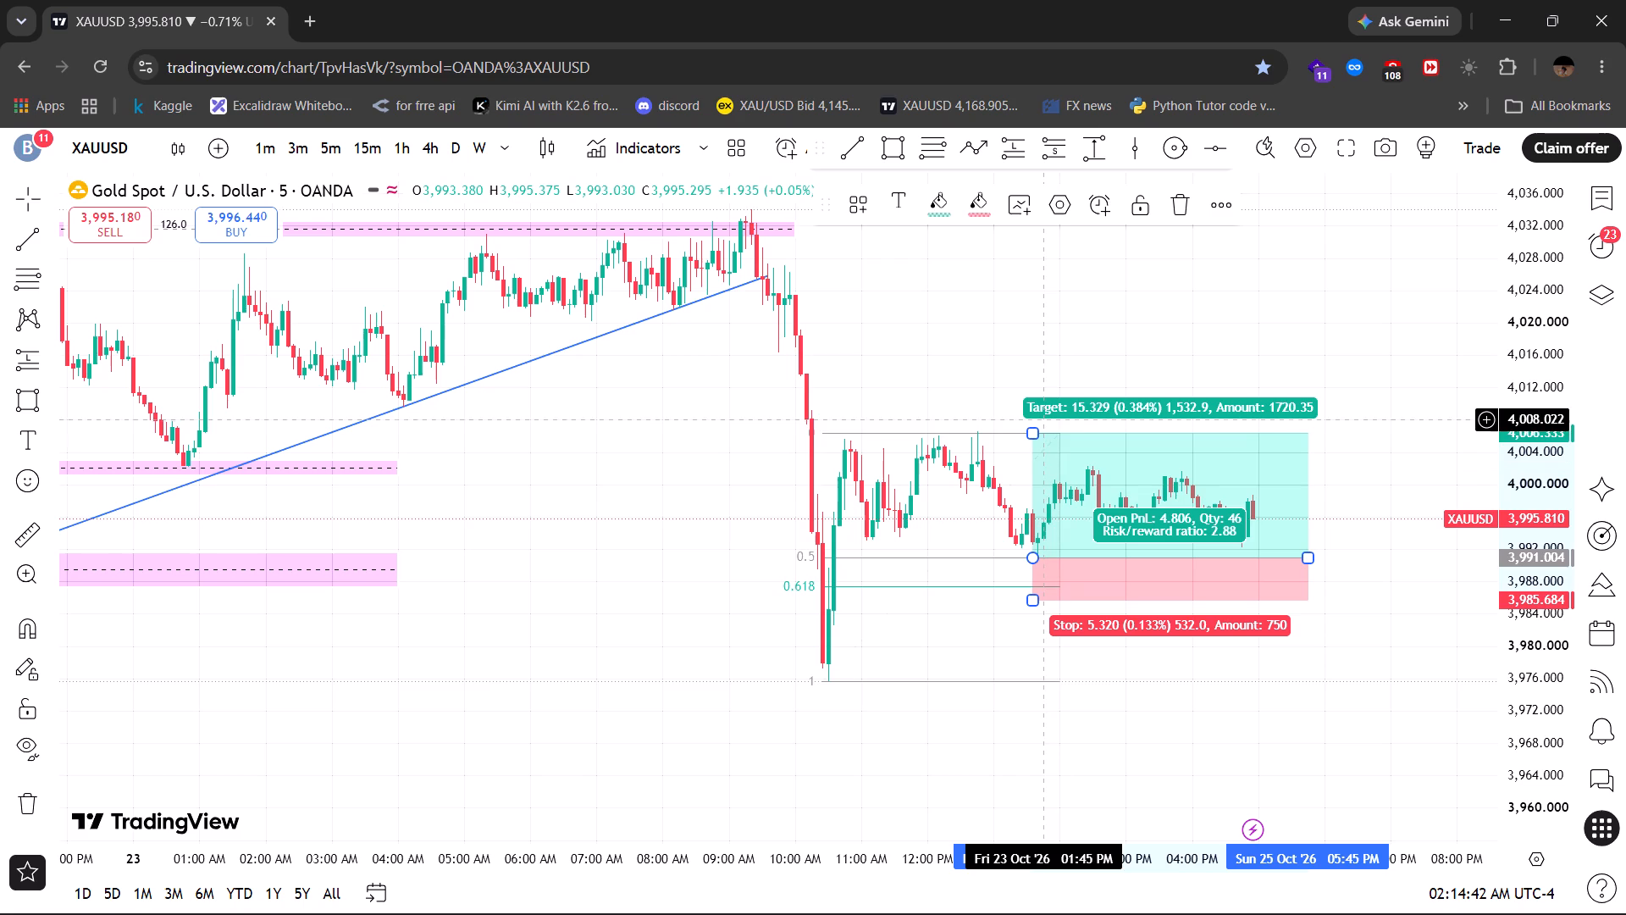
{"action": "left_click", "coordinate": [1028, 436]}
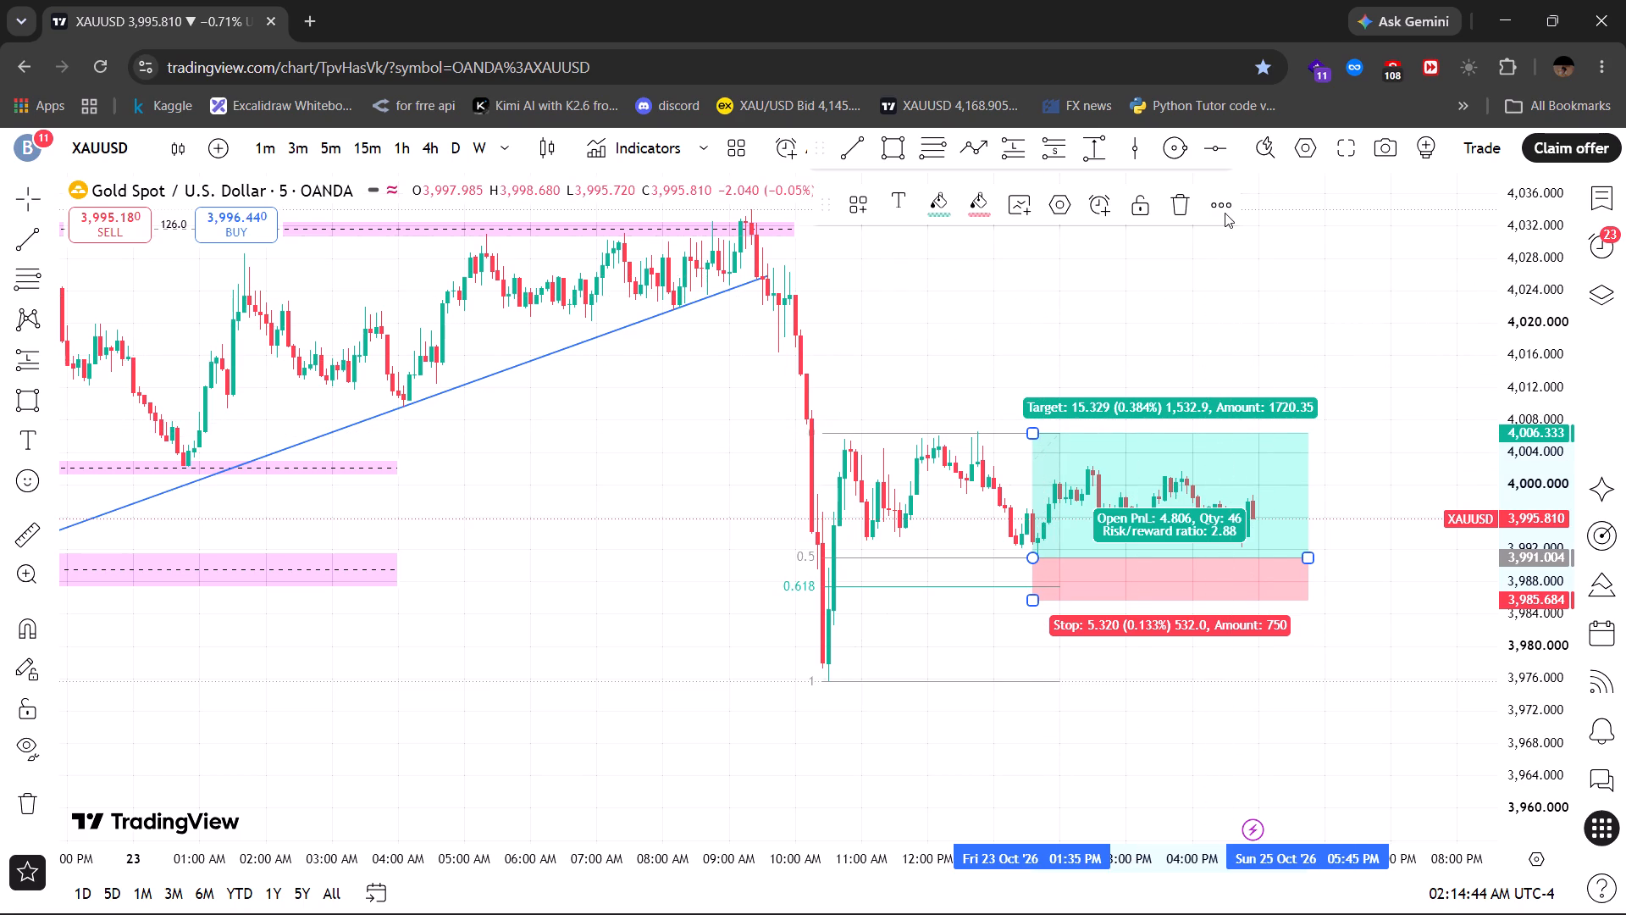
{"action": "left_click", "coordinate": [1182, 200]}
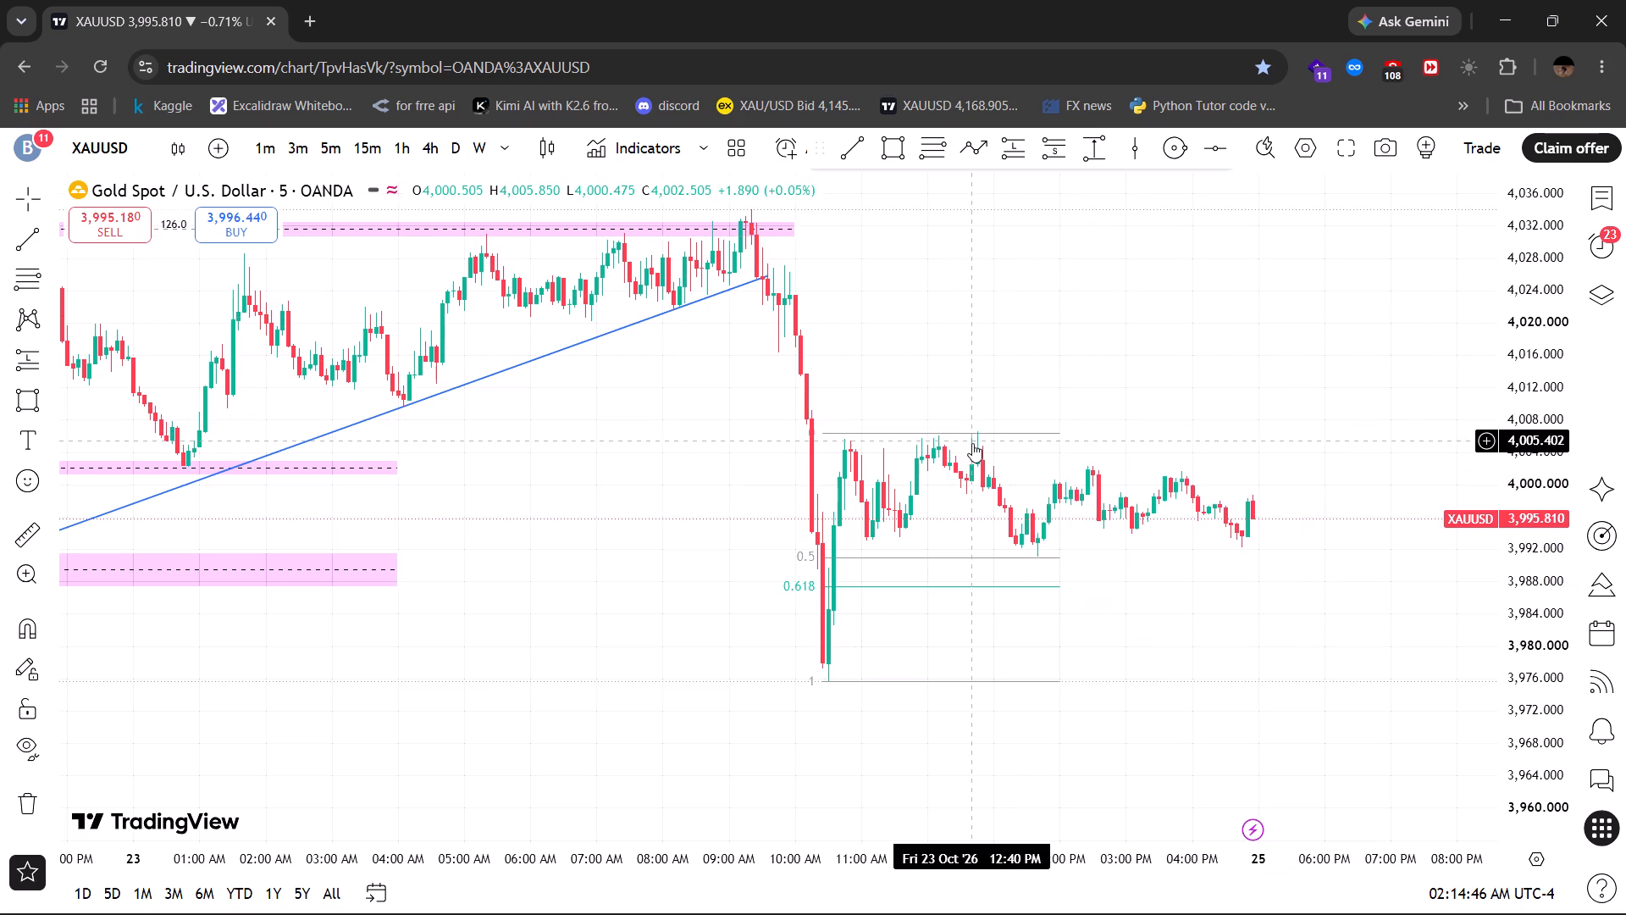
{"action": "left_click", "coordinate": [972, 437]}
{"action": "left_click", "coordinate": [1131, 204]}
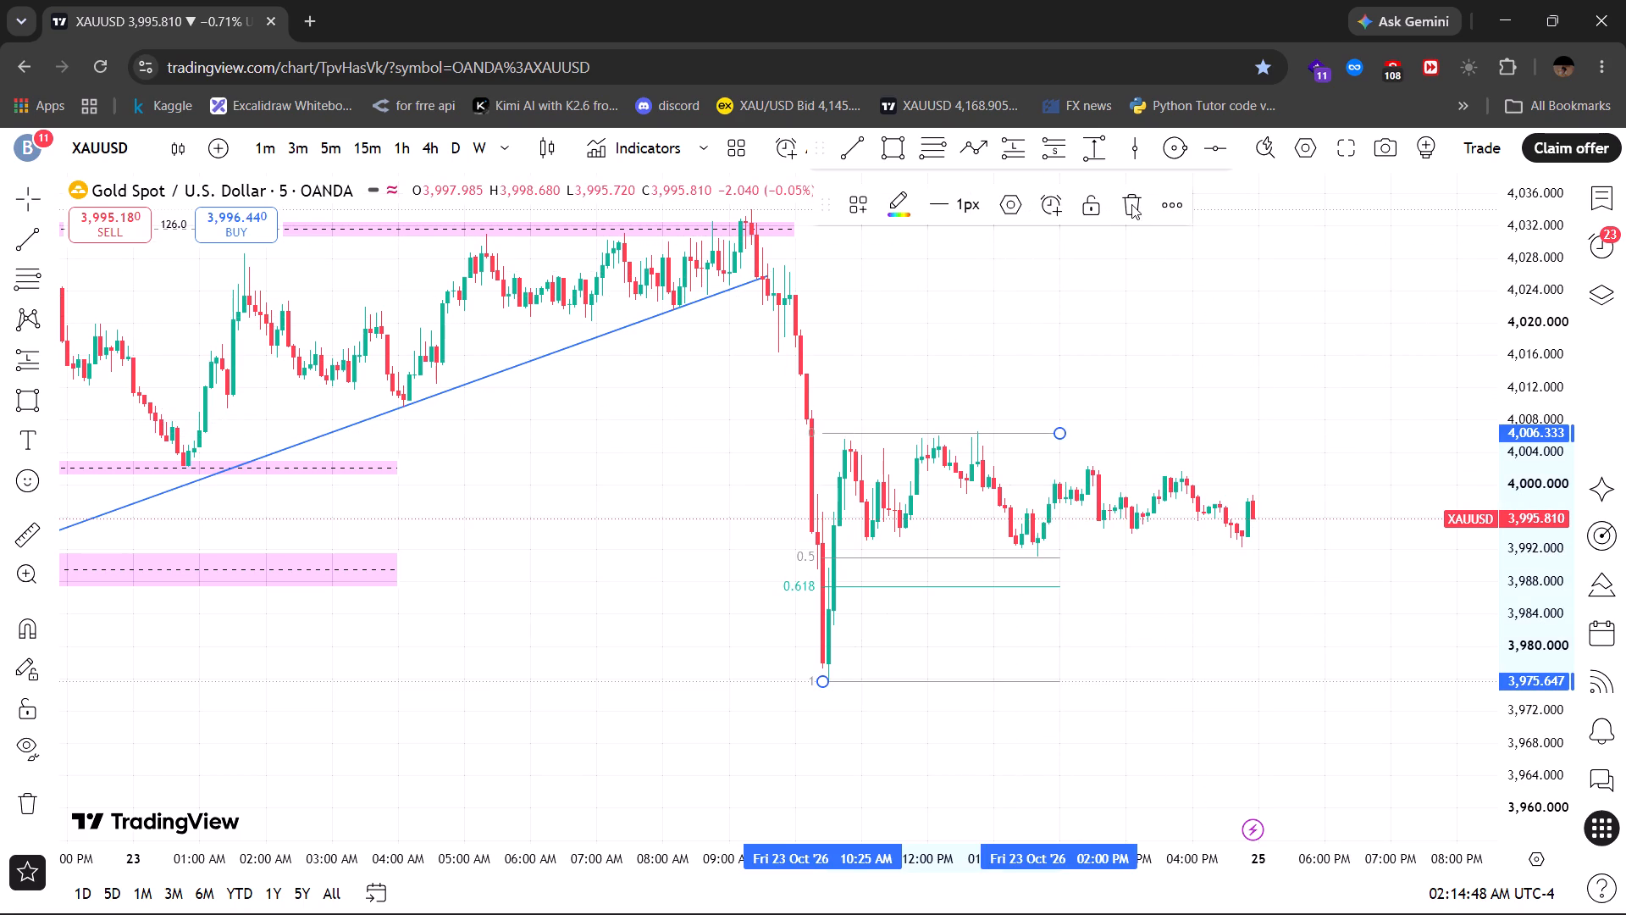
Draw a Fib retracement from the 23 Oct high at about 4,033.5 down to the low at about 3,975.5.
{"action": "left_click_drag", "start_coordinate": [957, 260], "coordinate": [1205, 314]}
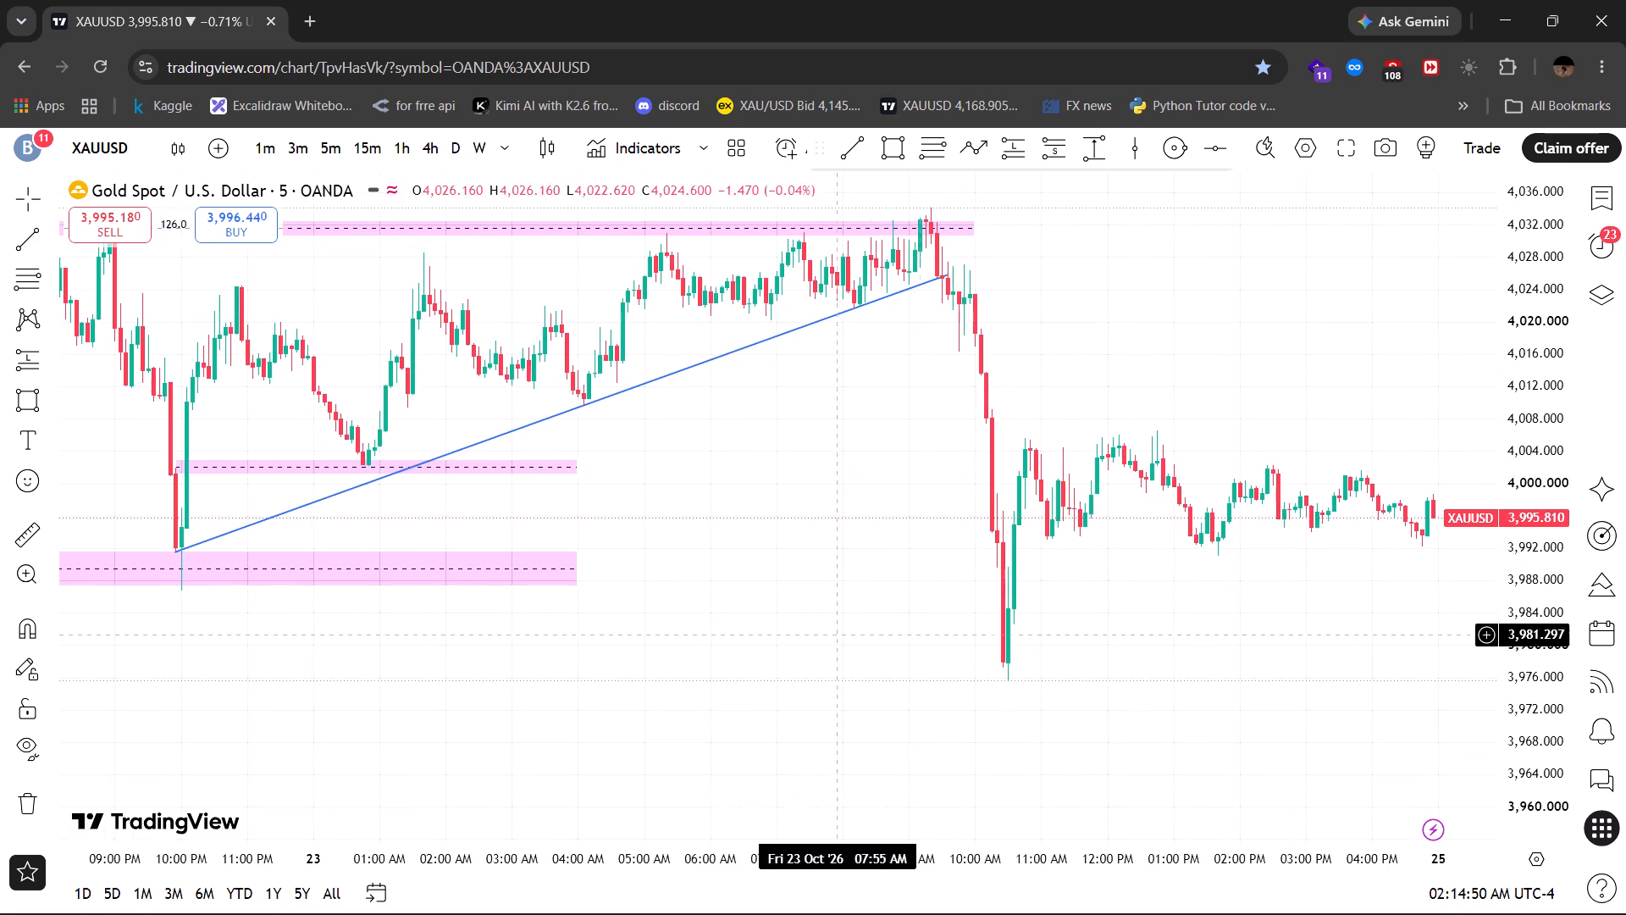
{"action": "left_click_drag", "start_coordinate": [296, 608], "coordinate": [840, 603]}
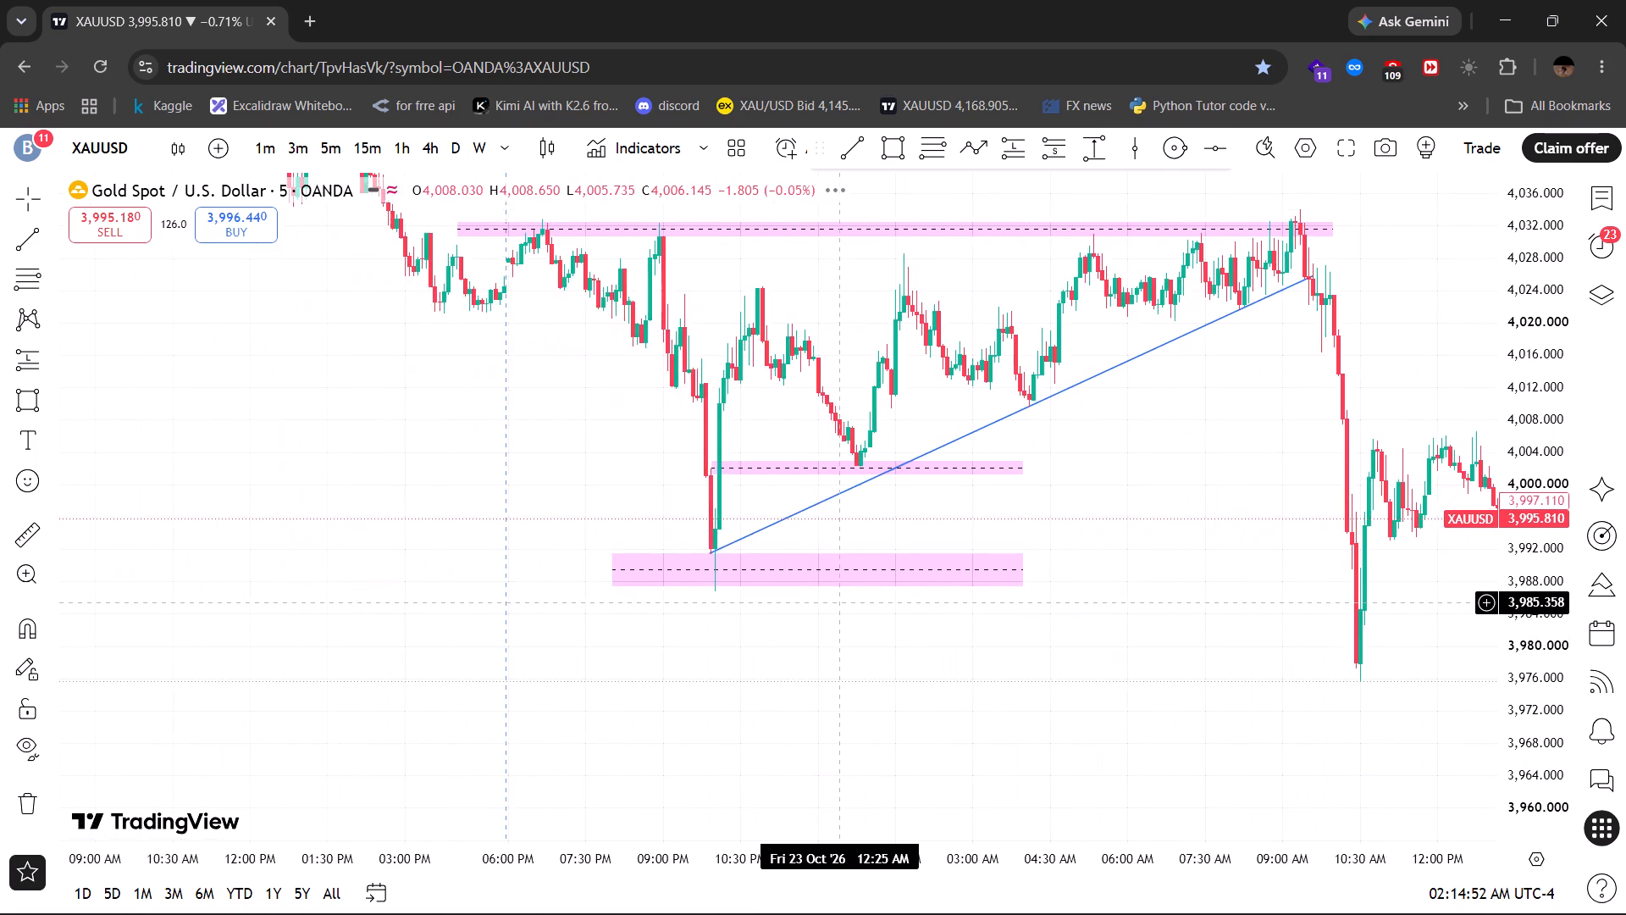
{"action": "left_click_drag", "start_coordinate": [1290, 523], "coordinate": [1229, 524]}
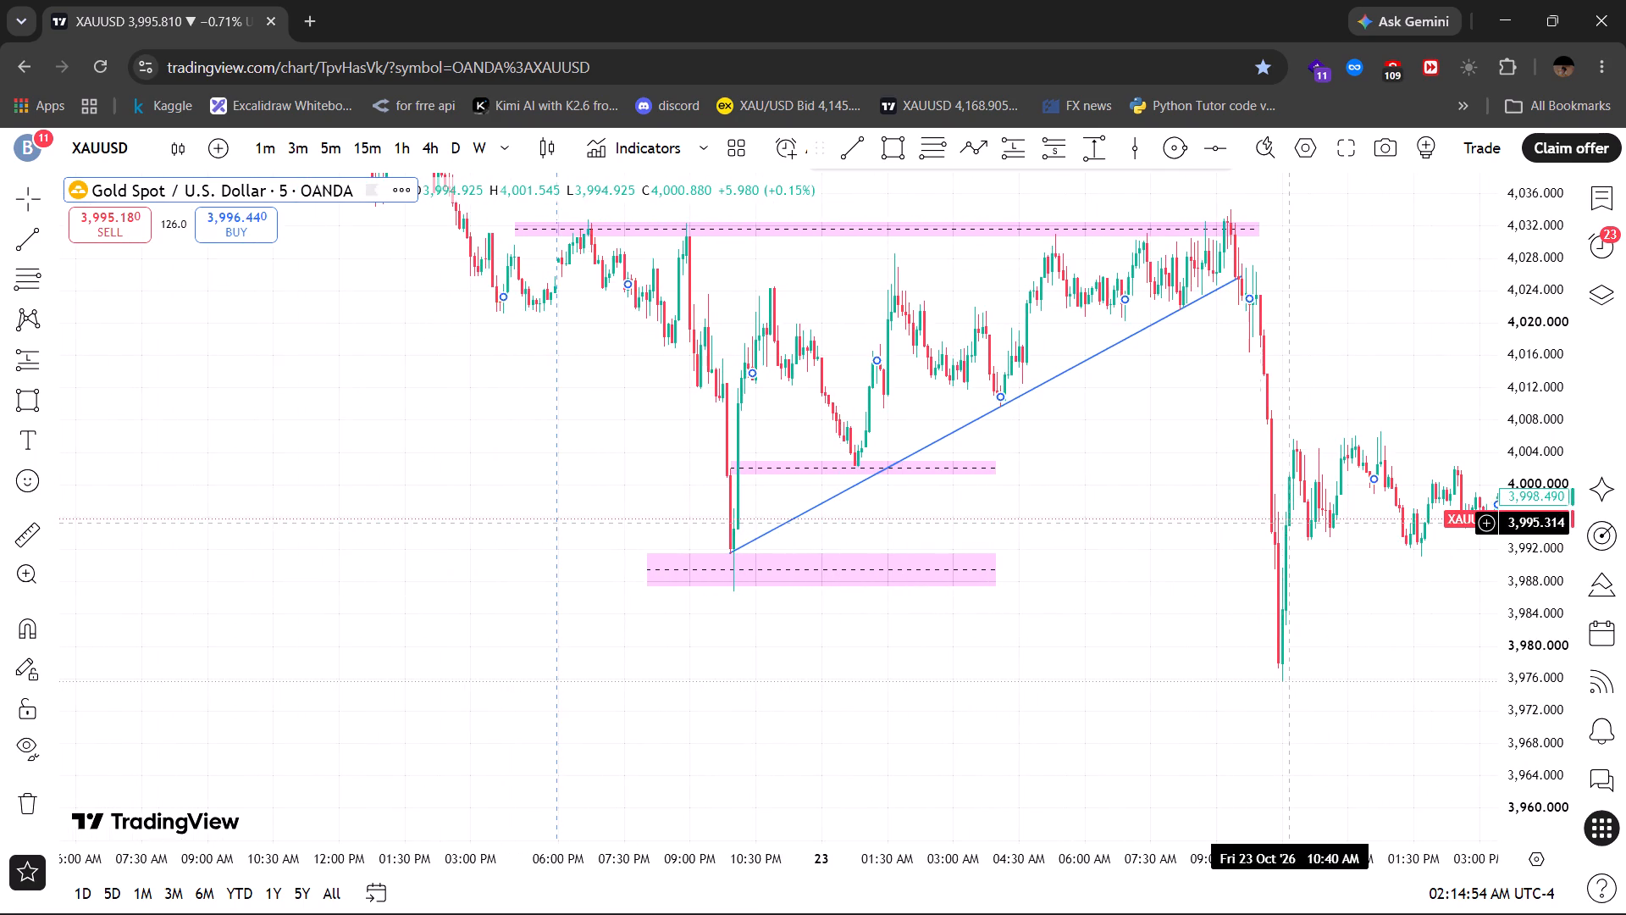
{"action": "left_click_drag", "start_coordinate": [1229, 524], "coordinate": [986, 579]}
{"action": "left_click", "coordinate": [932, 151]}
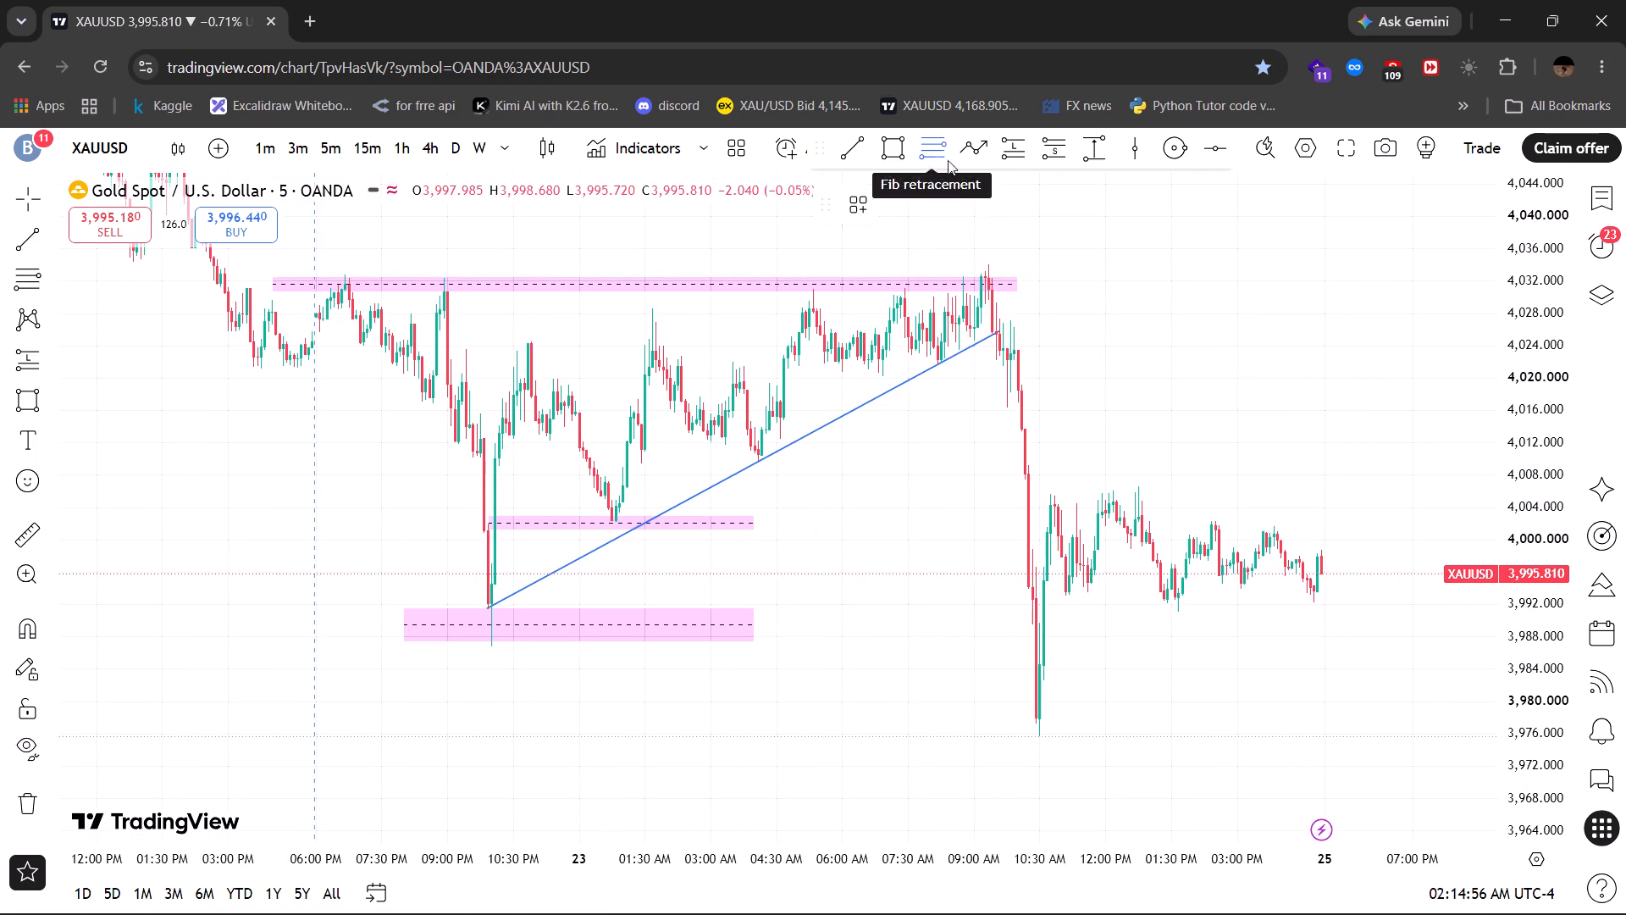
{"action": "left_click_drag", "start_coordinate": [987, 267], "coordinate": [1307, 738]}
{"action": "left_click", "coordinate": [1307, 738]}
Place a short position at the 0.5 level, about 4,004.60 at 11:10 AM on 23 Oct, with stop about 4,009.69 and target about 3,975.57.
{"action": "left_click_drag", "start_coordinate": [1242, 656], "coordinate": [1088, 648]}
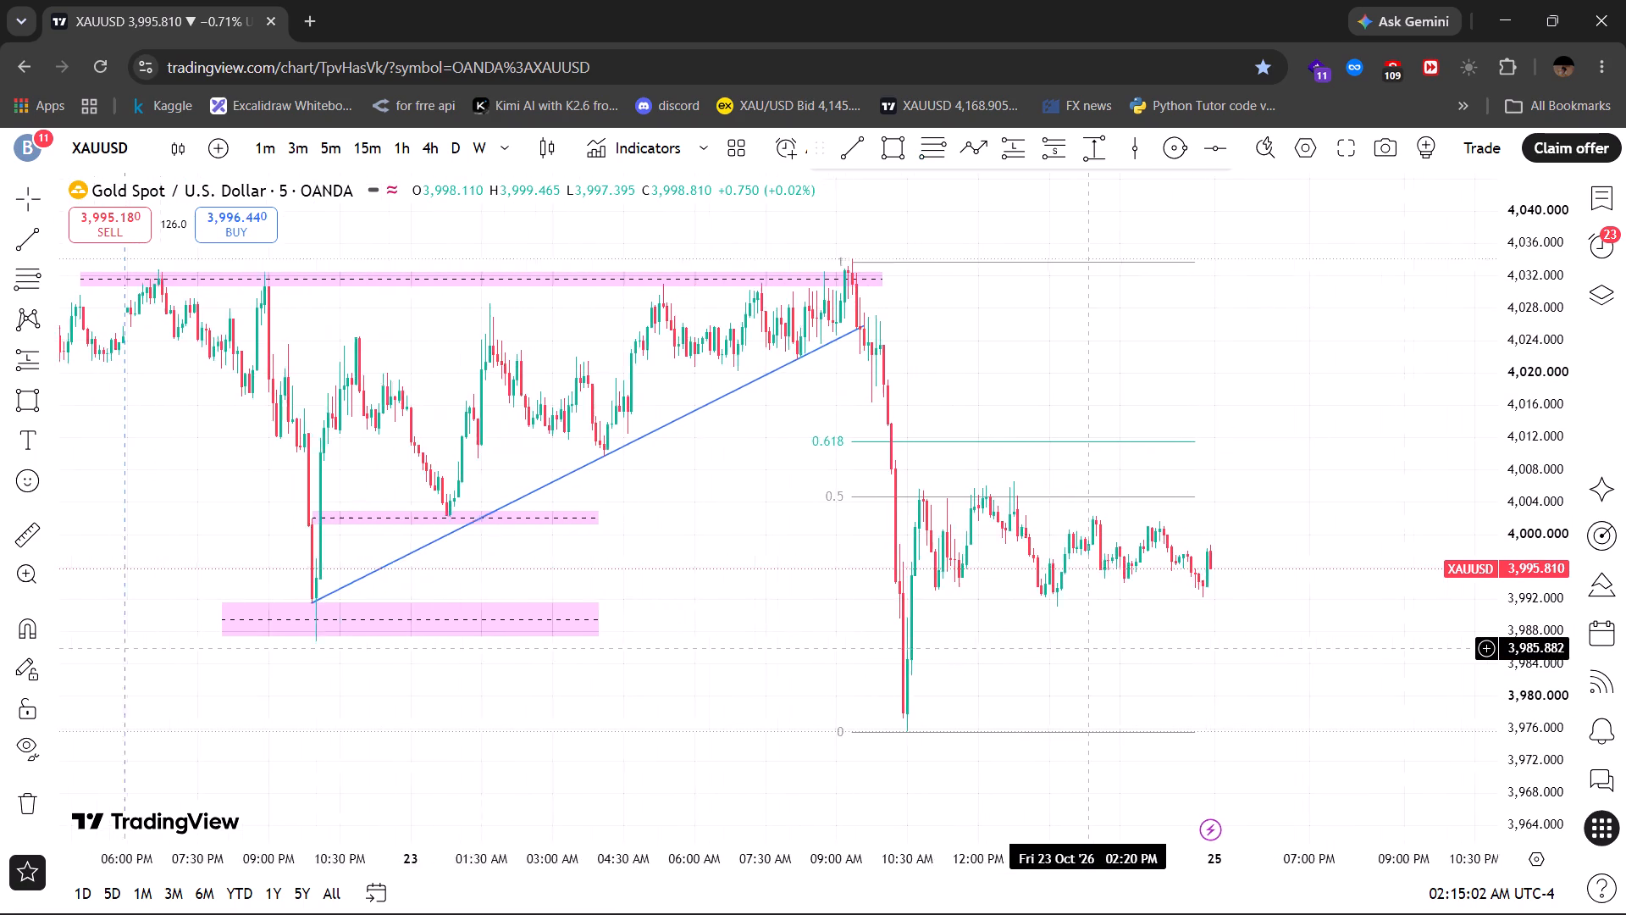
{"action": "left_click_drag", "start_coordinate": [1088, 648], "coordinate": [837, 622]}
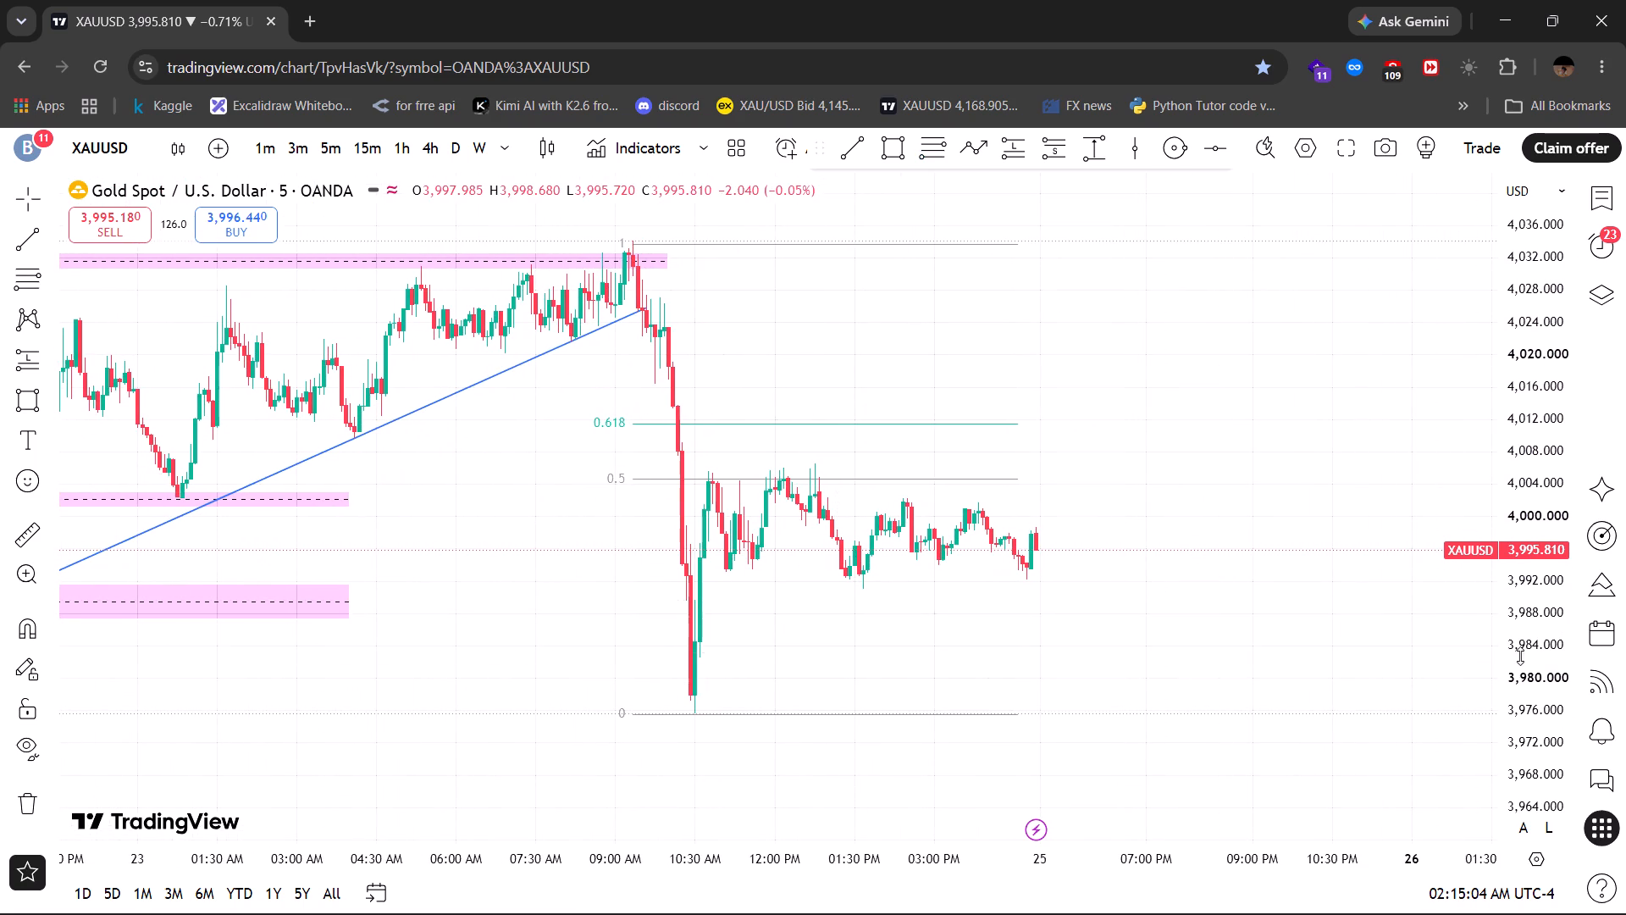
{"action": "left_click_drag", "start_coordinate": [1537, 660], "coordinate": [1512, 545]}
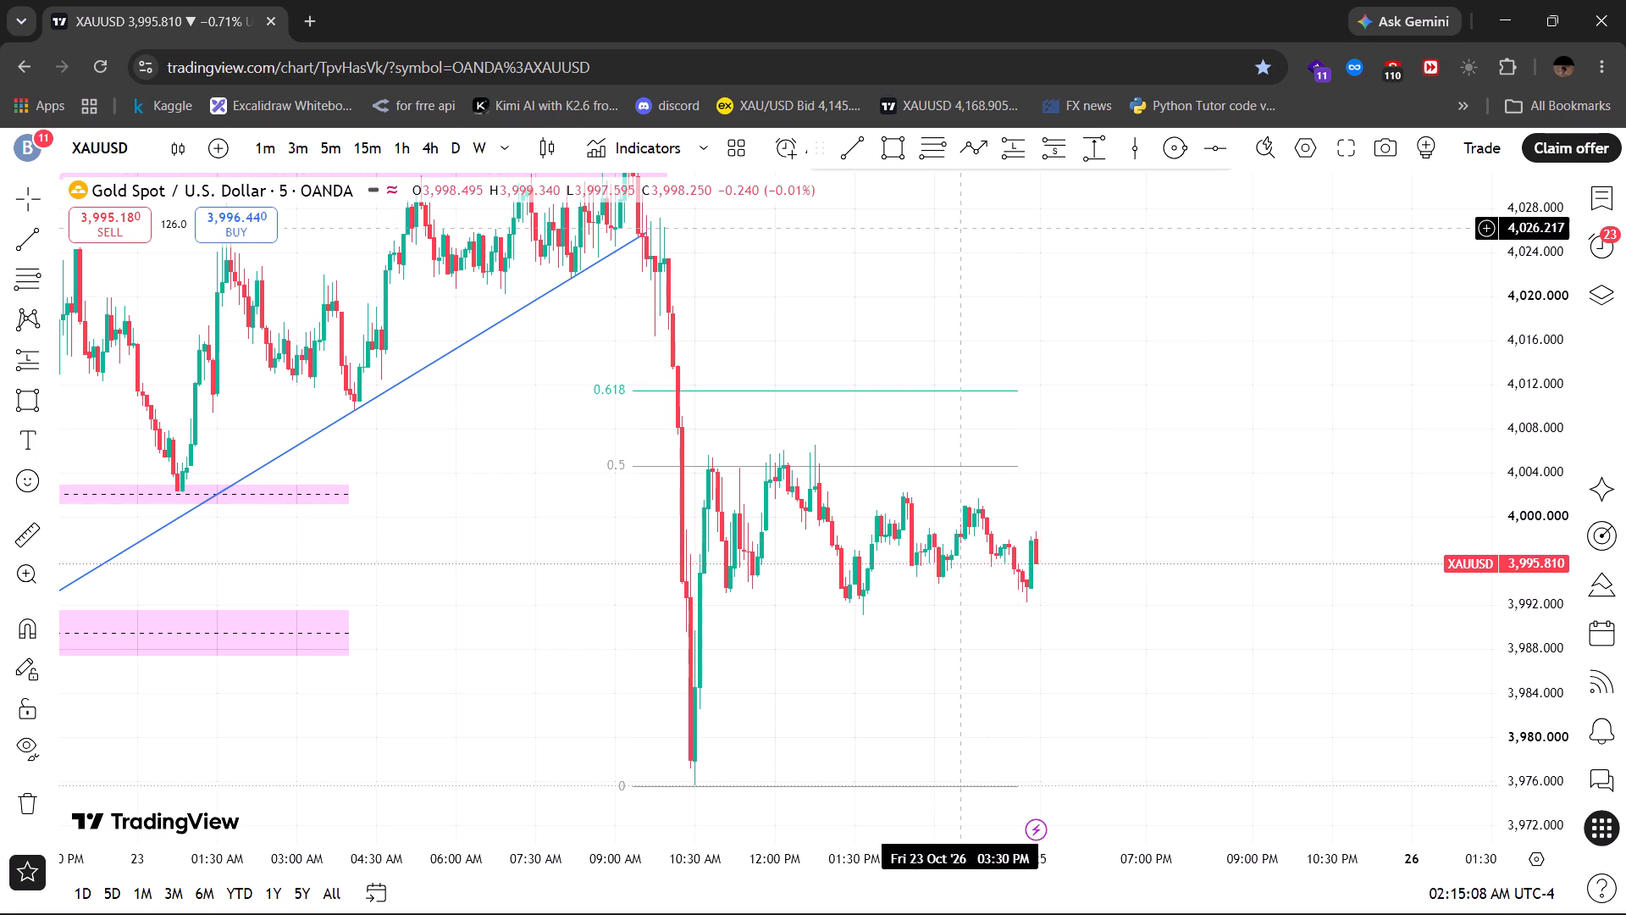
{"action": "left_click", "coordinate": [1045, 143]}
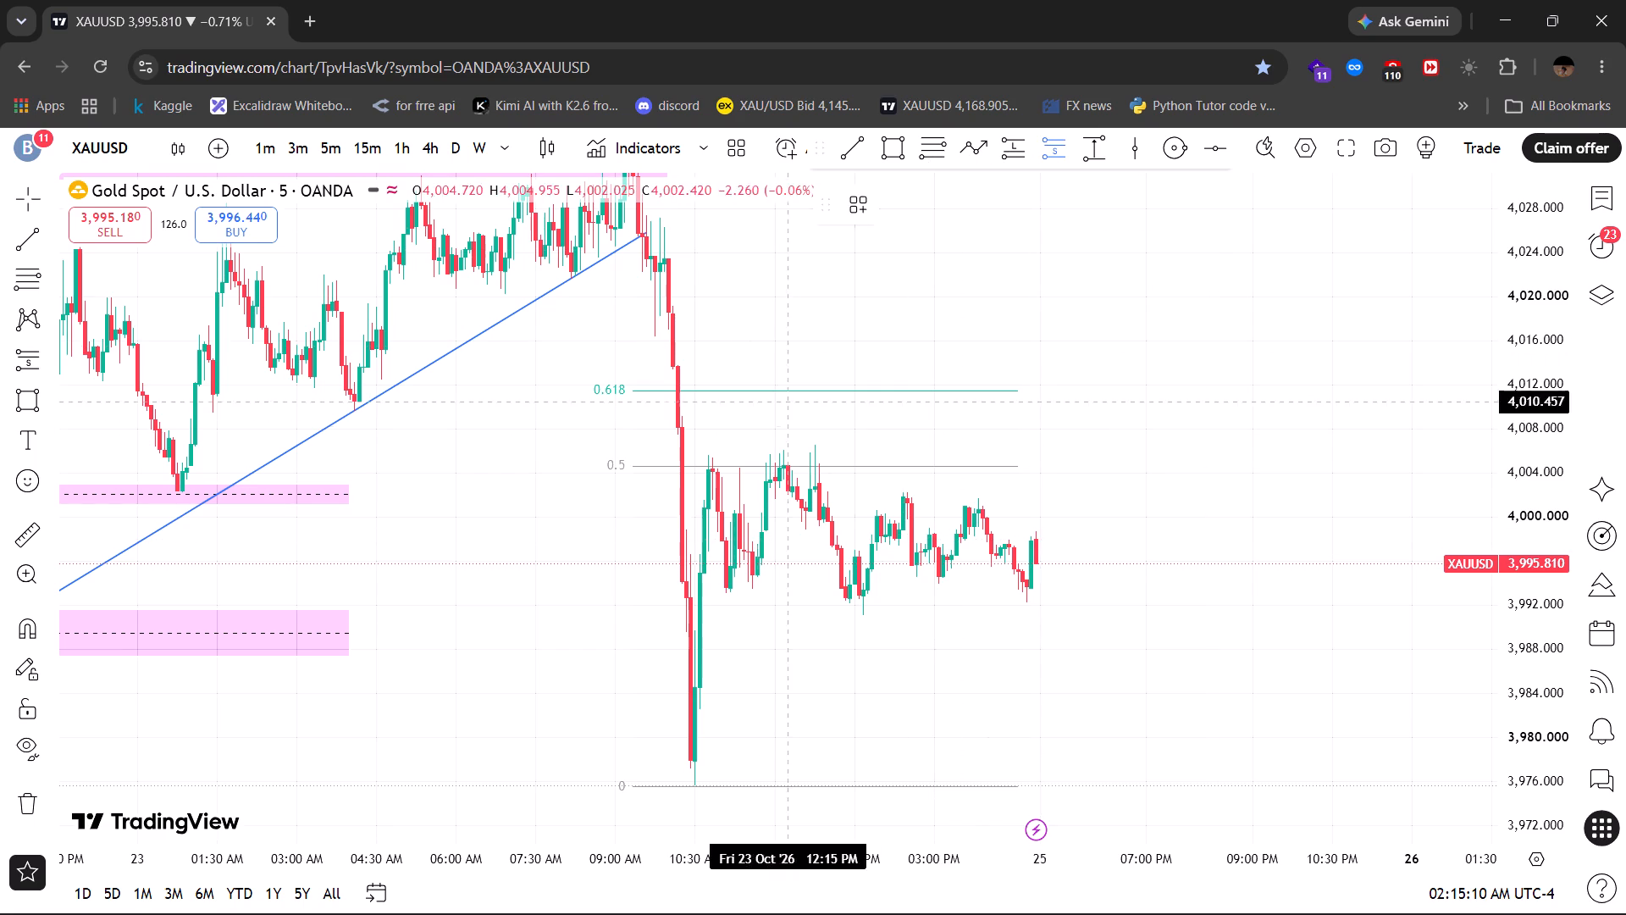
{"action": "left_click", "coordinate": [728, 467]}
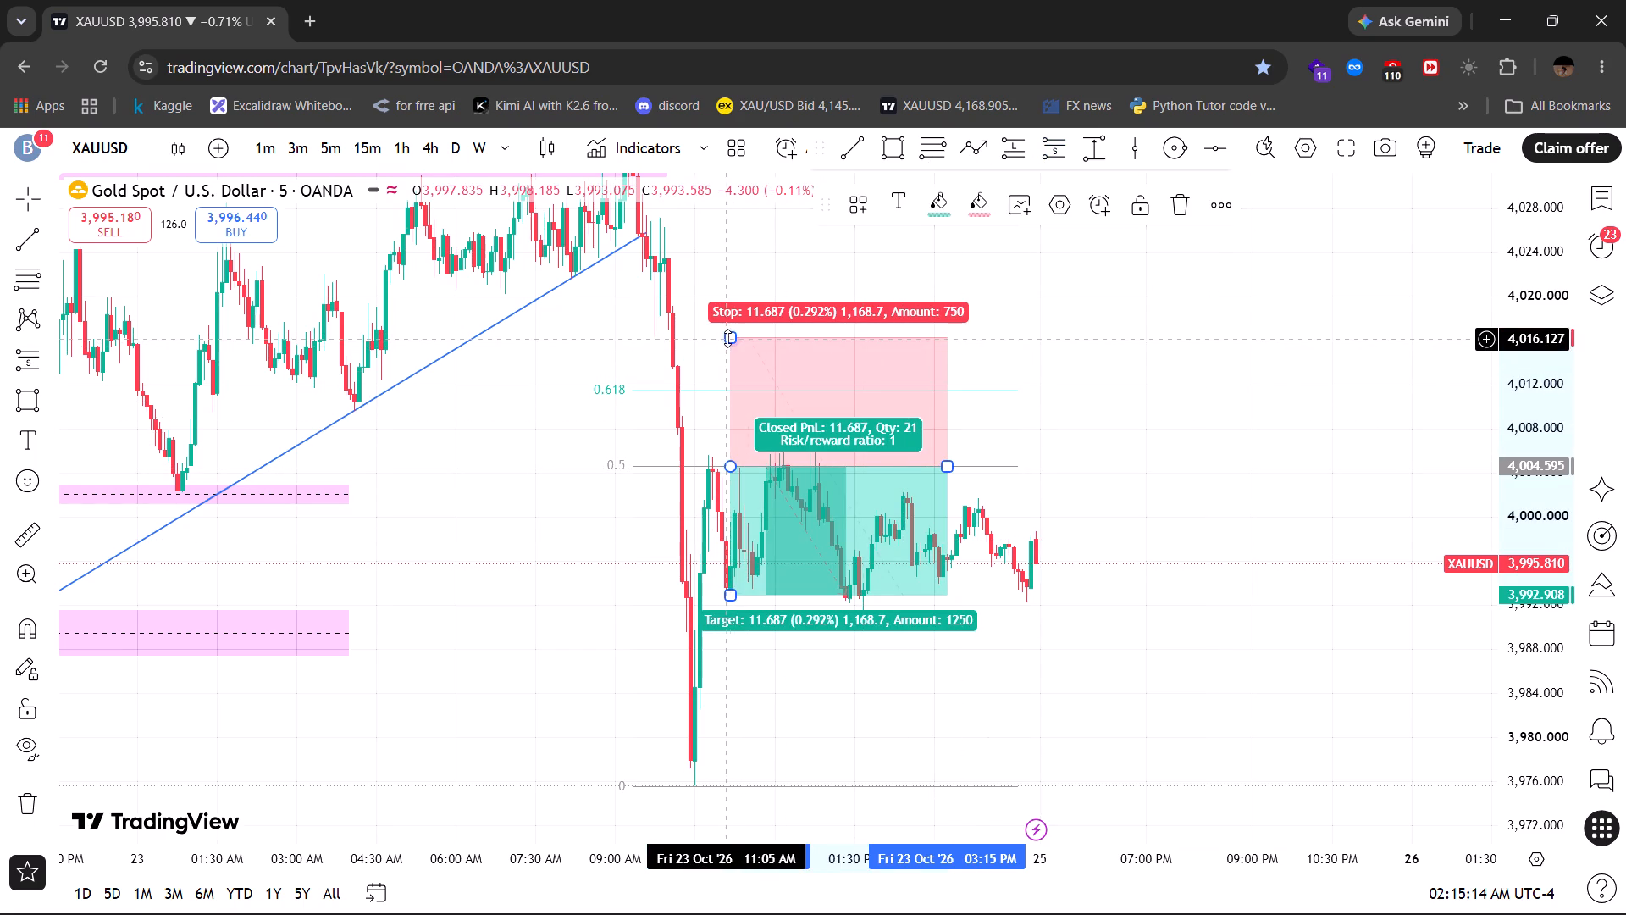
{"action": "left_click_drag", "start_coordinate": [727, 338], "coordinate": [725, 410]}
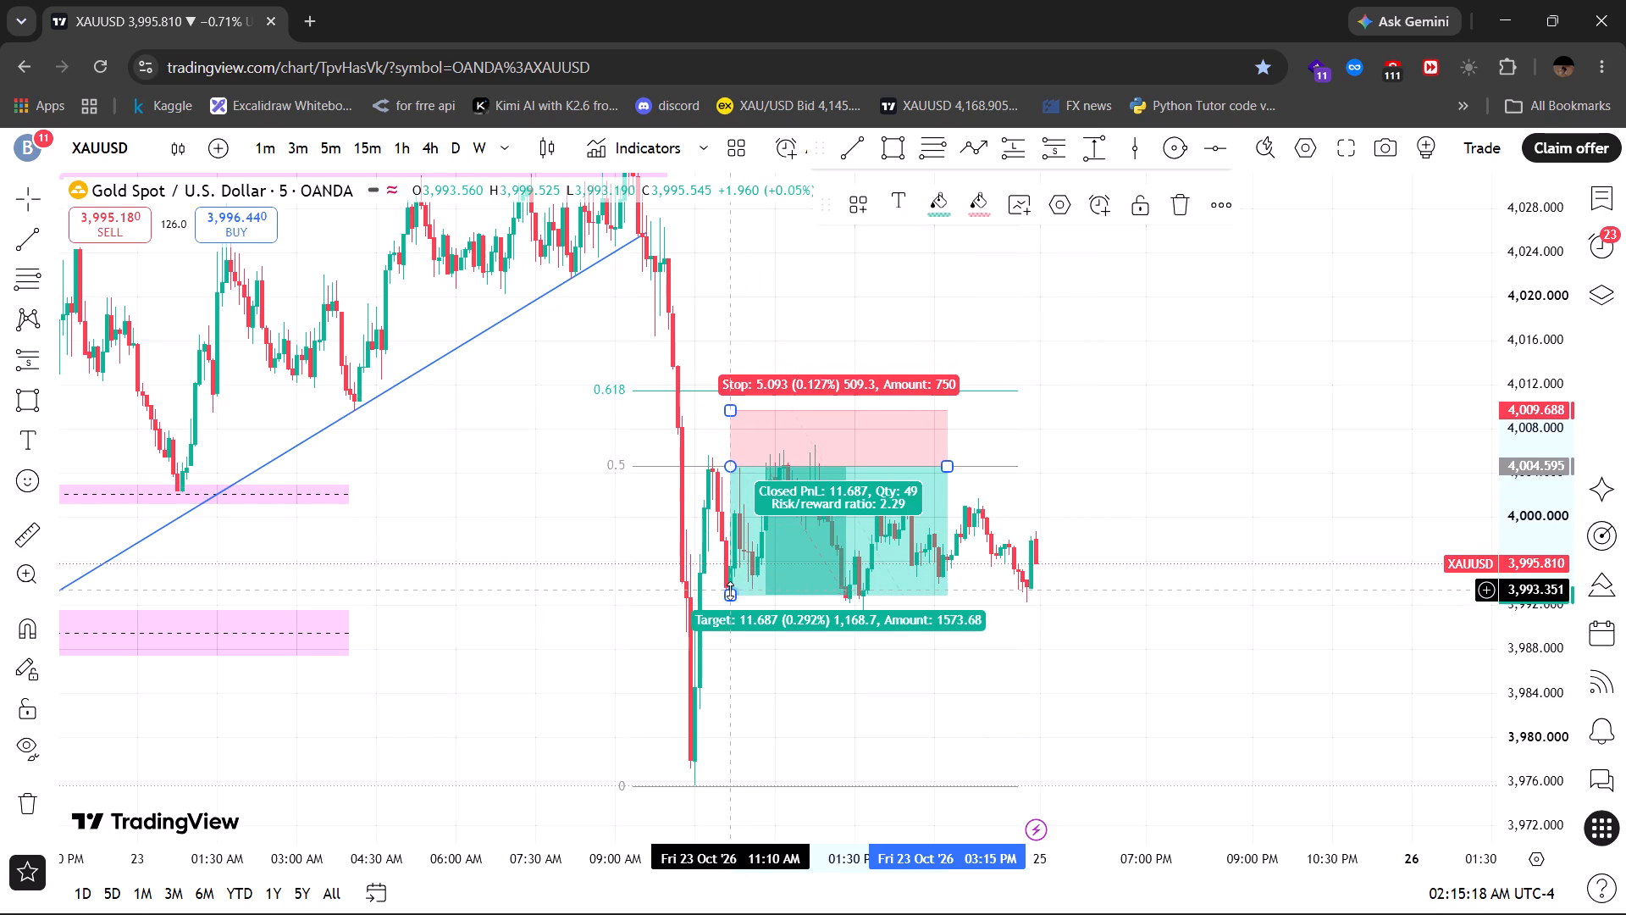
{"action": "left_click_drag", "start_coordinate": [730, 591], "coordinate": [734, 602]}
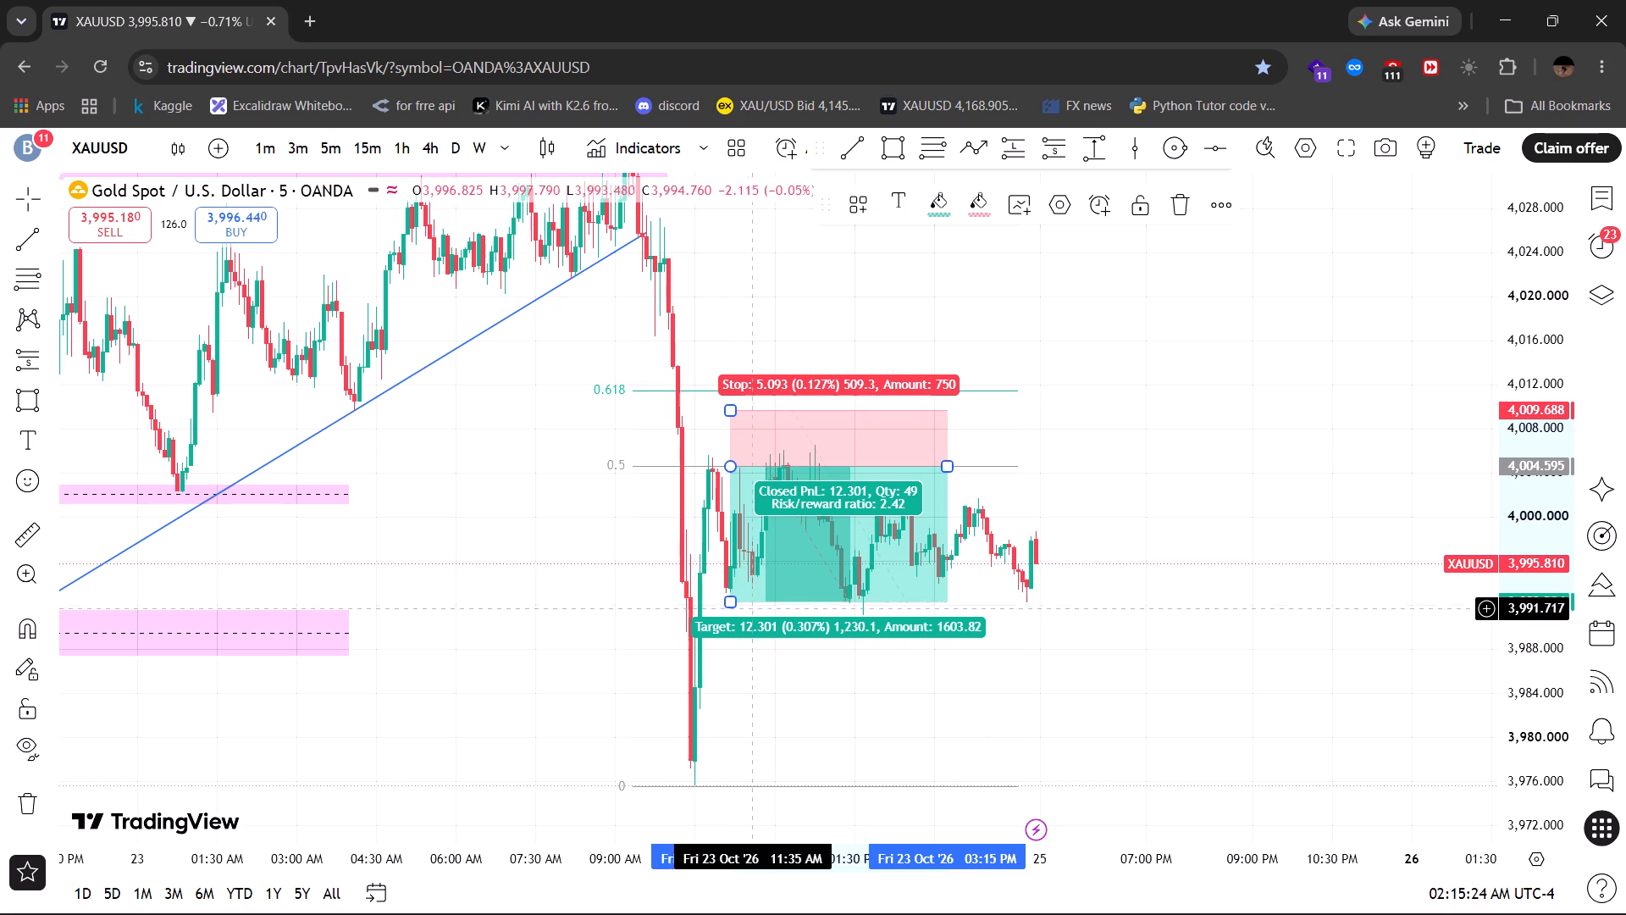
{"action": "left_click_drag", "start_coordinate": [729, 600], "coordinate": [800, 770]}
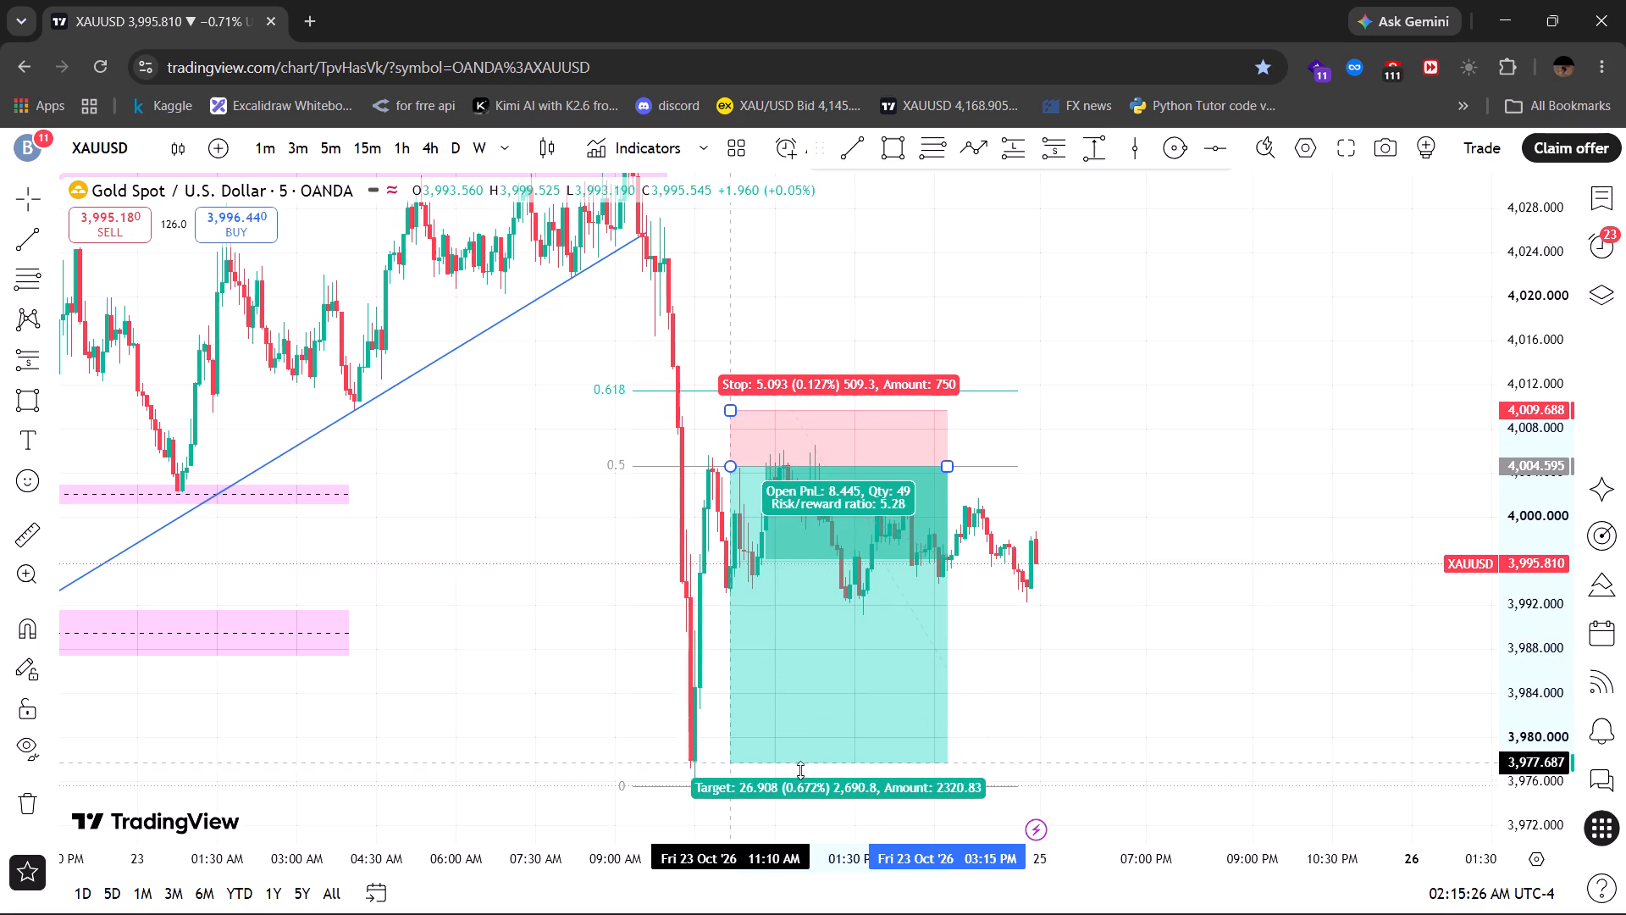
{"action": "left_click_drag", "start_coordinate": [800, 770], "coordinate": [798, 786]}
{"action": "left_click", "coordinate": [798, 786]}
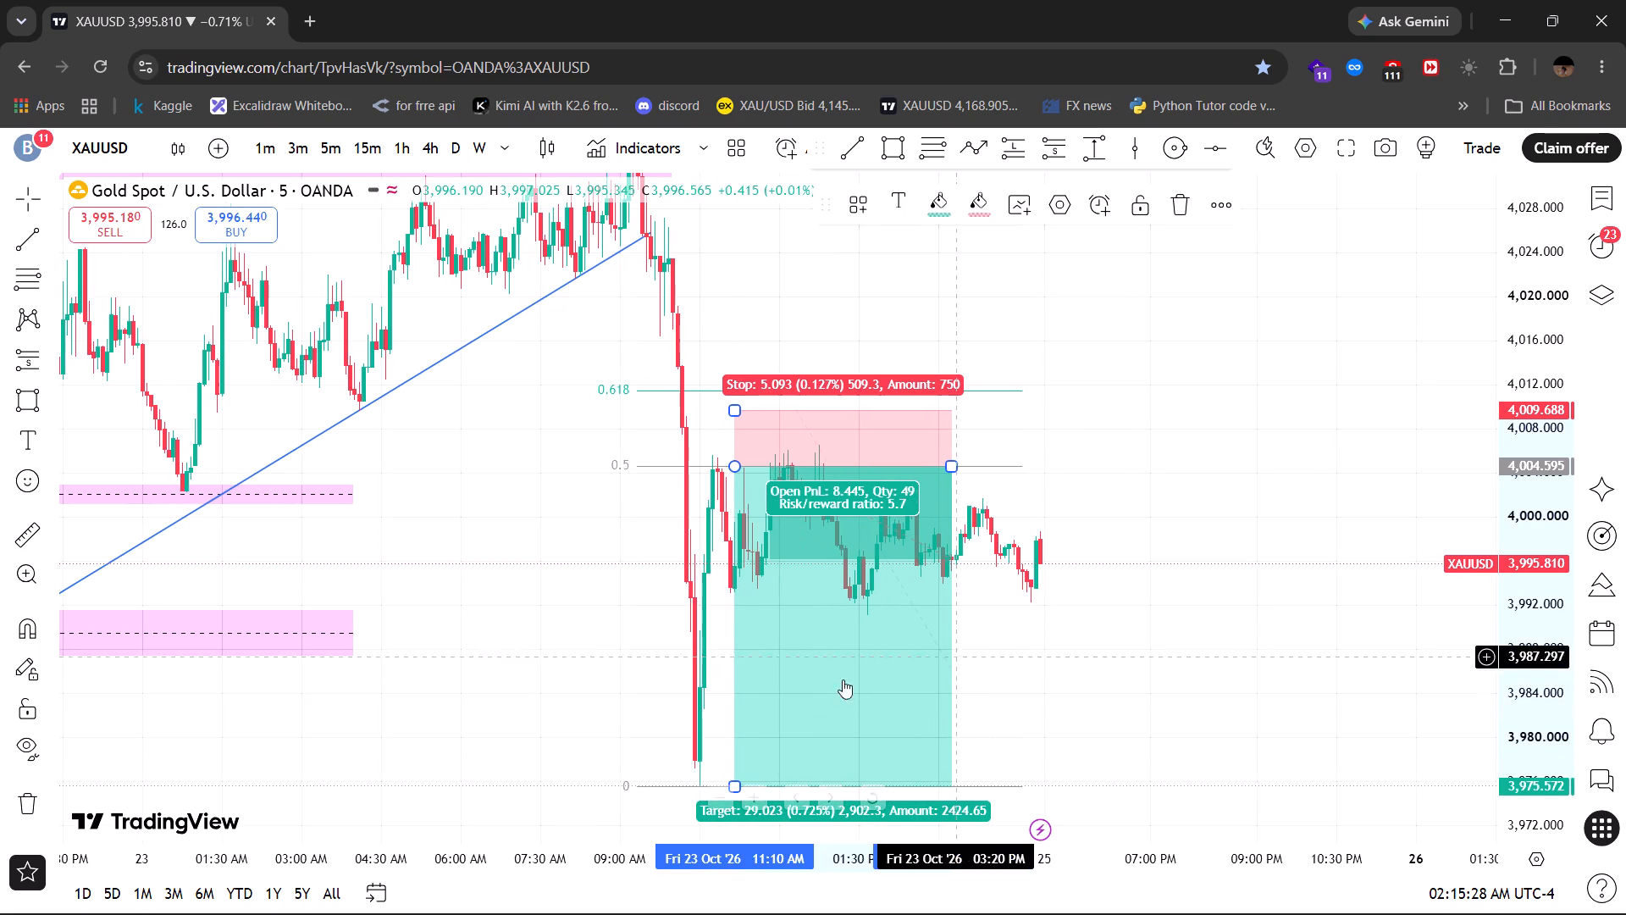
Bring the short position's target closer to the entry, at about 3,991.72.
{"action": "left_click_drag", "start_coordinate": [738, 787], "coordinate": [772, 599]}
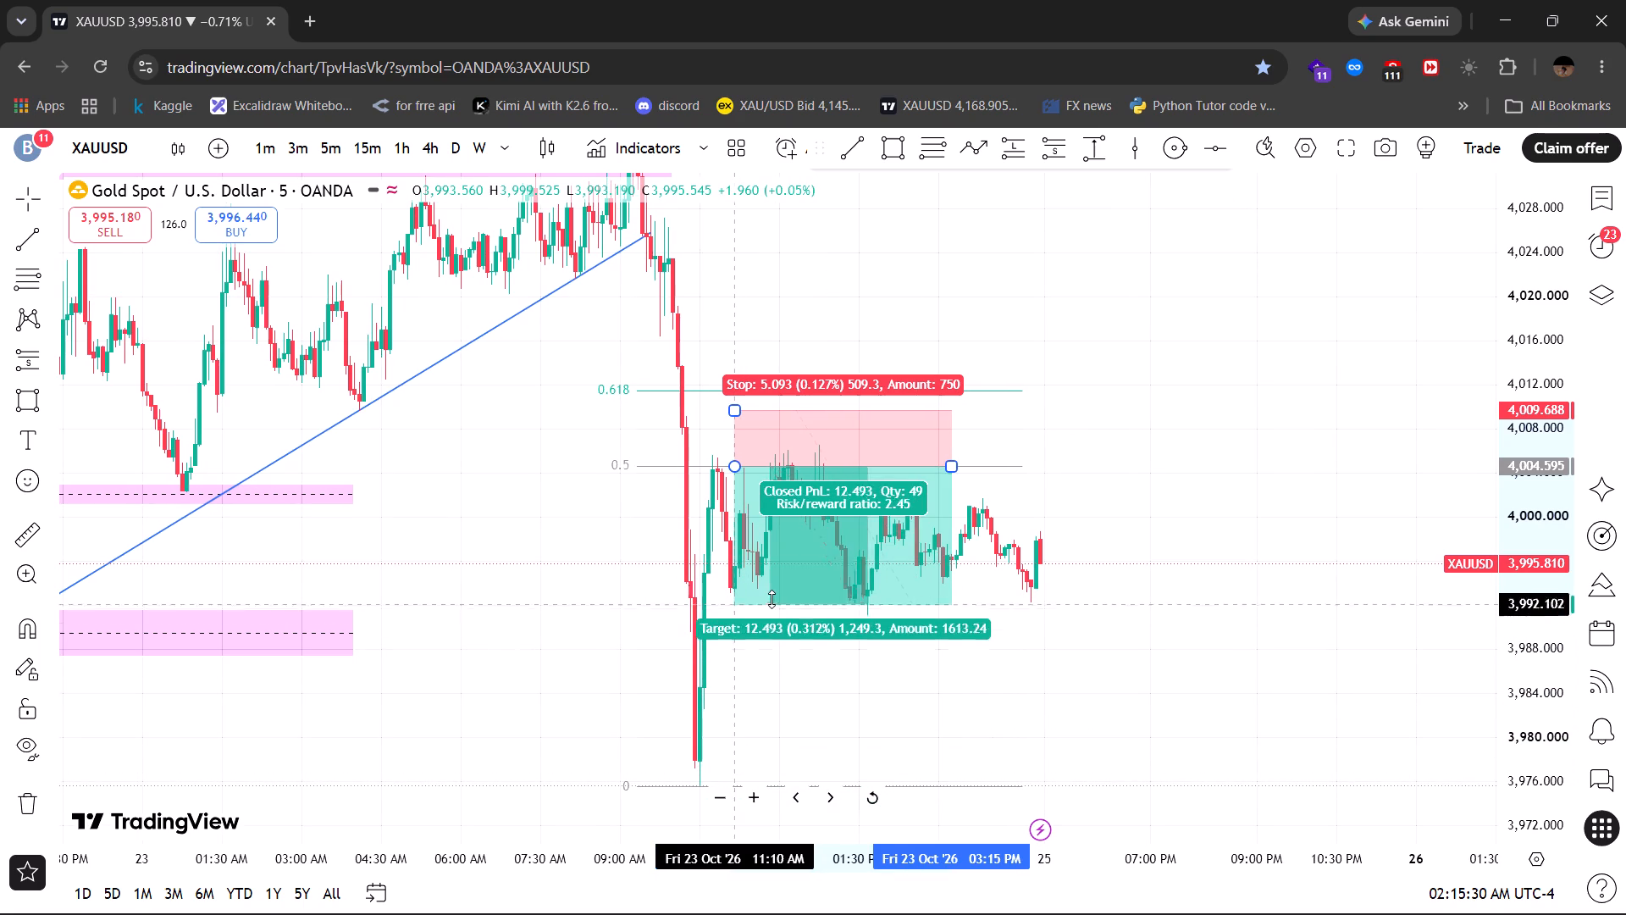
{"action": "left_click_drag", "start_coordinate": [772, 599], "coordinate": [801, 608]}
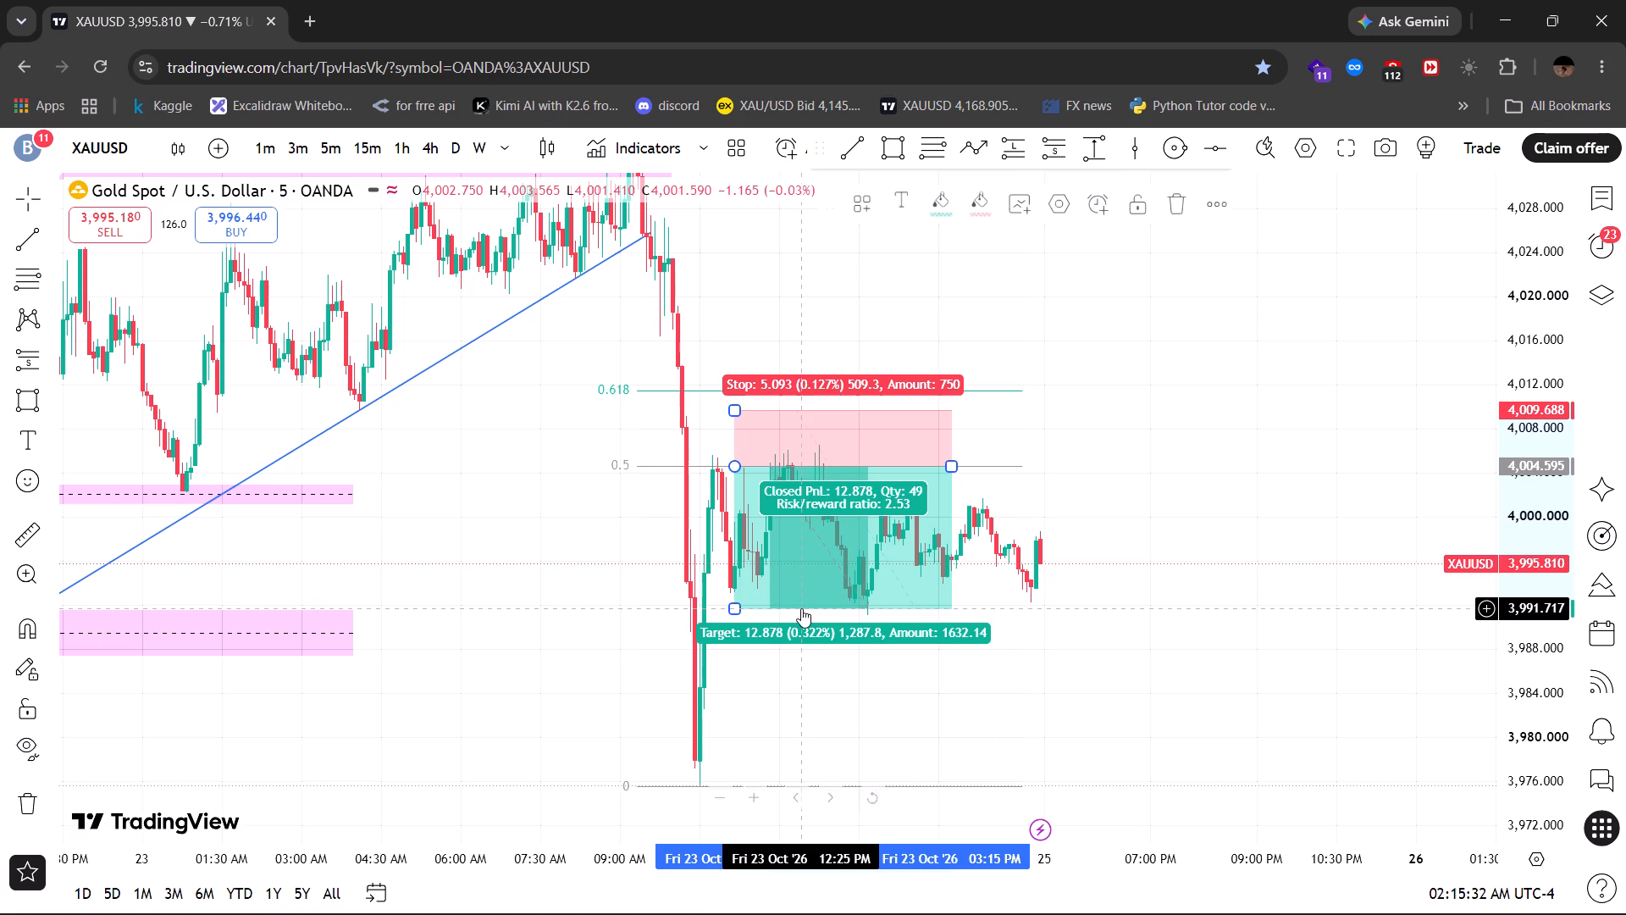
Delete the short position and the downward Fib retracement from the chart.
{"action": "left_click", "coordinate": [1182, 197]}
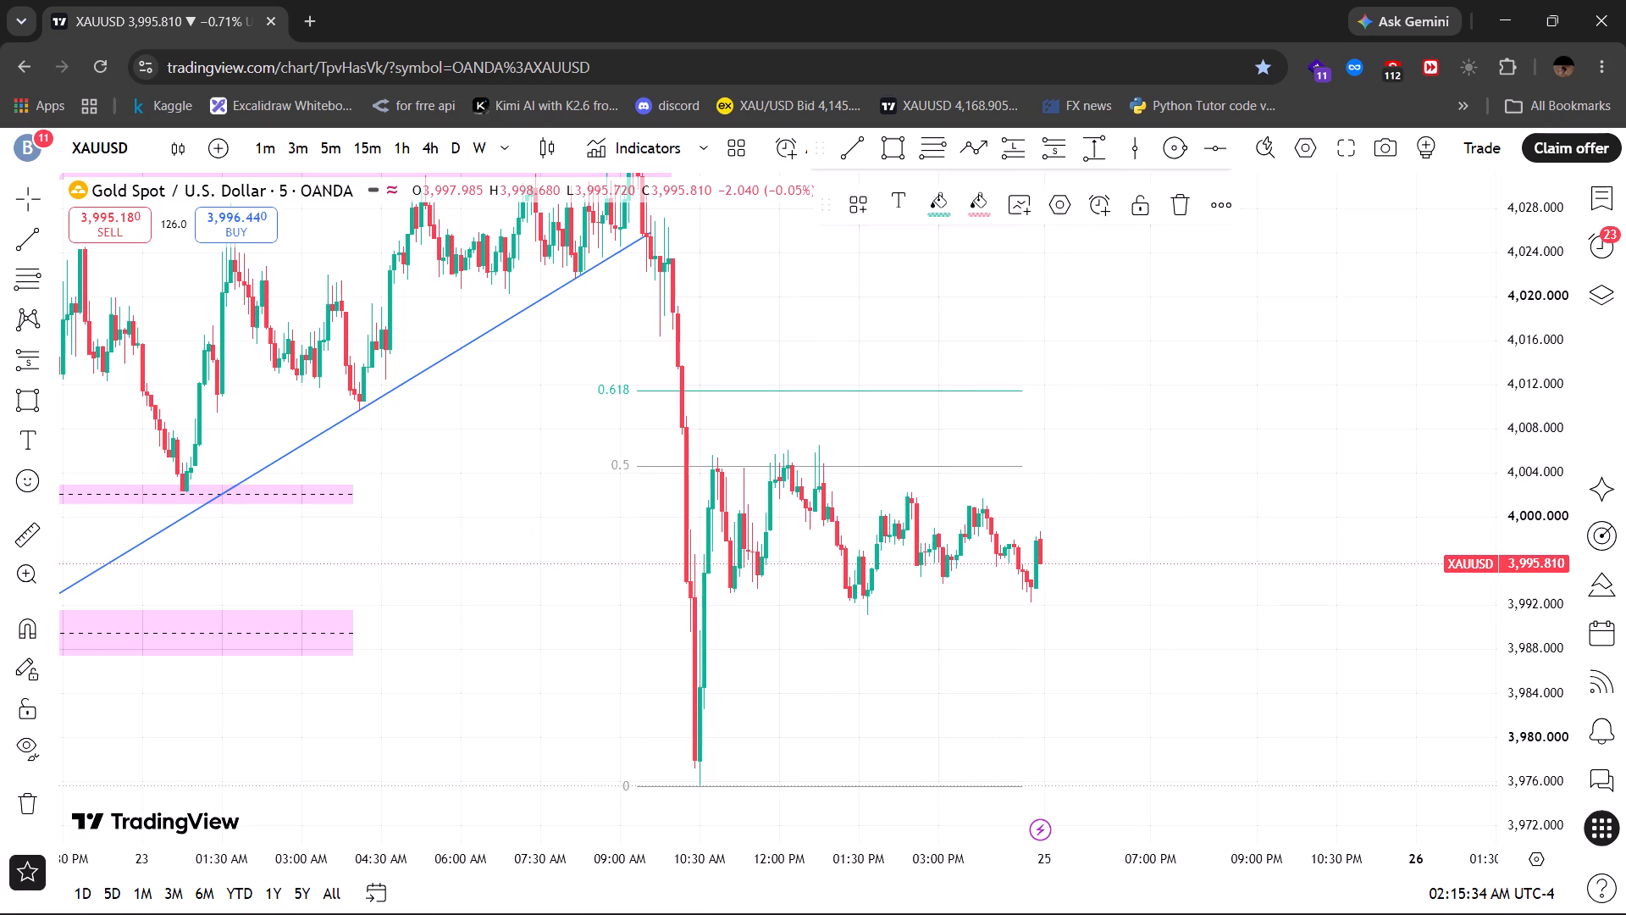
{"action": "left_click", "coordinate": [943, 466]}
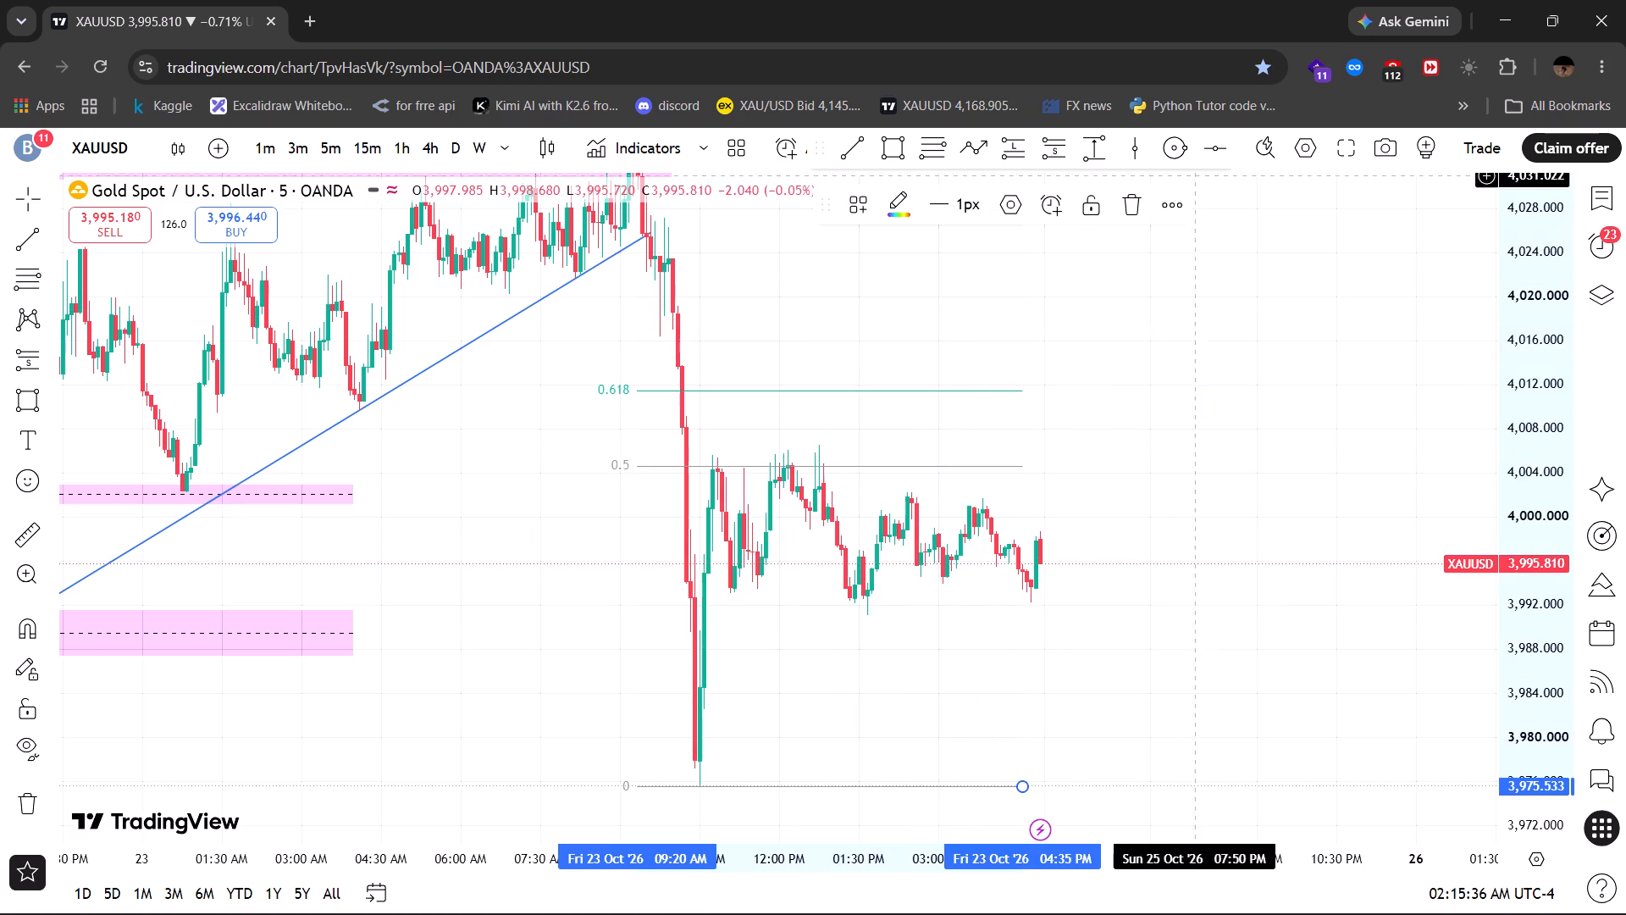
{"action": "left_click", "coordinate": [1131, 211]}
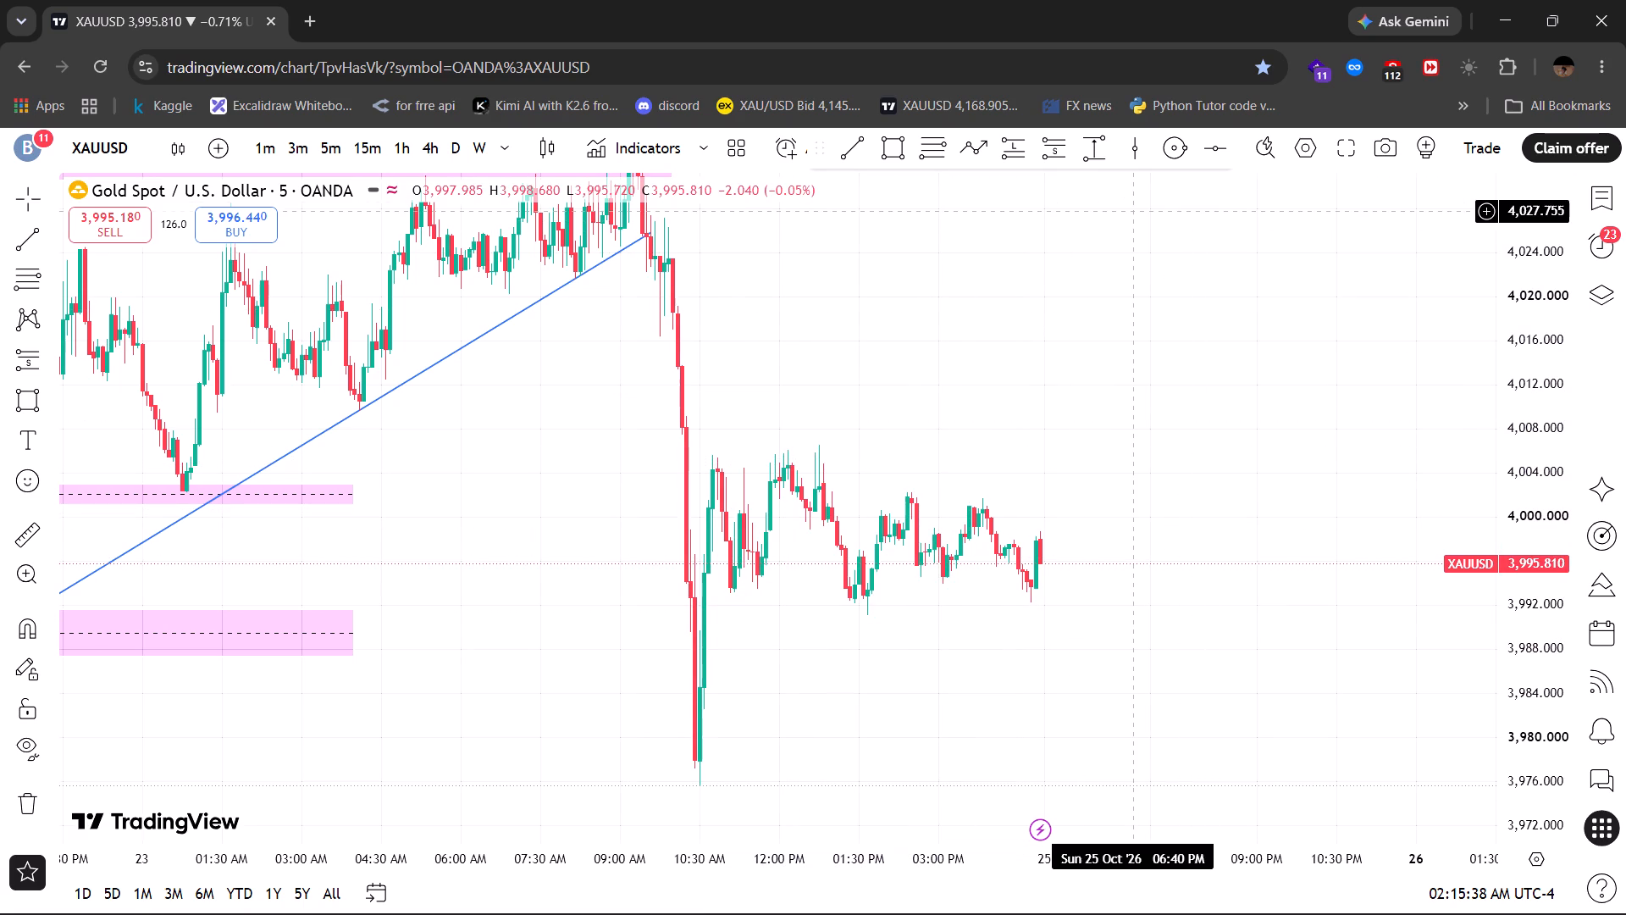
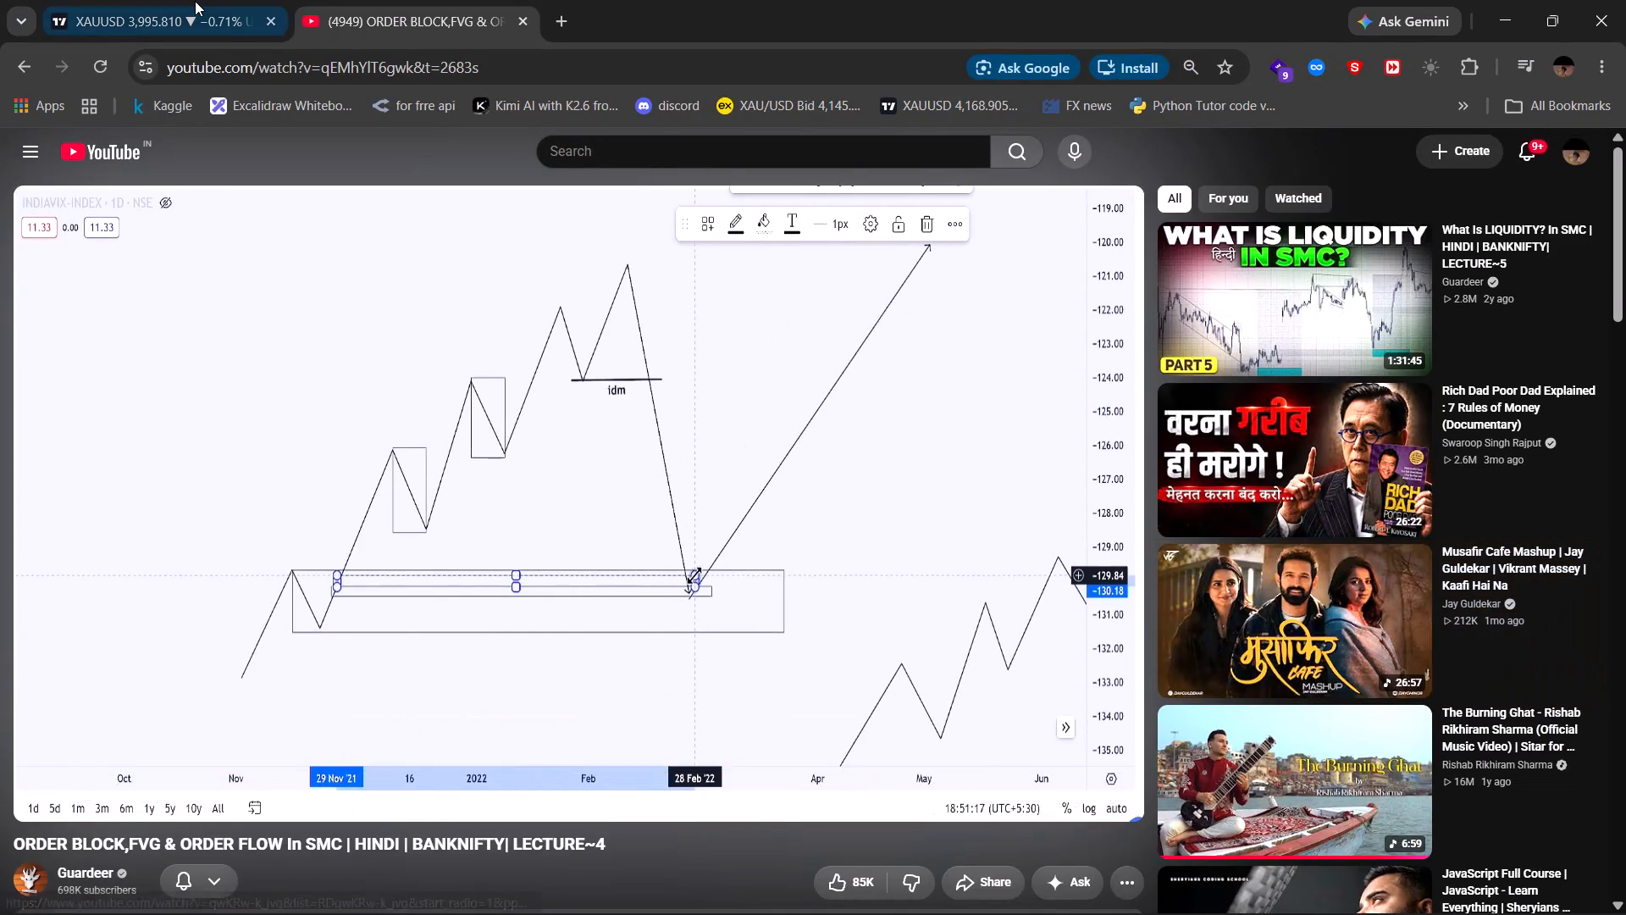
Switch from the lecture video to the XAUUSD chart in TradingView.
{"action": "left_click", "coordinate": [195, 1]}
{"action": "left_click_drag", "start_coordinate": [831, 372], "coordinate": [1172, 459]}
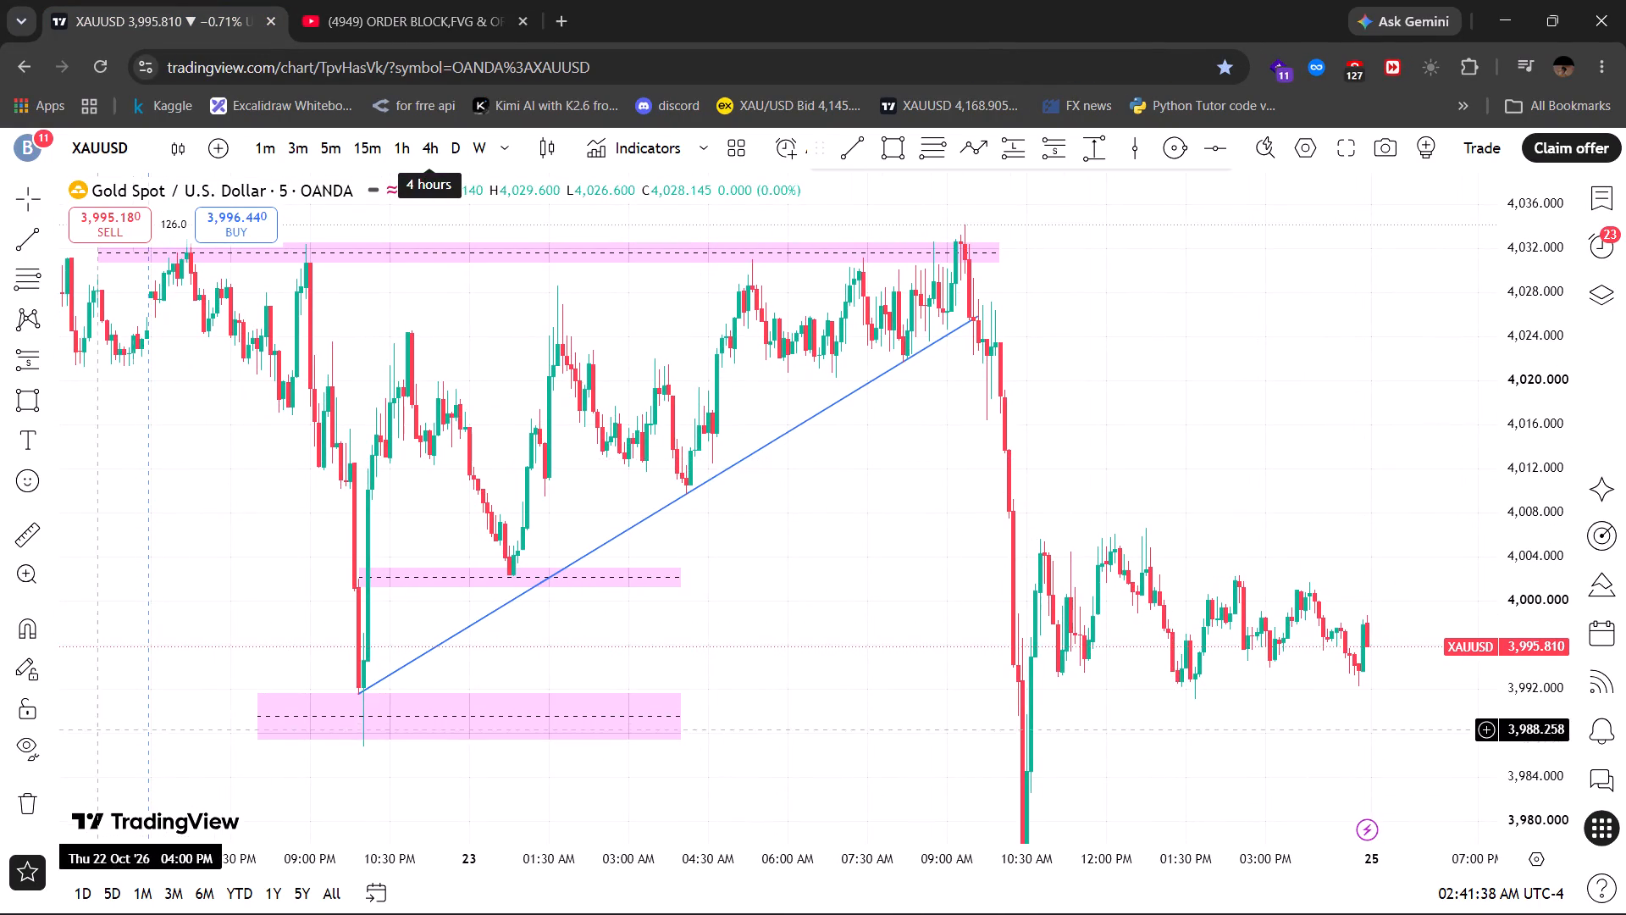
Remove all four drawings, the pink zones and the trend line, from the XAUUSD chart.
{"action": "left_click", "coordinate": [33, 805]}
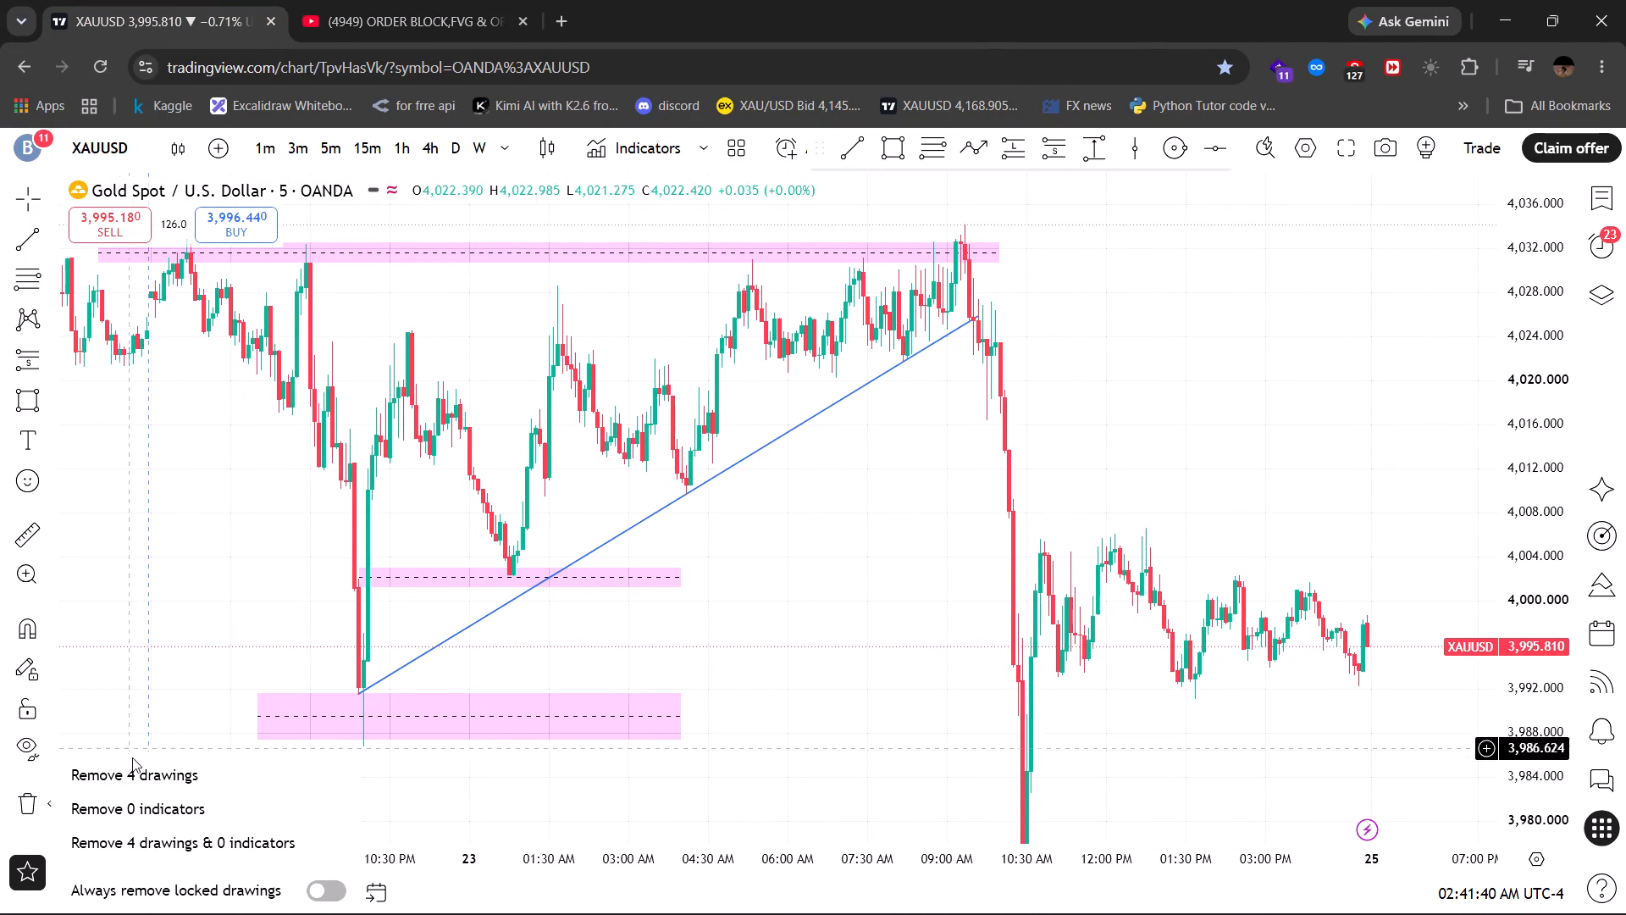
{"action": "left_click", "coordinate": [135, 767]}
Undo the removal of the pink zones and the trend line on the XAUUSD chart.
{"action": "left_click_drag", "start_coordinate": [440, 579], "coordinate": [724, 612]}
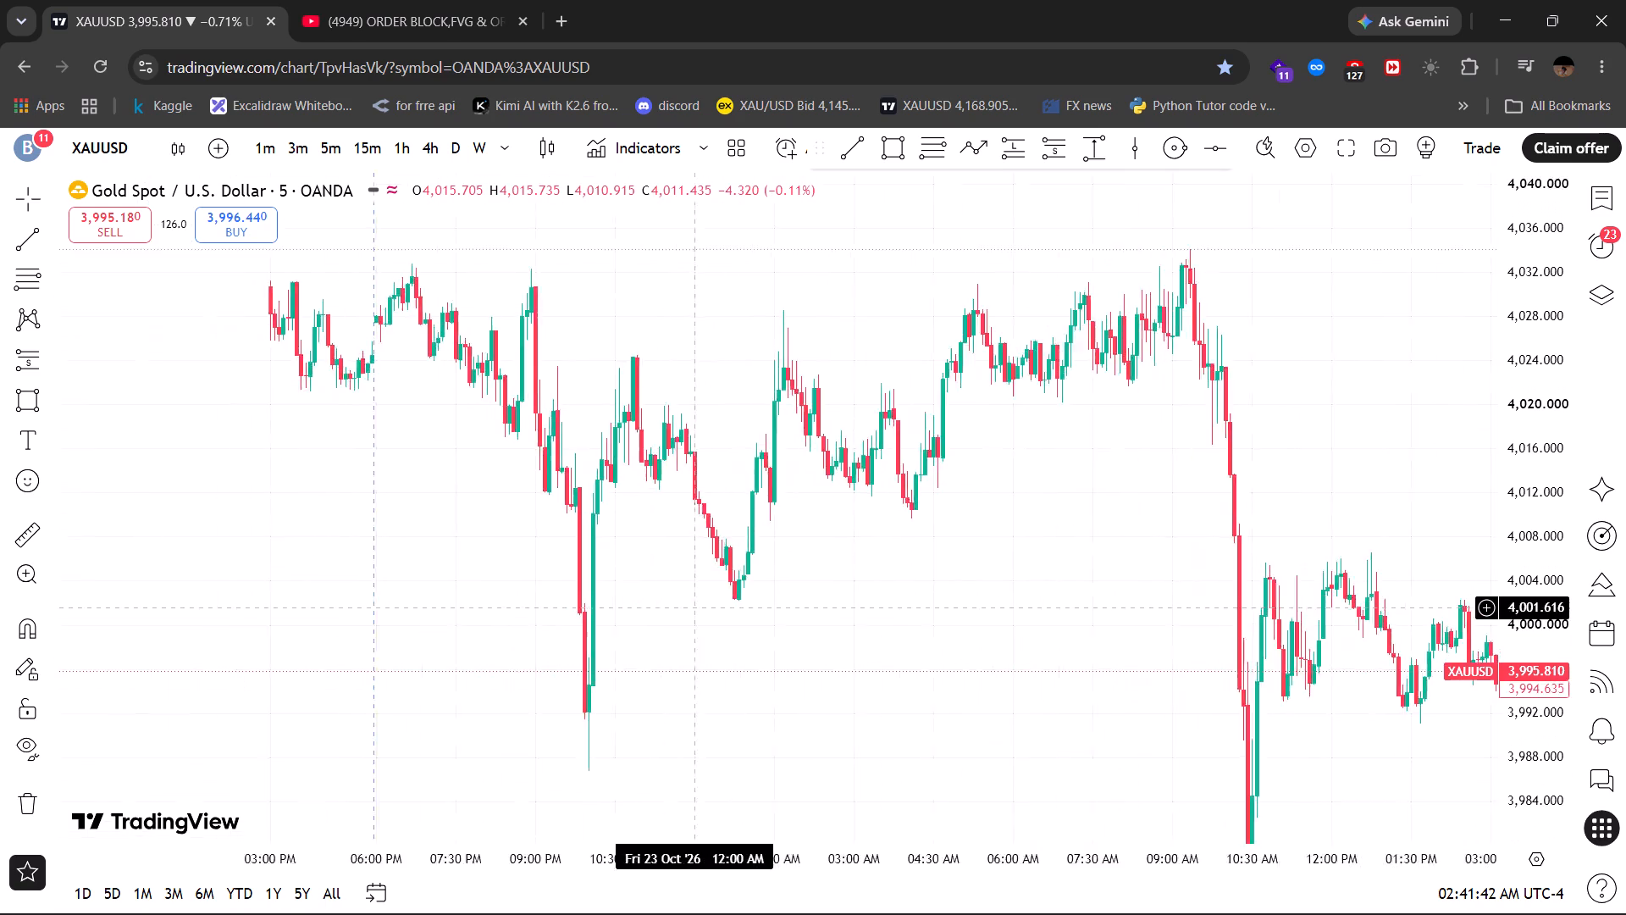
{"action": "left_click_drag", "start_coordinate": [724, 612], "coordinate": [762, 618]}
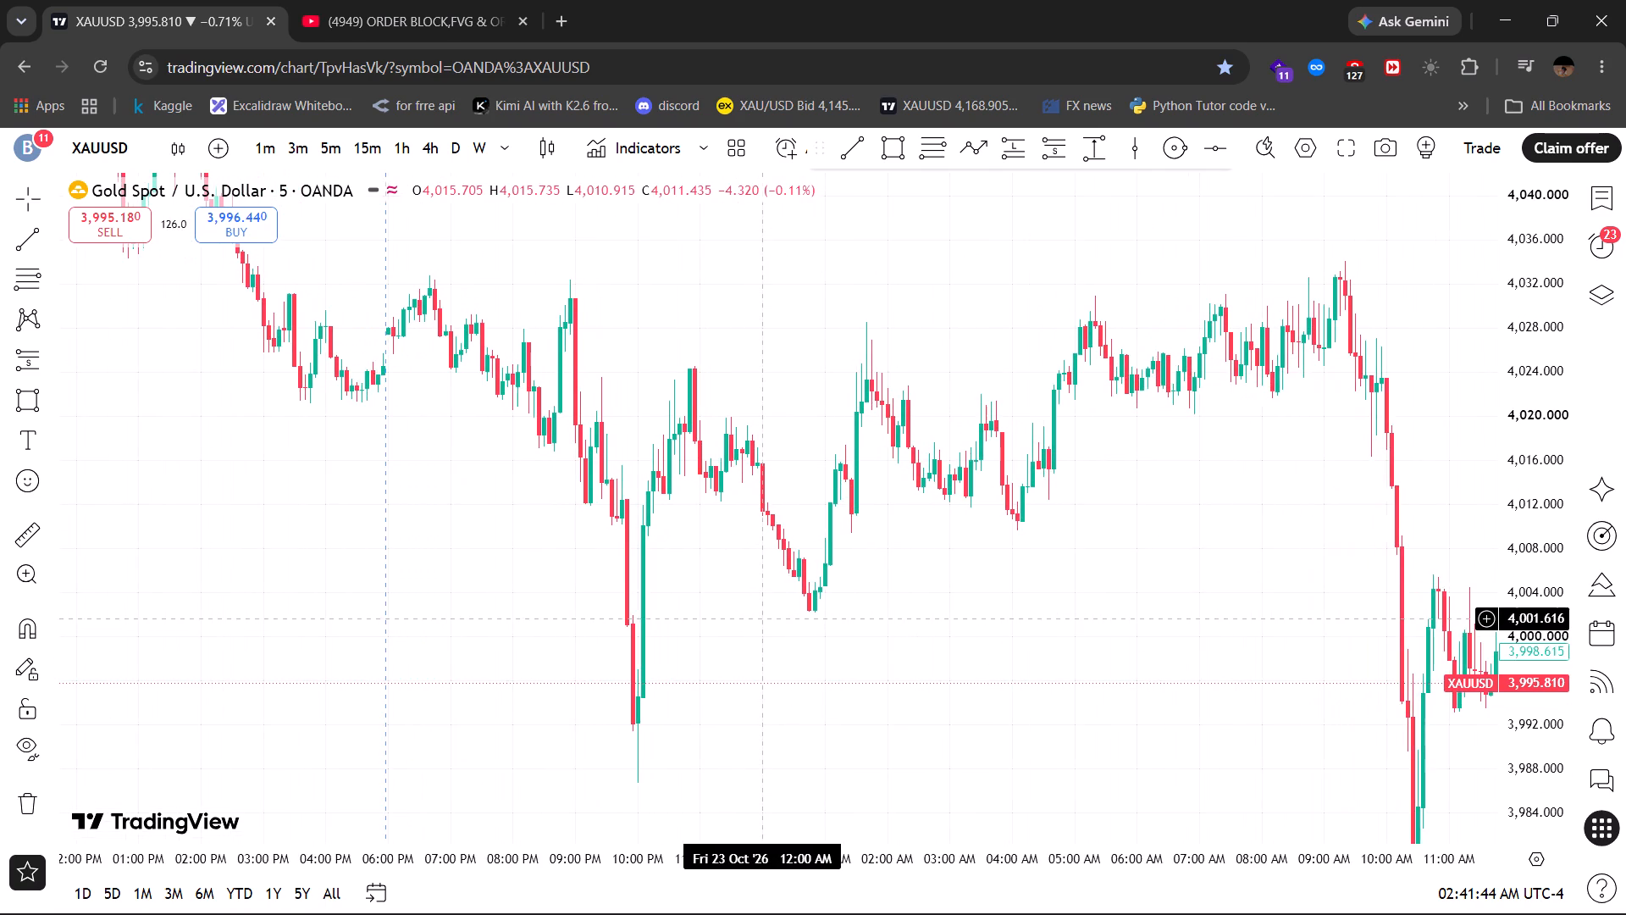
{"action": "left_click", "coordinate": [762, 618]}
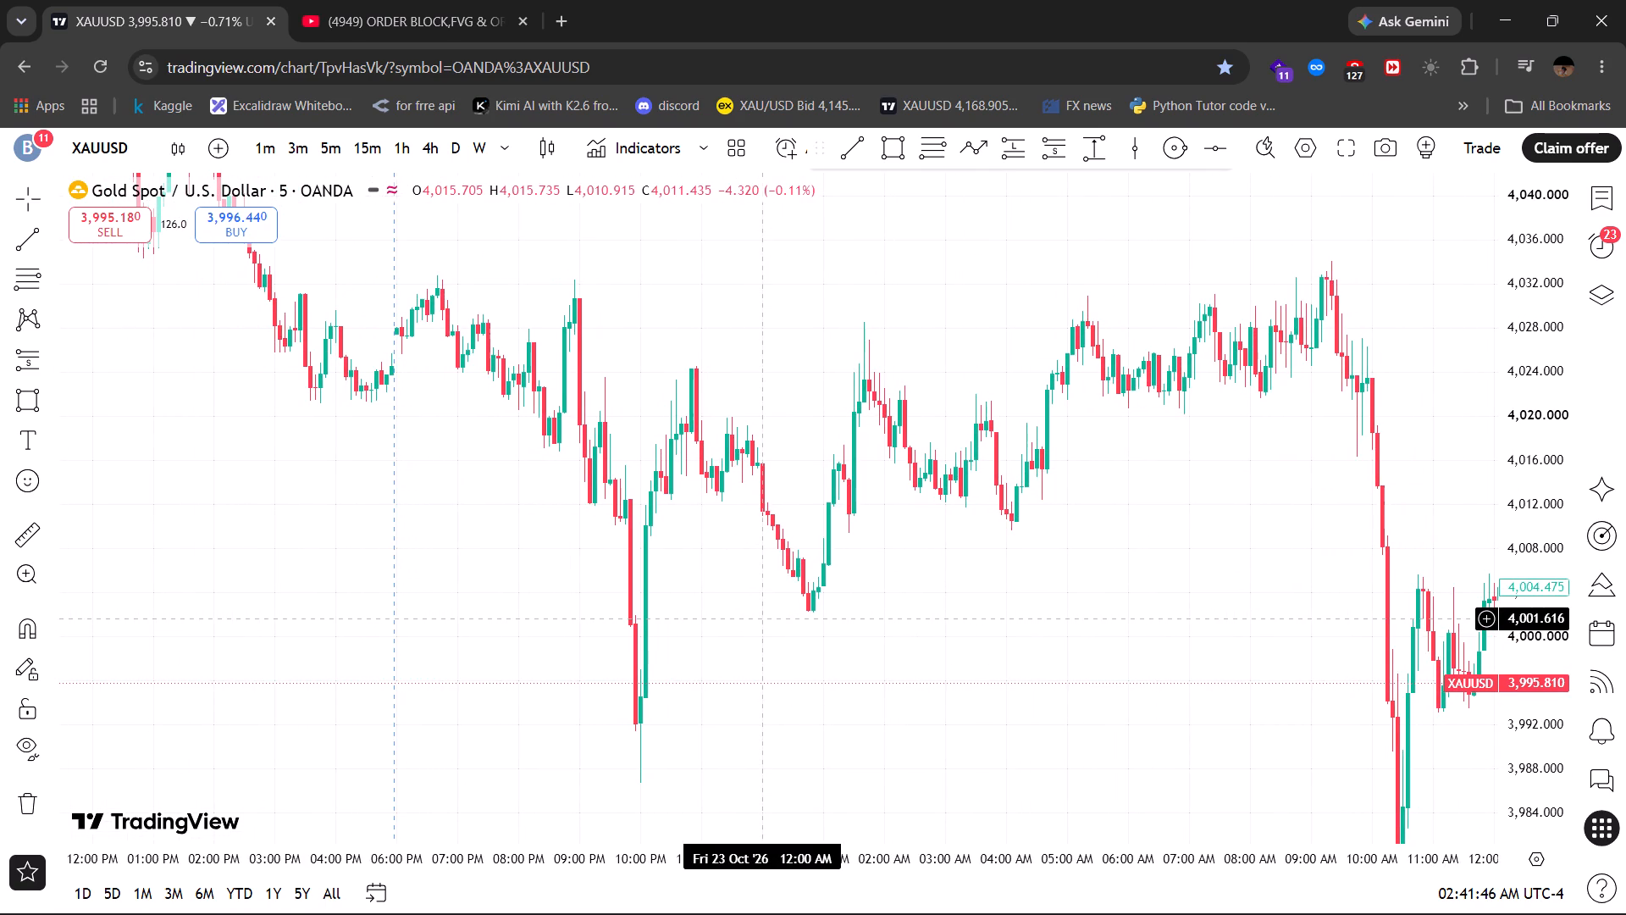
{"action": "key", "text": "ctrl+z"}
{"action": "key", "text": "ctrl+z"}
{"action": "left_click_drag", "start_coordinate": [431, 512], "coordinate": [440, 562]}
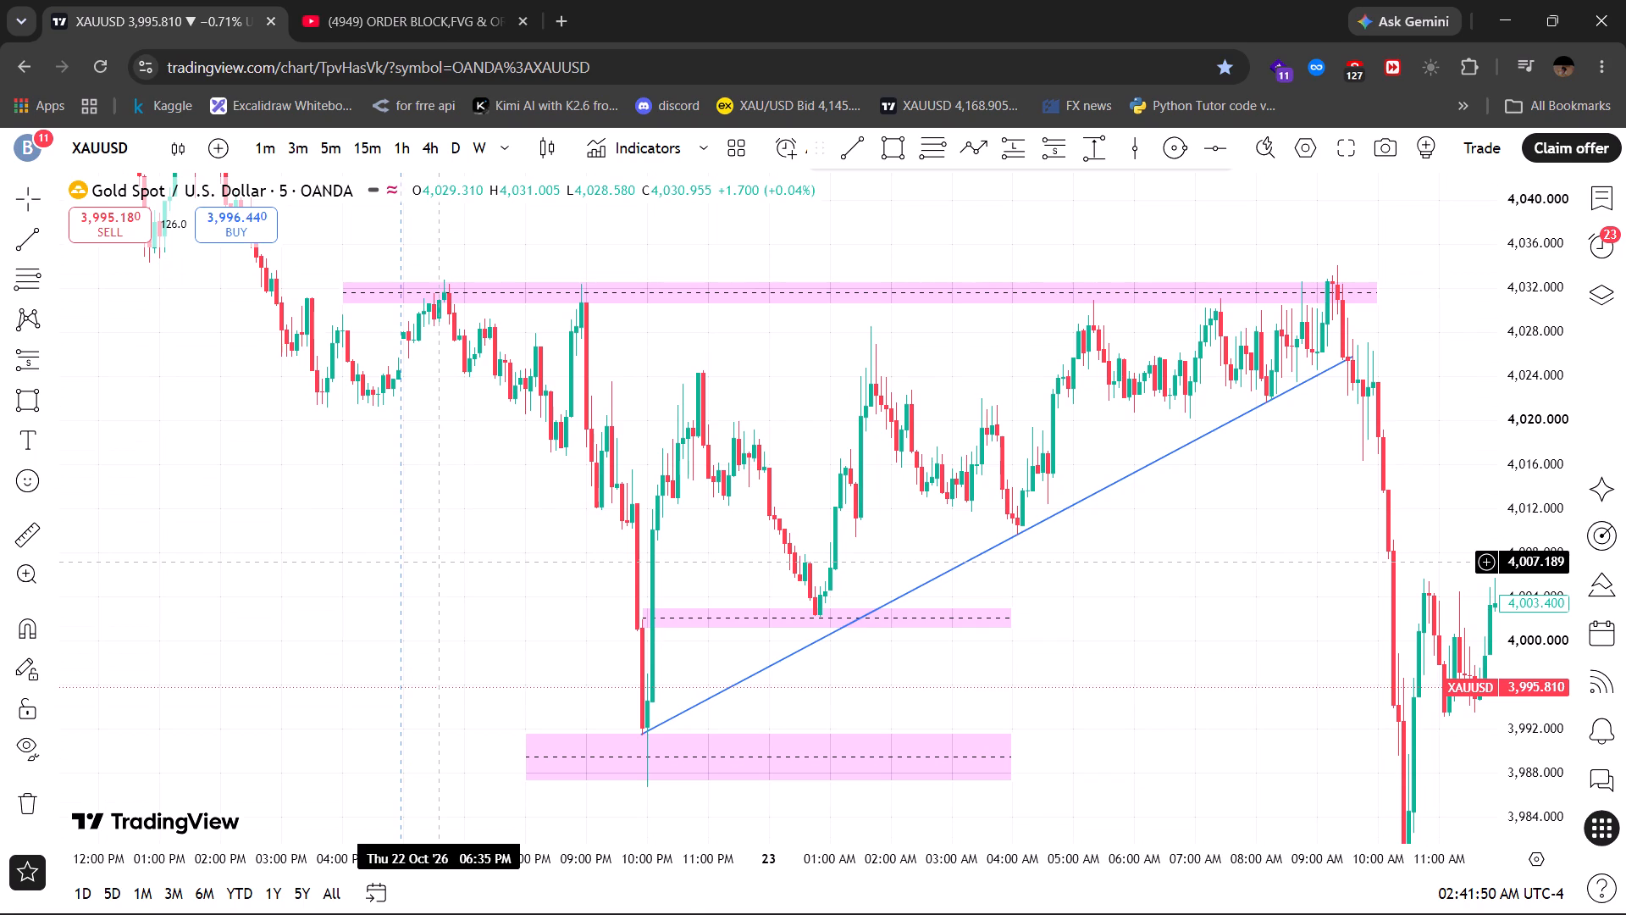
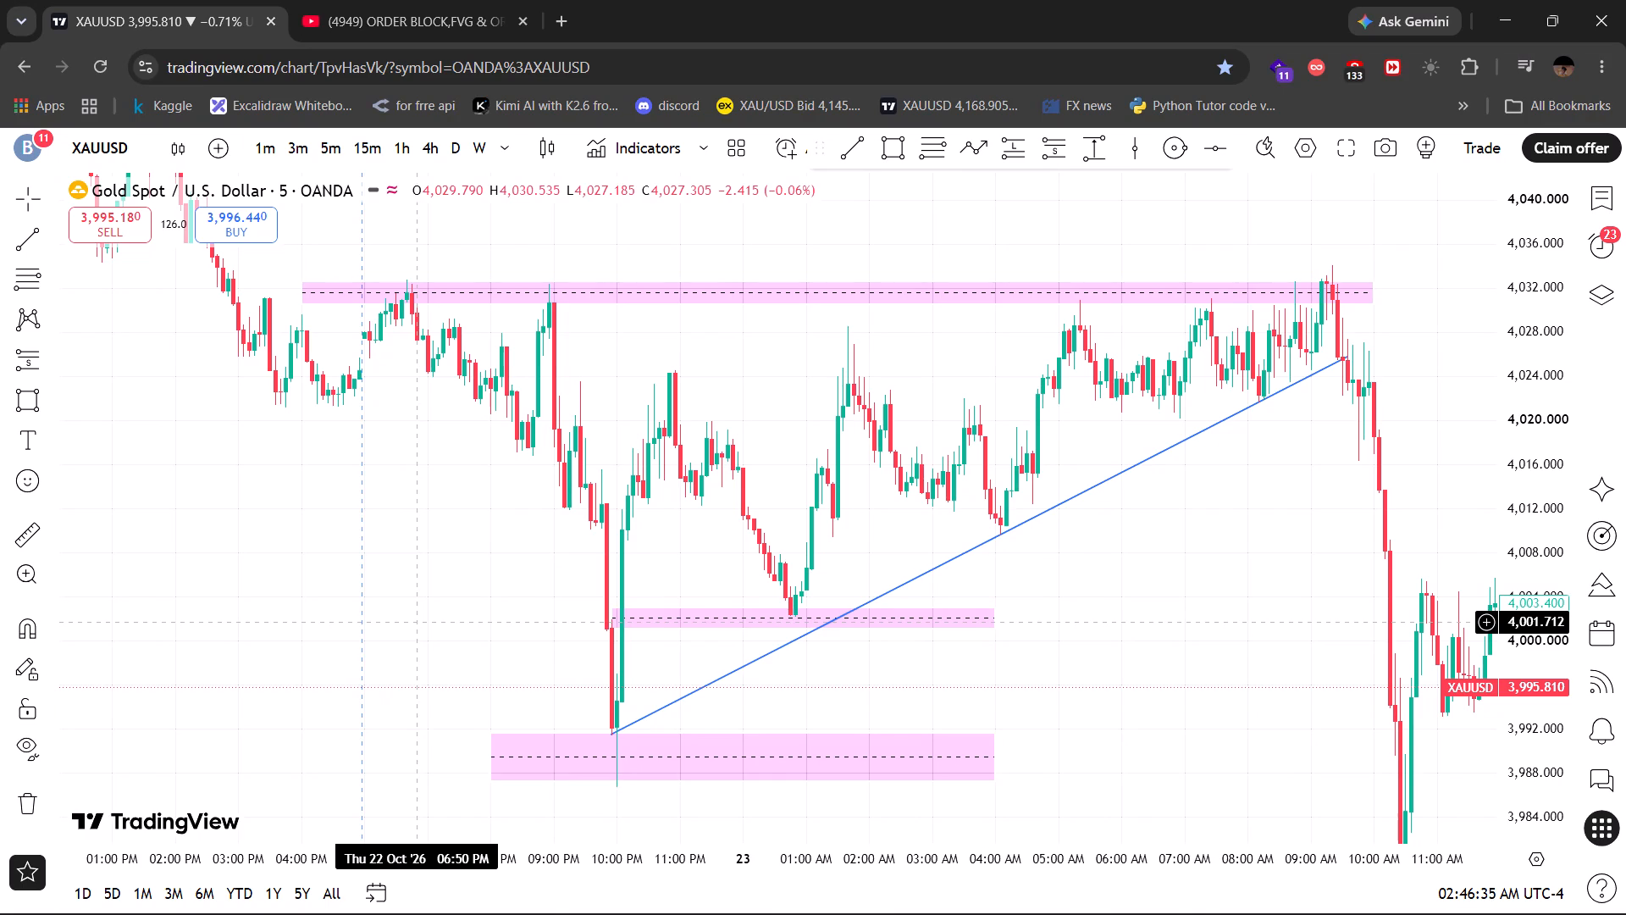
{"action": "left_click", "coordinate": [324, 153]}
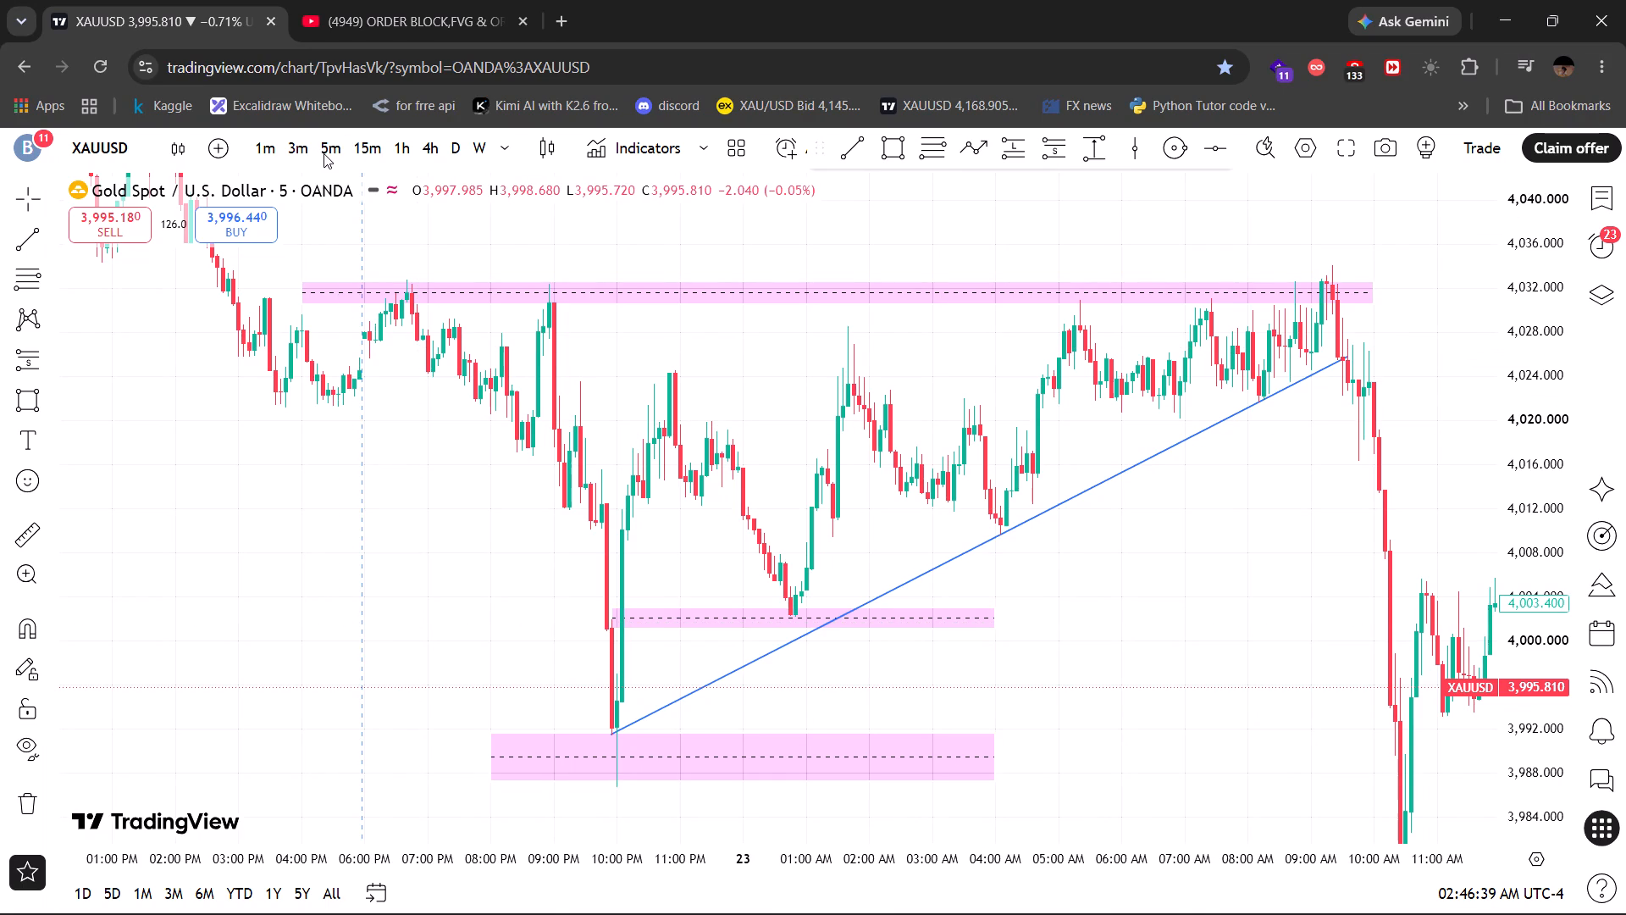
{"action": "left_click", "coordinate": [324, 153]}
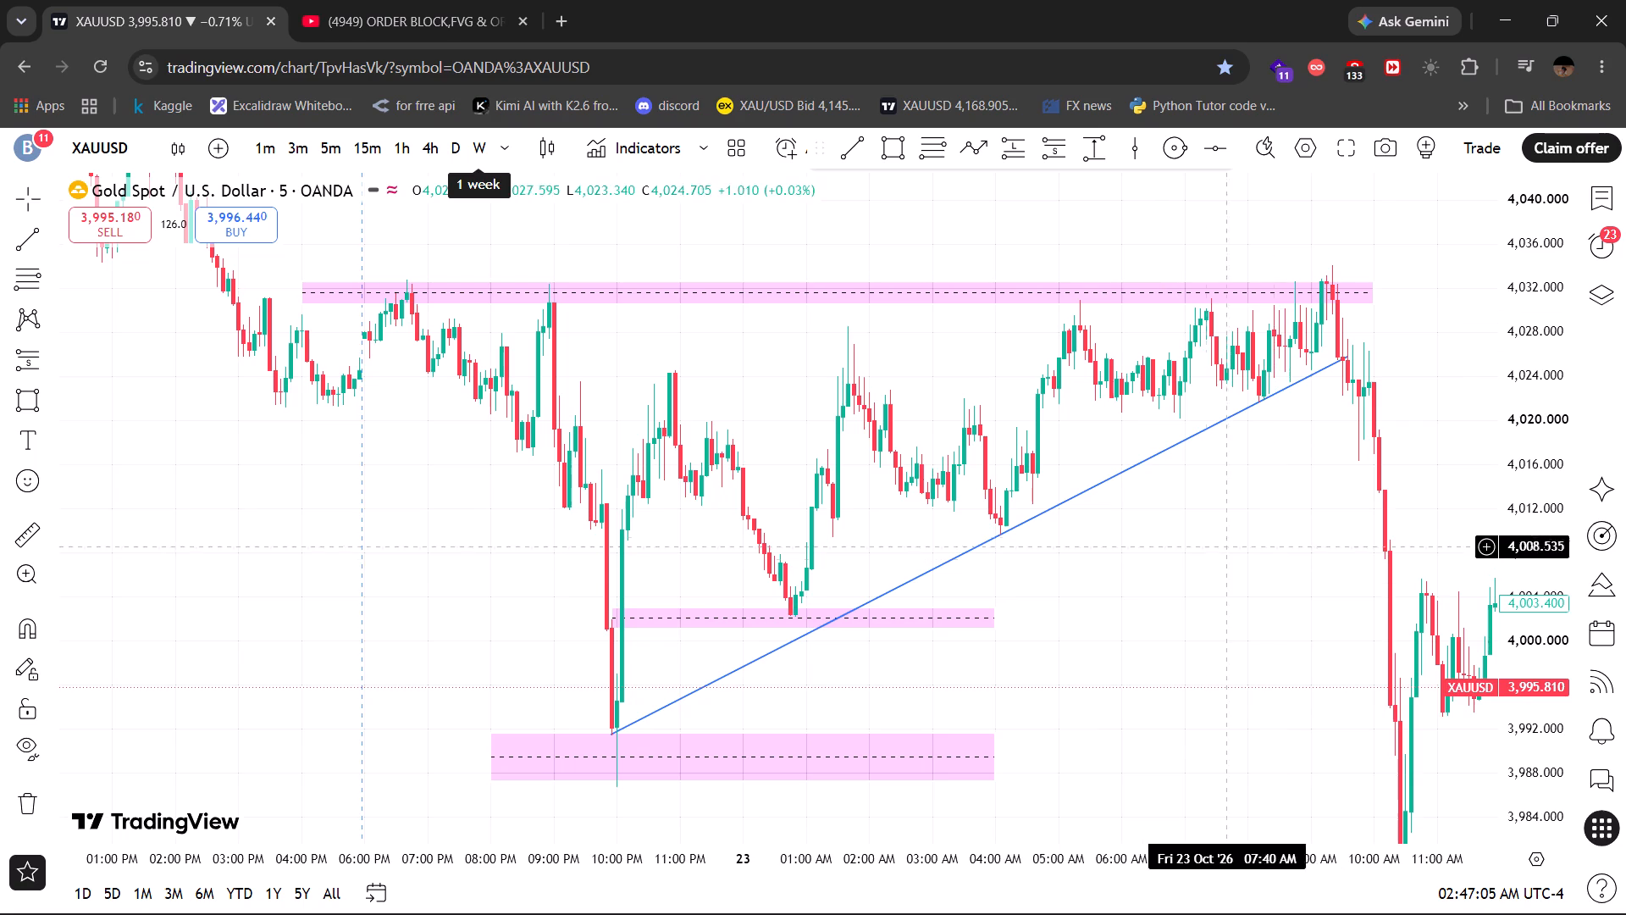
Draw a thin pink rectangle along the consolidation lows from 05:20 AM to 10:20 AM, between about 4,021.8 and 4,022.6.
{"action": "left_click_drag", "start_coordinate": [1206, 535], "coordinate": [794, 421]}
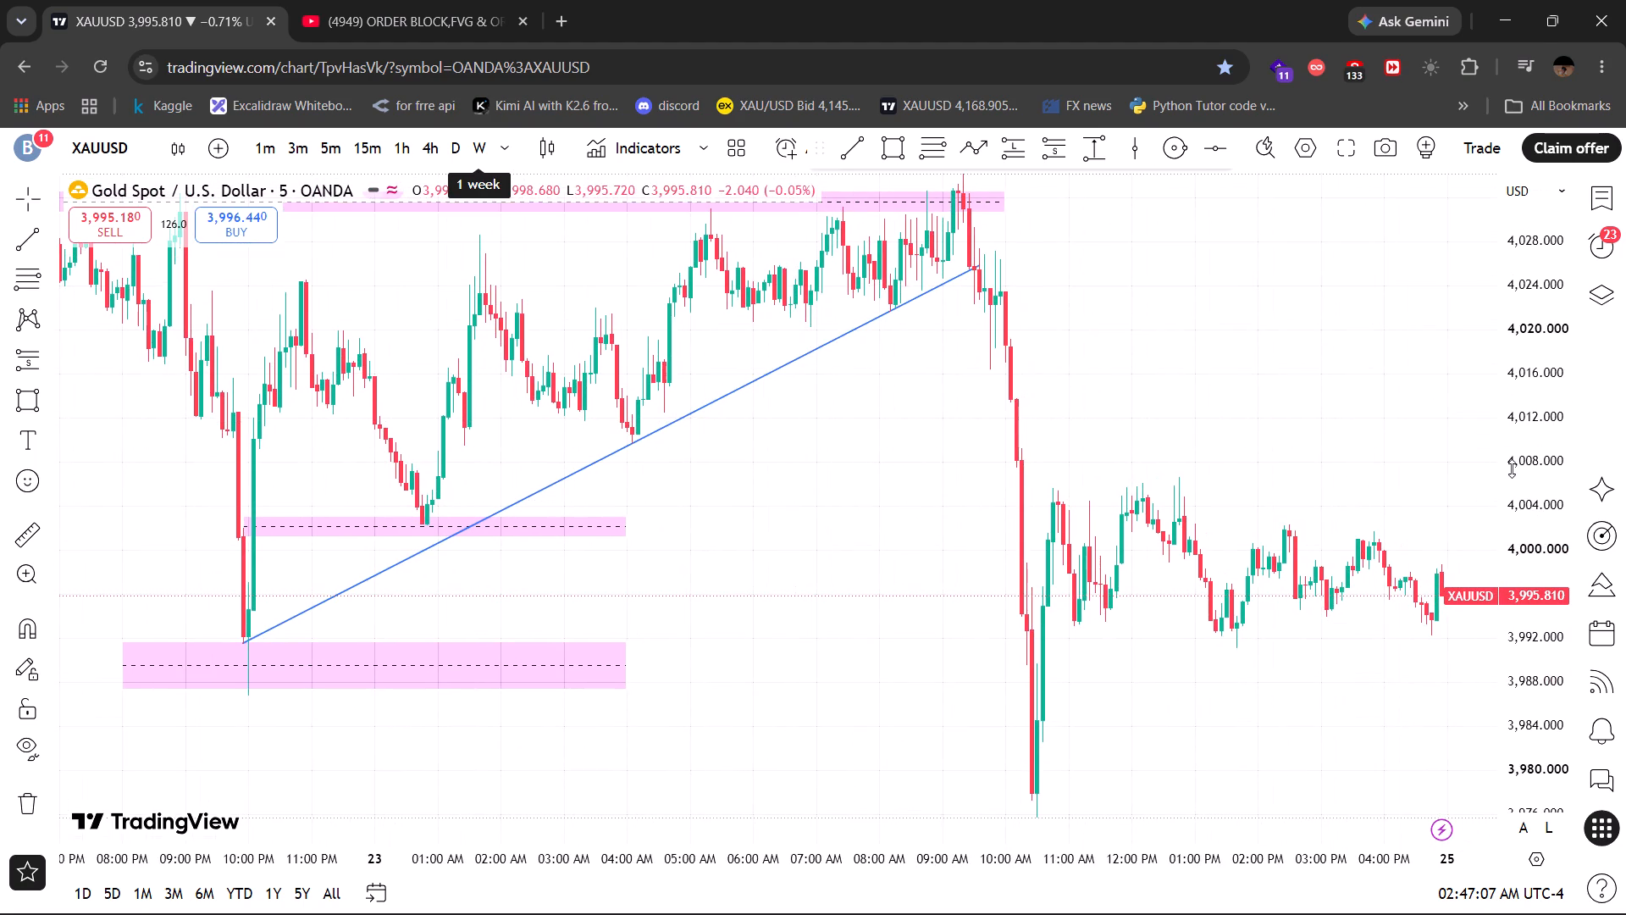
{"action": "left_click_drag", "start_coordinate": [1512, 469], "coordinate": [1539, 47]}
{"action": "left_click_drag", "start_coordinate": [906, 336], "coordinate": [966, 750]}
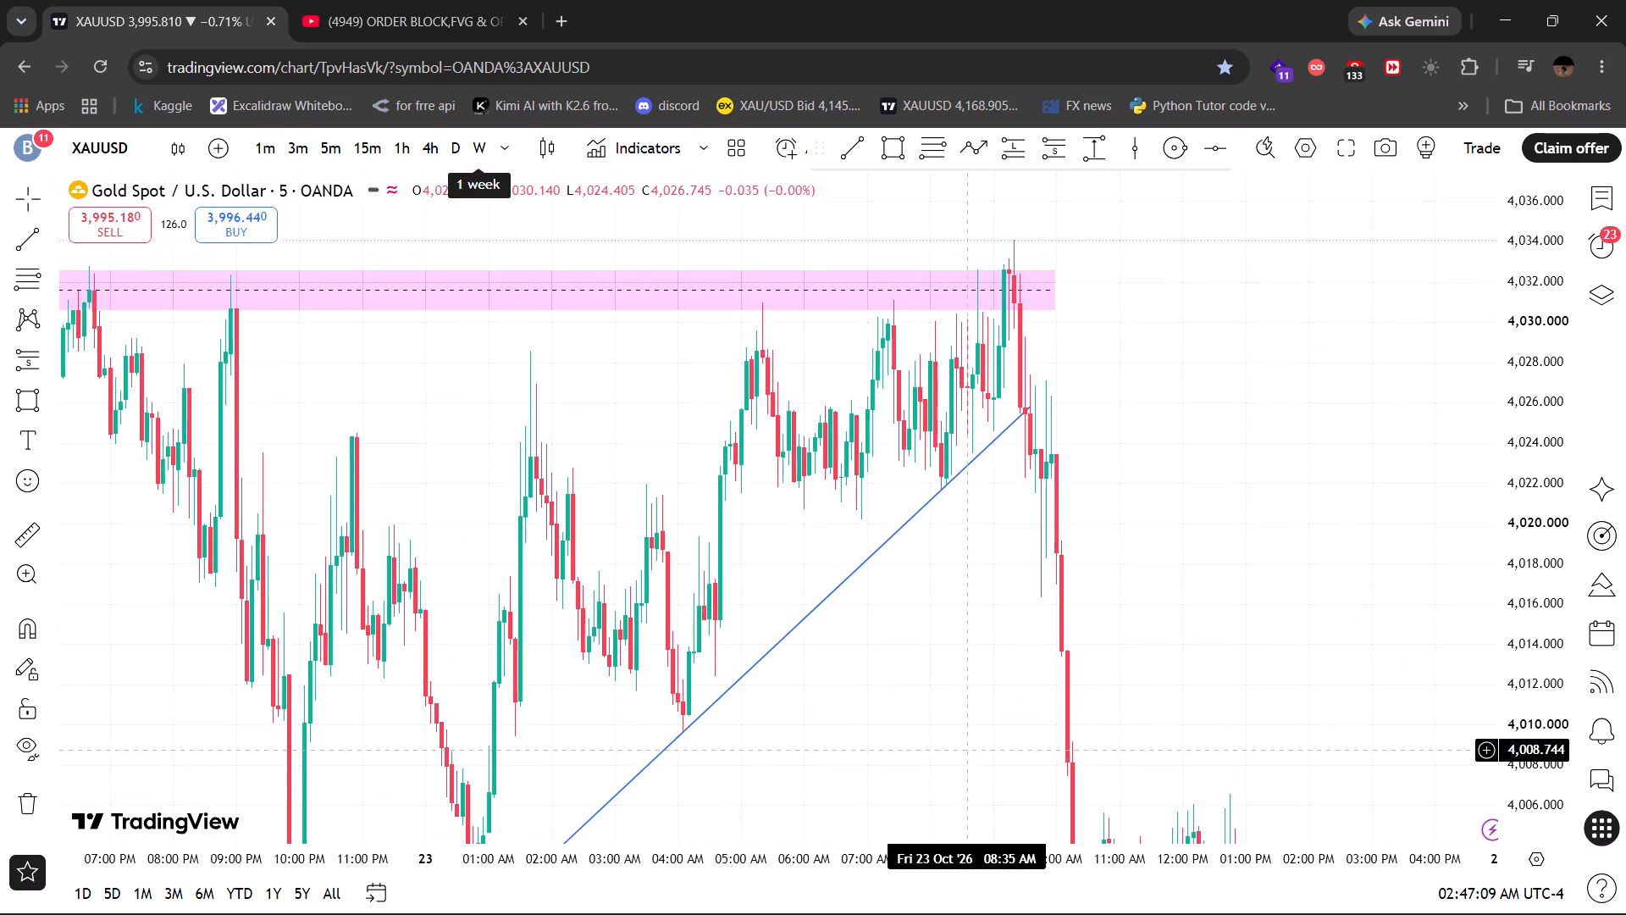
{"action": "left_click_drag", "start_coordinate": [955, 859], "coordinate": [388, 857]}
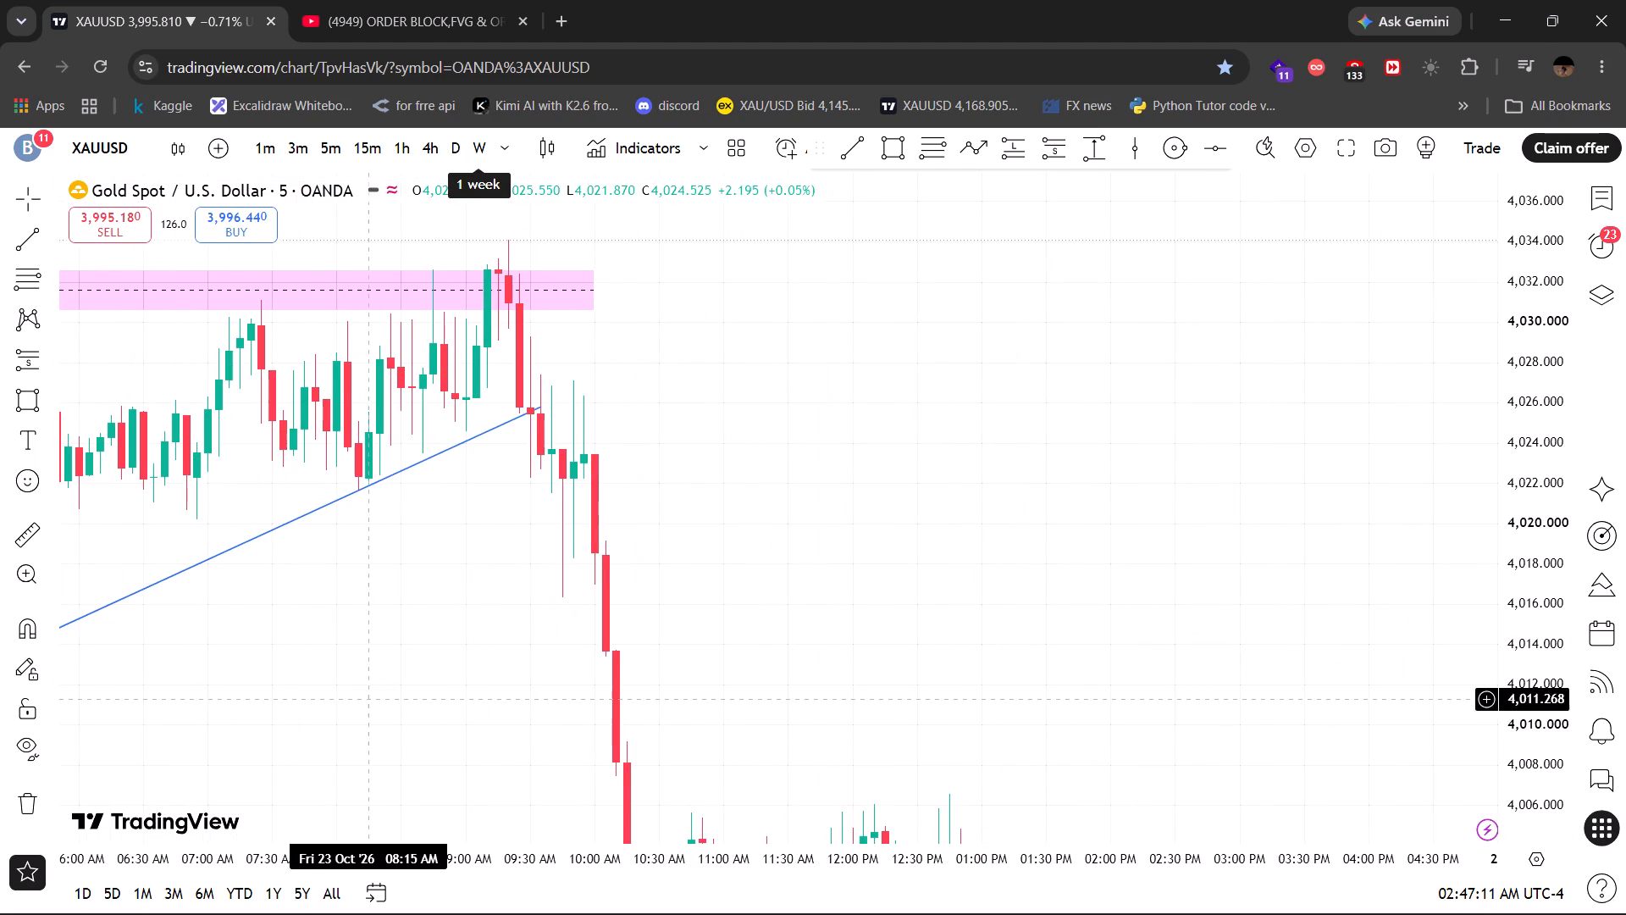
{"action": "left_click_drag", "start_coordinate": [365, 687], "coordinate": [836, 613]}
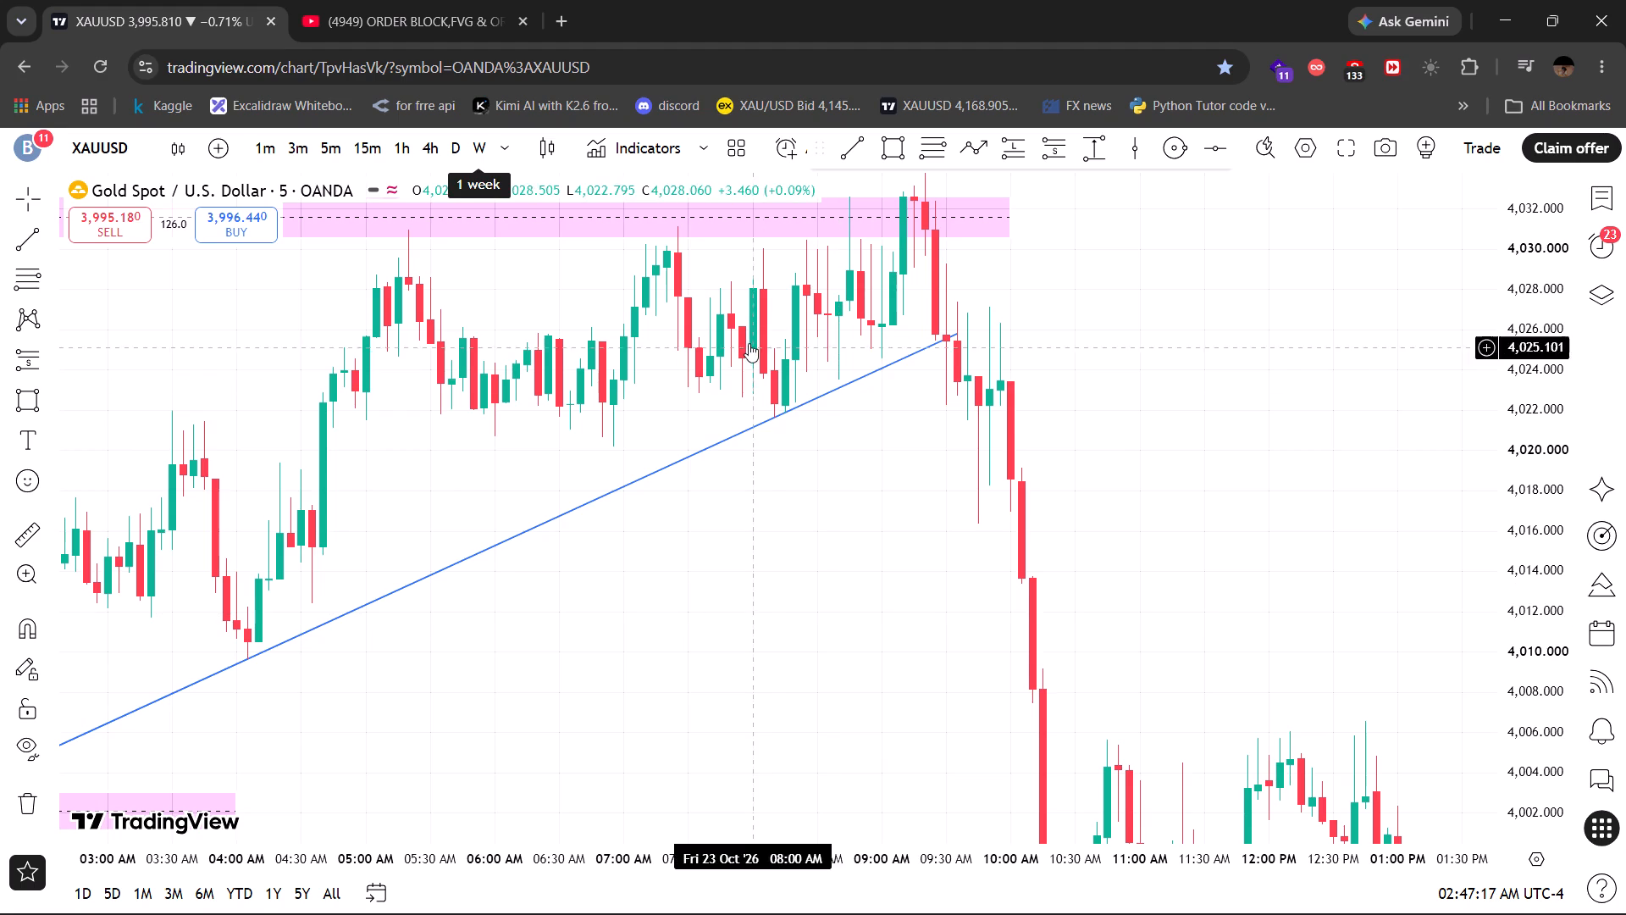
{"action": "left_click", "coordinate": [882, 157]}
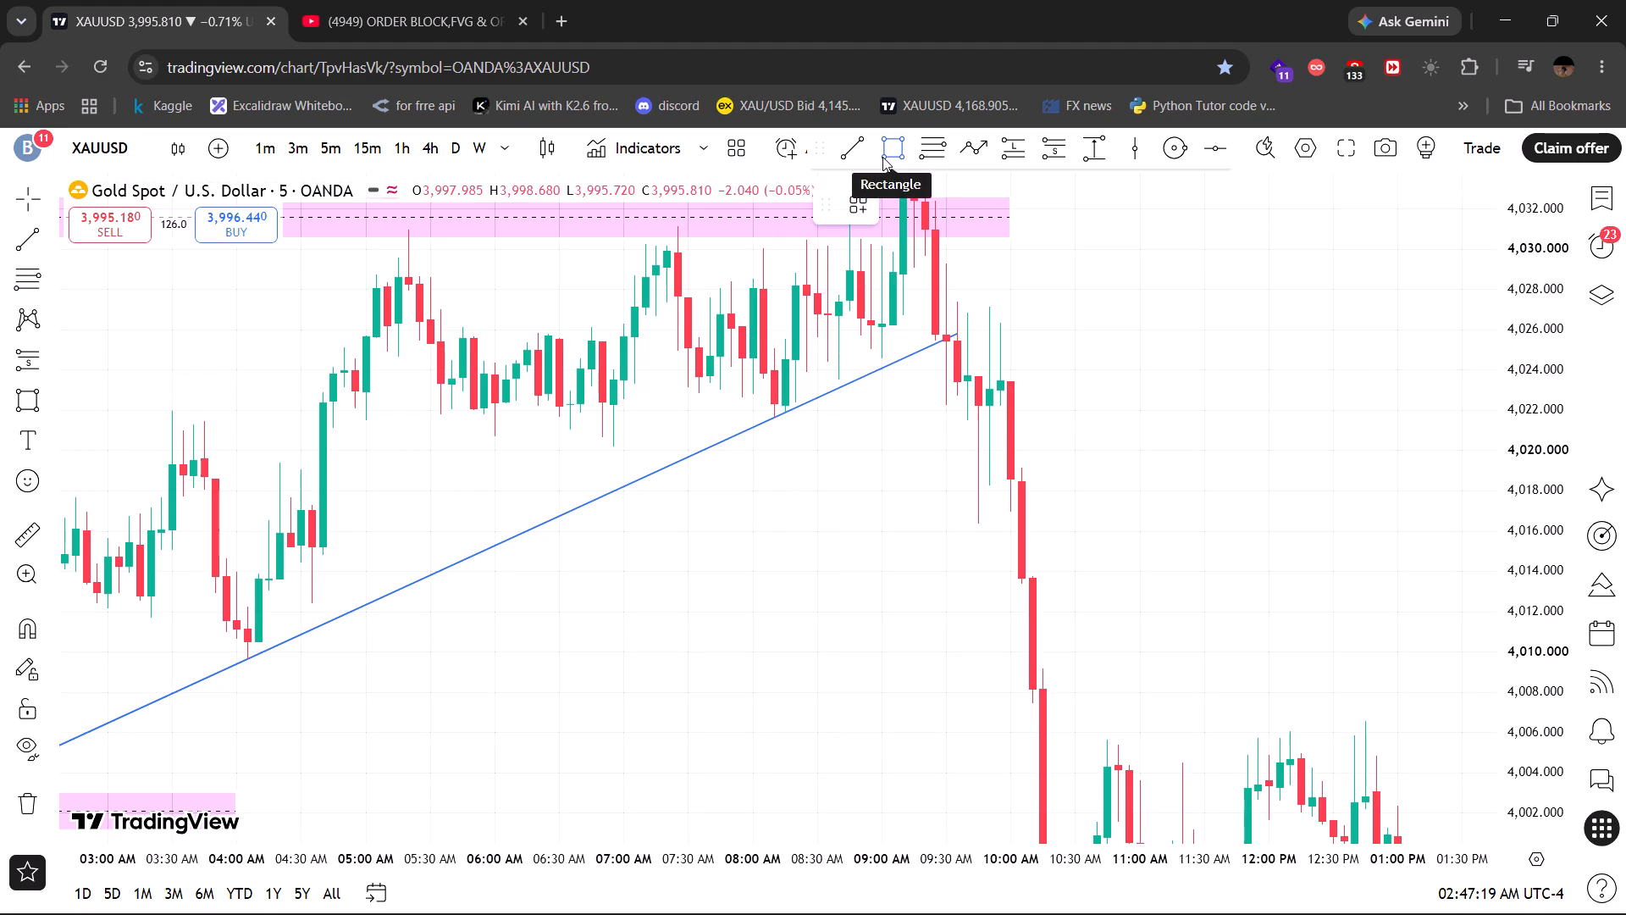
{"action": "left_click", "coordinate": [882, 157]}
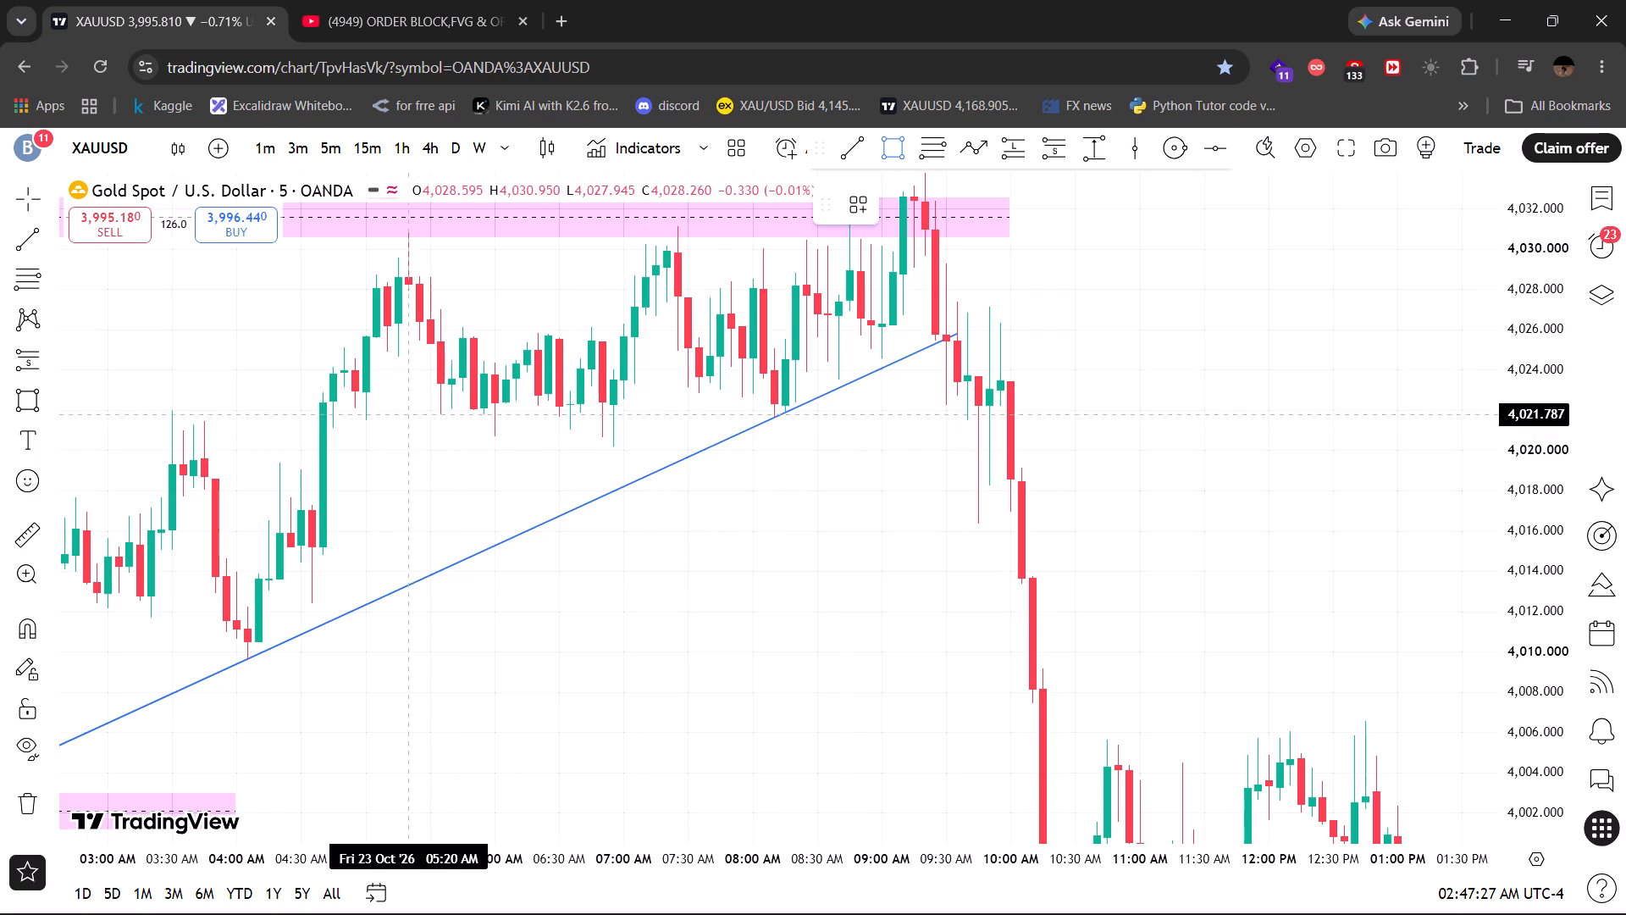
{"action": "left_click_drag", "start_coordinate": [408, 414], "coordinate": [899, 399]}
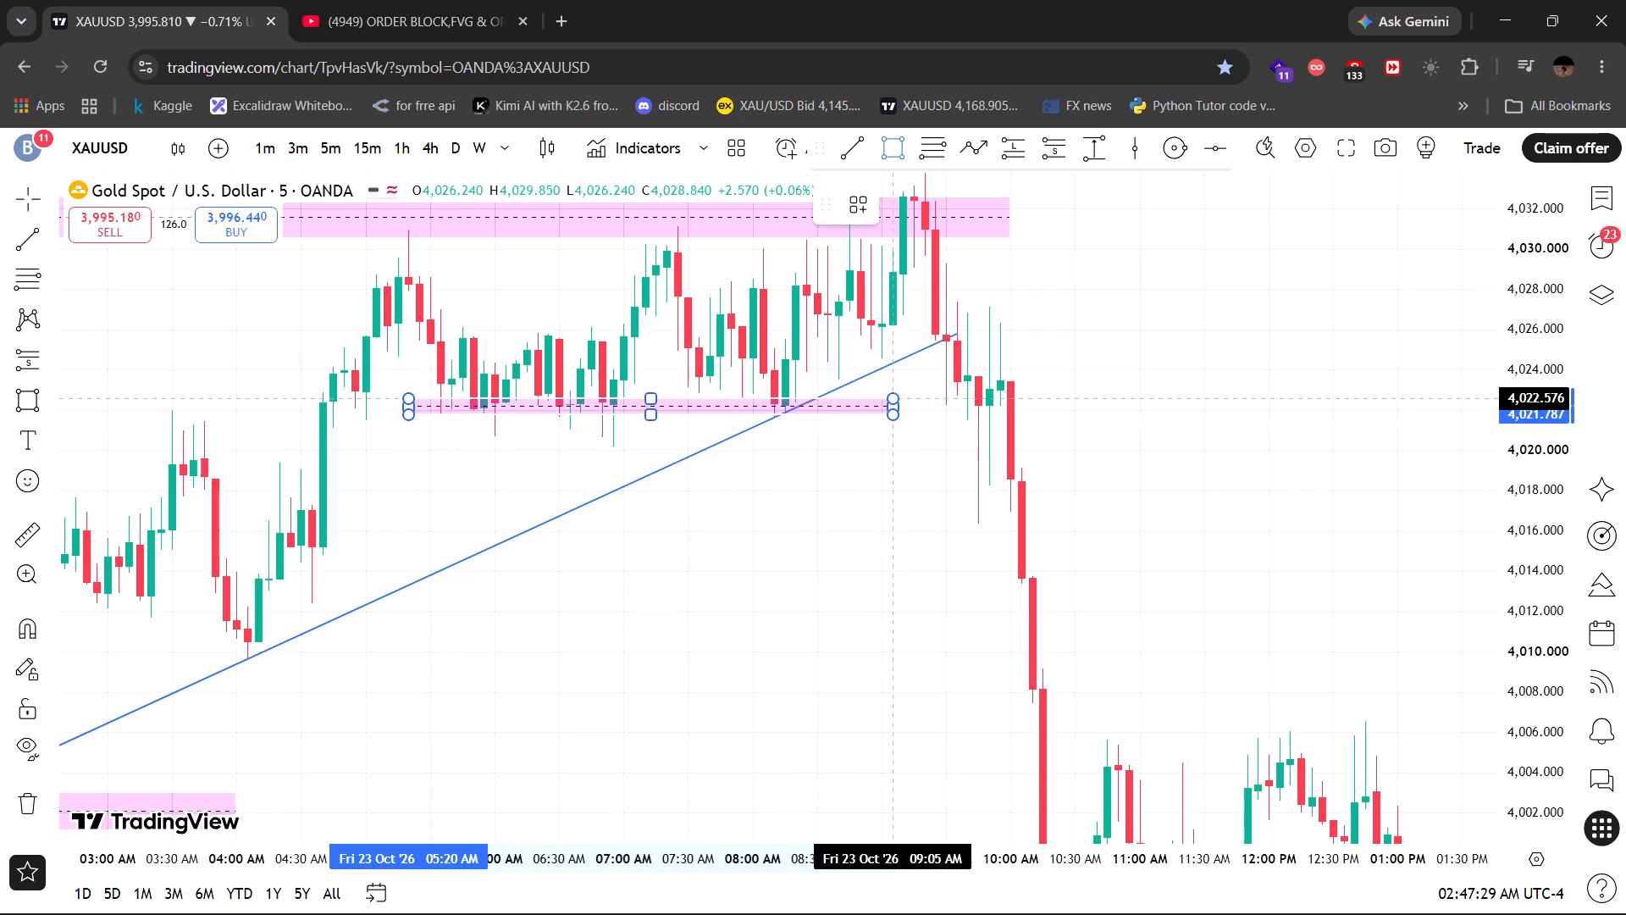
{"action": "left_click_drag", "start_coordinate": [899, 399], "coordinate": [1054, 395]}
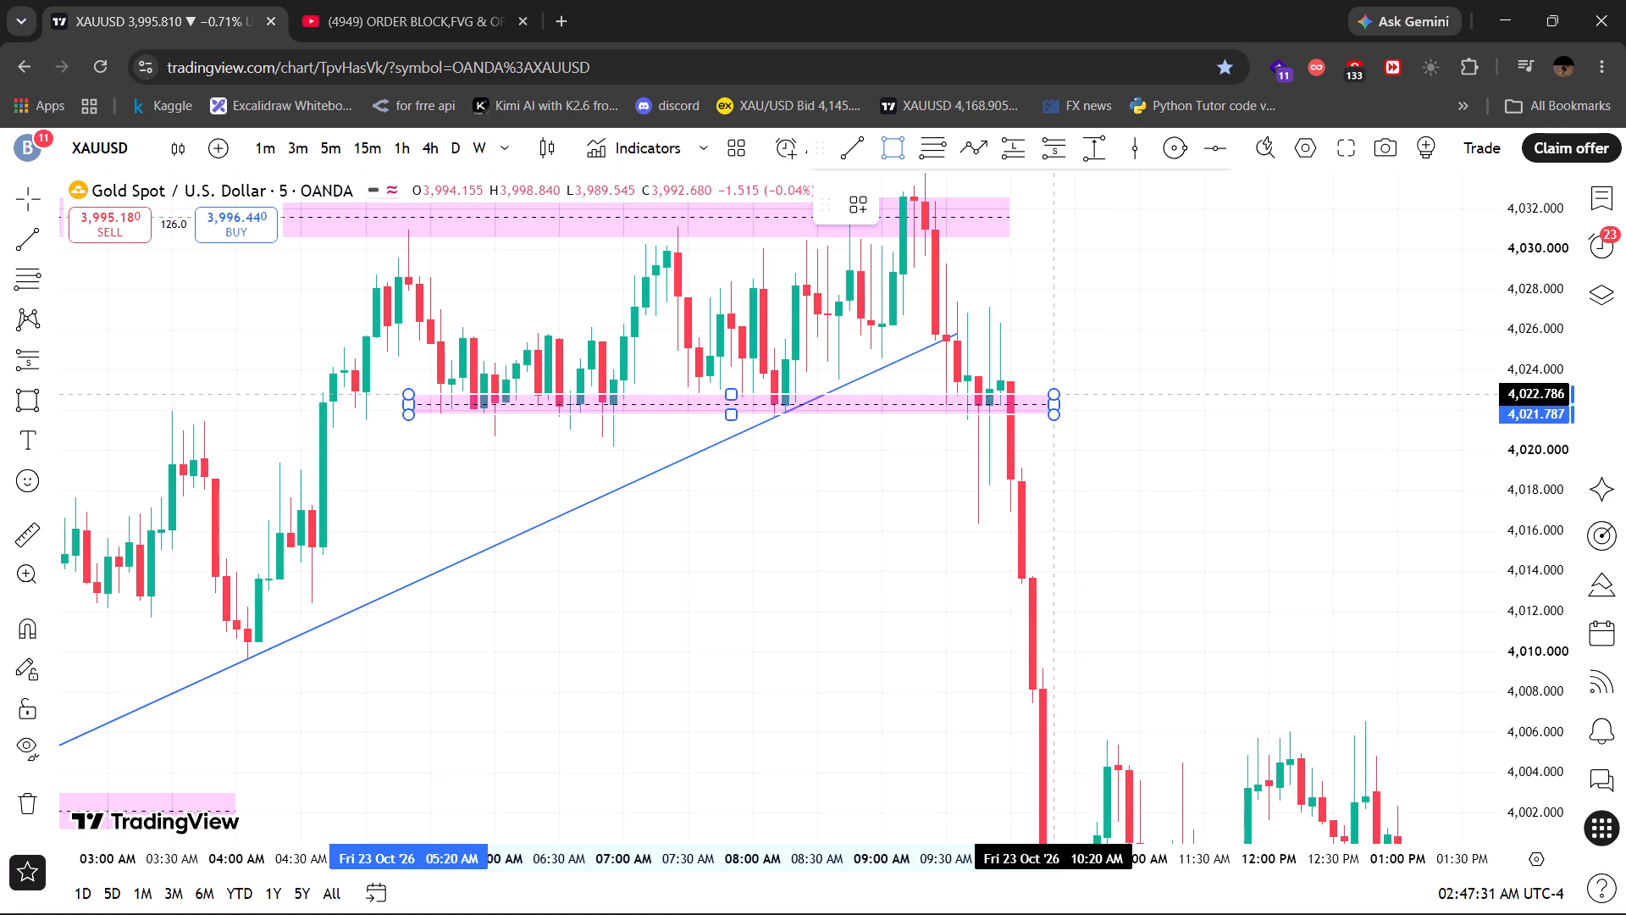
{"action": "left_click_drag", "start_coordinate": [1054, 395], "coordinate": [1055, 398]}
{"action": "left_click", "coordinate": [1055, 398]}
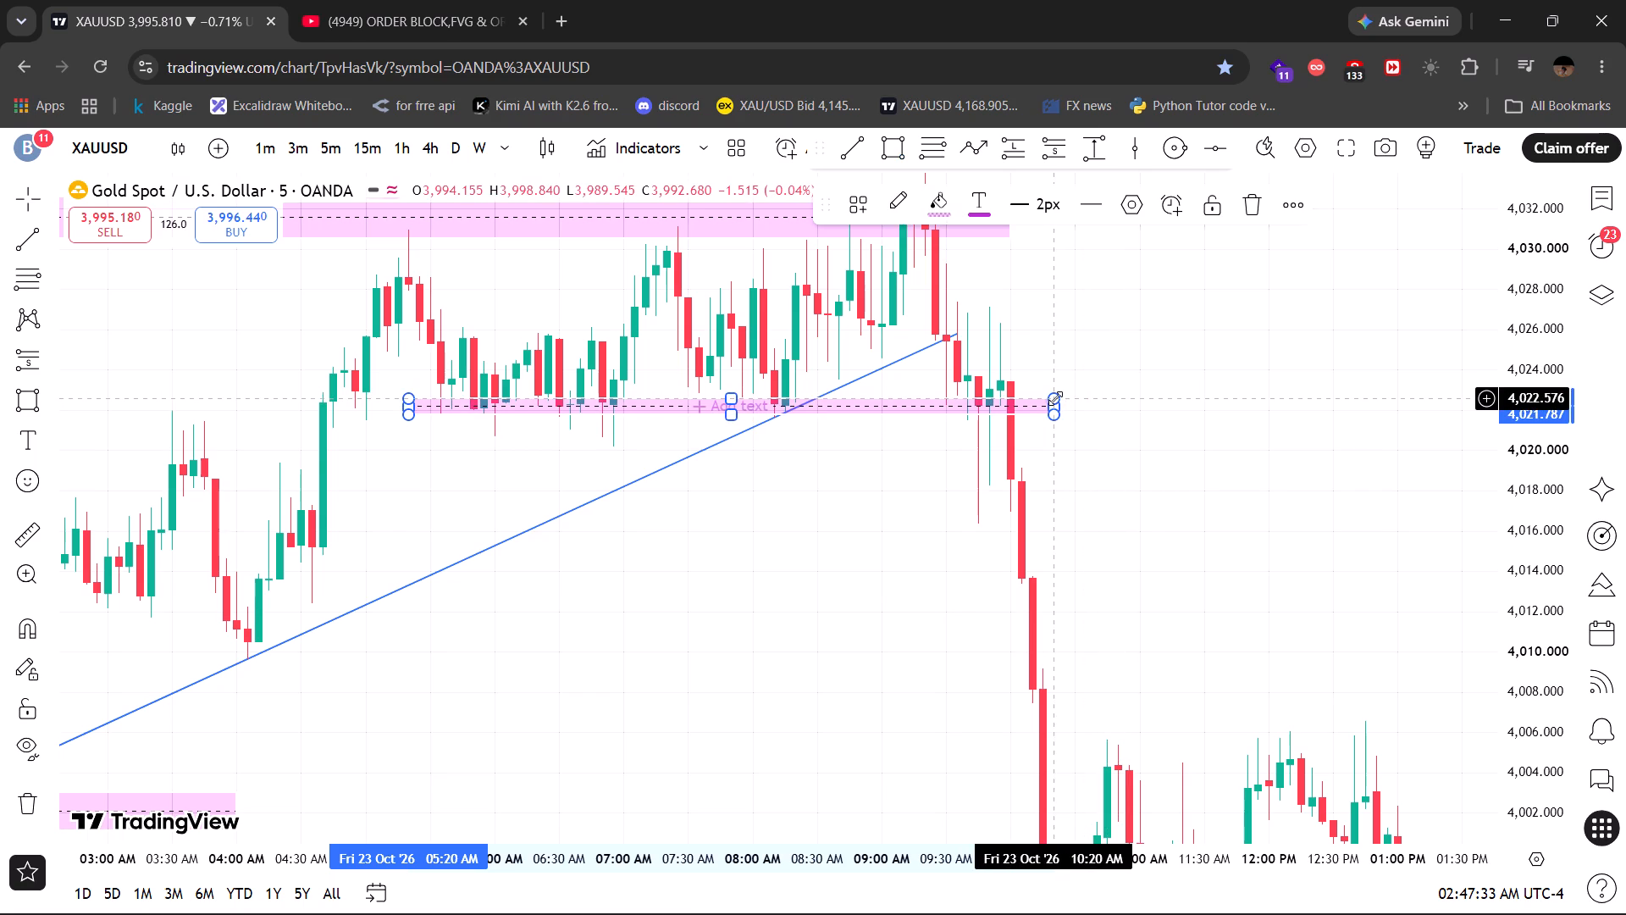
{"action": "left_click", "coordinate": [1058, 384]}
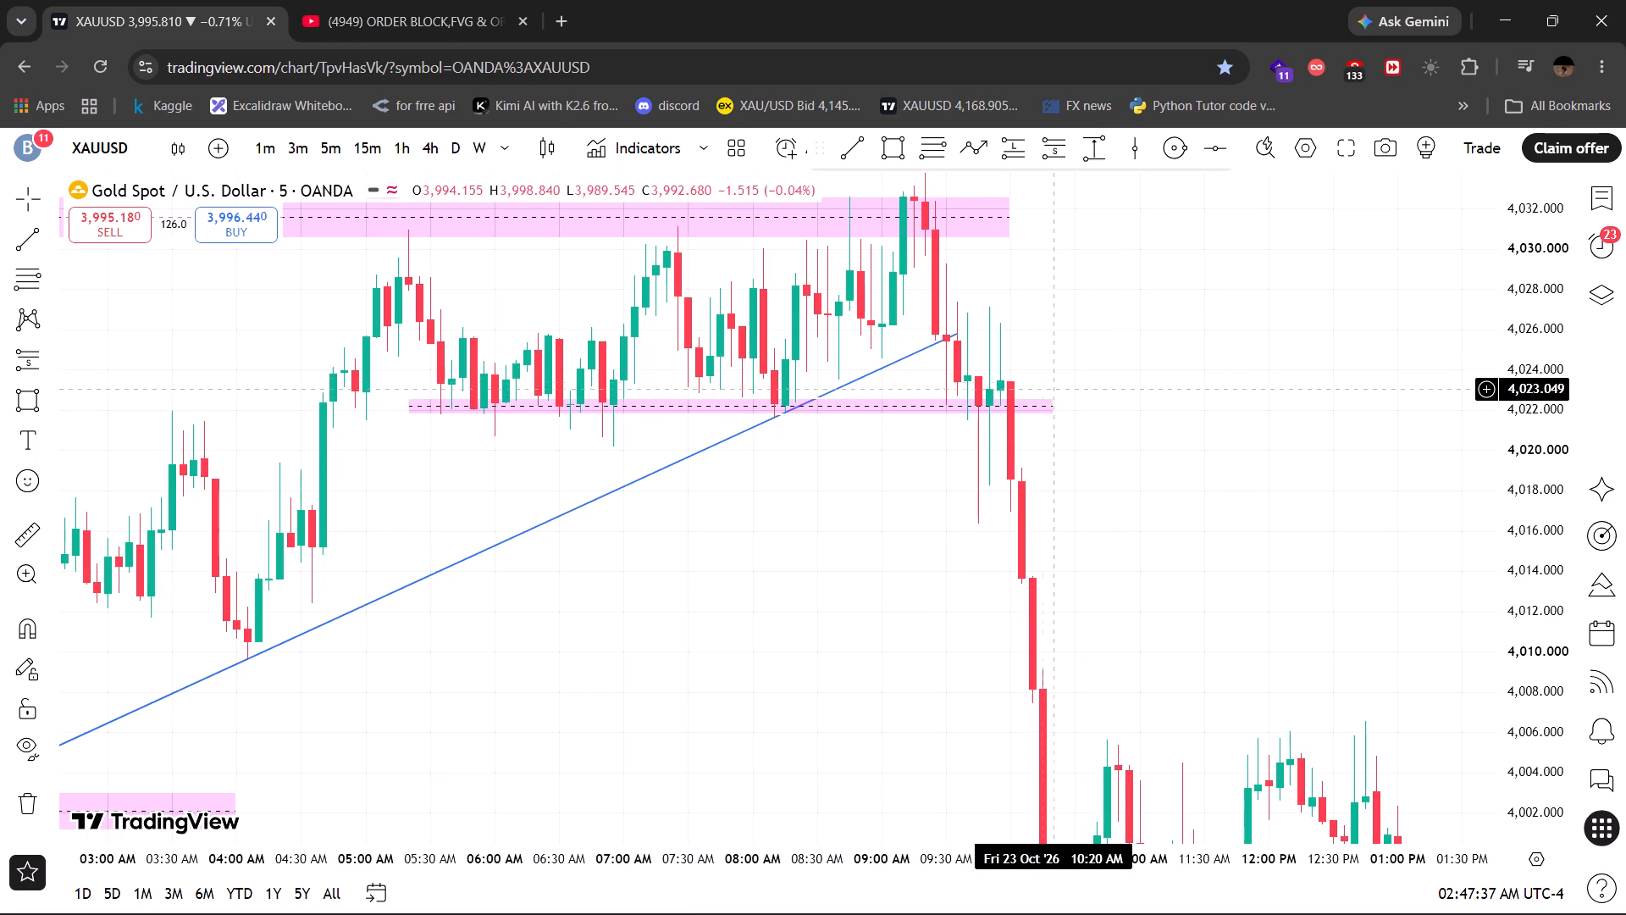
Raise the upper edge of the thin pink zone along the consolidation lows to about 4,023.0.
{"action": "left_click", "coordinate": [1052, 397]}
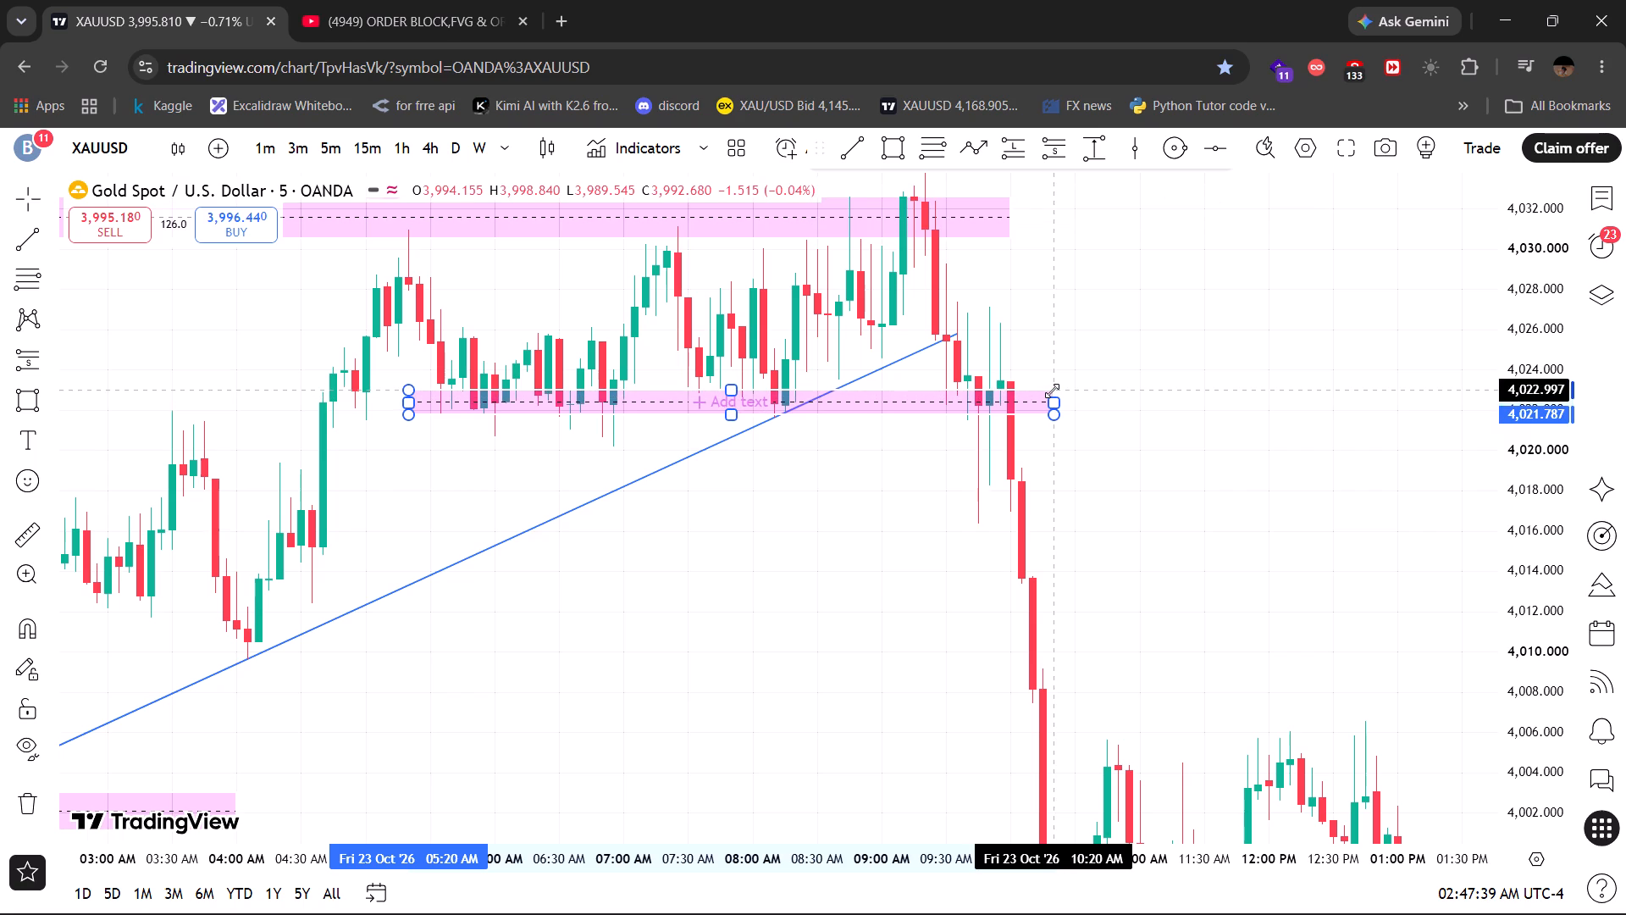
{"action": "left_click", "coordinate": [1045, 378]}
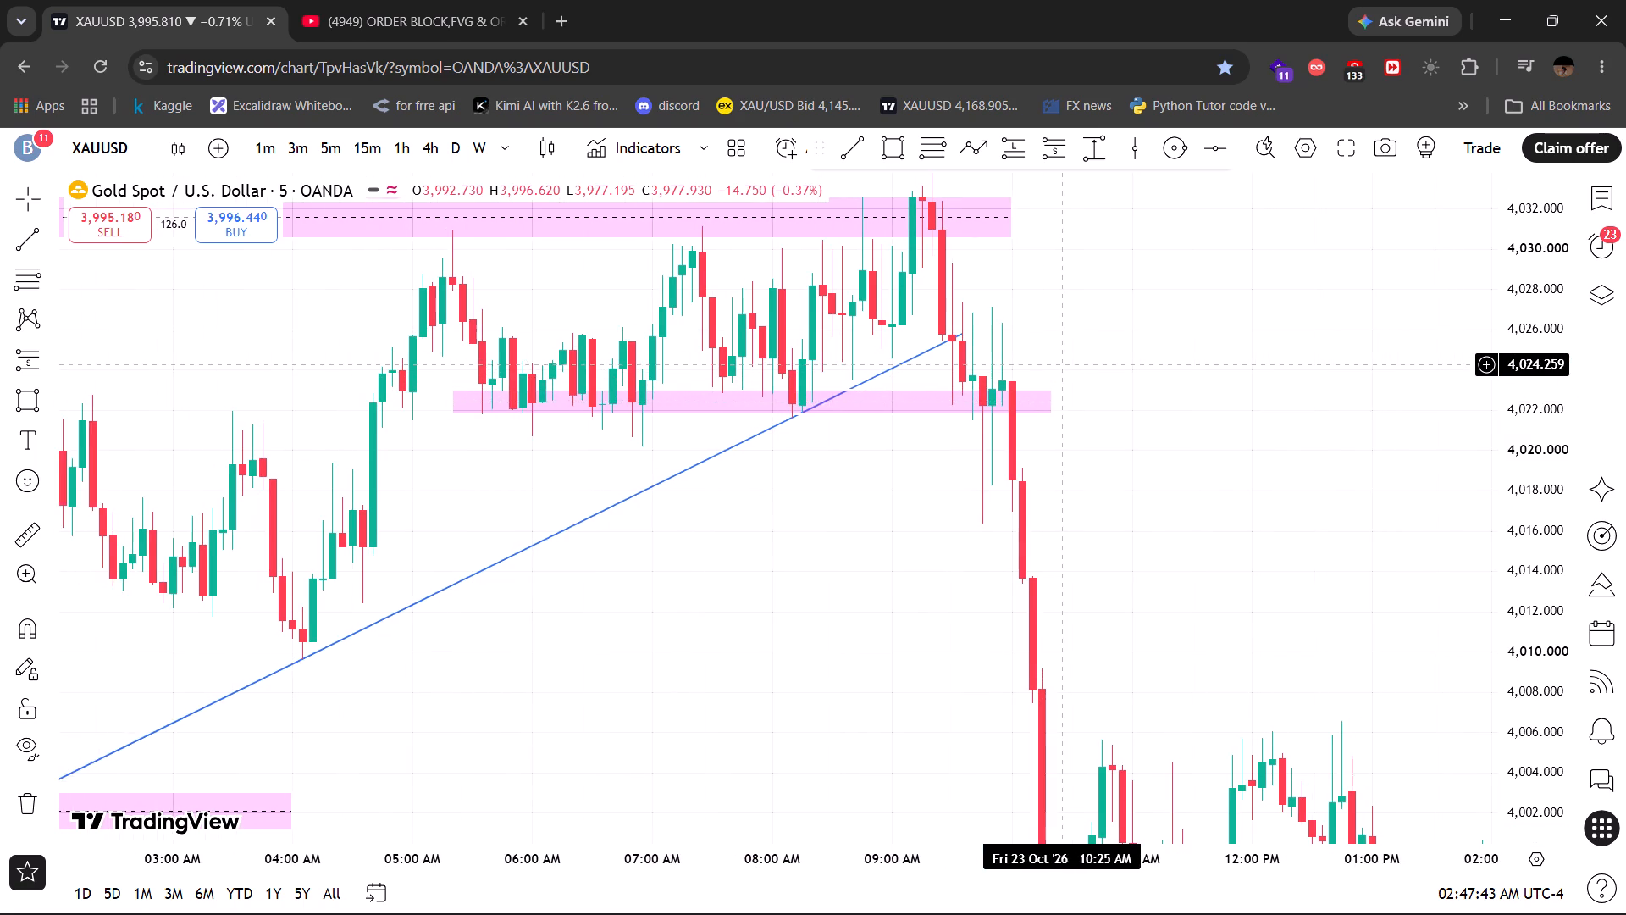
Place a short position starting at 09:50 AM on the new pink zone, with entry at about 4,022.3.
{"action": "left_click_drag", "start_coordinate": [1062, 364], "coordinate": [1104, 483]}
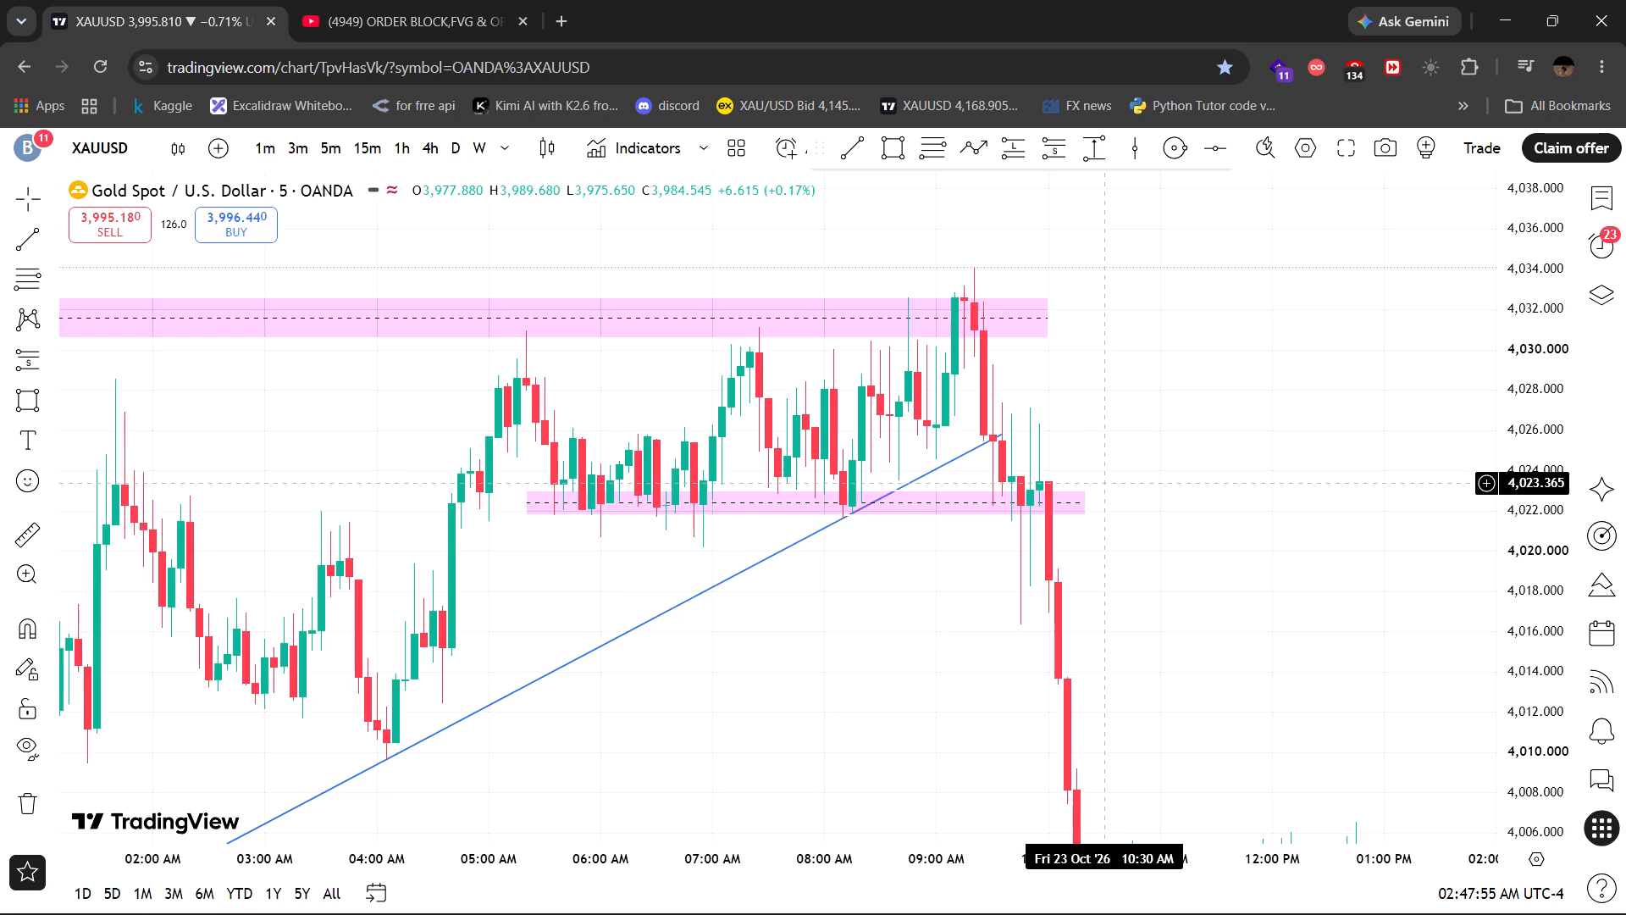
{"action": "left_click_drag", "start_coordinate": [1104, 483], "coordinate": [1049, 411]}
{"action": "left_click", "coordinate": [1052, 160]}
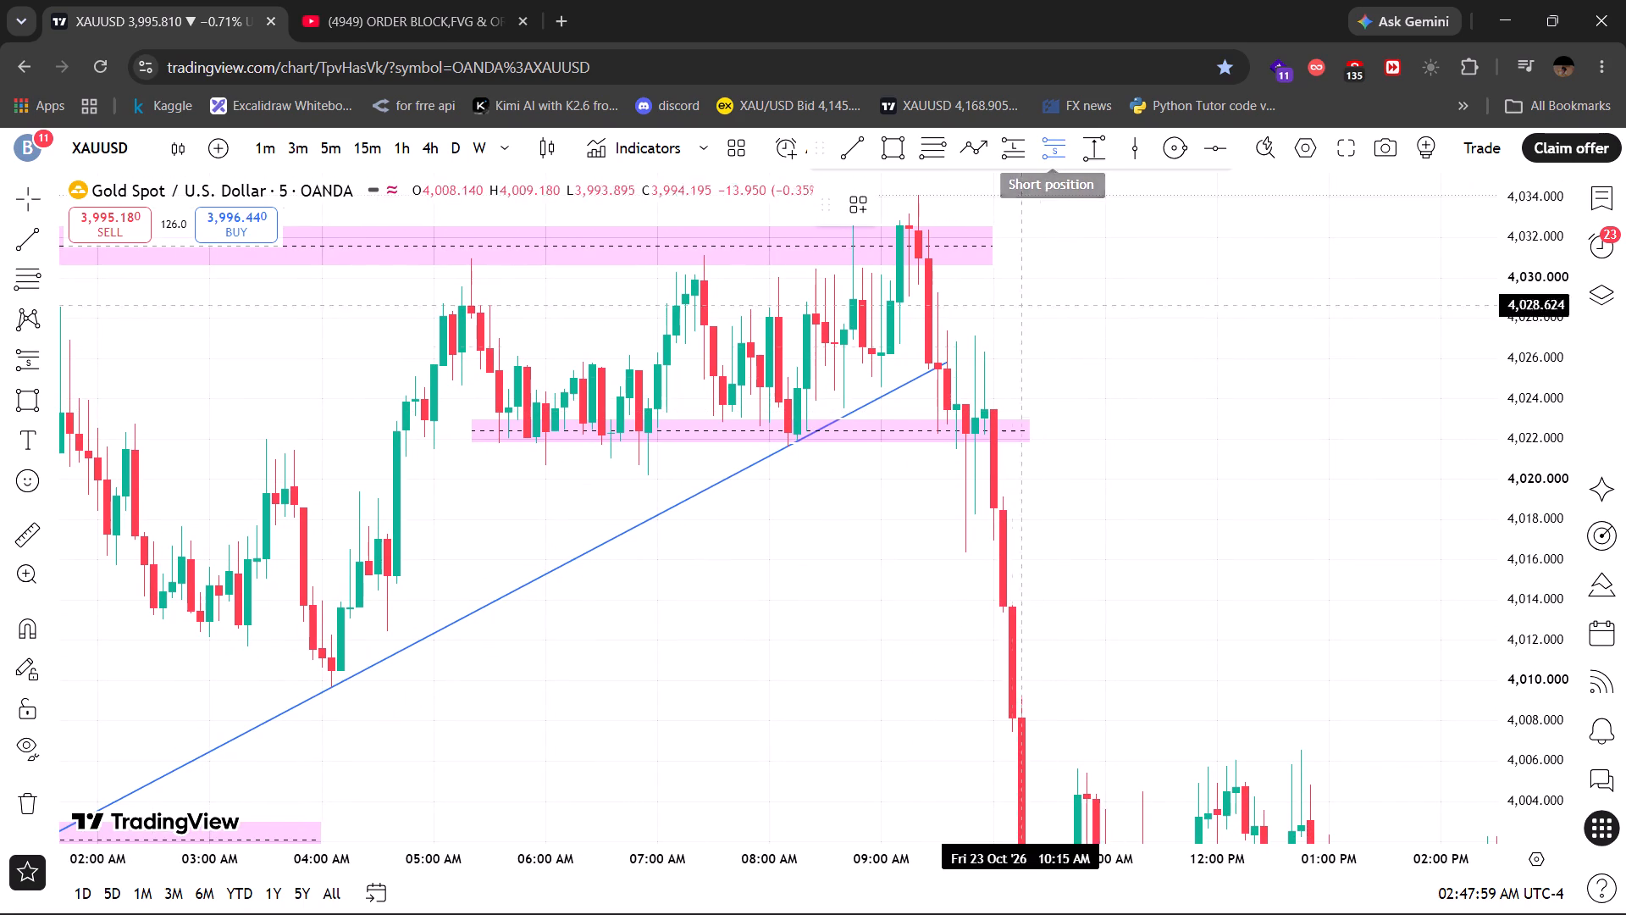
{"action": "left_click", "coordinate": [972, 433]}
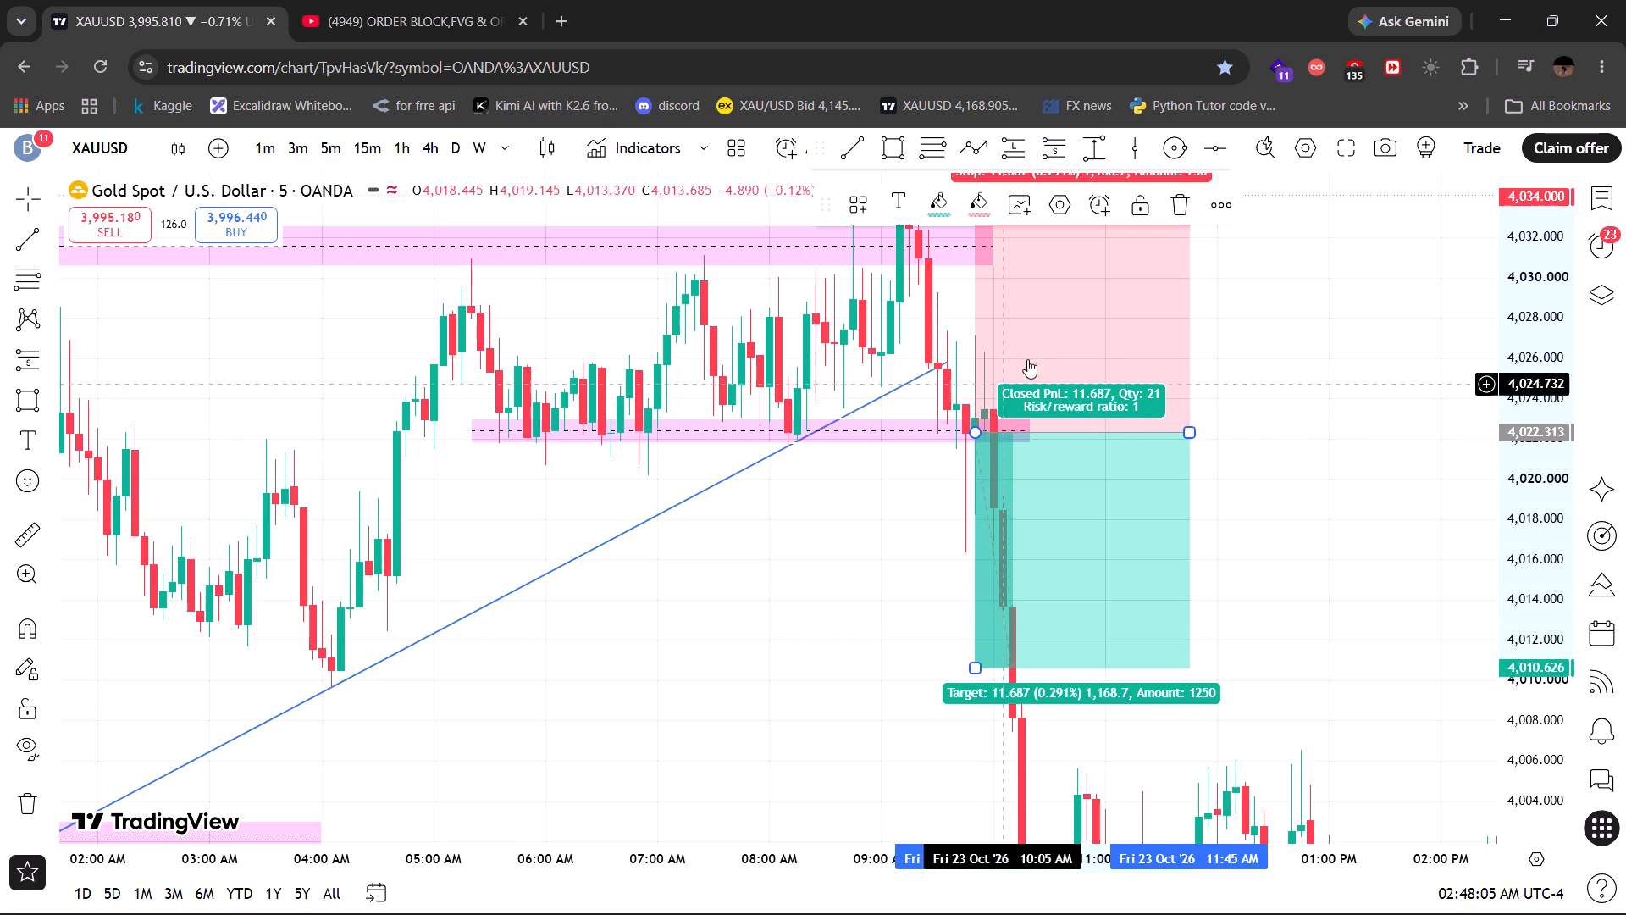
Tighten the short position's stop level to about 4,027.7, just above the wicks near the entry.
{"action": "left_click_drag", "start_coordinate": [1214, 313], "coordinate": [1269, 476]}
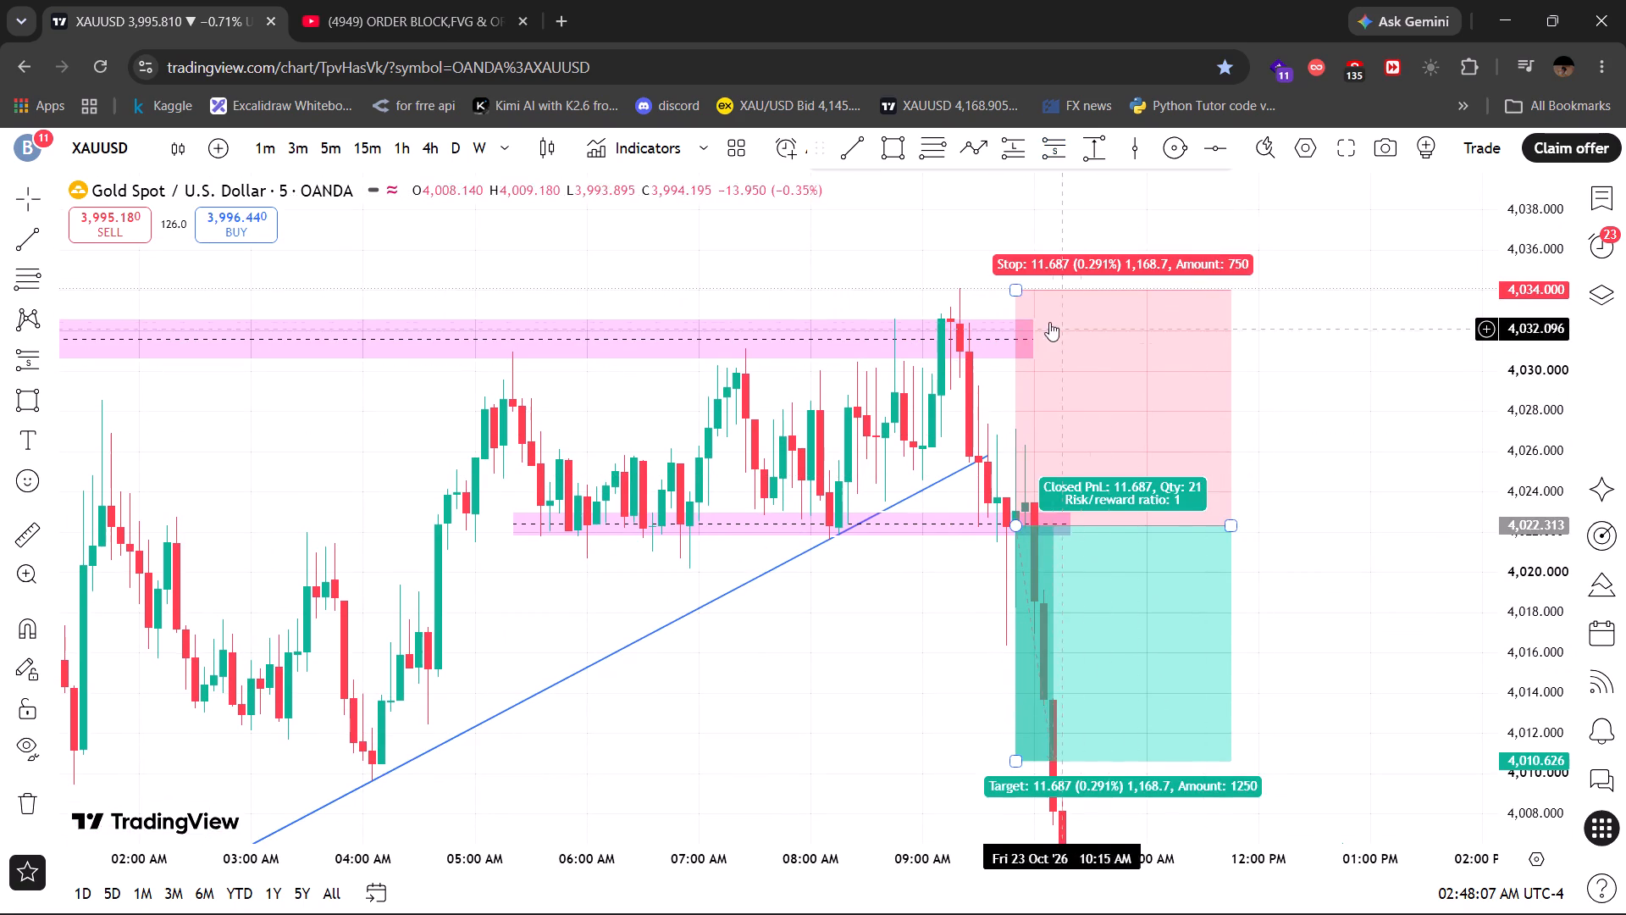
{"action": "left_click_drag", "start_coordinate": [1018, 293], "coordinate": [1023, 372]}
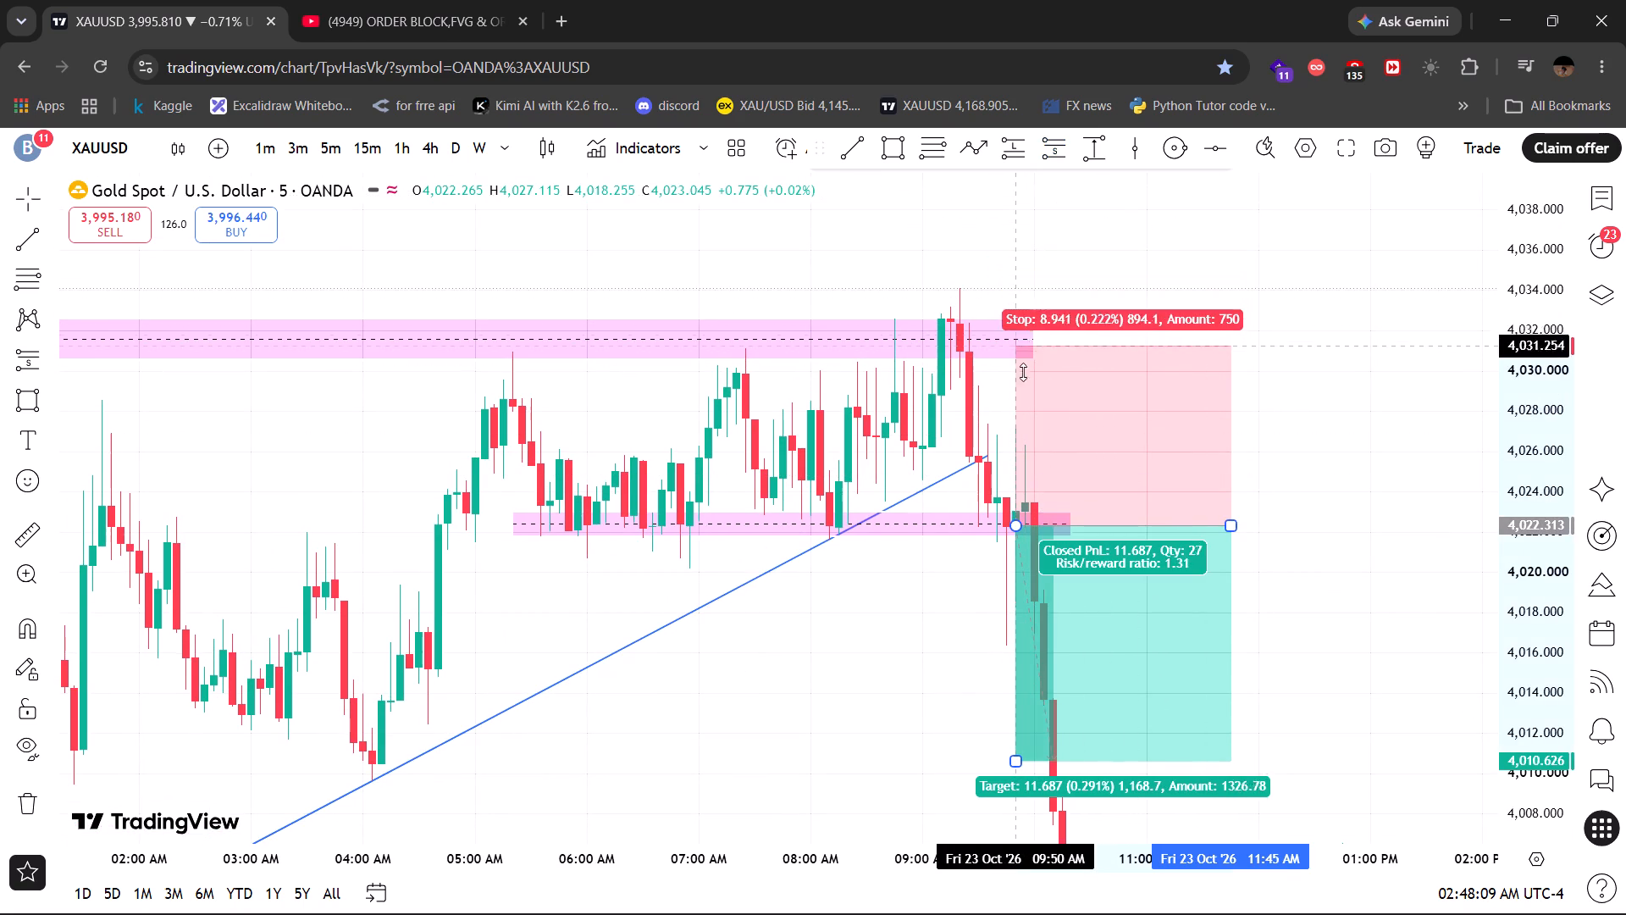
{"action": "left_click_drag", "start_coordinate": [1023, 372], "coordinate": [1021, 420]}
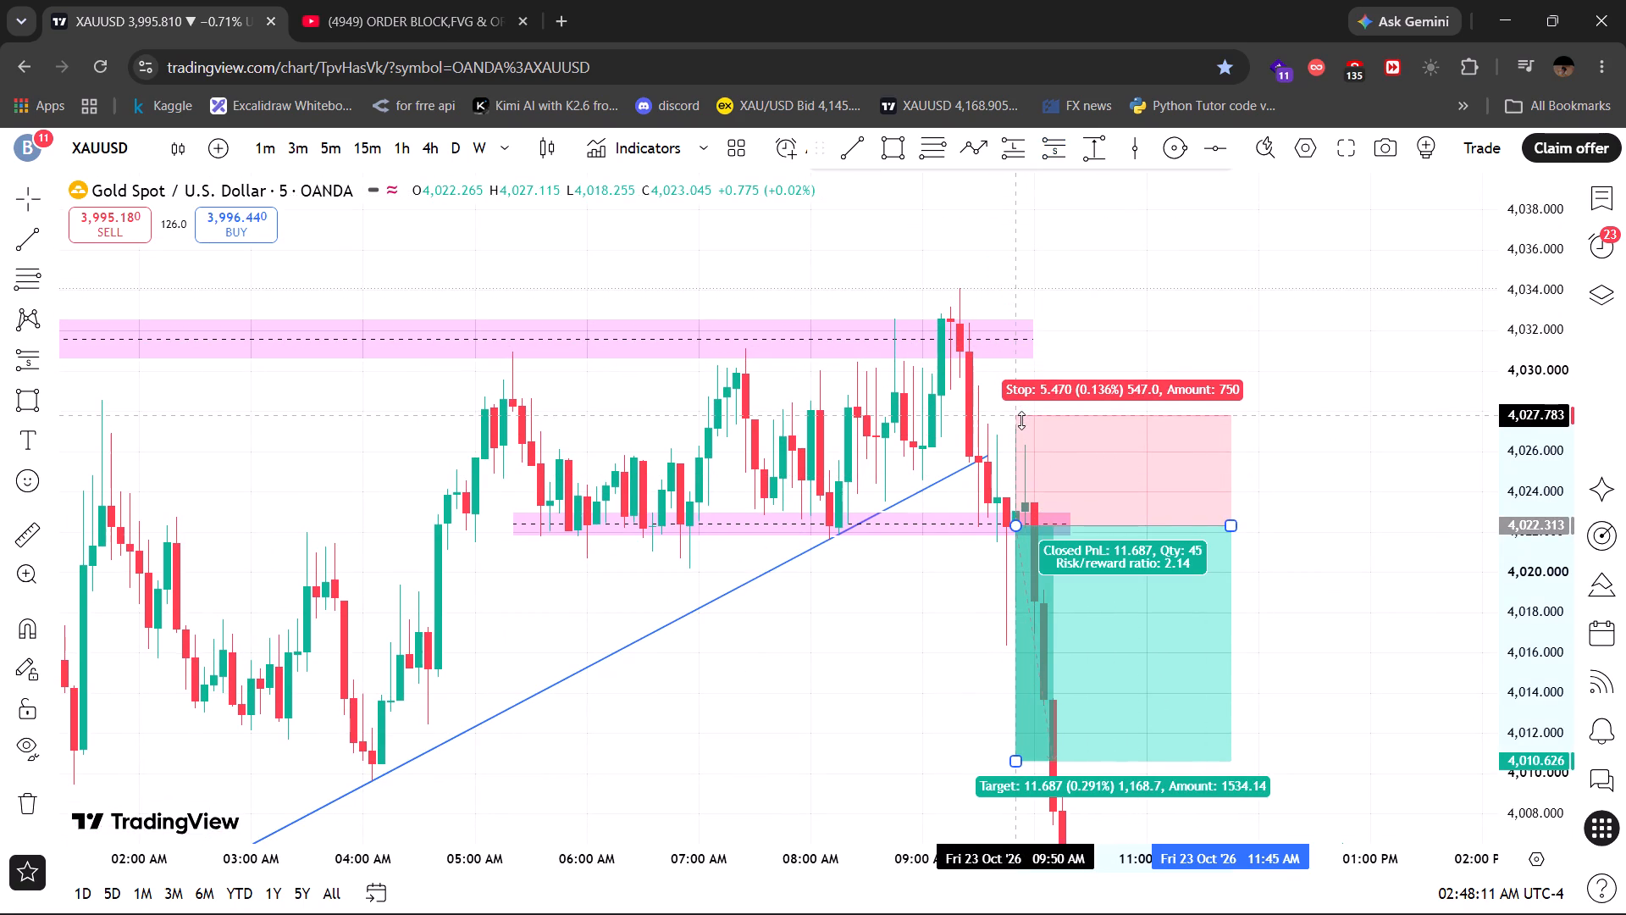
{"action": "left_click_drag", "start_coordinate": [1021, 420], "coordinate": [1020, 430]}
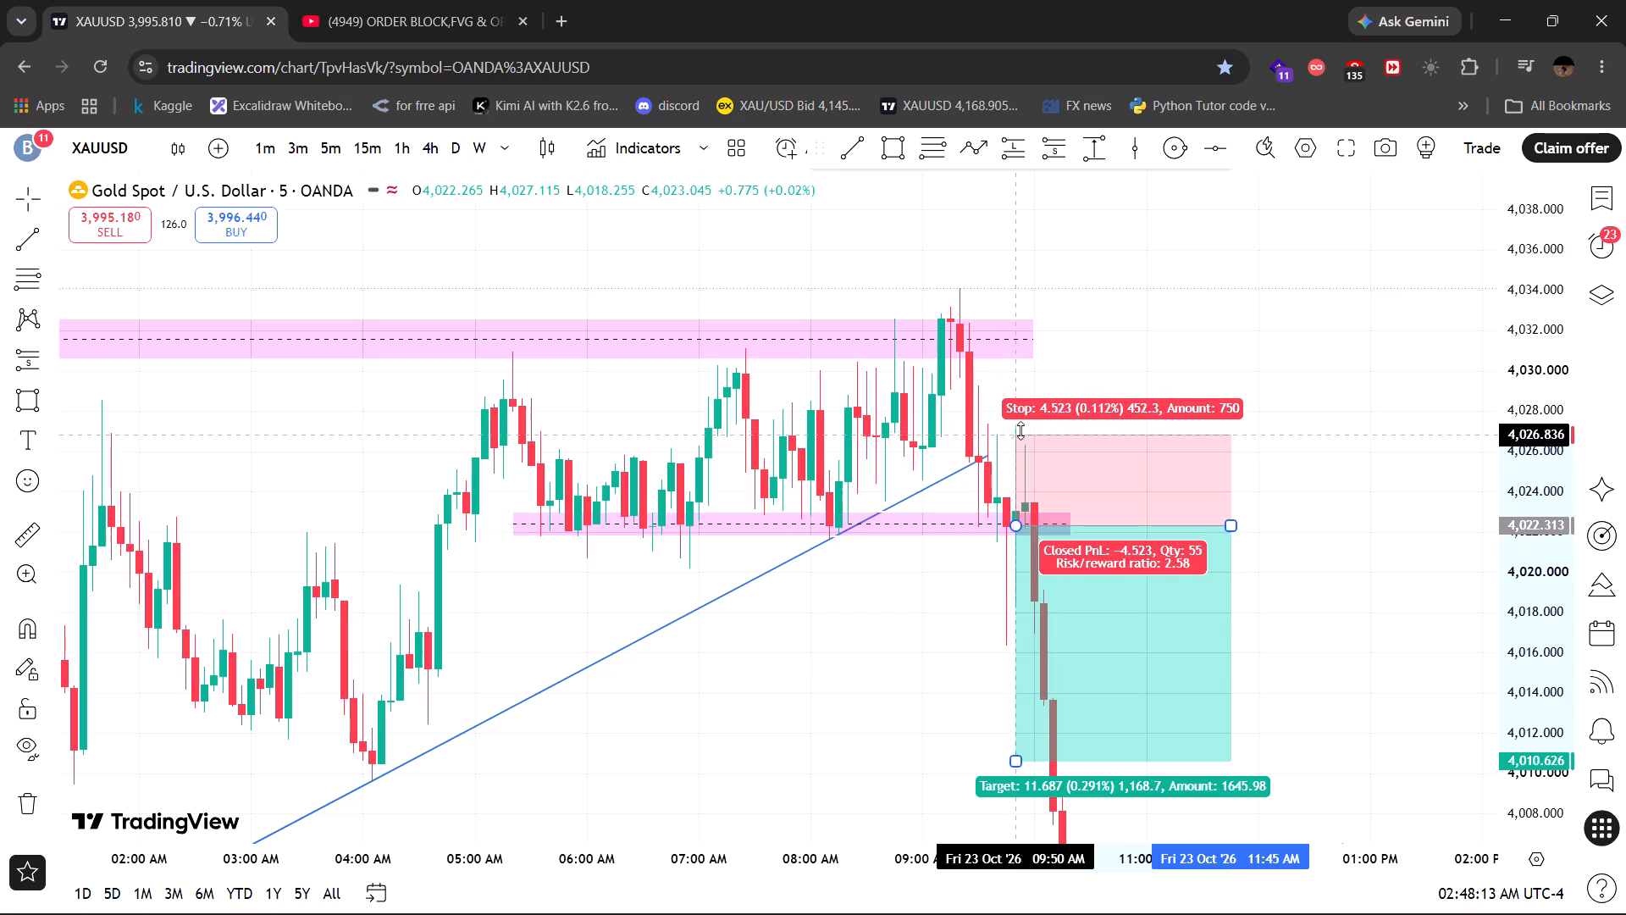
{"action": "left_click_drag", "start_coordinate": [1020, 430], "coordinate": [1022, 428]}
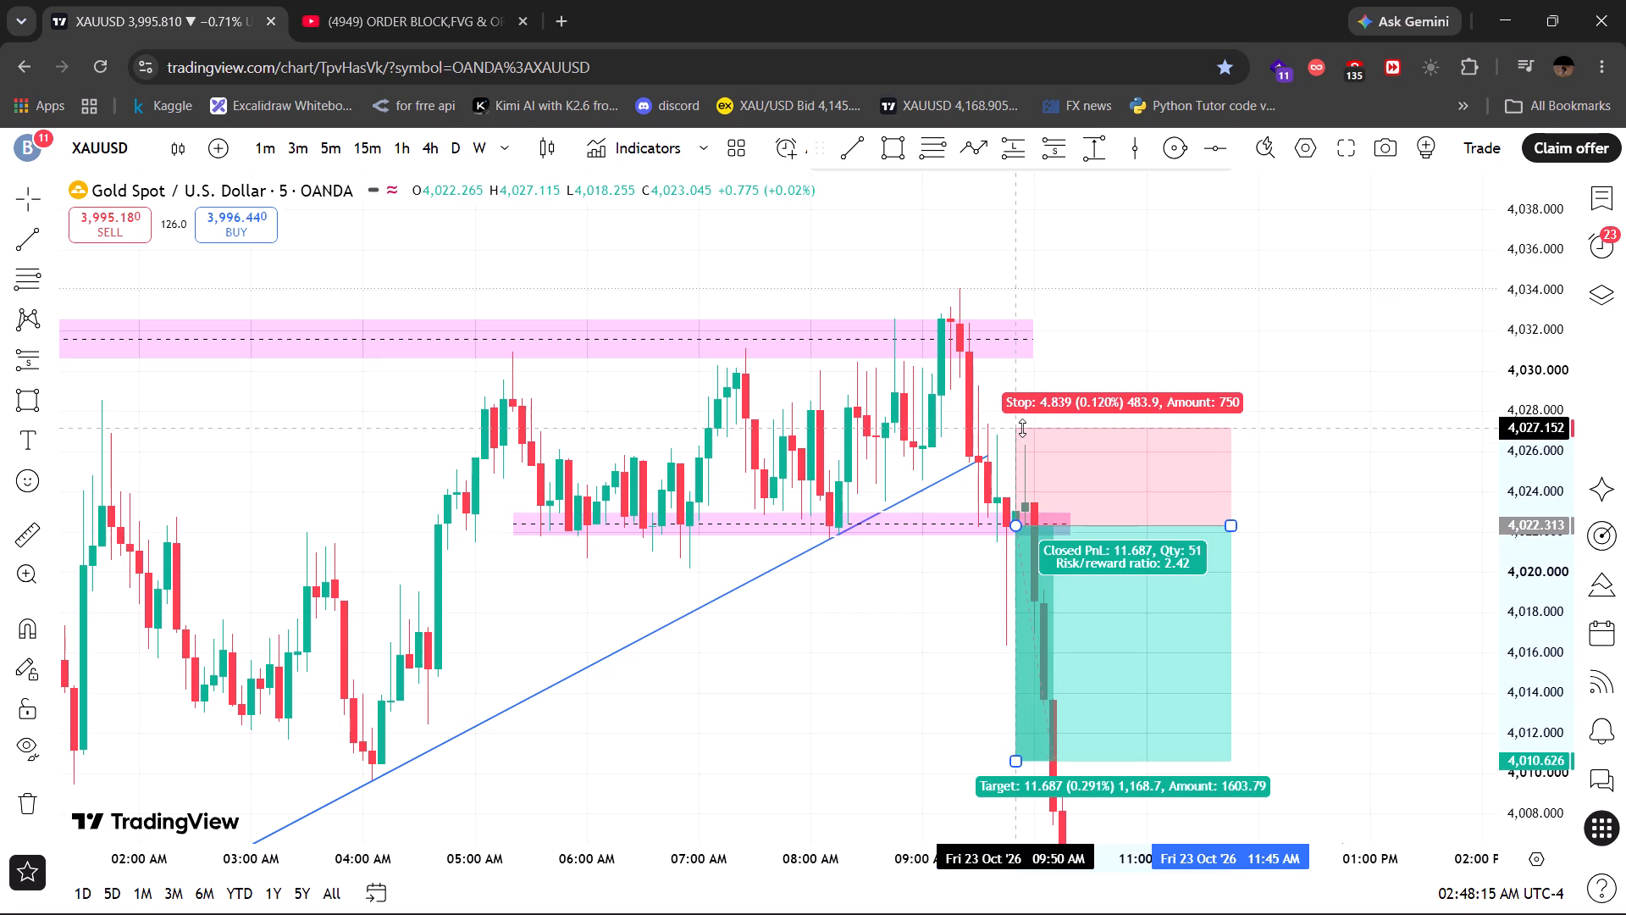
{"action": "left_click_drag", "start_coordinate": [1022, 428], "coordinate": [1024, 426]}
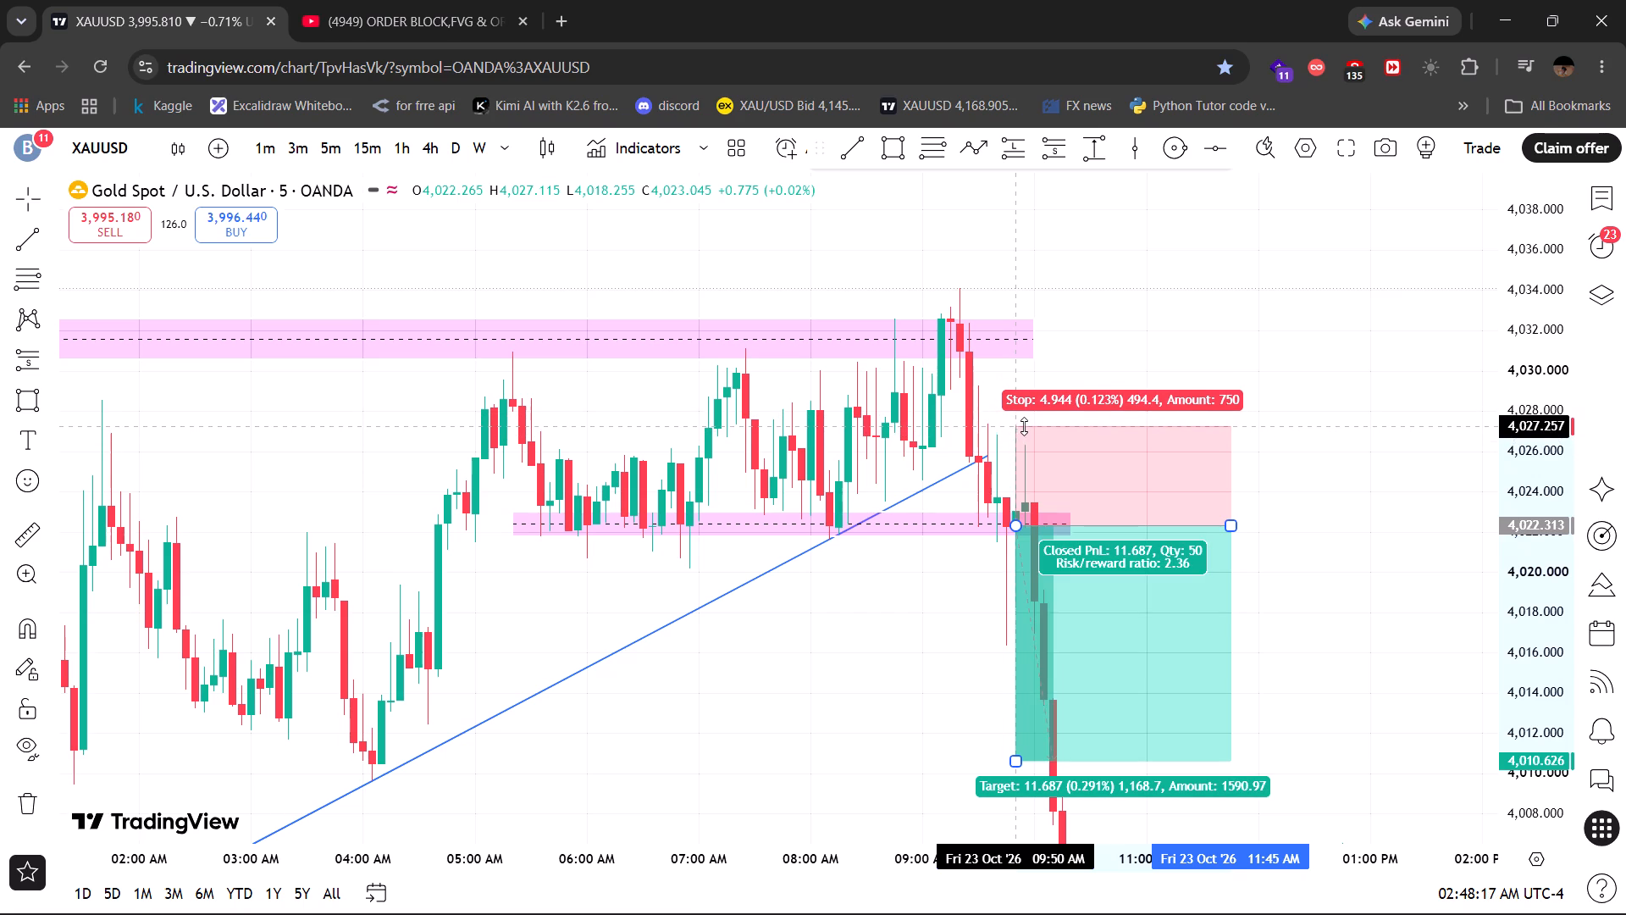
{"action": "left_click_drag", "start_coordinate": [1024, 426], "coordinate": [1048, 417]}
{"action": "left_click", "coordinate": [1048, 417]}
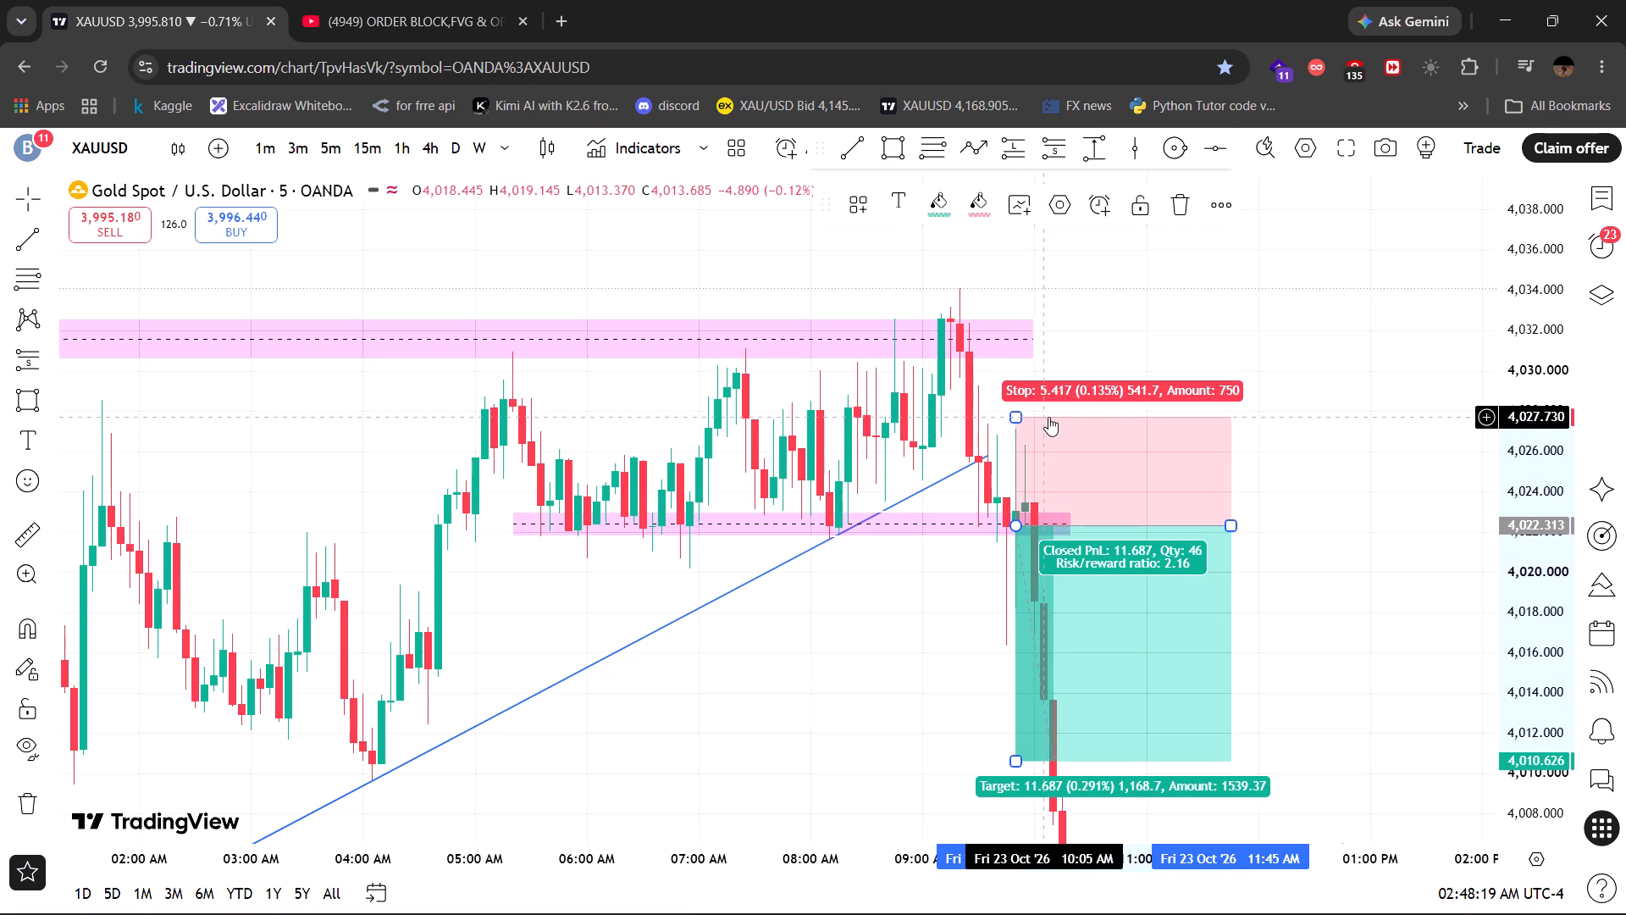
{"action": "left_click", "coordinate": [1312, 471]}
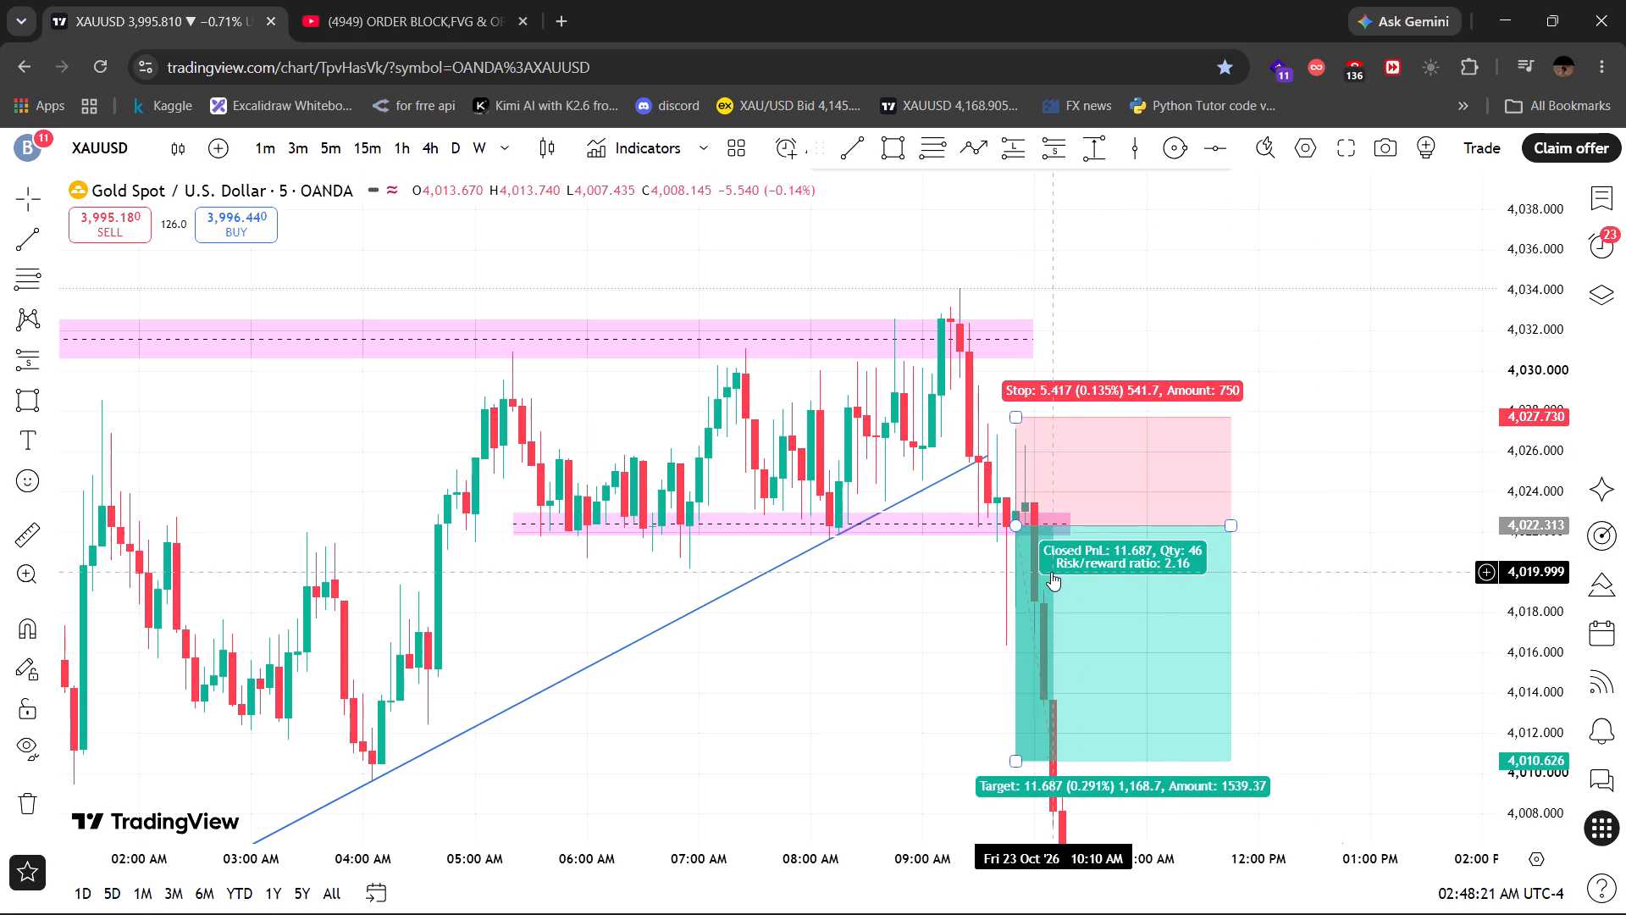
{"action": "left_click", "coordinate": [1309, 526]}
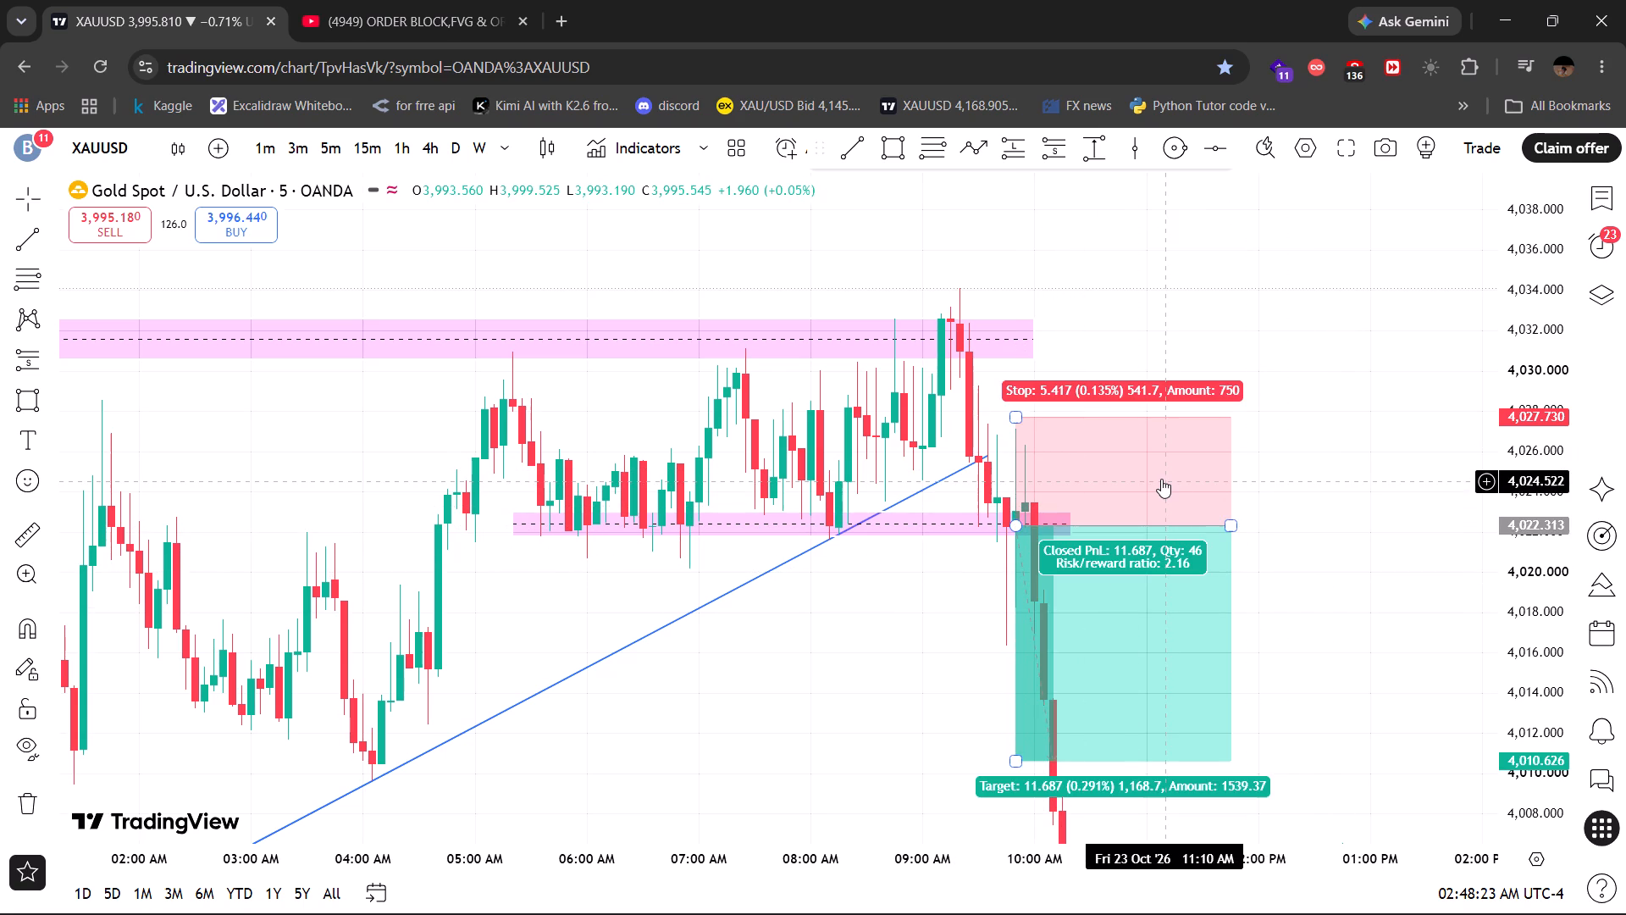
Move the short position off the candles to start at 11:10 AM, with entry at about 4,023.2.
{"action": "left_click", "coordinate": [1161, 479]}
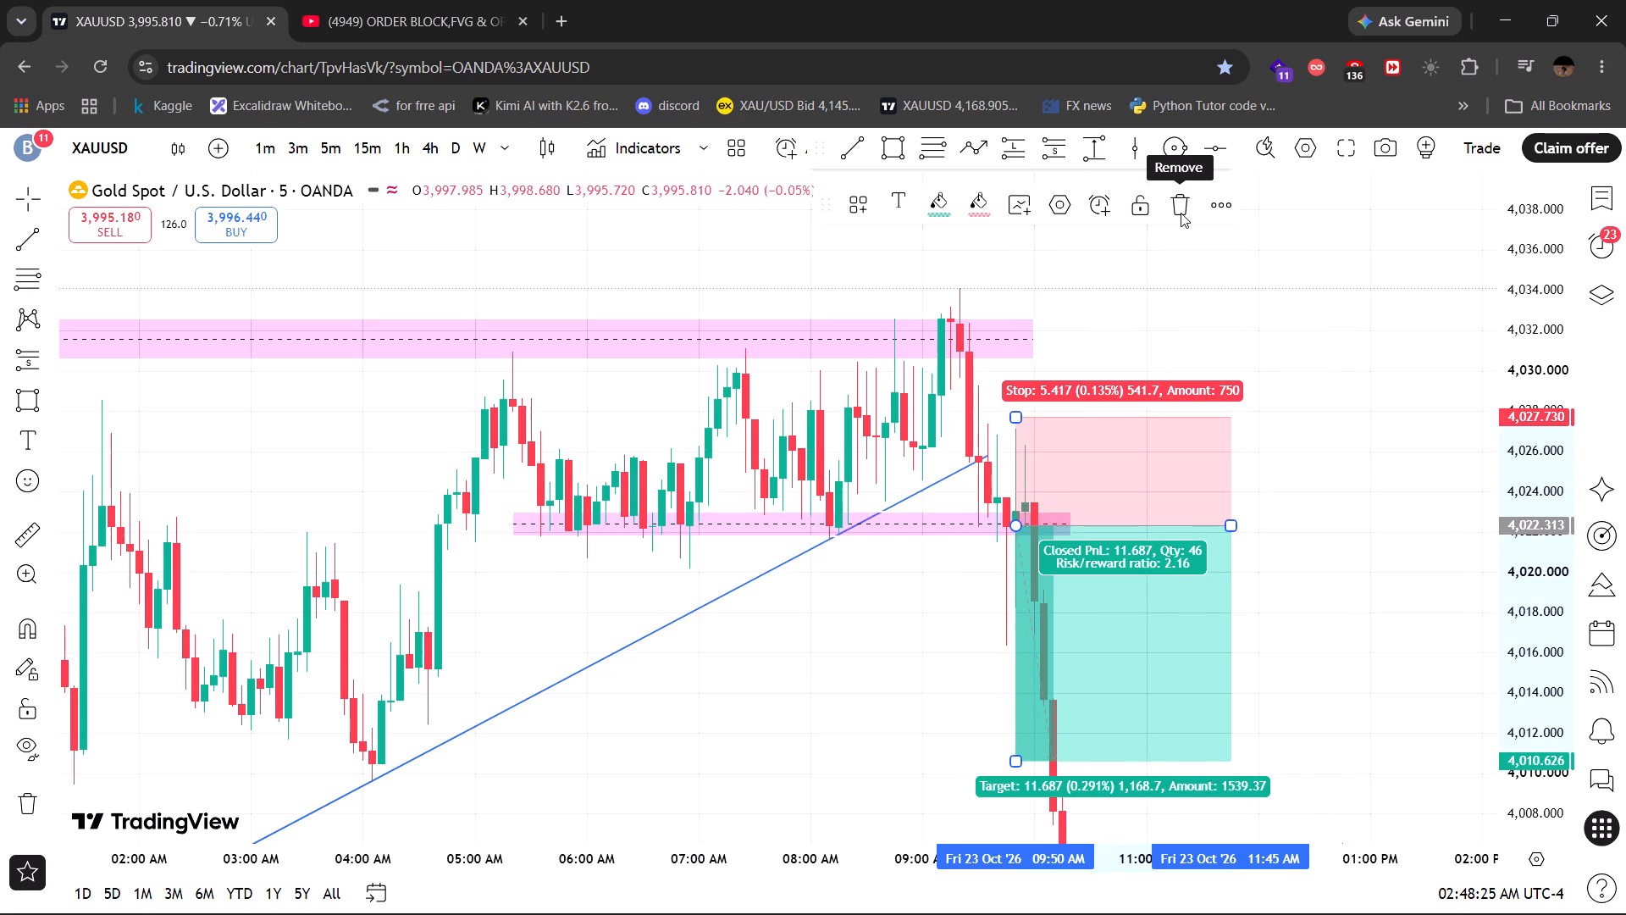
{"action": "left_click_drag", "start_coordinate": [1170, 456], "coordinate": [1318, 438]}
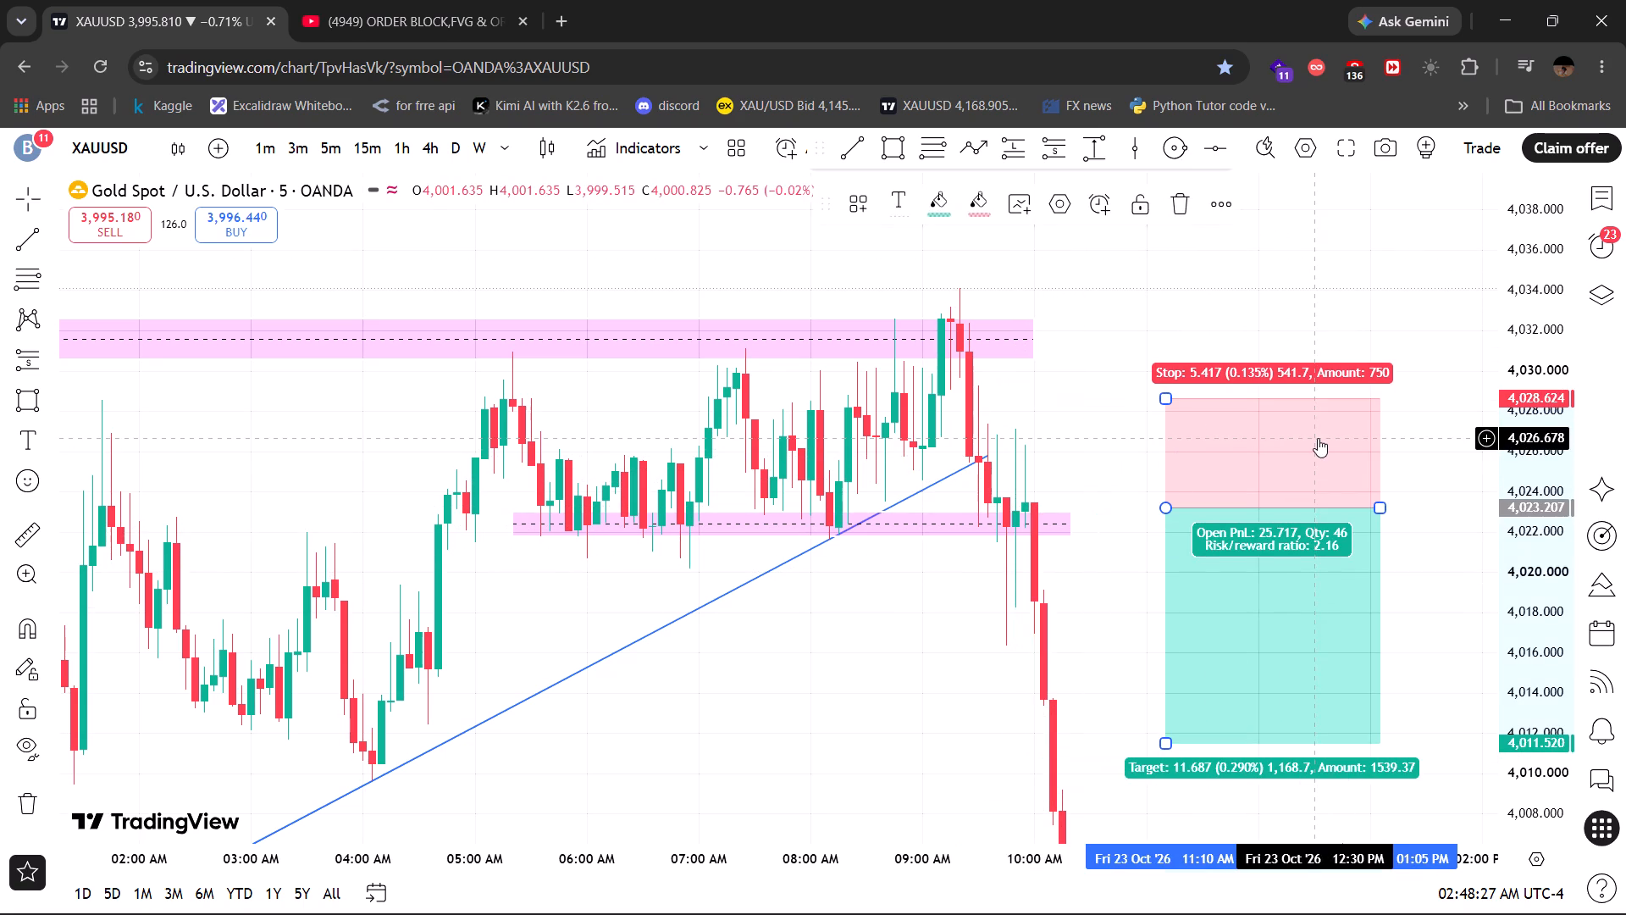
{"action": "left_click", "coordinate": [1132, 410]}
Examine the price action from the morning sell-off back to the 10:00 PM low, the trend line's start and the lower pink zones.
{"action": "left_click_drag", "start_coordinate": [1132, 410], "coordinate": [1050, 302]}
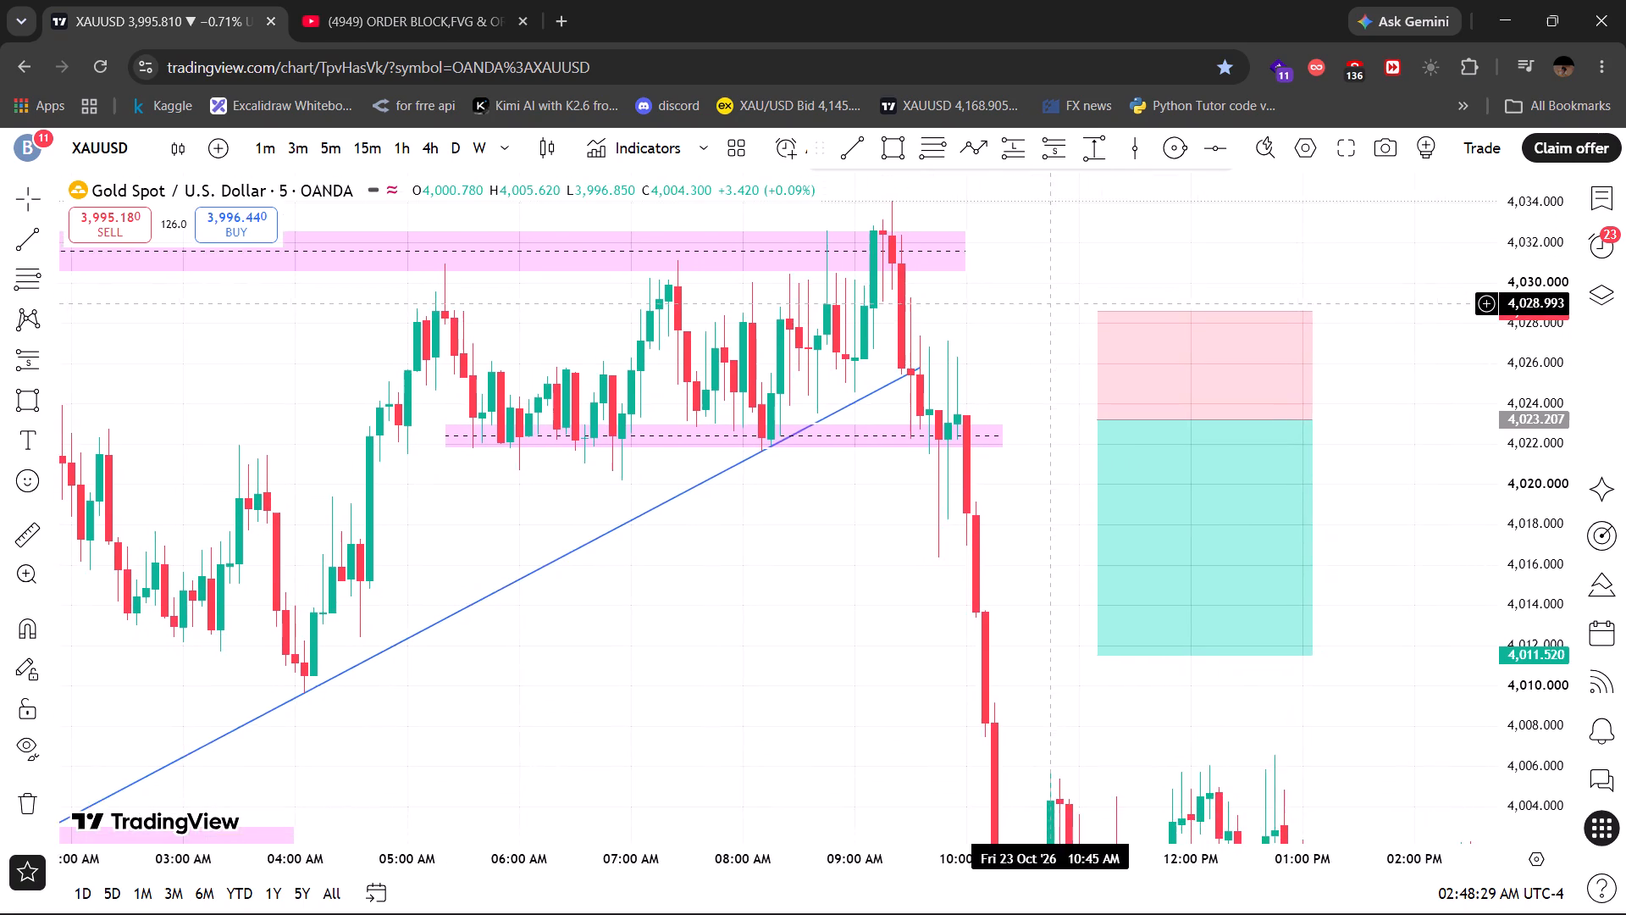
{"action": "left_click_drag", "start_coordinate": [1050, 302], "coordinate": [1018, 263]}
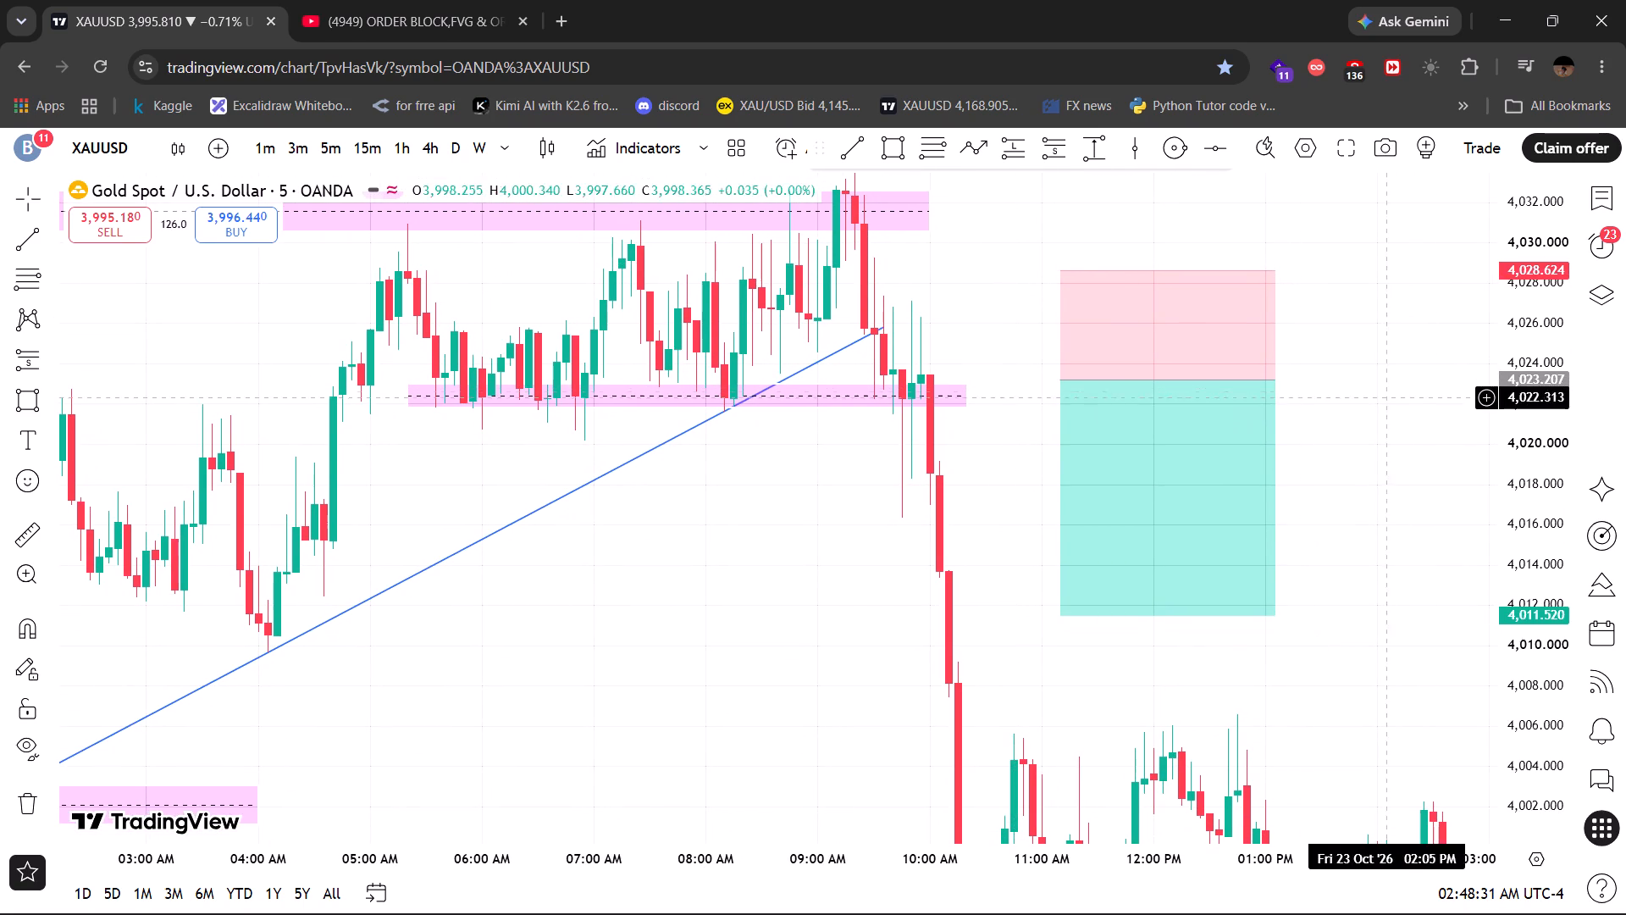
{"action": "left_click_drag", "start_coordinate": [1529, 390], "coordinate": [1553, 530]}
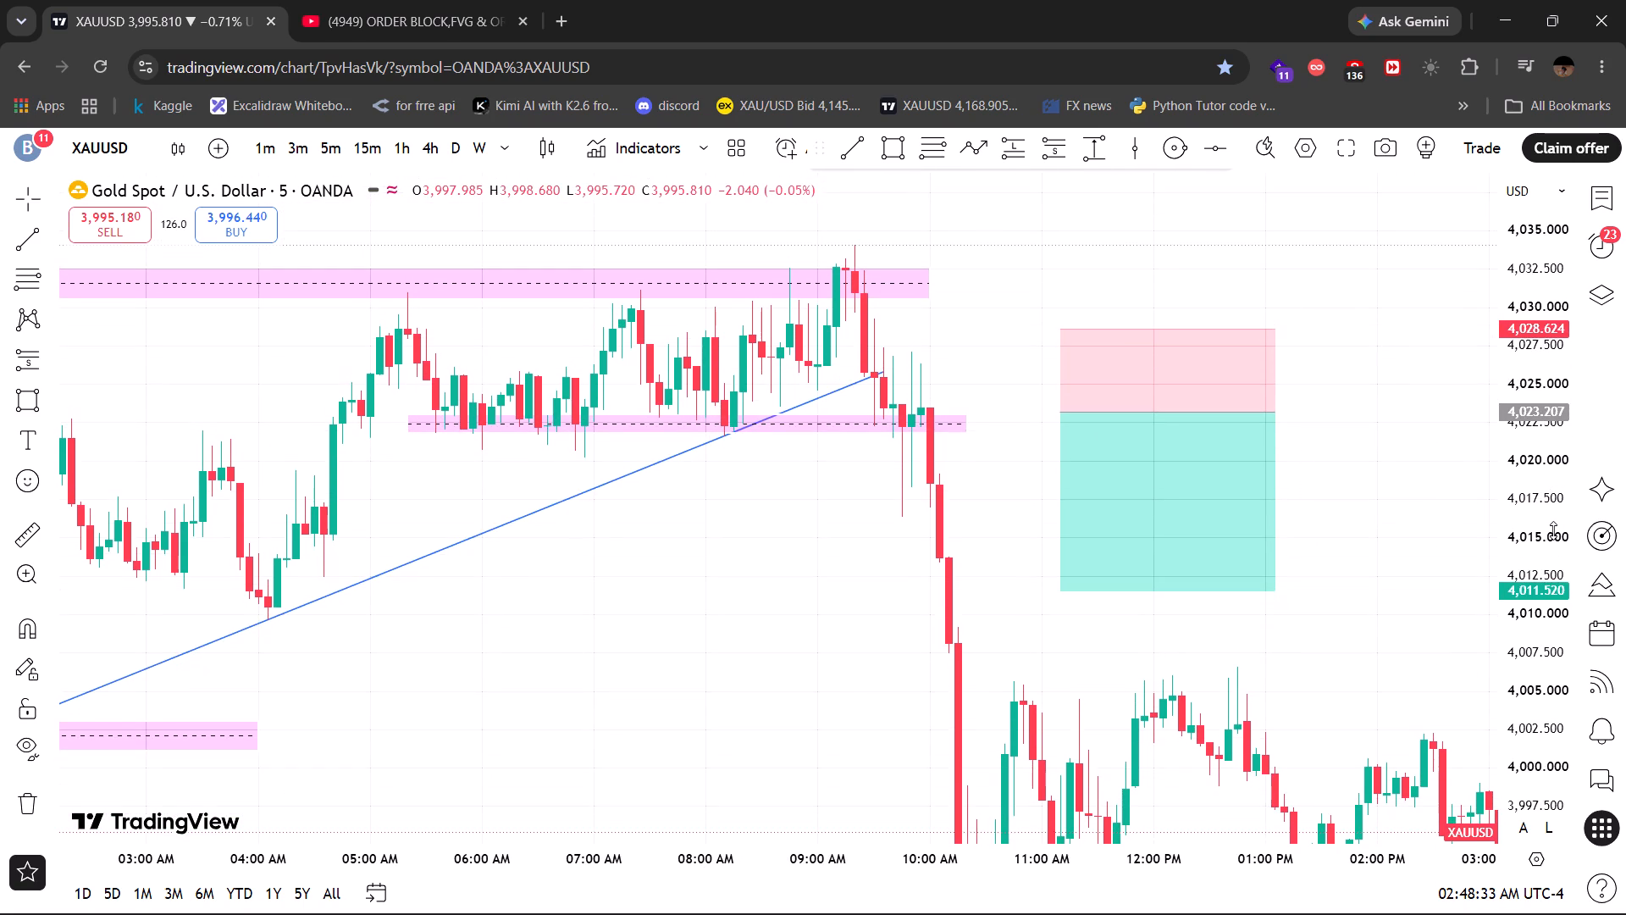
{"action": "left_click_drag", "start_coordinate": [1553, 530], "coordinate": [1549, 541]}
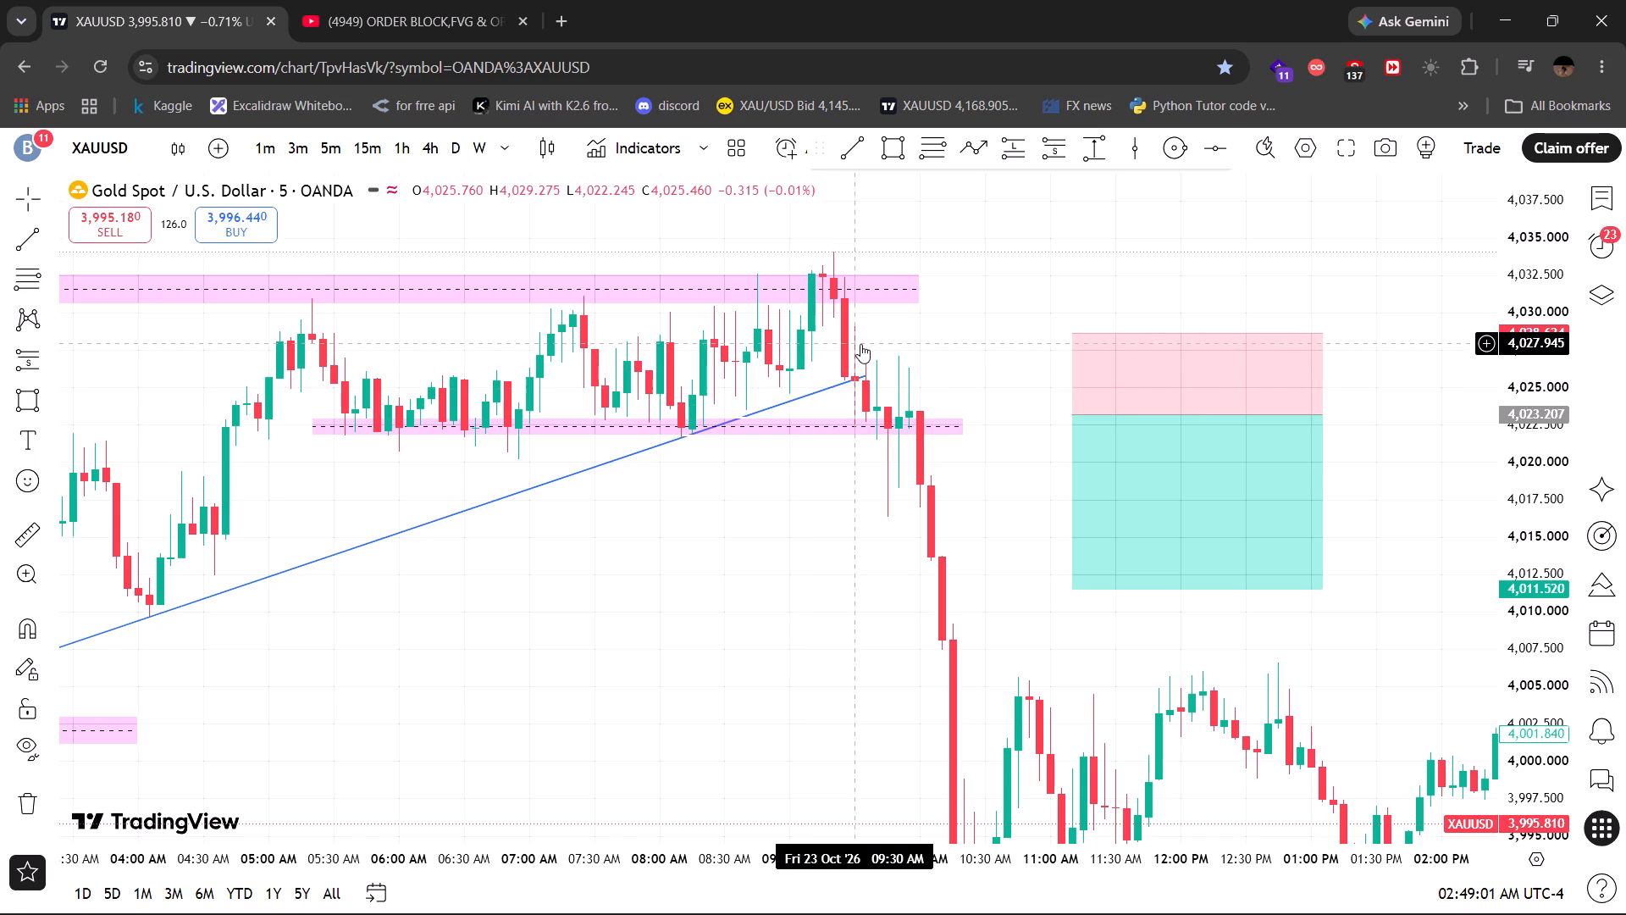
{"action": "left_click_drag", "start_coordinate": [608, 640], "coordinate": [1098, 494]}
{"action": "left_click_drag", "start_coordinate": [780, 567], "coordinate": [1092, 468]}
{"action": "left_click_drag", "start_coordinate": [824, 546], "coordinate": [1175, 453]}
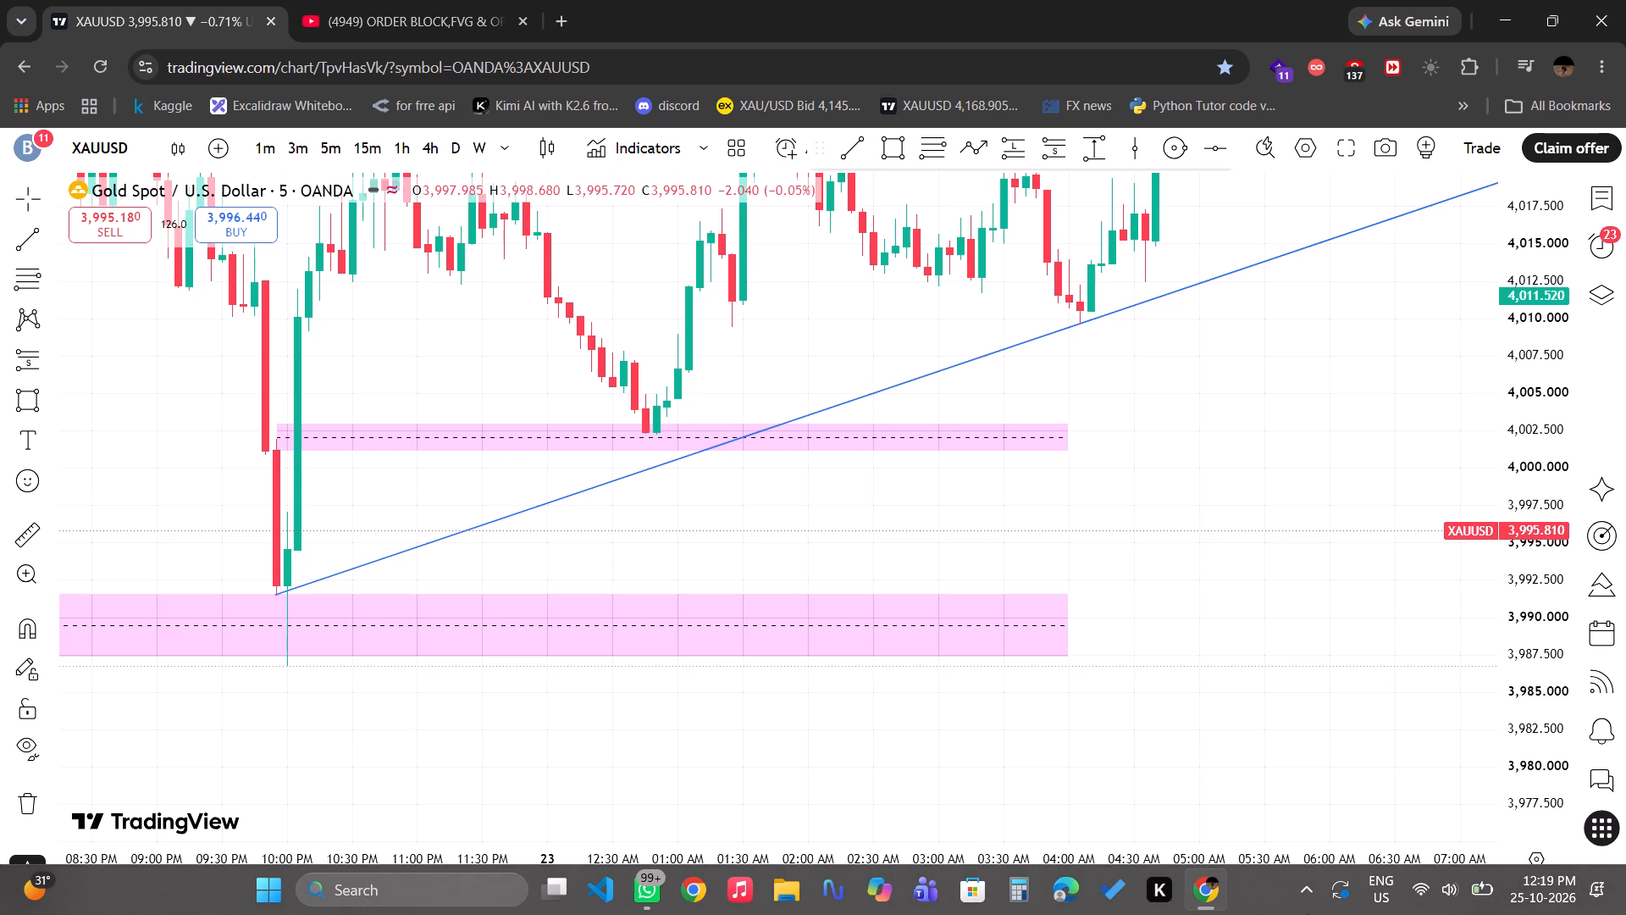
{"action": "left_click_drag", "start_coordinate": [1519, 406], "coordinate": [1562, 474]}
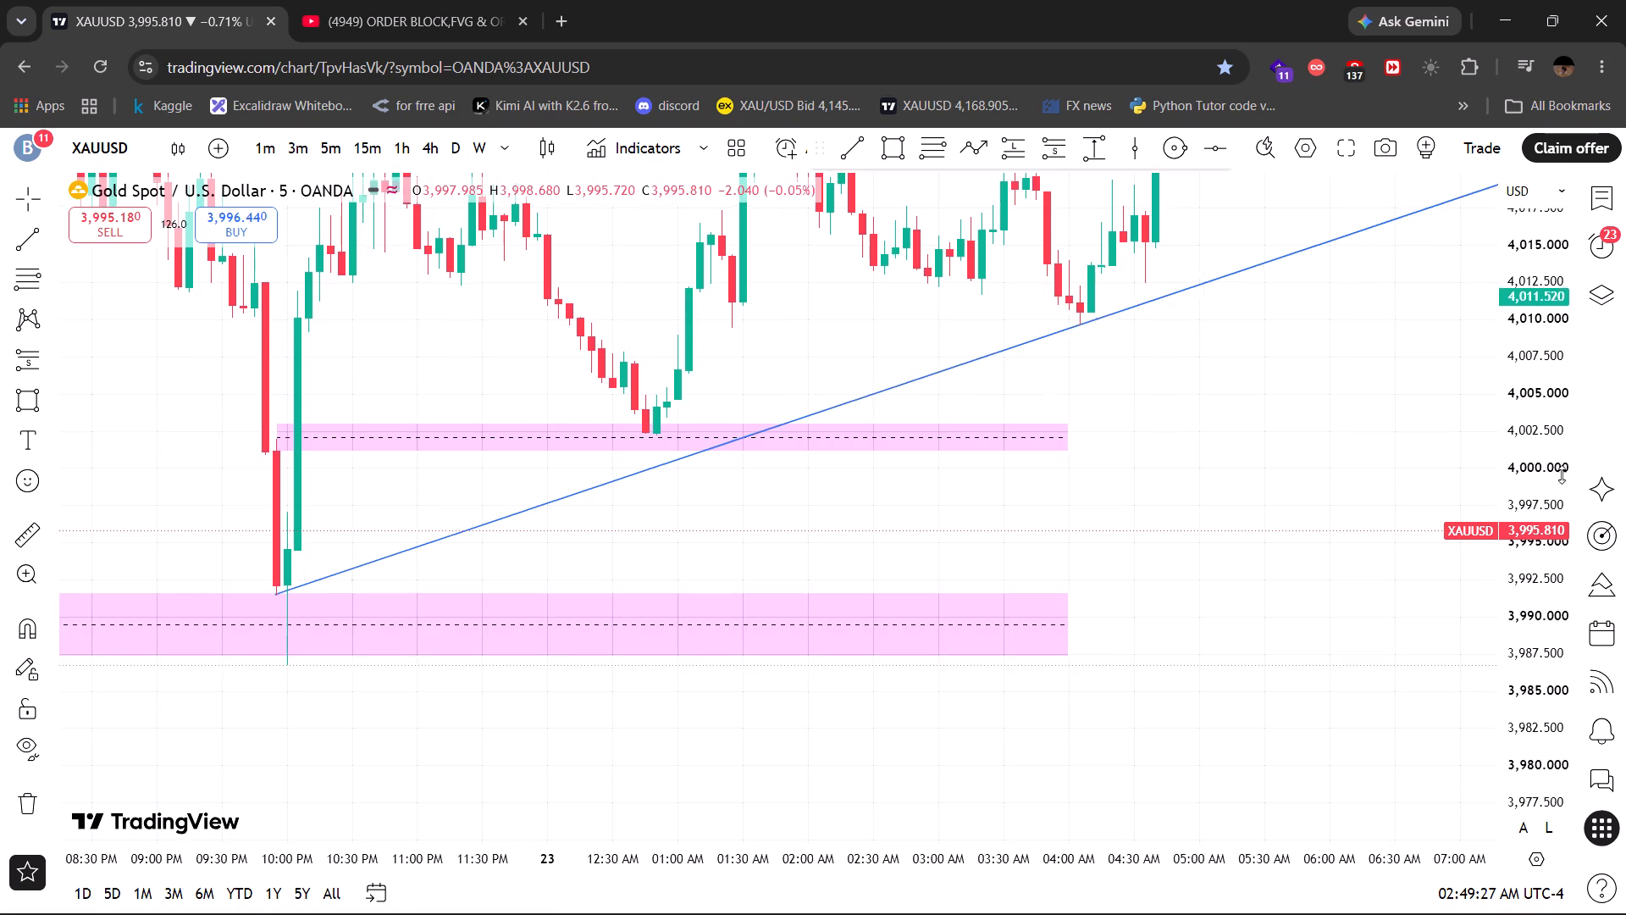
{"action": "left_click_drag", "start_coordinate": [1562, 474], "coordinate": [1576, 619]}
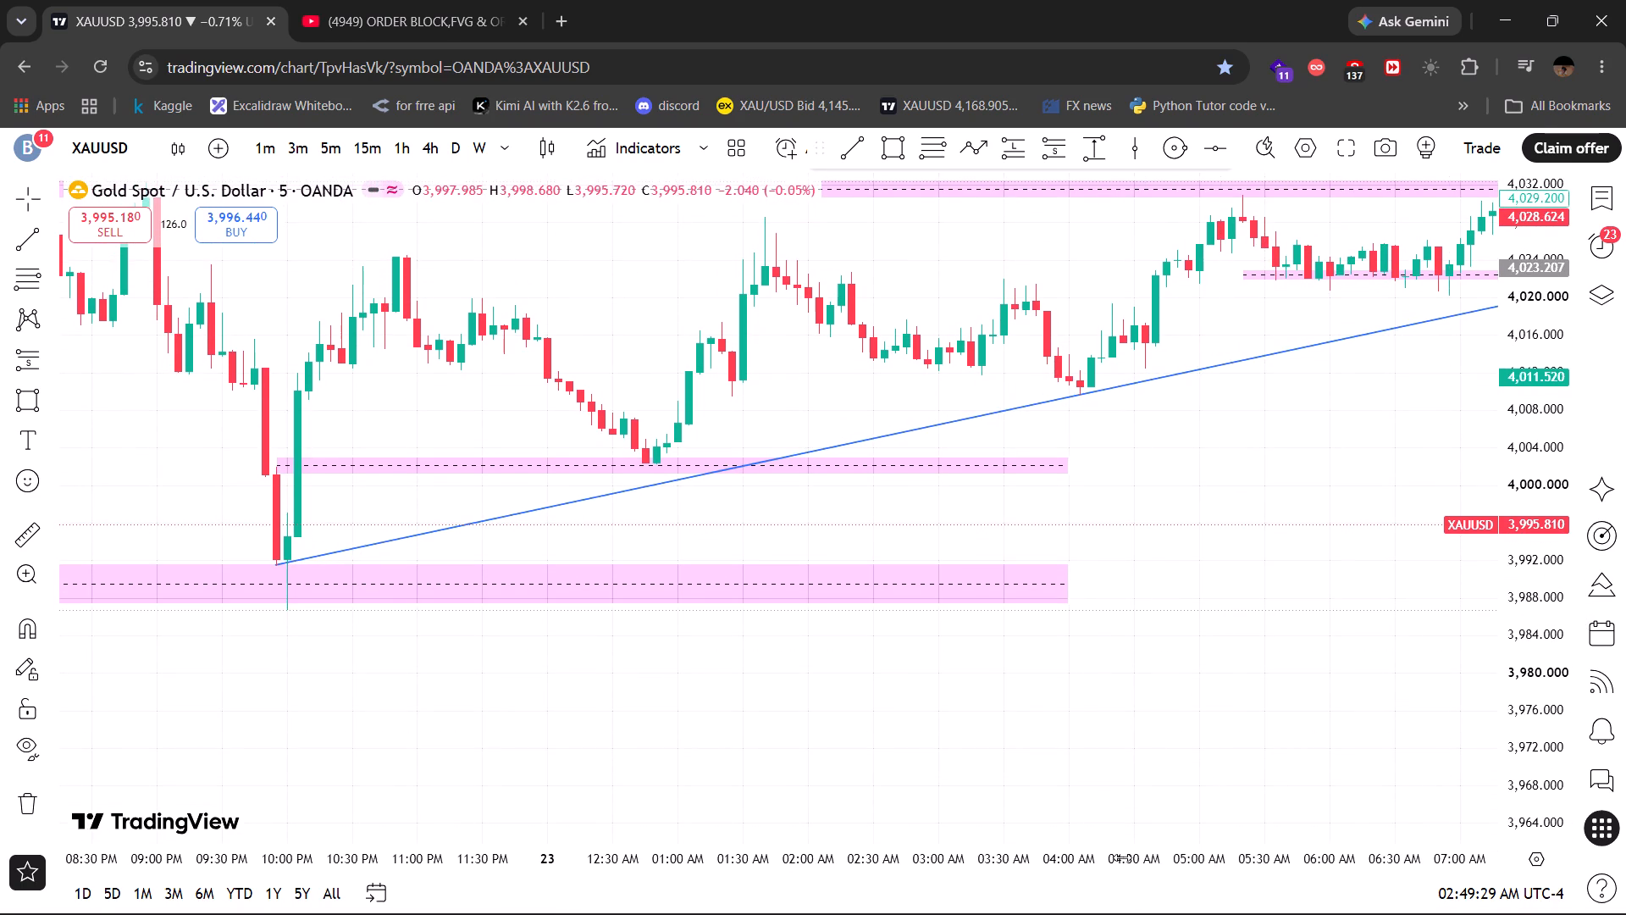
Examine the price action around the trend line break and the morning sell-off beside the parked short position.
{"action": "left_click_drag", "start_coordinate": [1122, 856], "coordinate": [1377, 853]}
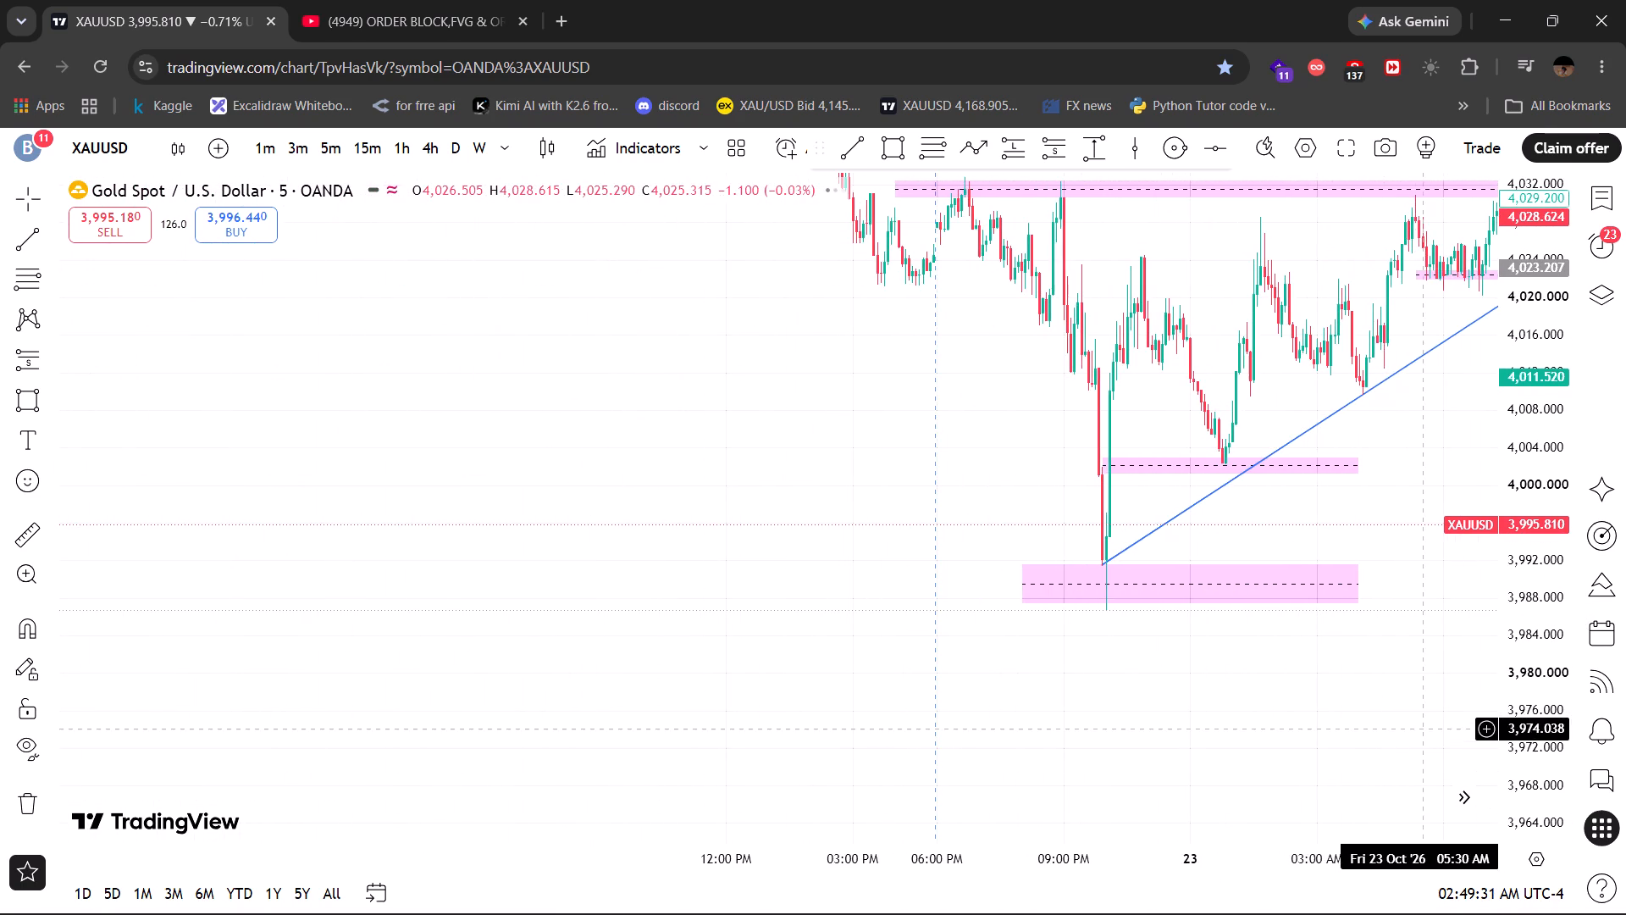
{"action": "left_click_drag", "start_coordinate": [1423, 729], "coordinate": [700, 913]}
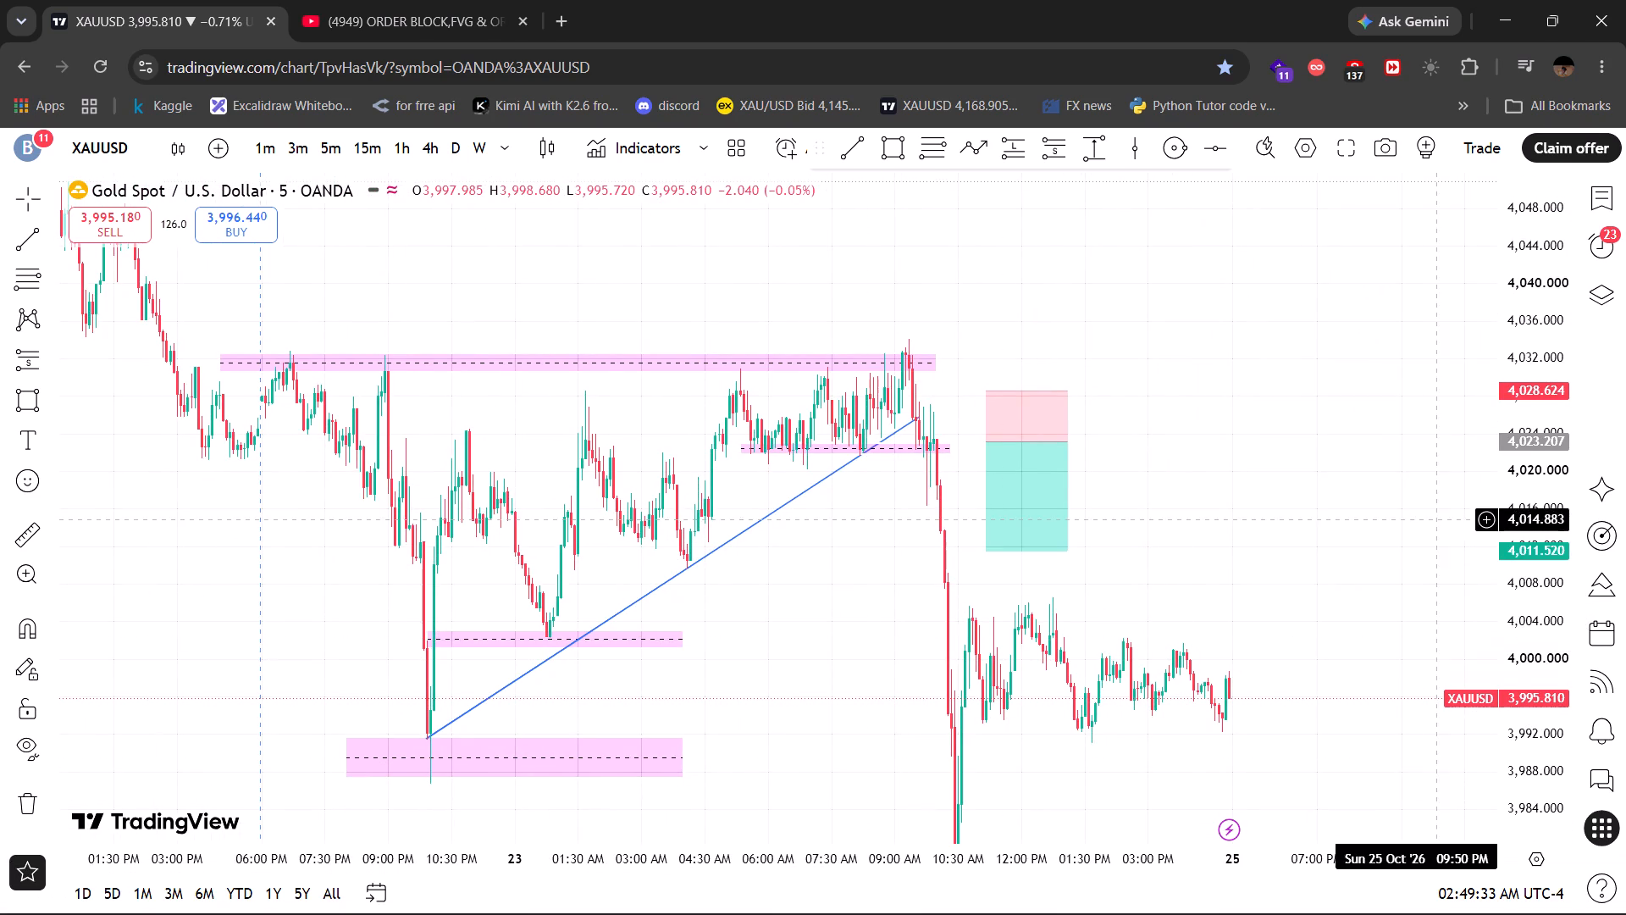
{"action": "left_click_drag", "start_coordinate": [1539, 512], "coordinate": [1509, 38]}
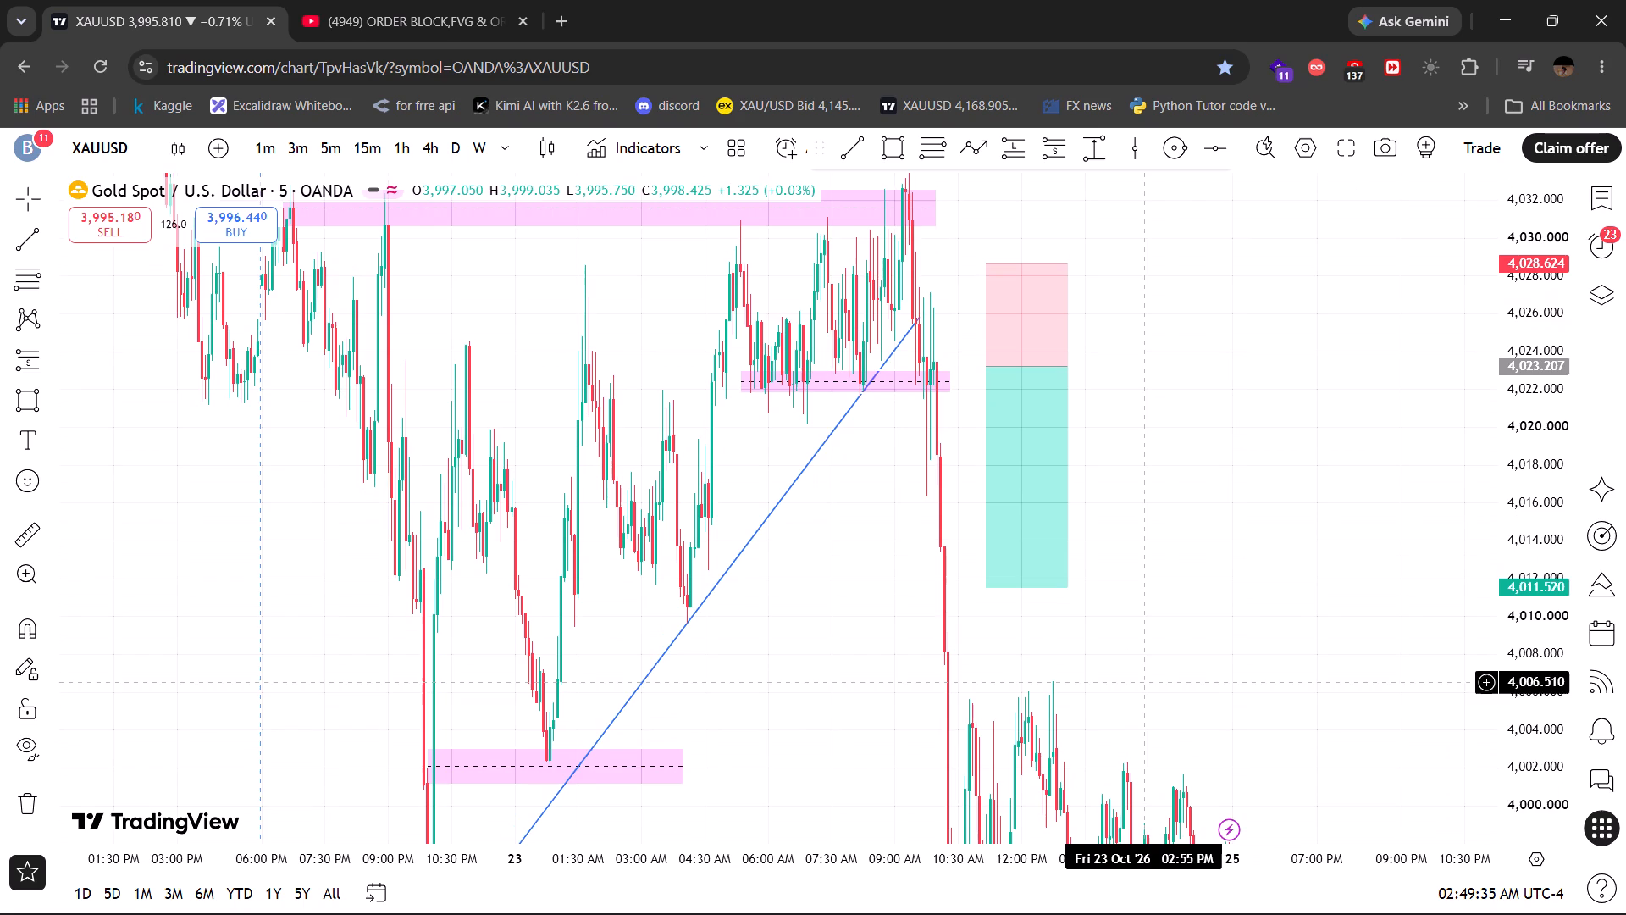
{"action": "left_click_drag", "start_coordinate": [1140, 858], "coordinate": [596, 805]}
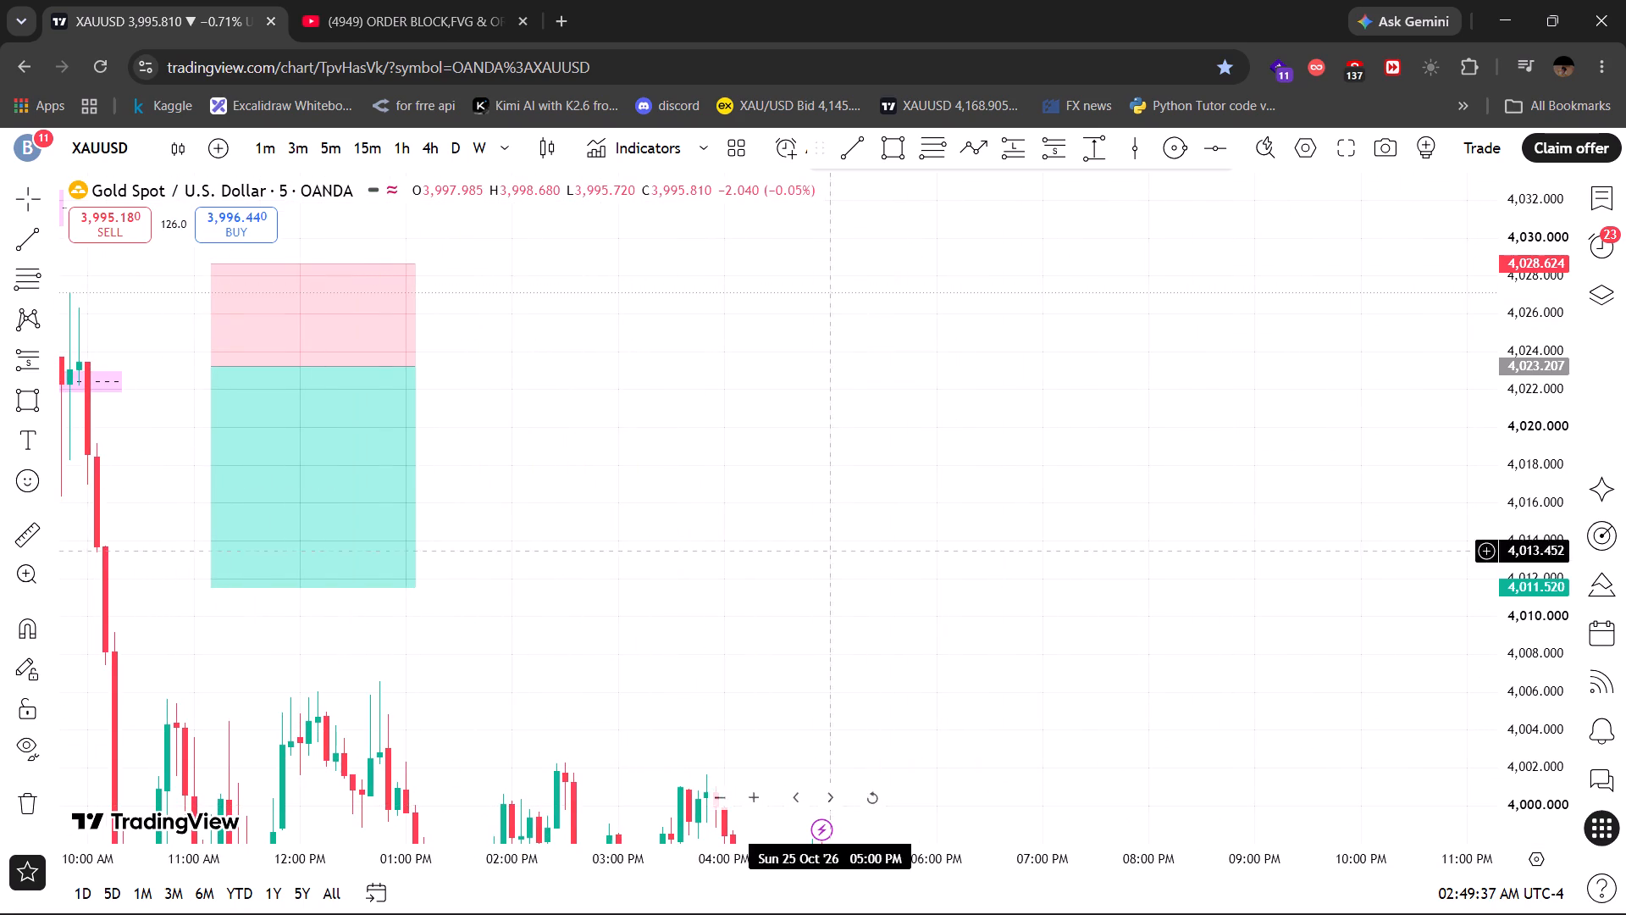
{"action": "left_click_drag", "start_coordinate": [840, 469], "coordinate": [1303, 472]}
{"action": "left_click_drag", "start_coordinate": [1049, 386], "coordinate": [1233, 461]}
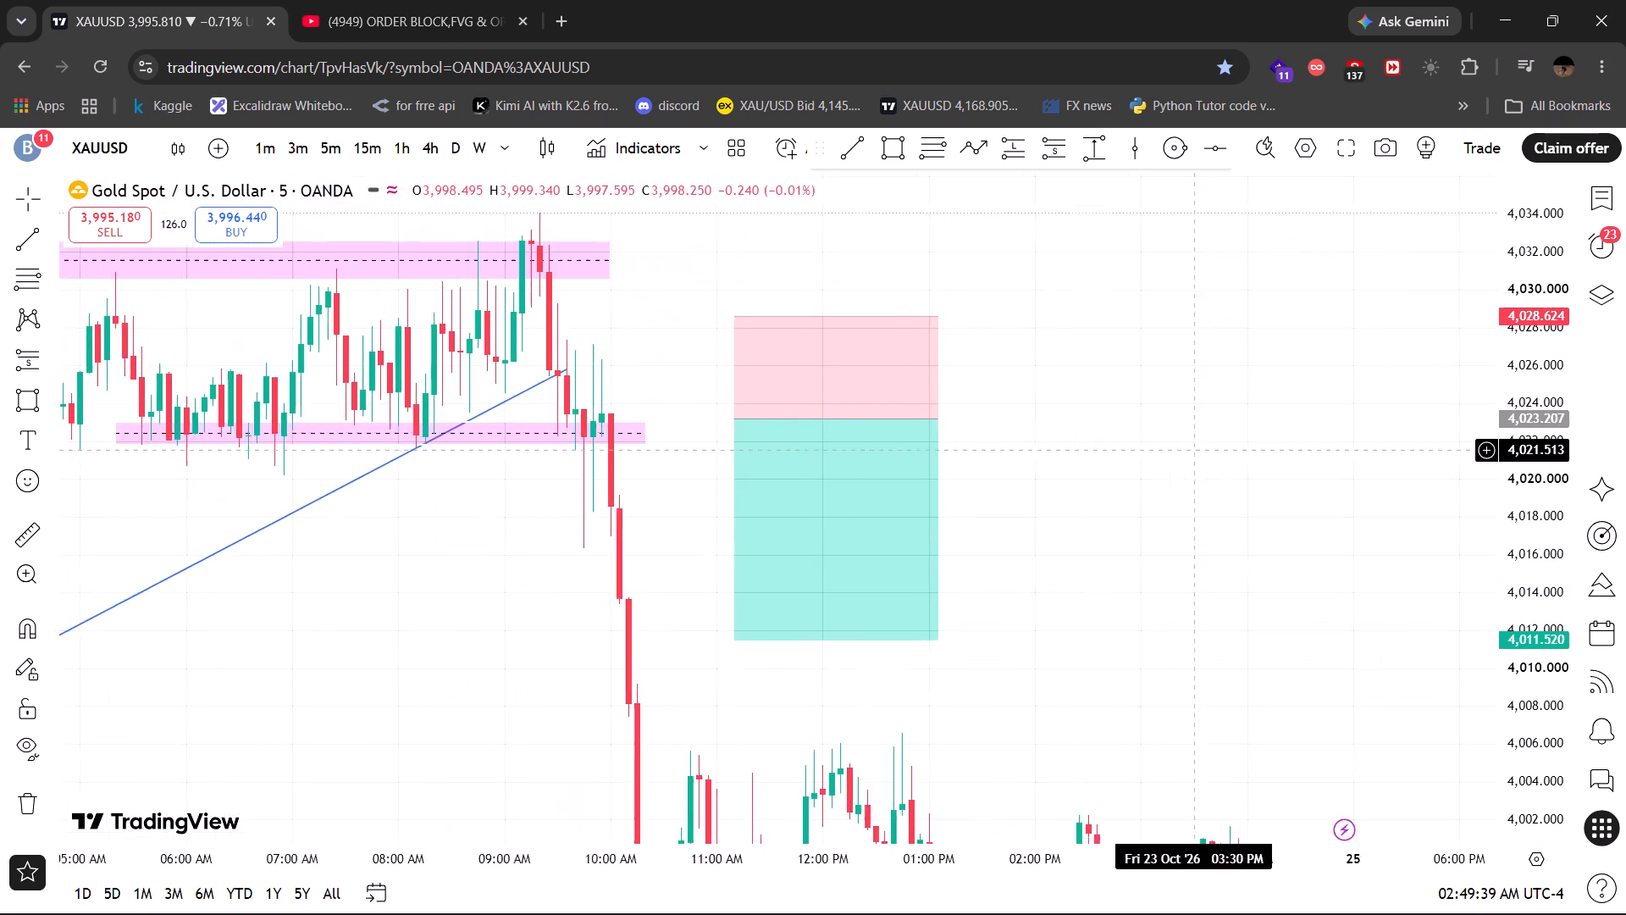
{"action": "left_click_drag", "start_coordinate": [1233, 461], "coordinate": [1358, 545]}
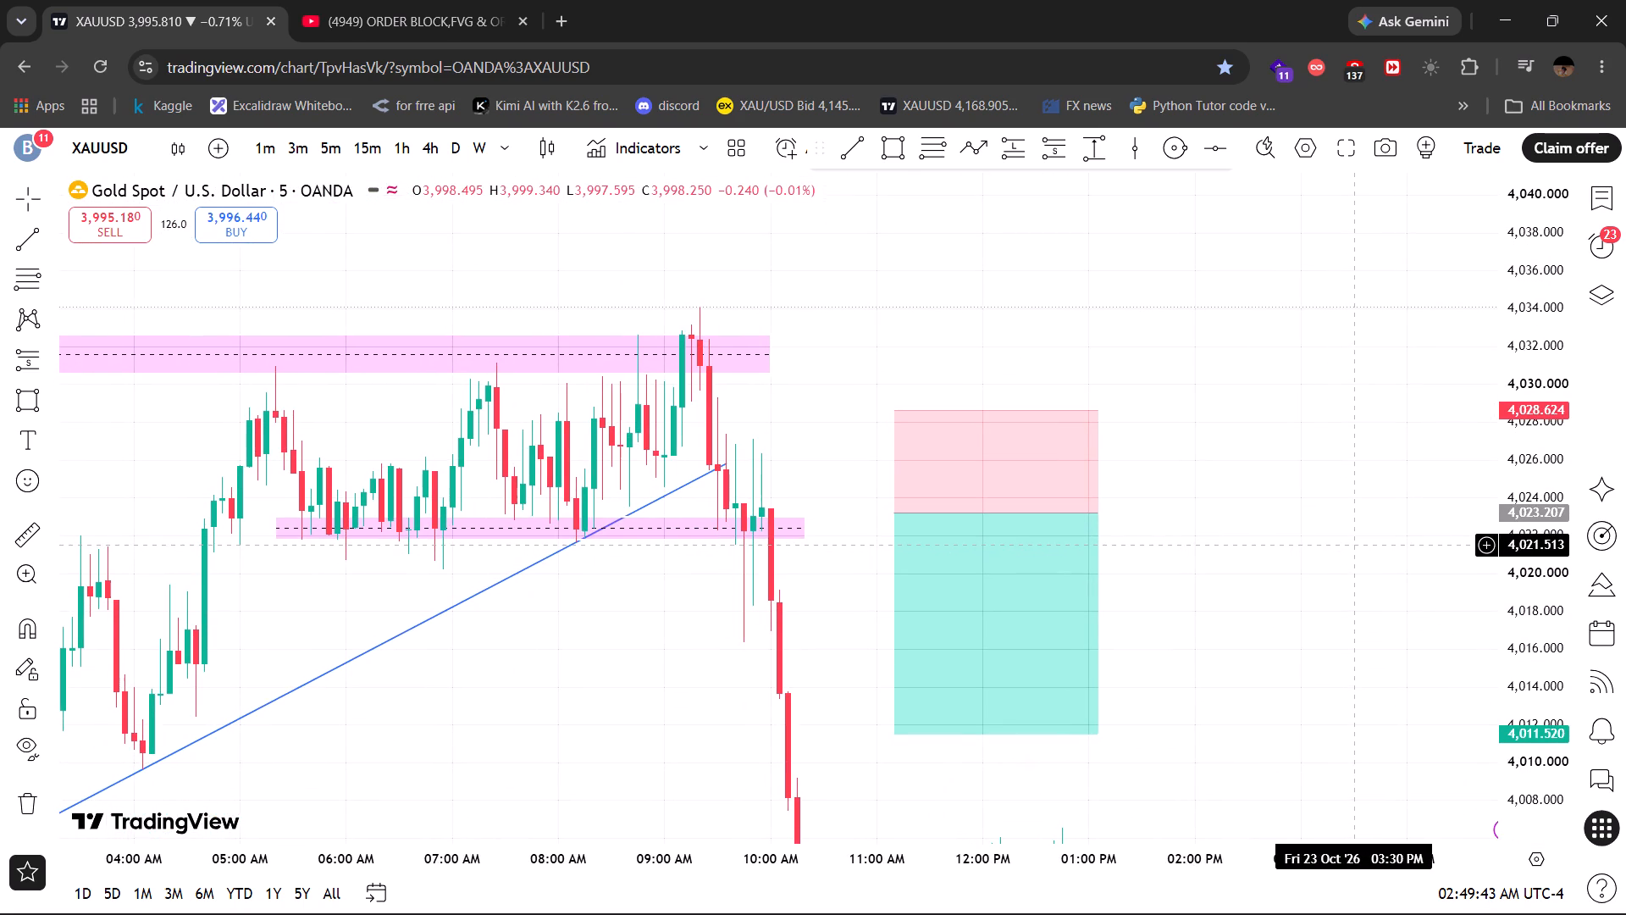
{"action": "left_click_drag", "start_coordinate": [1358, 545], "coordinate": [1369, 515]}
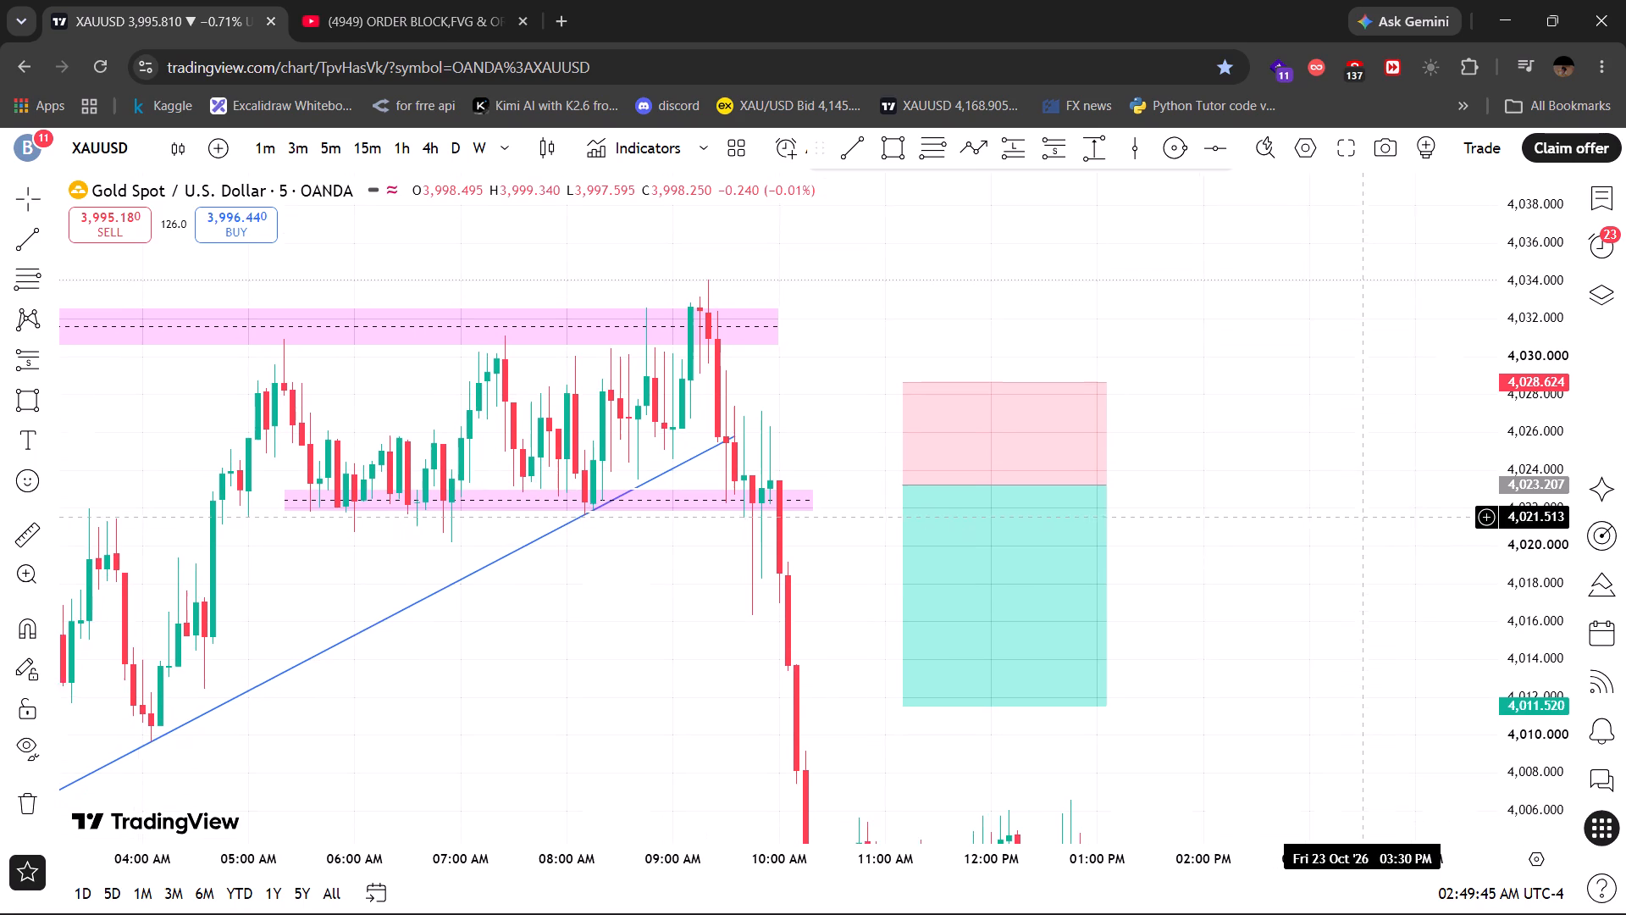
{"action": "left_click_drag", "start_coordinate": [1369, 515], "coordinate": [1374, 514]}
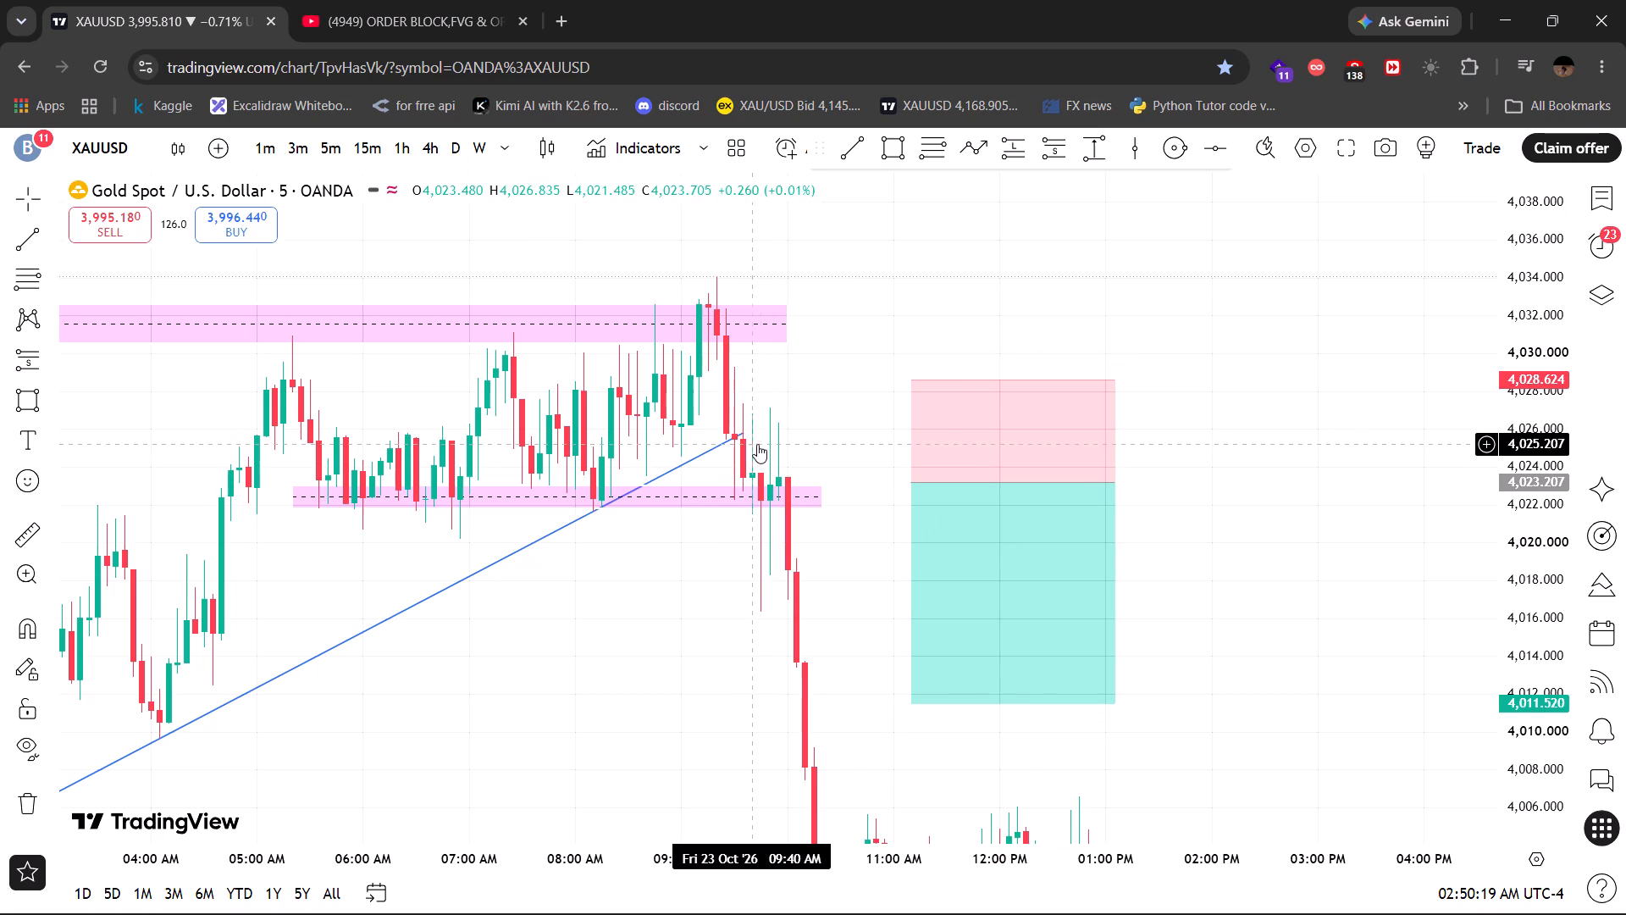
Move the short position to the trend line's end at 09:30 AM with entry about 4,025.4, and tighten its stop to about 4,030.6.
{"action": "left_click_drag", "start_coordinate": [930, 481], "coordinate": [772, 436]}
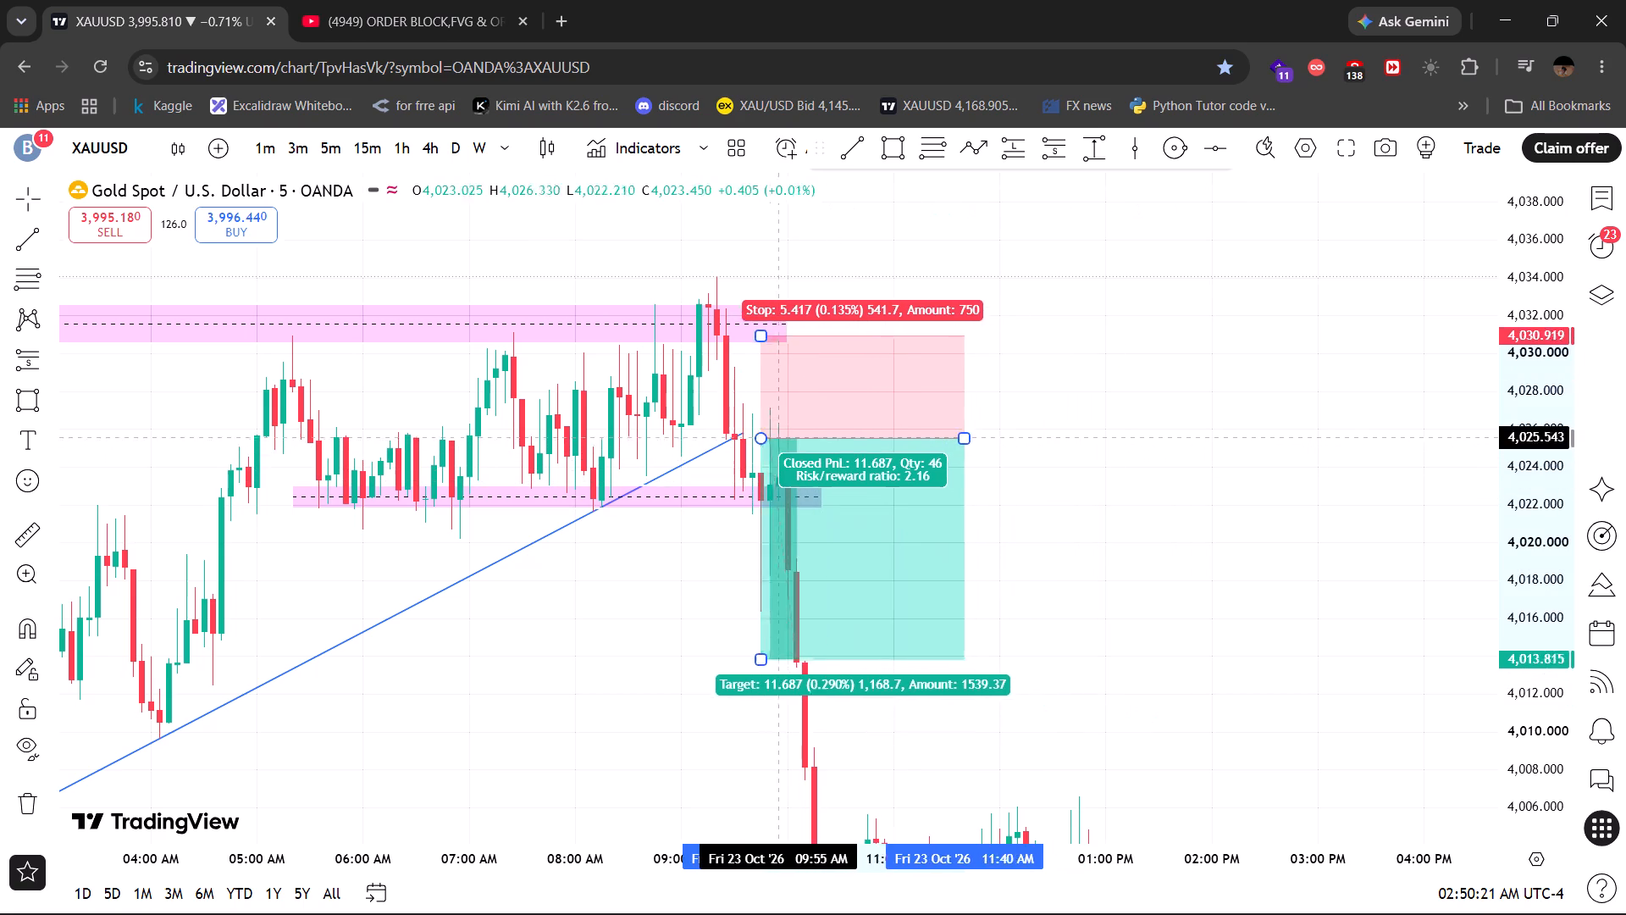
{"action": "left_click_drag", "start_coordinate": [772, 436], "coordinate": [755, 440]}
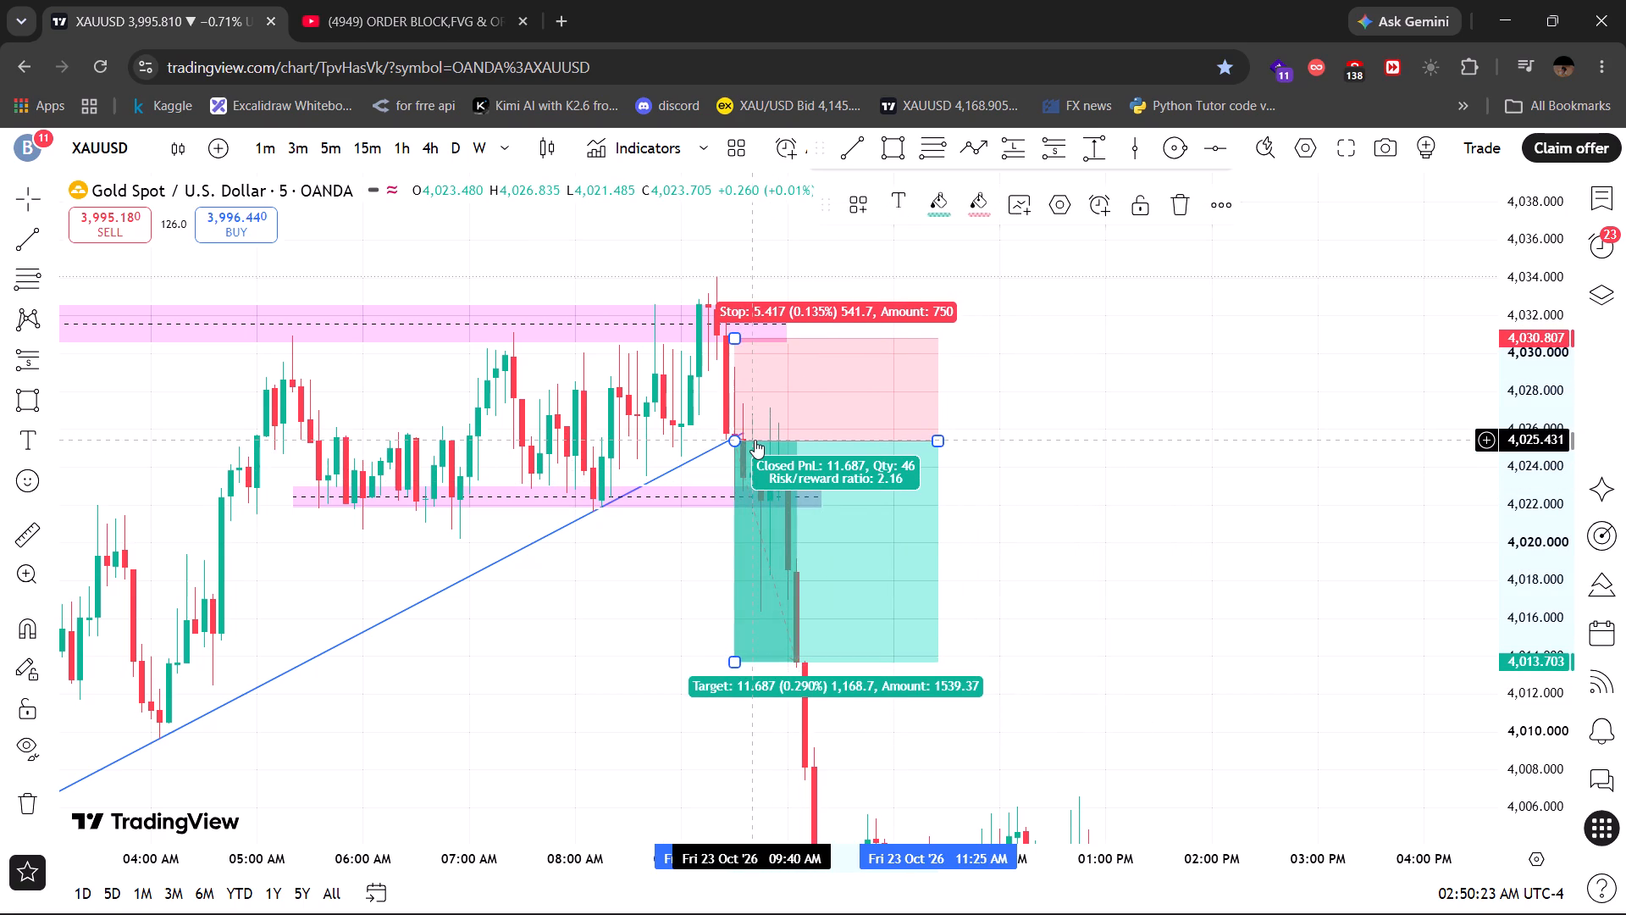
{"action": "left_click_drag", "start_coordinate": [734, 337], "coordinate": [739, 343]}
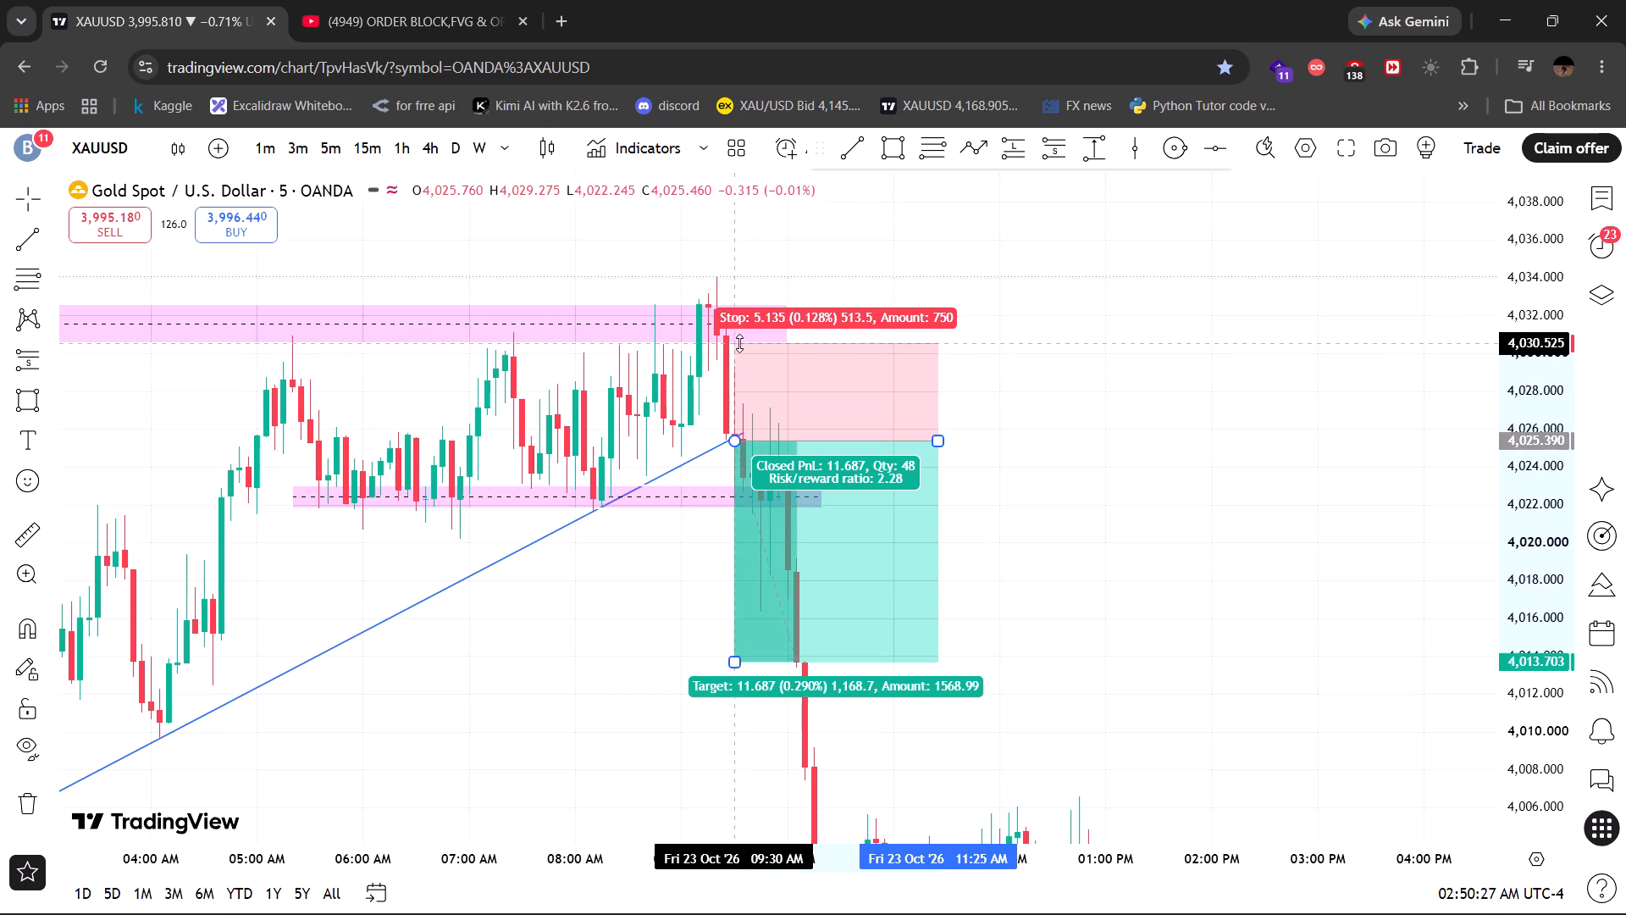
{"action": "left_click_drag", "start_coordinate": [739, 343], "coordinate": [754, 342]}
{"action": "left_click", "coordinate": [1065, 421]}
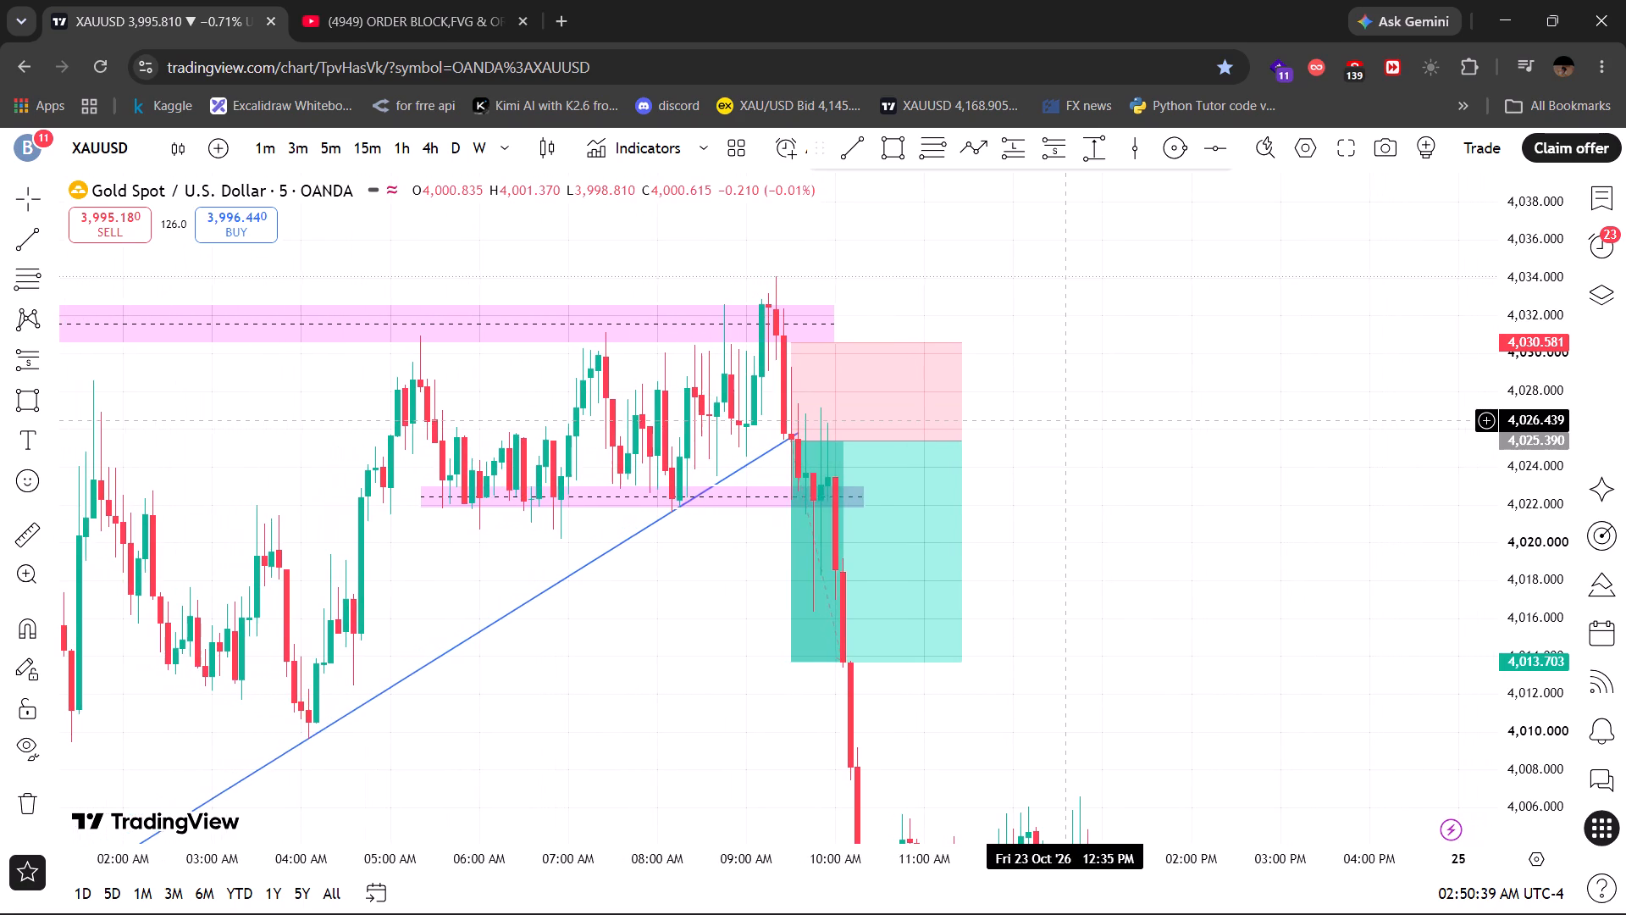
Shift the short position one candle later to start at 09:35 AM, with entry at about 4,025.3.
{"action": "left_click", "coordinate": [896, 440]}
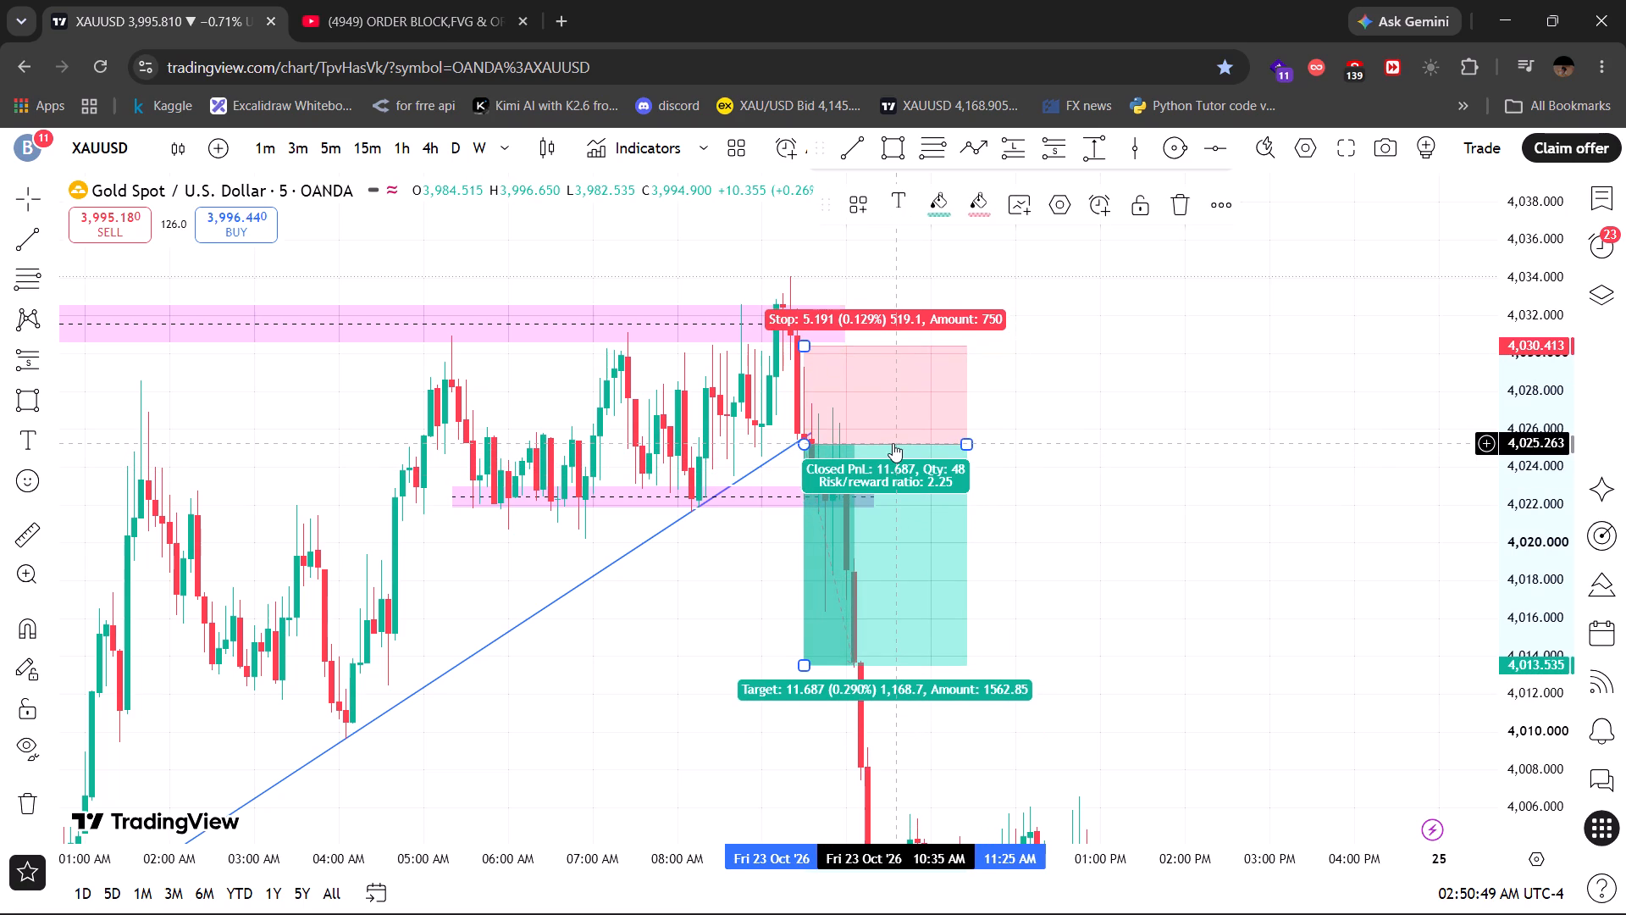
{"action": "left_click_drag", "start_coordinate": [893, 443], "coordinate": [903, 441]}
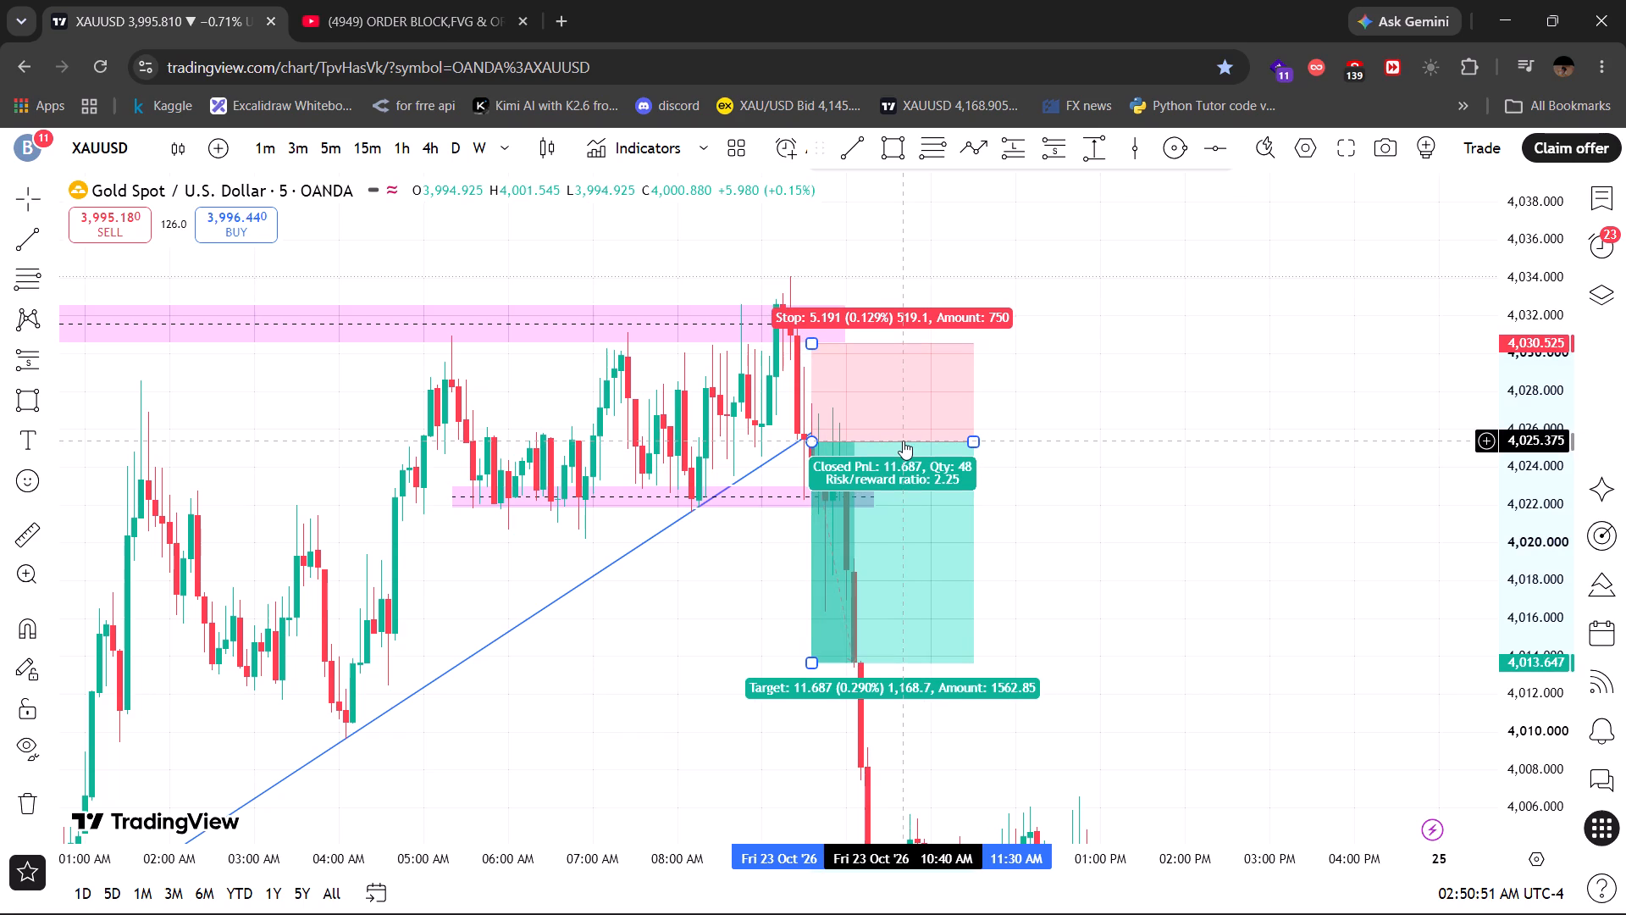
{"action": "left_click", "coordinate": [1028, 496]}
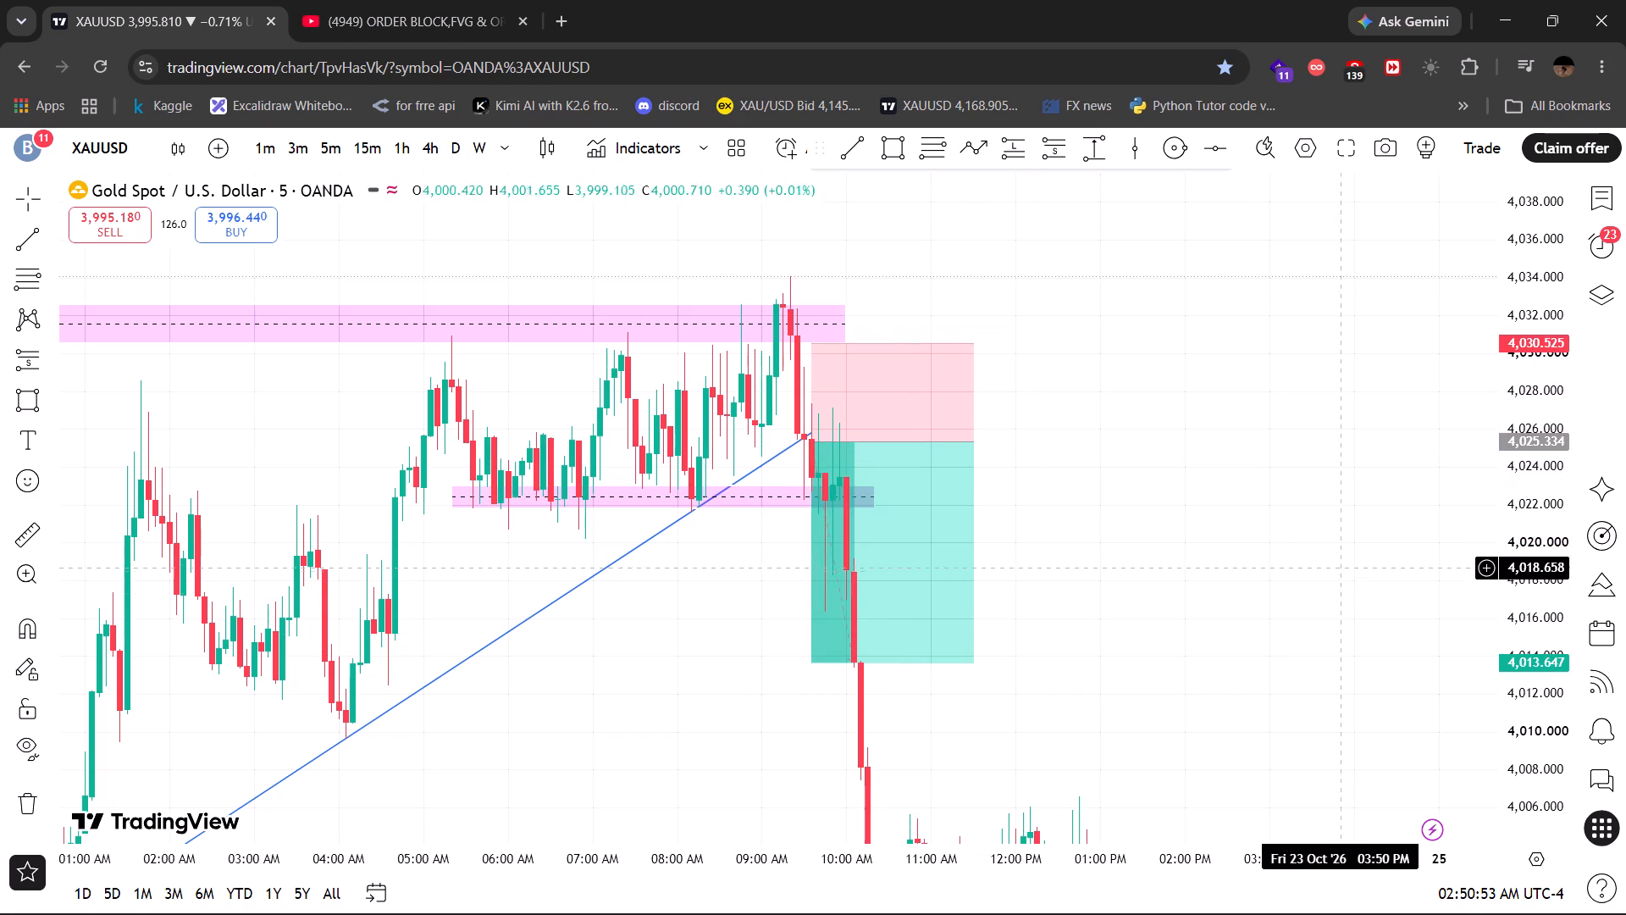
Extend the short position's target to about 3,977.8, near the low of the morning sell-off.
{"action": "left_click_drag", "start_coordinate": [1551, 562], "coordinate": [1467, 412]}
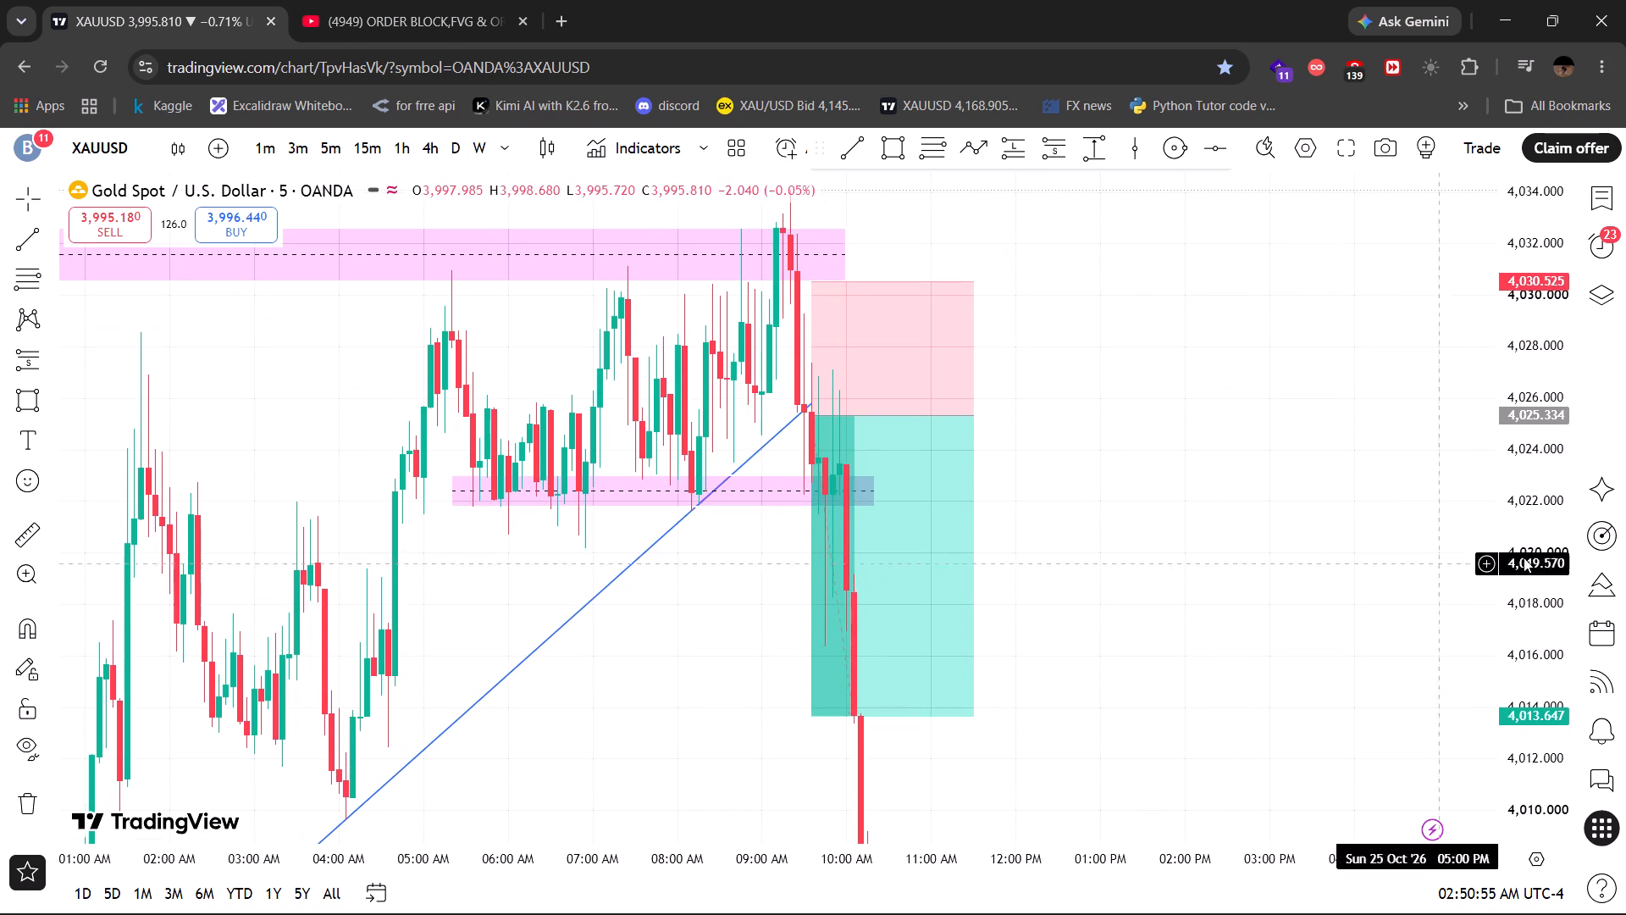
{"action": "left_click_drag", "start_coordinate": [1538, 524], "coordinate": [1522, 821]}
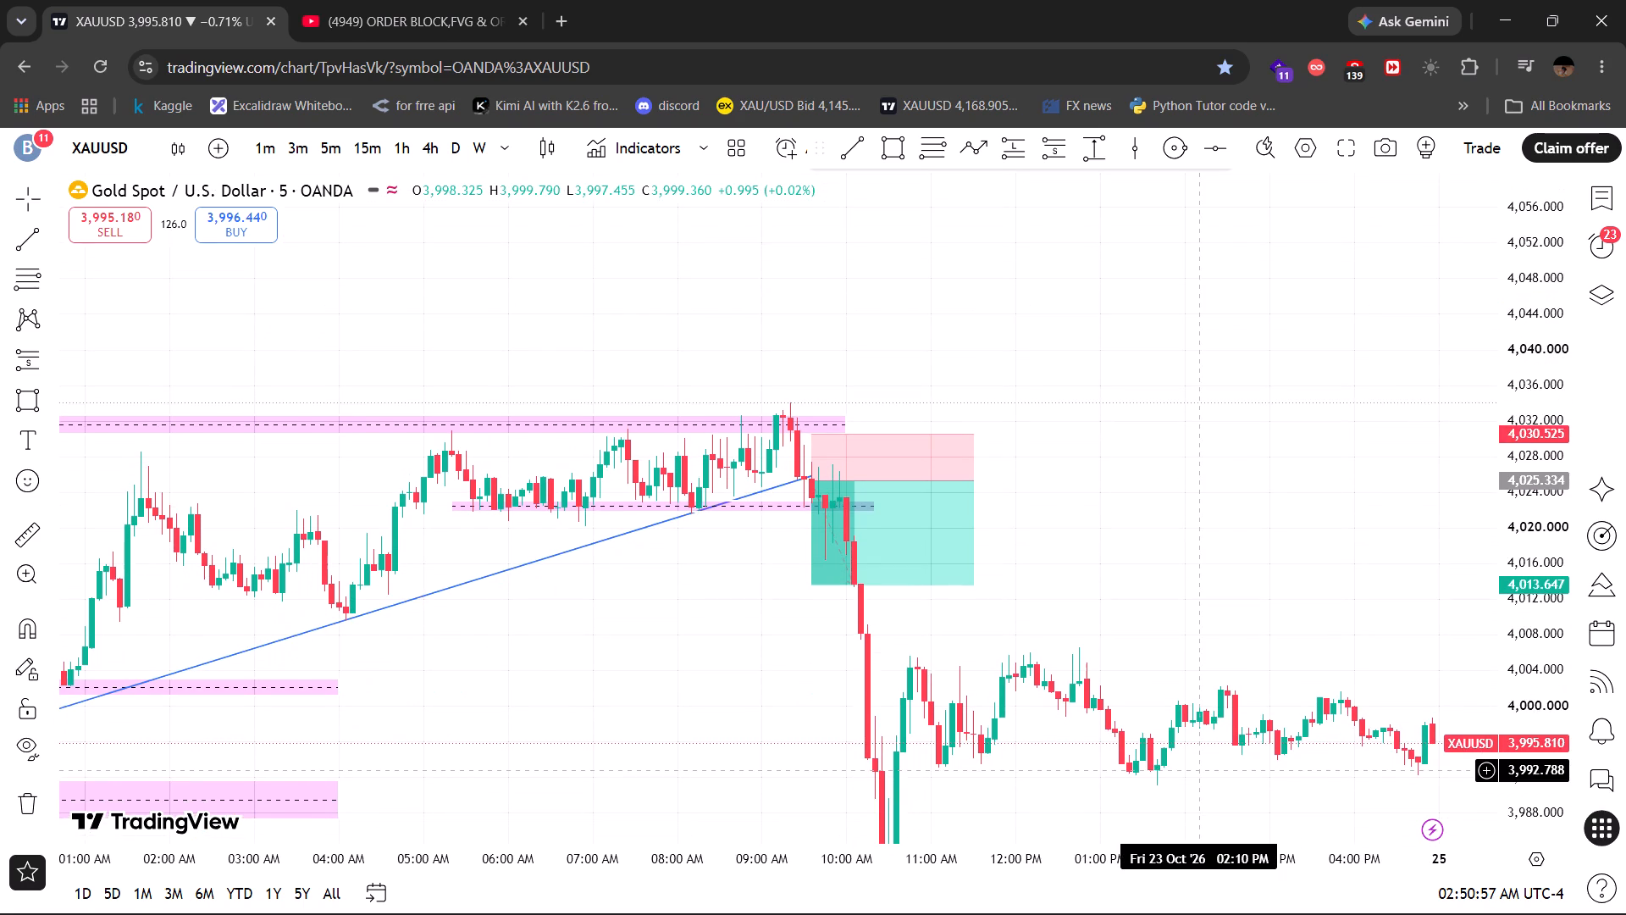
{"action": "left_click_drag", "start_coordinate": [1192, 770], "coordinate": [1182, 530]}
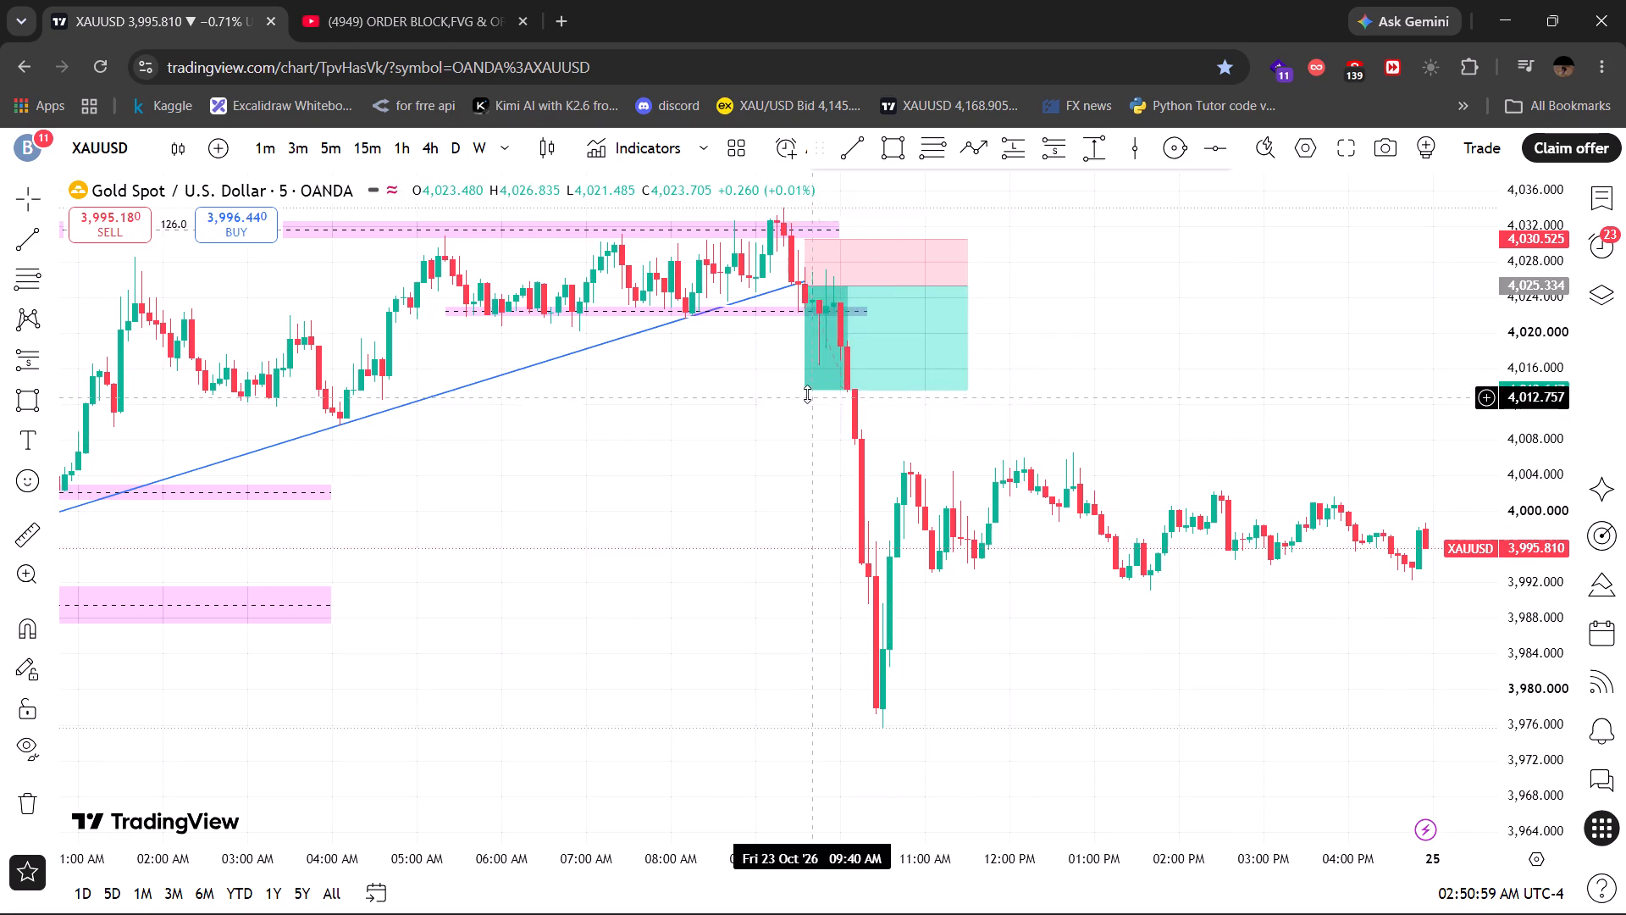
{"action": "left_click_drag", "start_coordinate": [808, 391], "coordinate": [843, 641]}
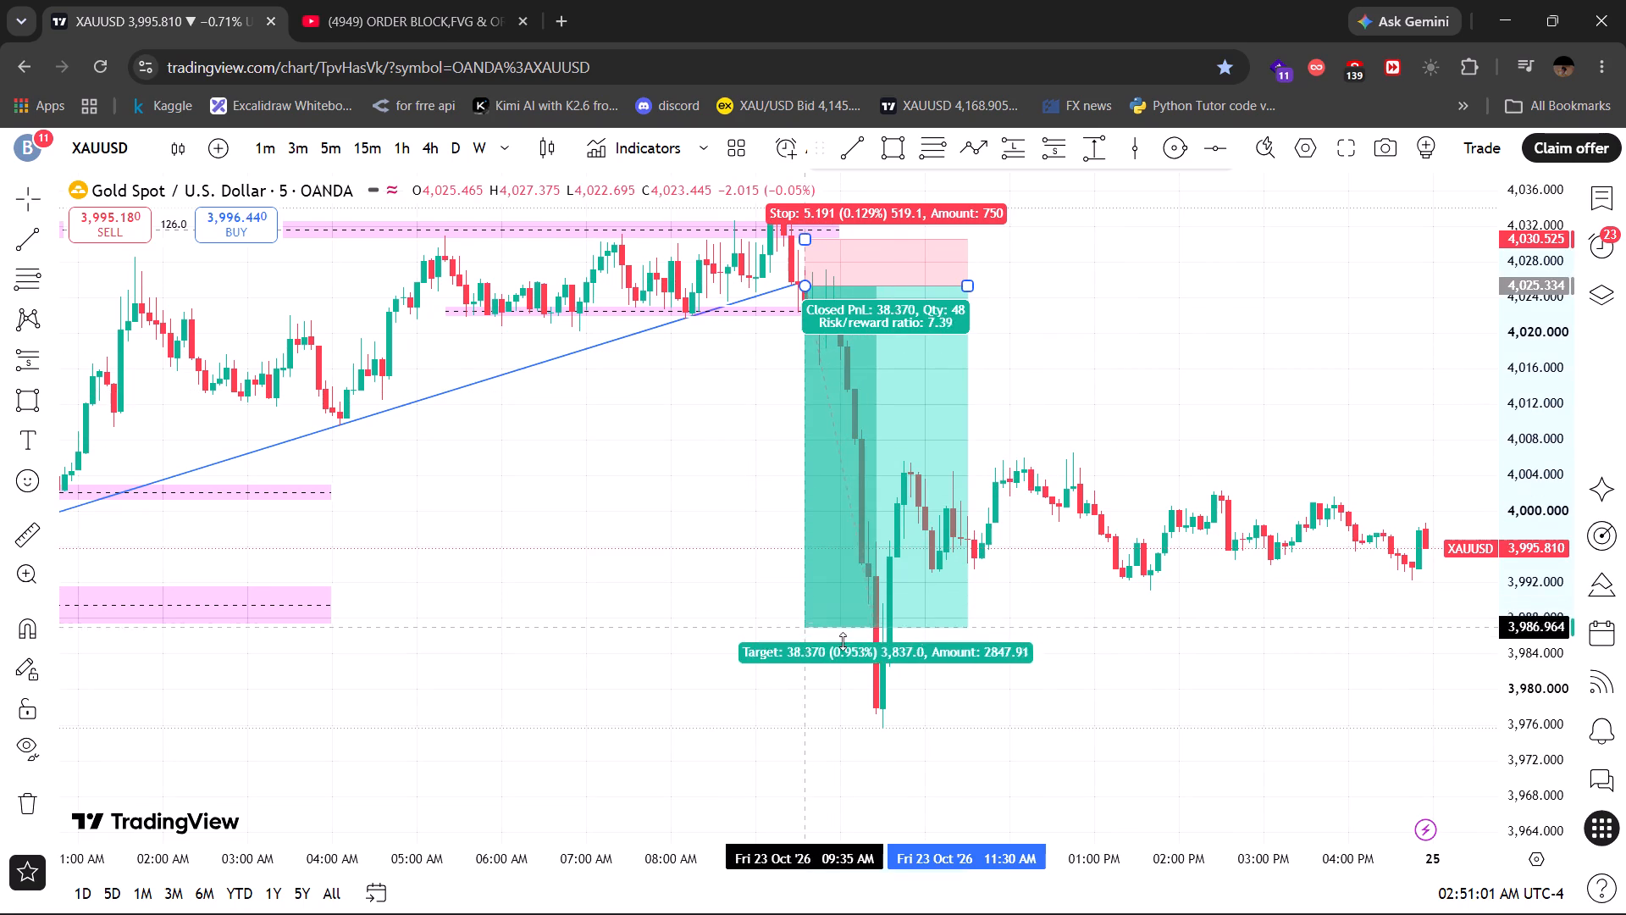
{"action": "left_click_drag", "start_coordinate": [843, 641], "coordinate": [872, 707]}
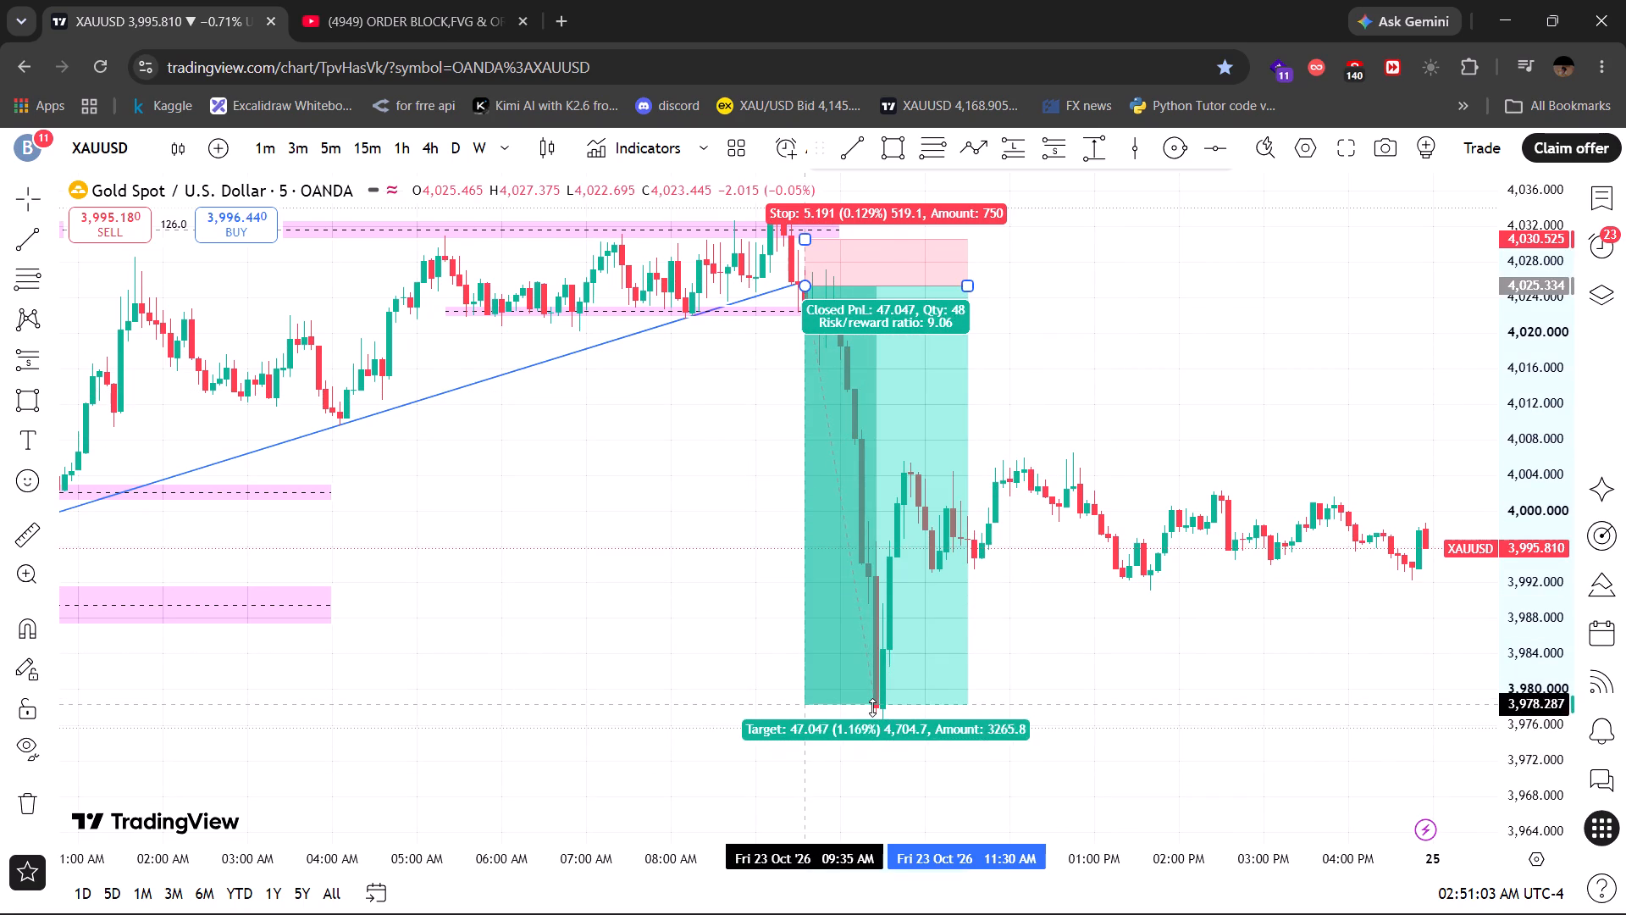
{"action": "left_click_drag", "start_coordinate": [872, 707], "coordinate": [872, 708]}
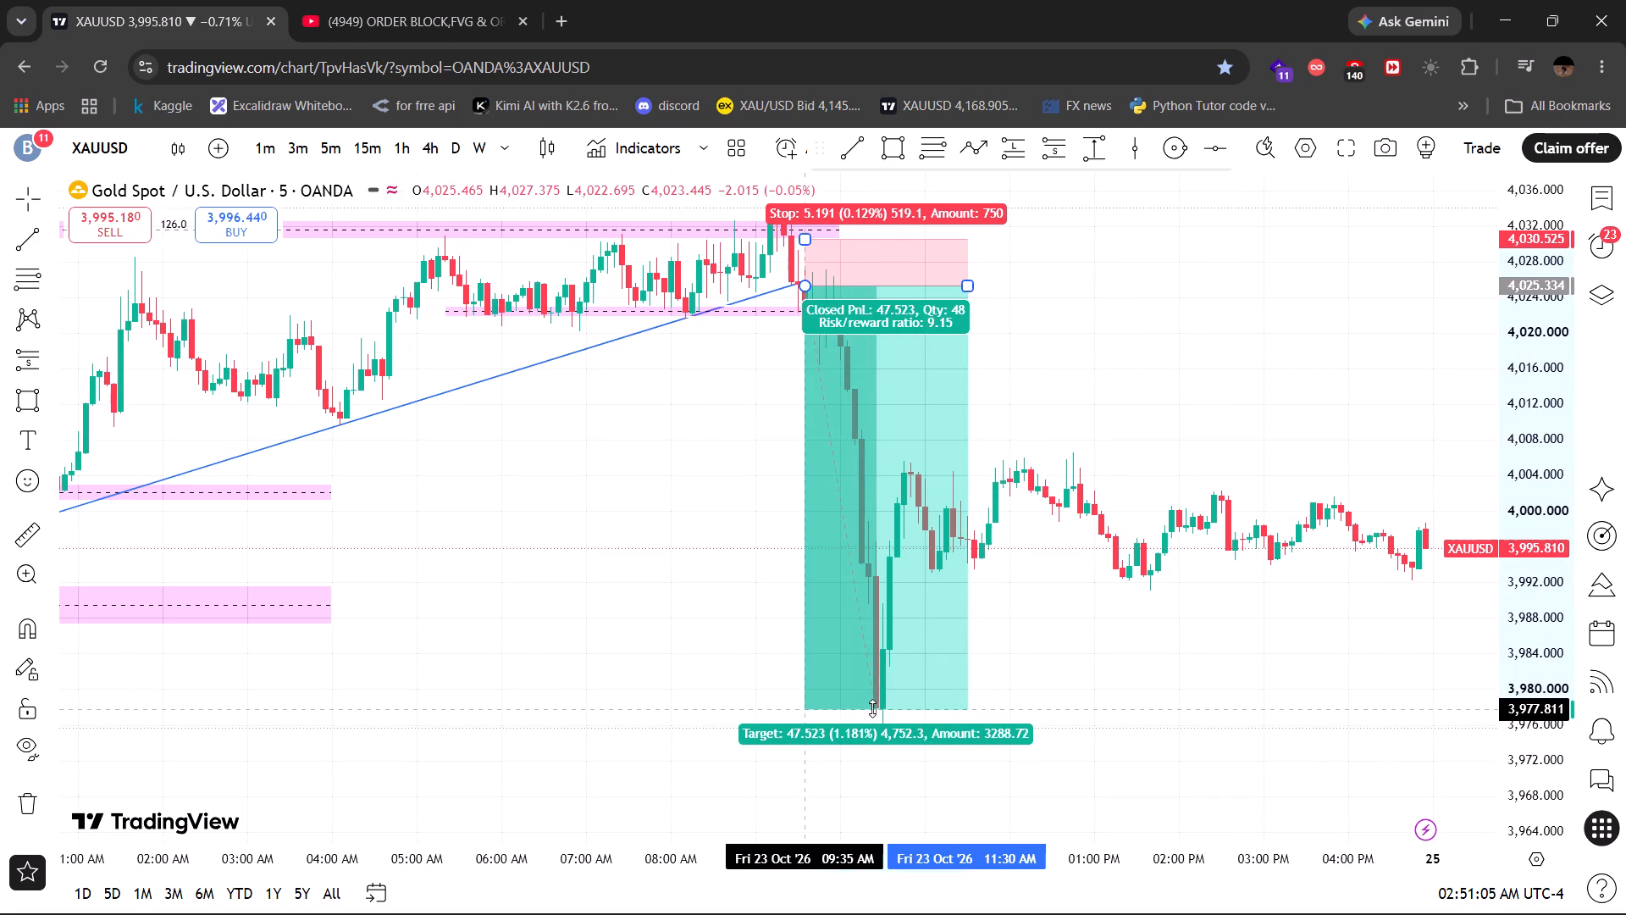
{"action": "left_click_drag", "start_coordinate": [872, 708], "coordinate": [872, 709]}
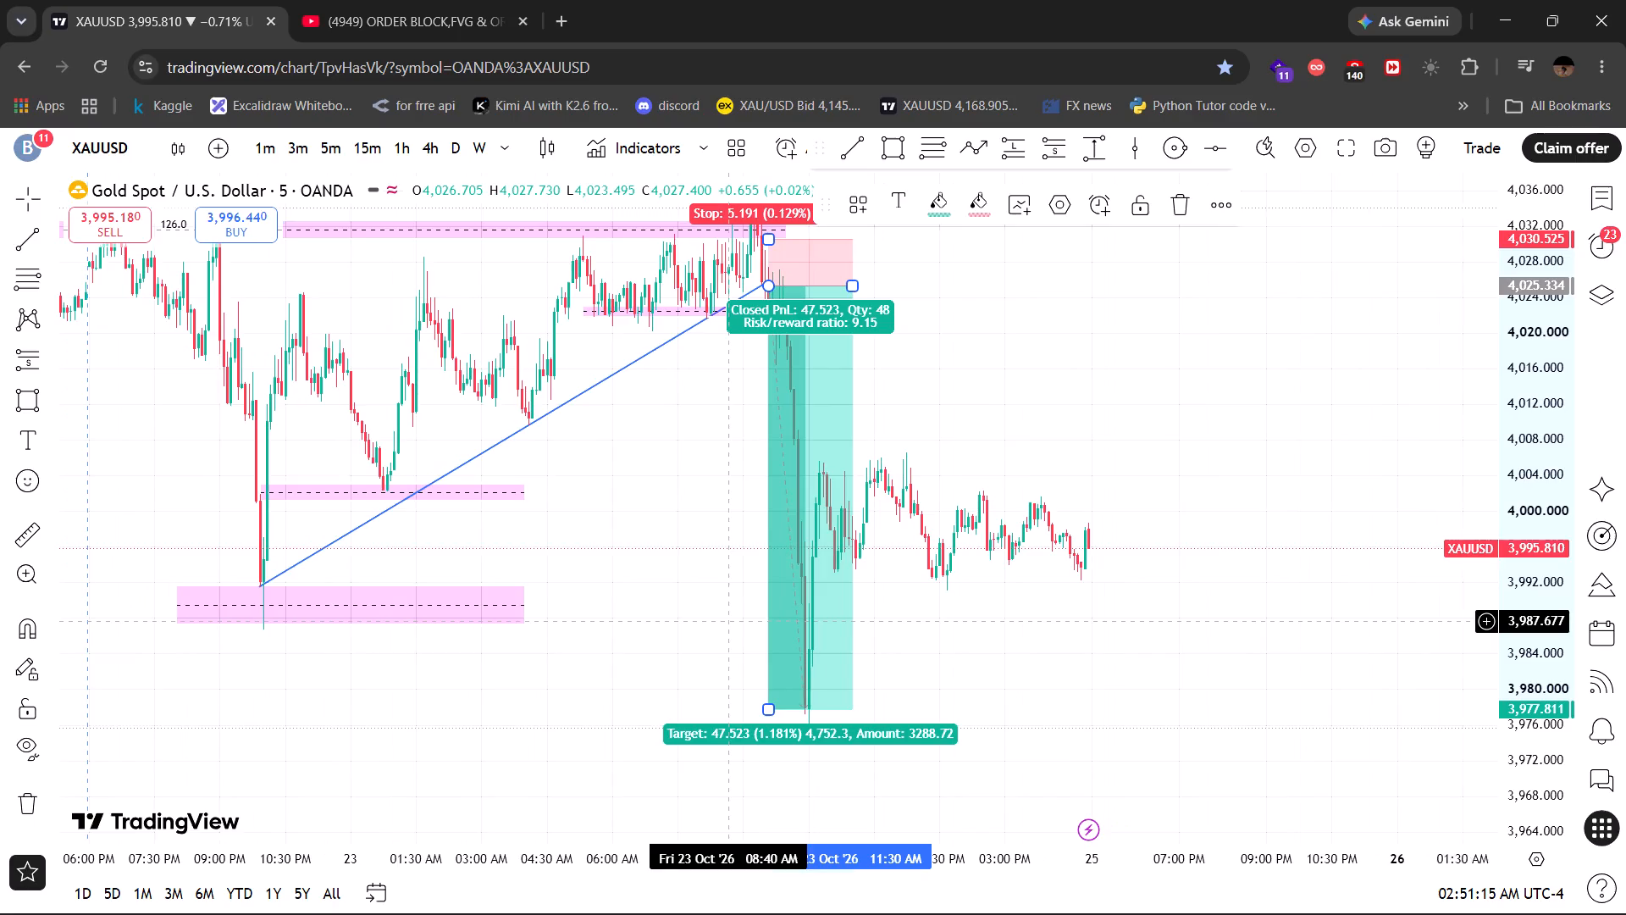
{"action": "left_click", "coordinate": [1182, 402]}
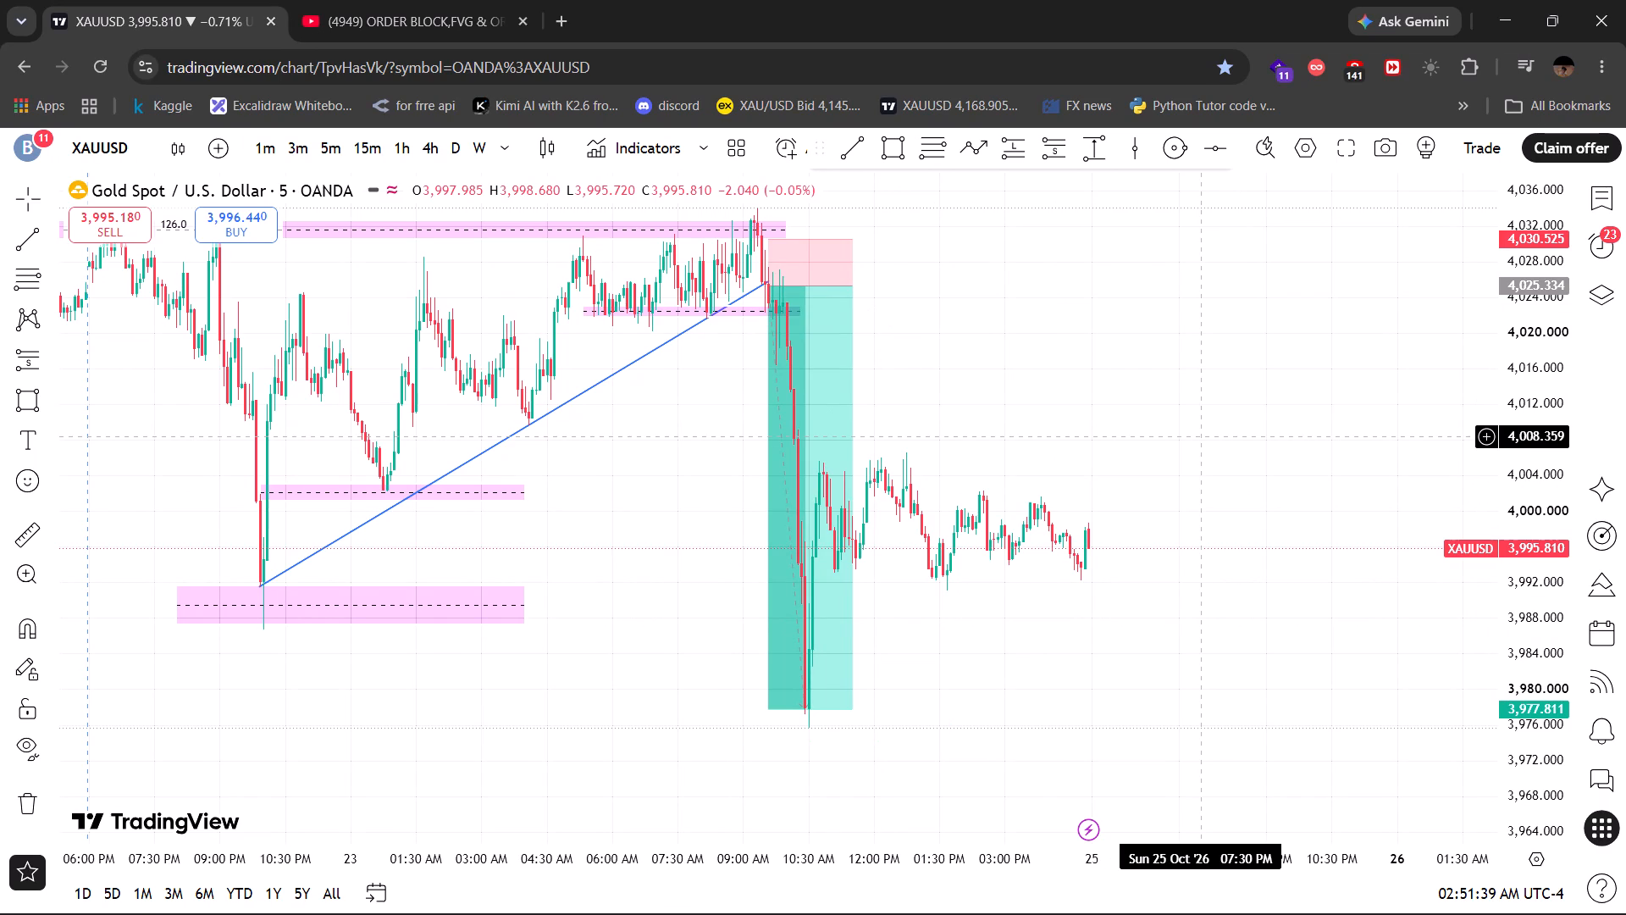
Place a long position starting at 08:20 AM above the trend line, with entry at about 4,023.9 and target at about 4,031.2.
{"action": "left_click_drag", "start_coordinate": [1202, 436], "coordinate": [1346, 621]}
{"action": "left_click", "coordinate": [1020, 152]}
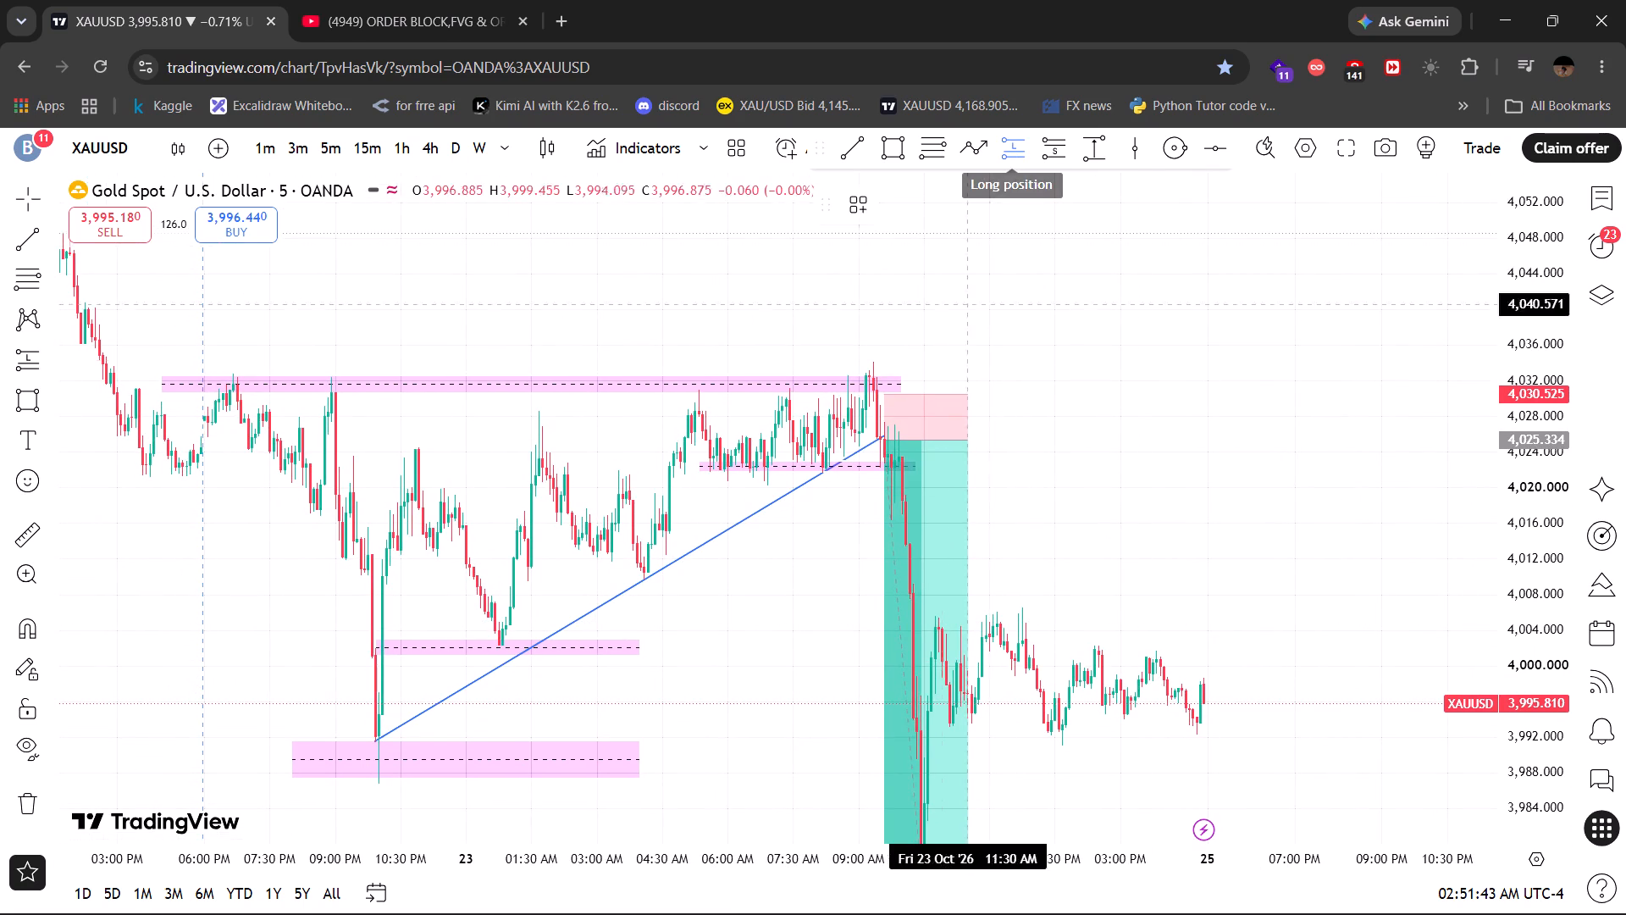
{"action": "left_click", "coordinate": [831, 452]}
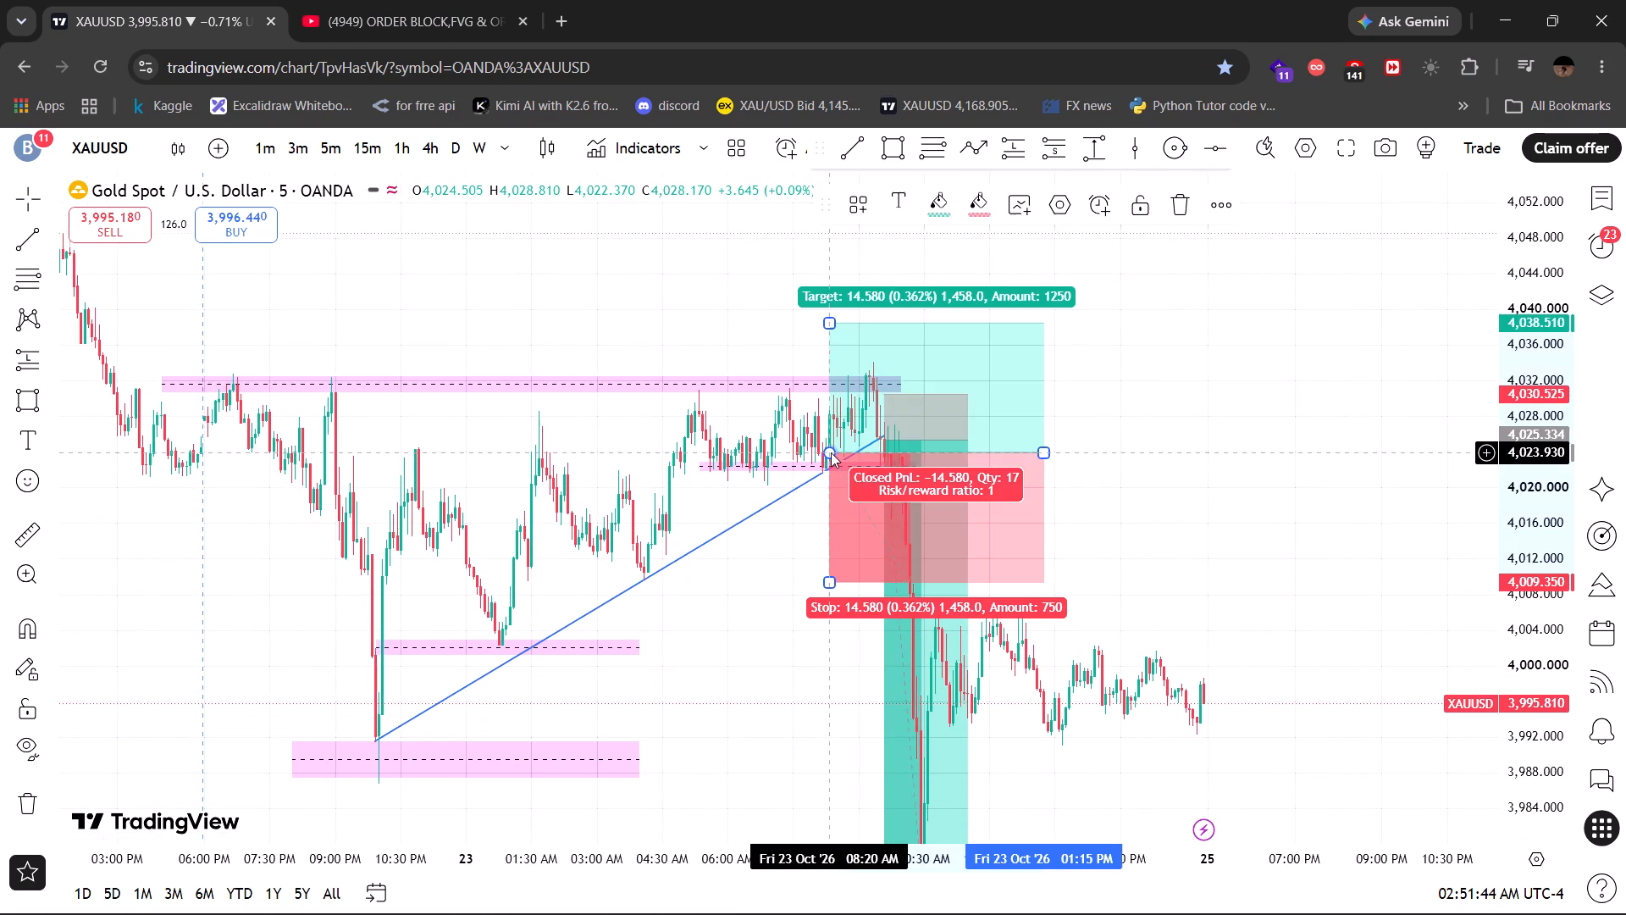
{"action": "left_click_drag", "start_coordinate": [832, 319], "coordinate": [836, 378]}
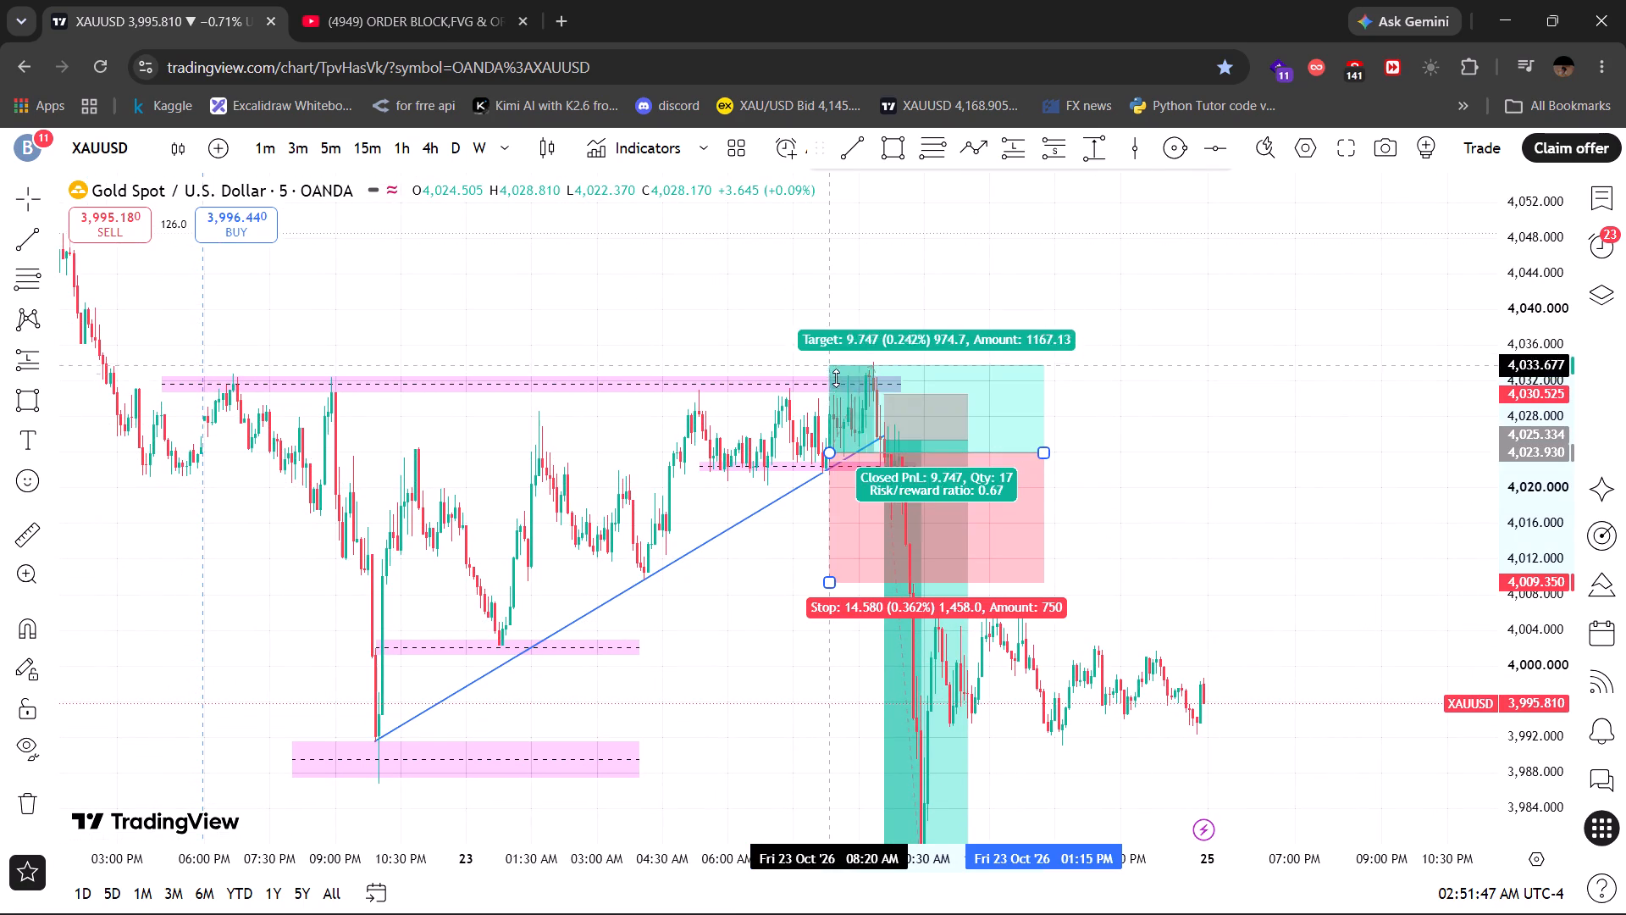
{"action": "left_click_drag", "start_coordinate": [836, 378], "coordinate": [842, 388]}
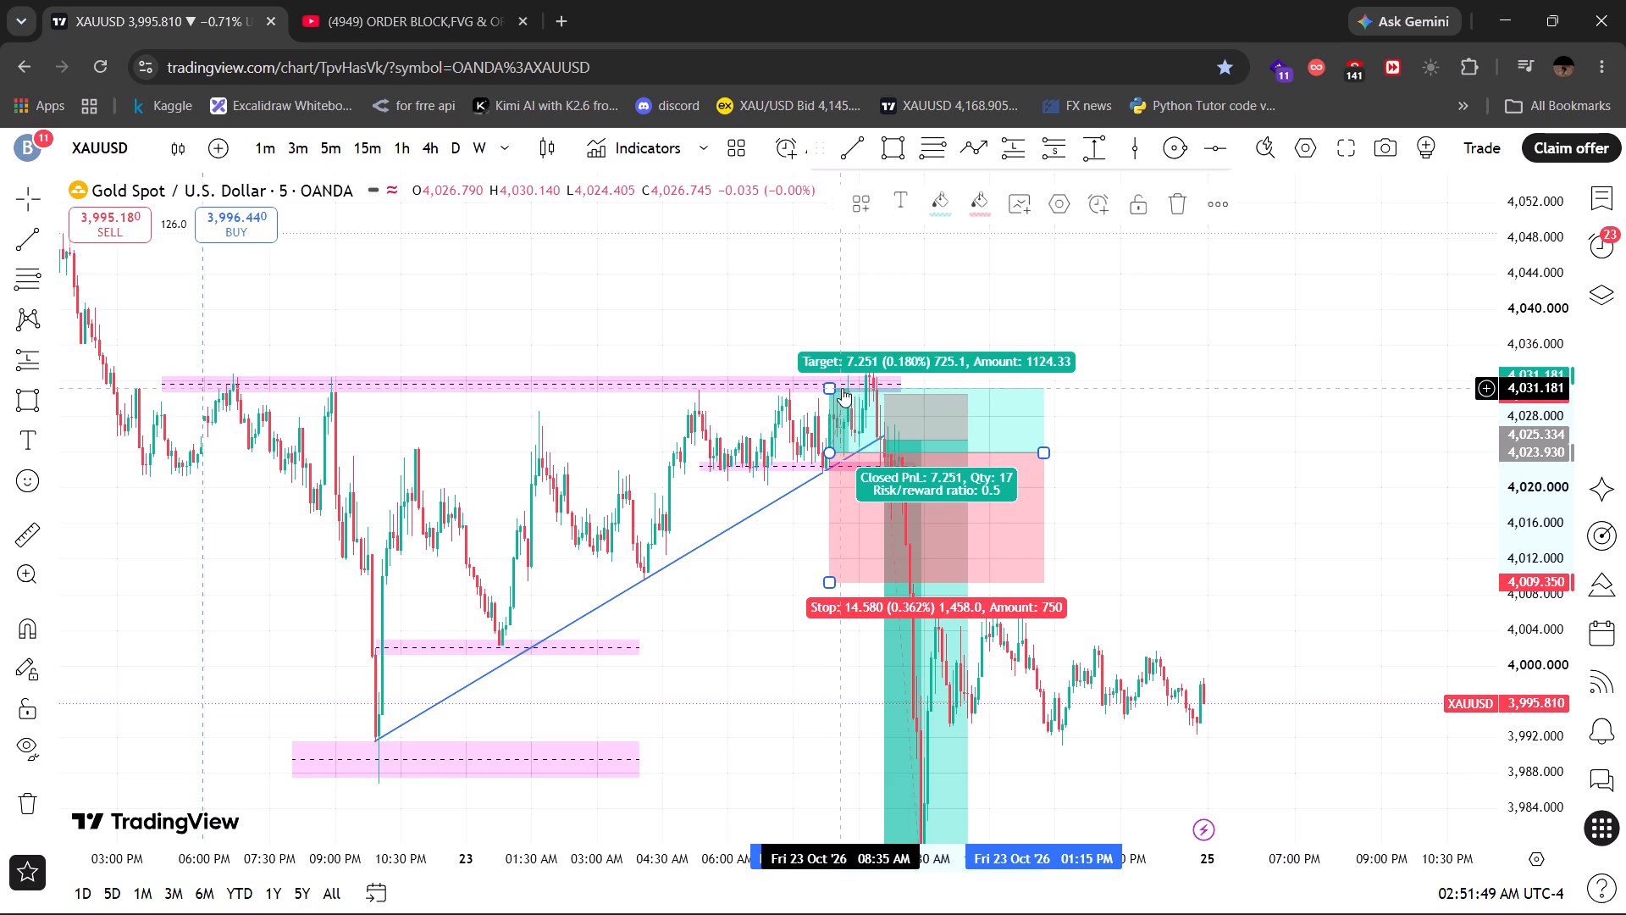
Shorten the long position to a few candles before the short position, and tighten its stop to about 4,020.4.
{"action": "left_click_drag", "start_coordinate": [1045, 450], "coordinate": [834, 441]}
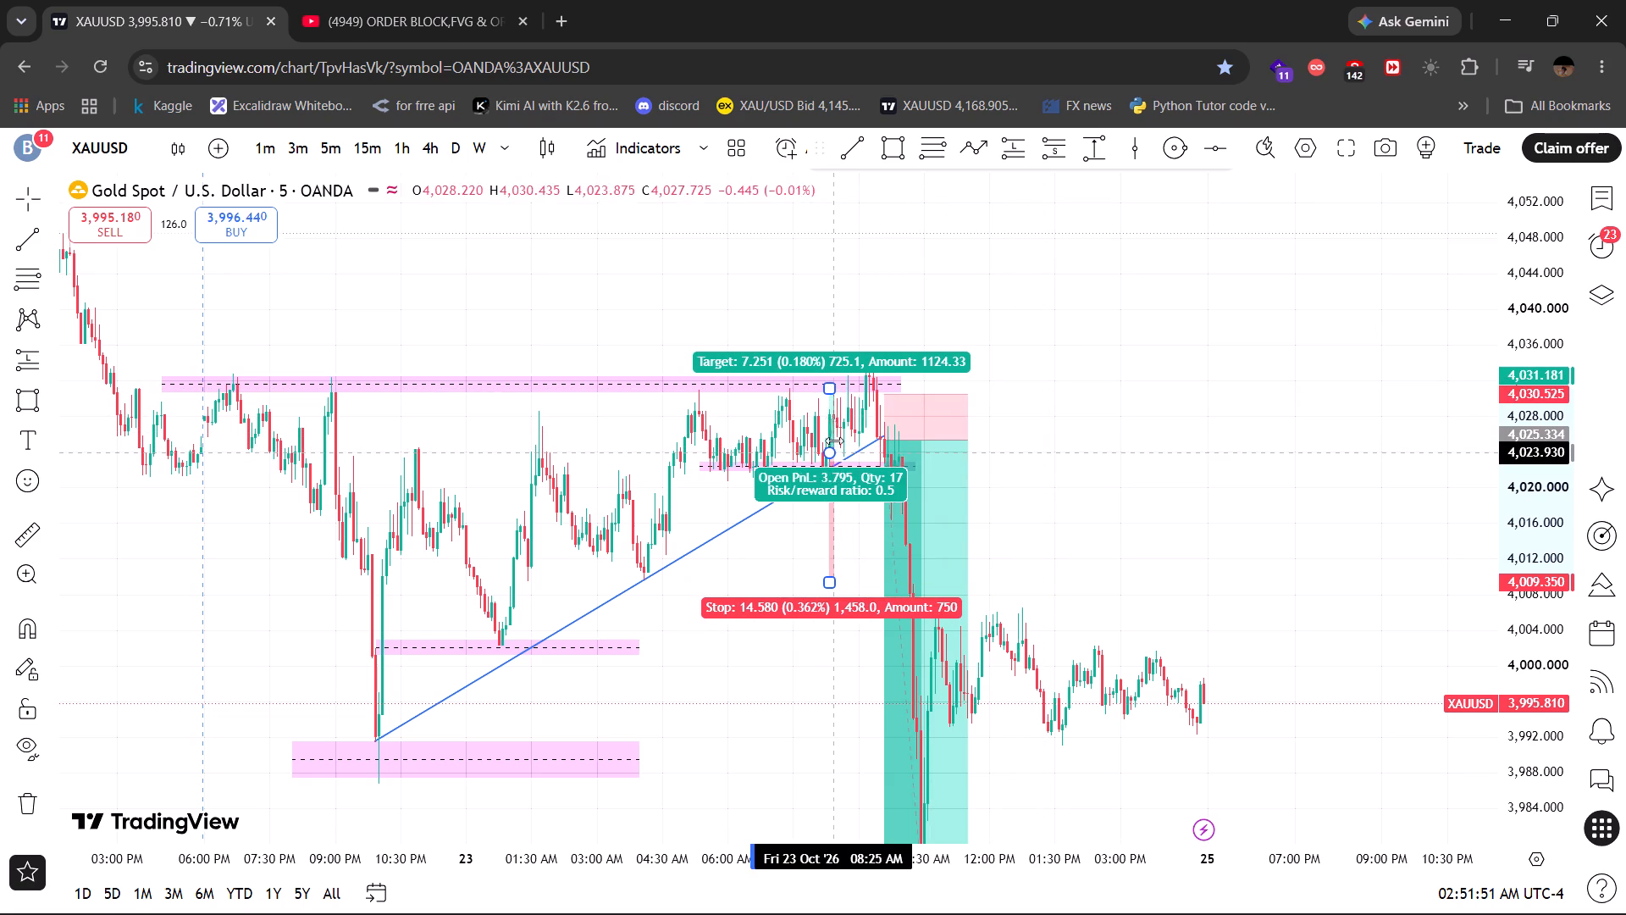
{"action": "left_click_drag", "start_coordinate": [834, 441], "coordinate": [854, 448]}
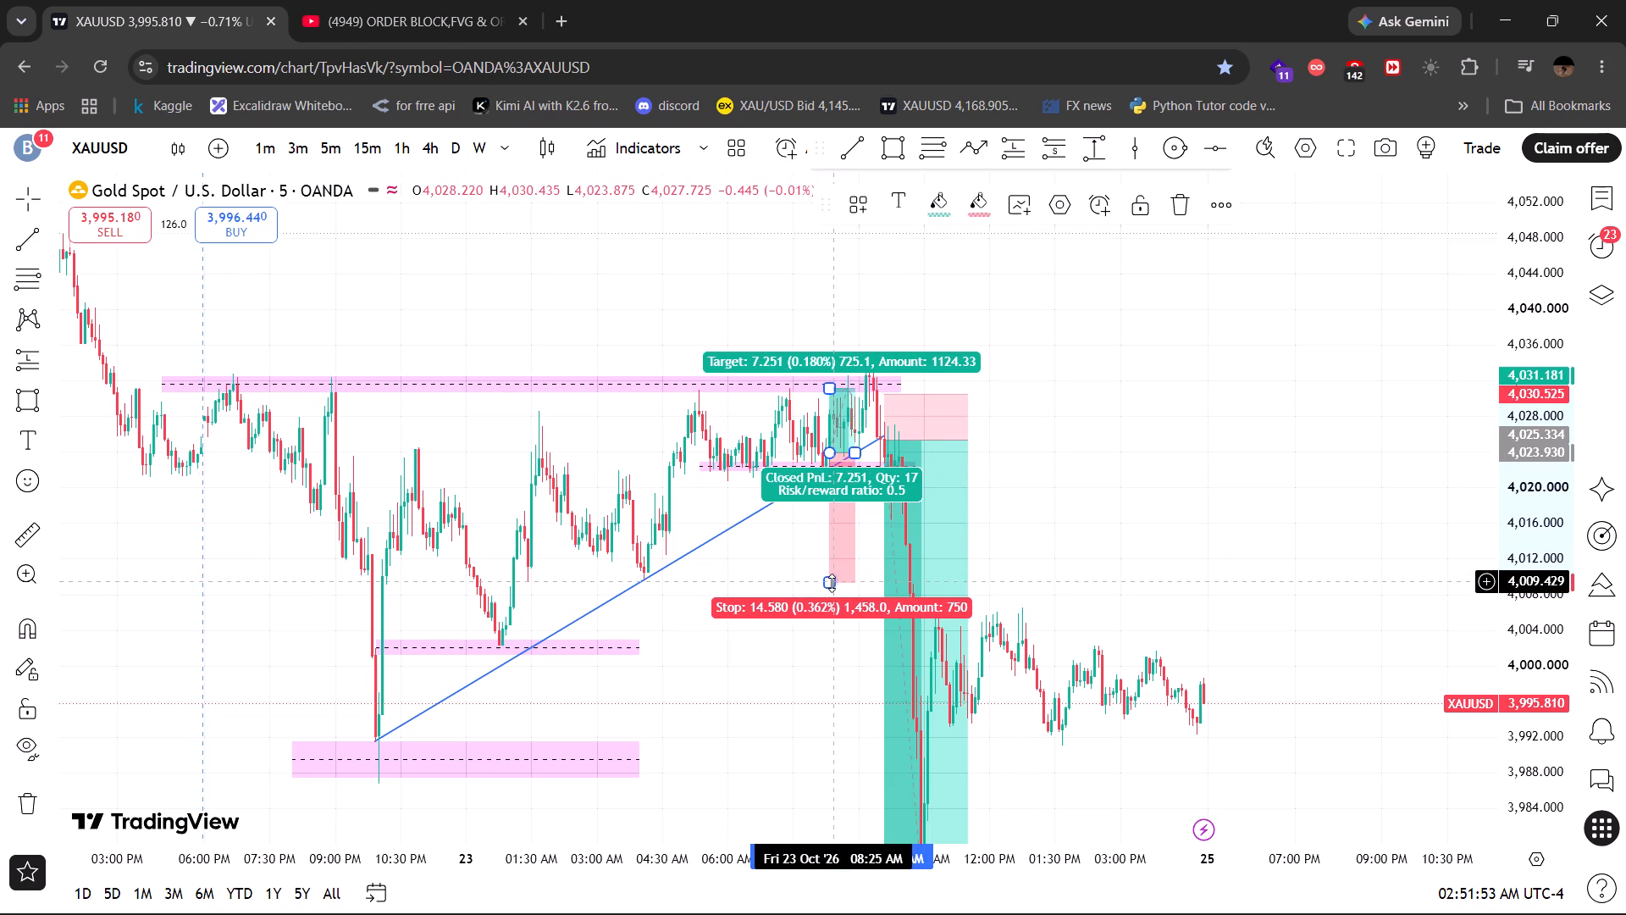
{"action": "left_click_drag", "start_coordinate": [832, 584], "coordinate": [835, 485]}
{"action": "left_click", "coordinate": [1118, 517]}
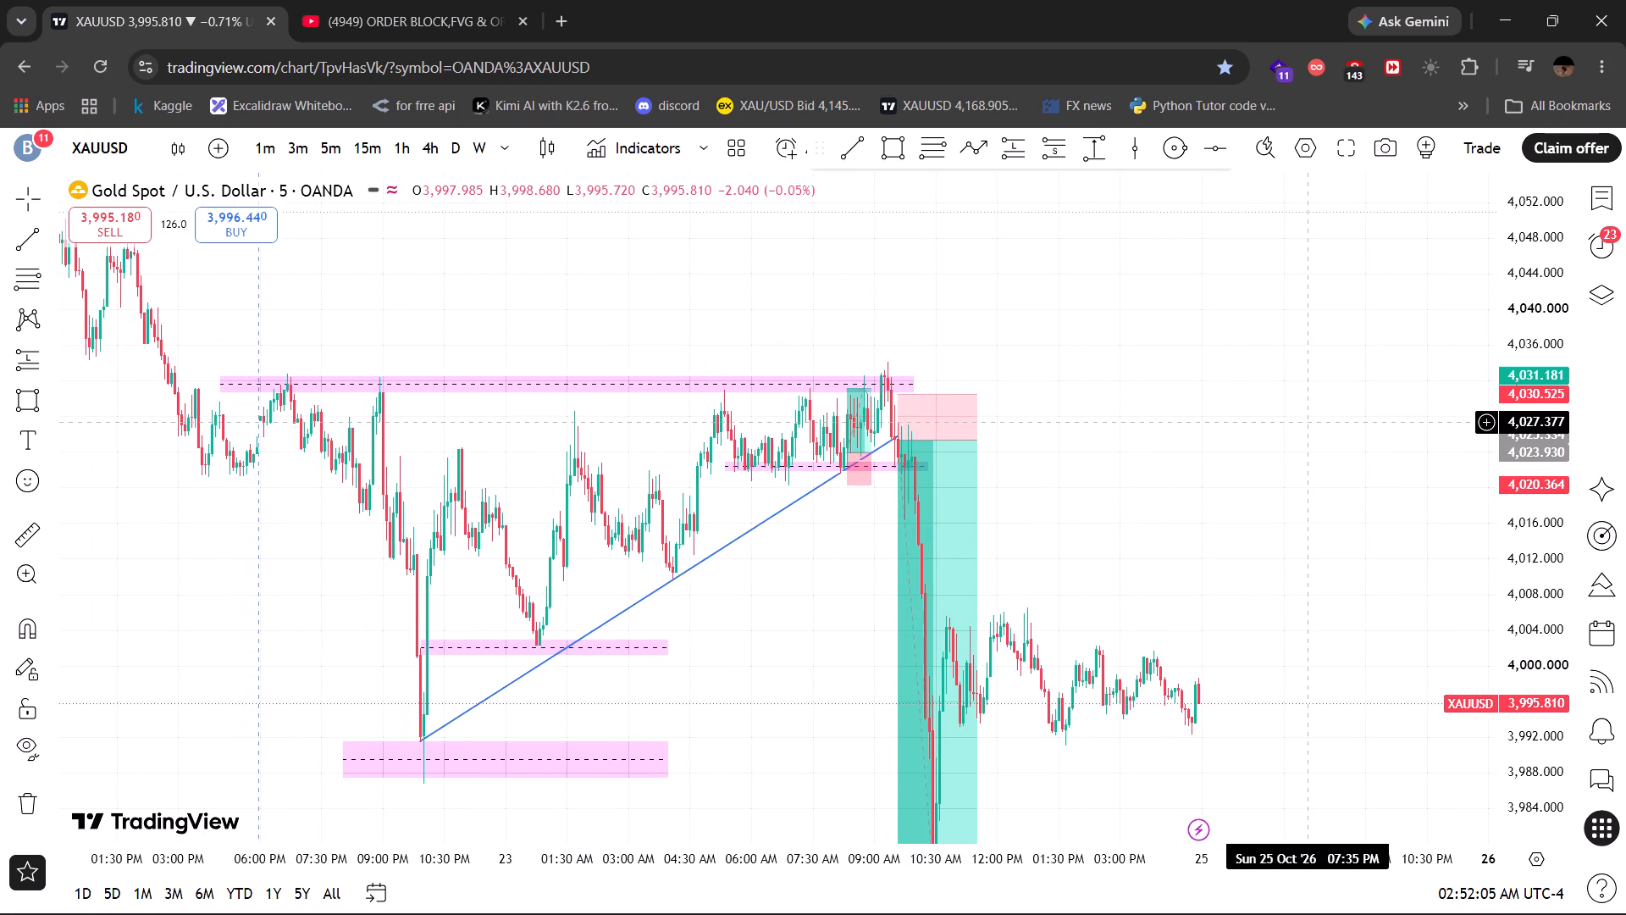
Examine the long and short positions together against the trend line, the pink zones and the sell-off.
{"action": "left_click_drag", "start_coordinate": [1518, 402], "coordinate": [1538, 654]}
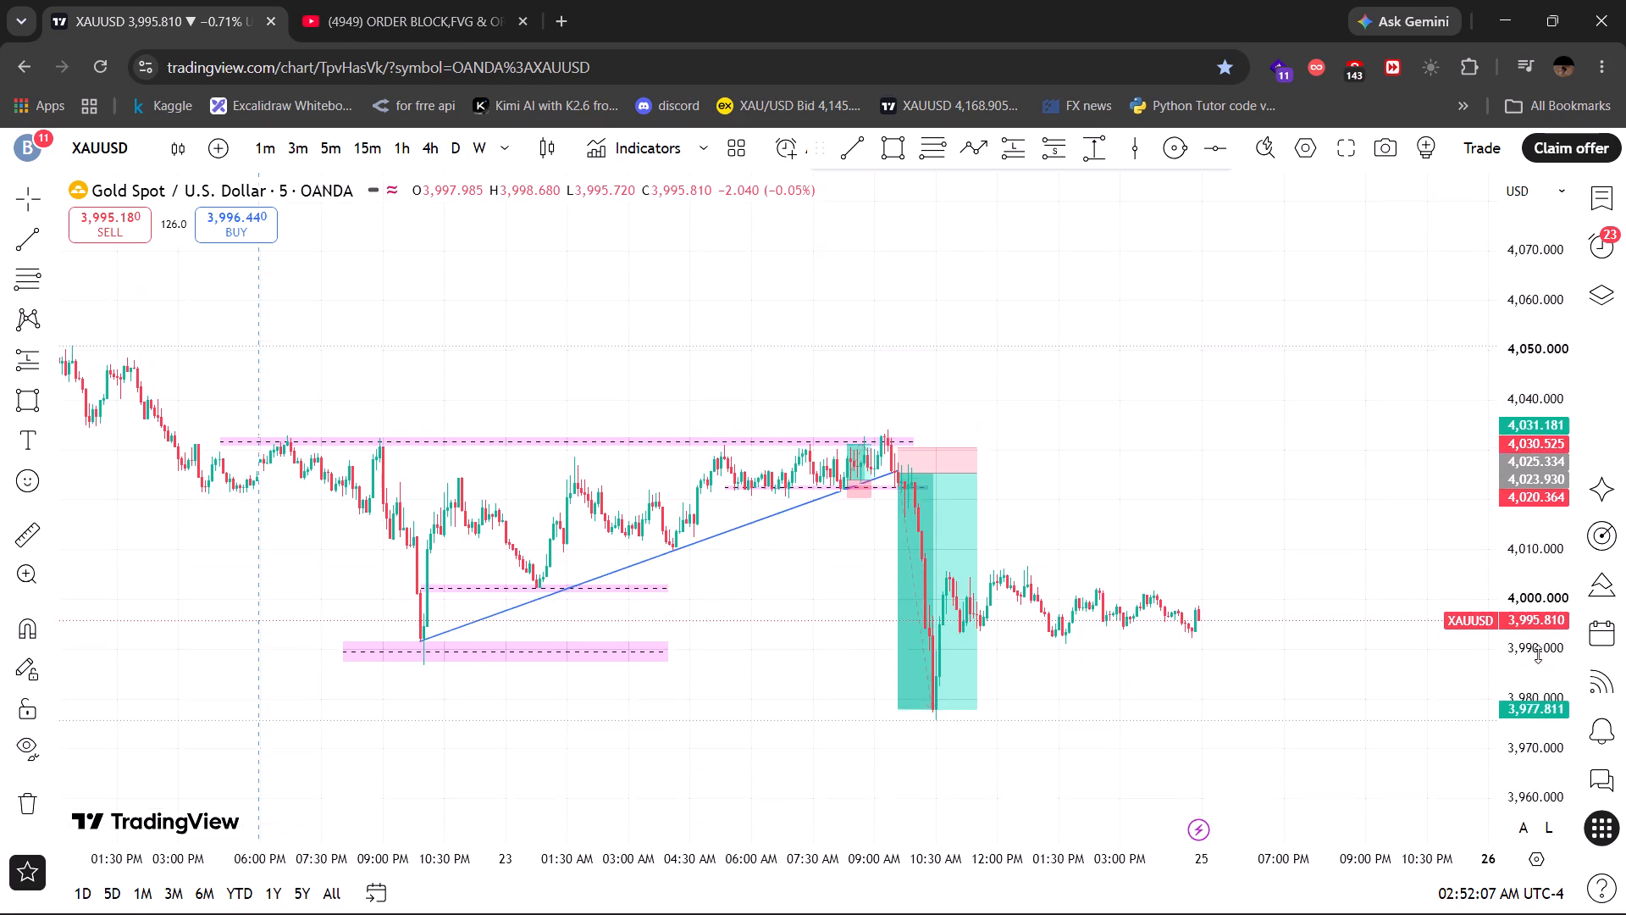
{"action": "left_click_drag", "start_coordinate": [1538, 654], "coordinate": [1492, 490]}
{"action": "left_click_drag", "start_coordinate": [1261, 414], "coordinate": [1140, 290]}
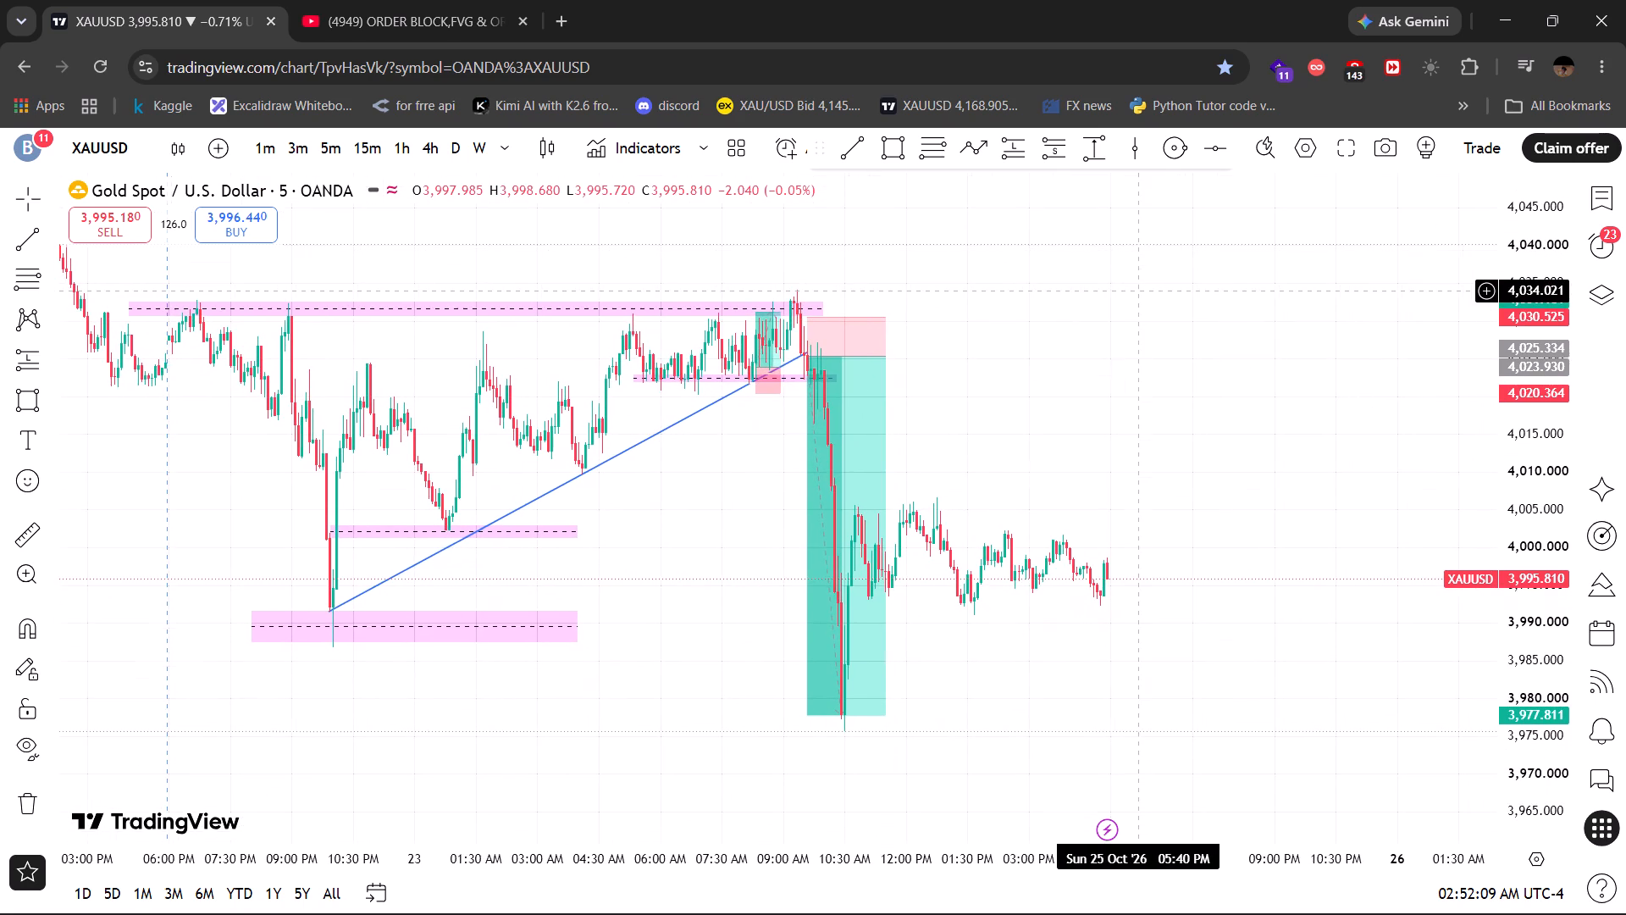
{"action": "left_click_drag", "start_coordinate": [1140, 290], "coordinate": [1139, 291]}
{"action": "left_click_drag", "start_coordinate": [1529, 474], "coordinate": [1510, 409]}
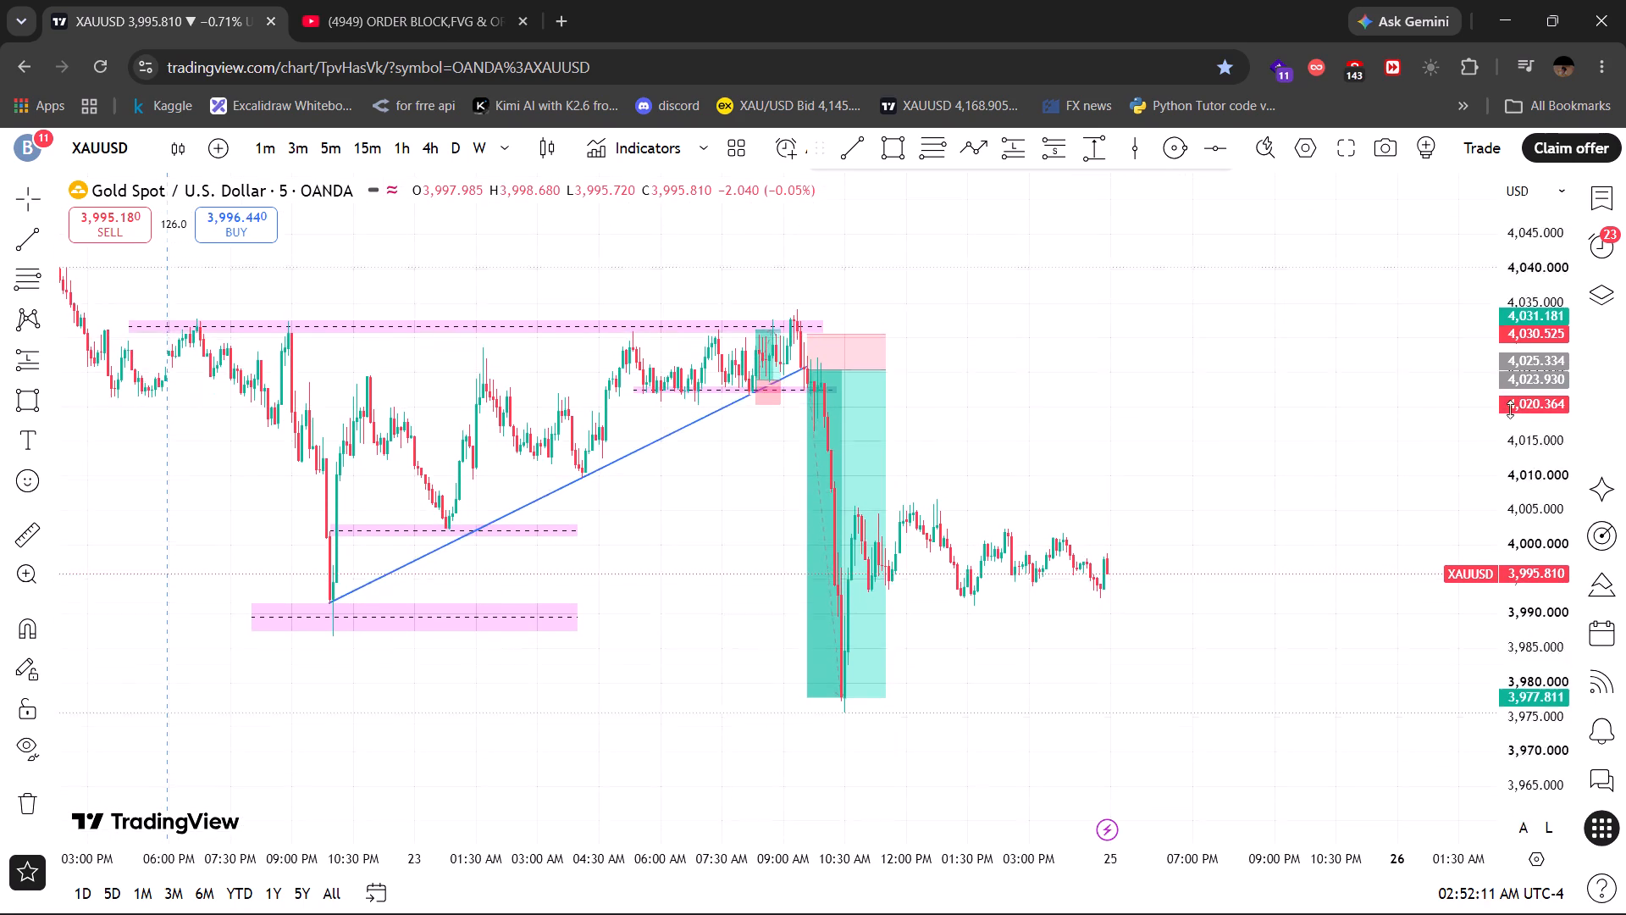
{"action": "left_click_drag", "start_coordinate": [1510, 409], "coordinate": [1507, 354]}
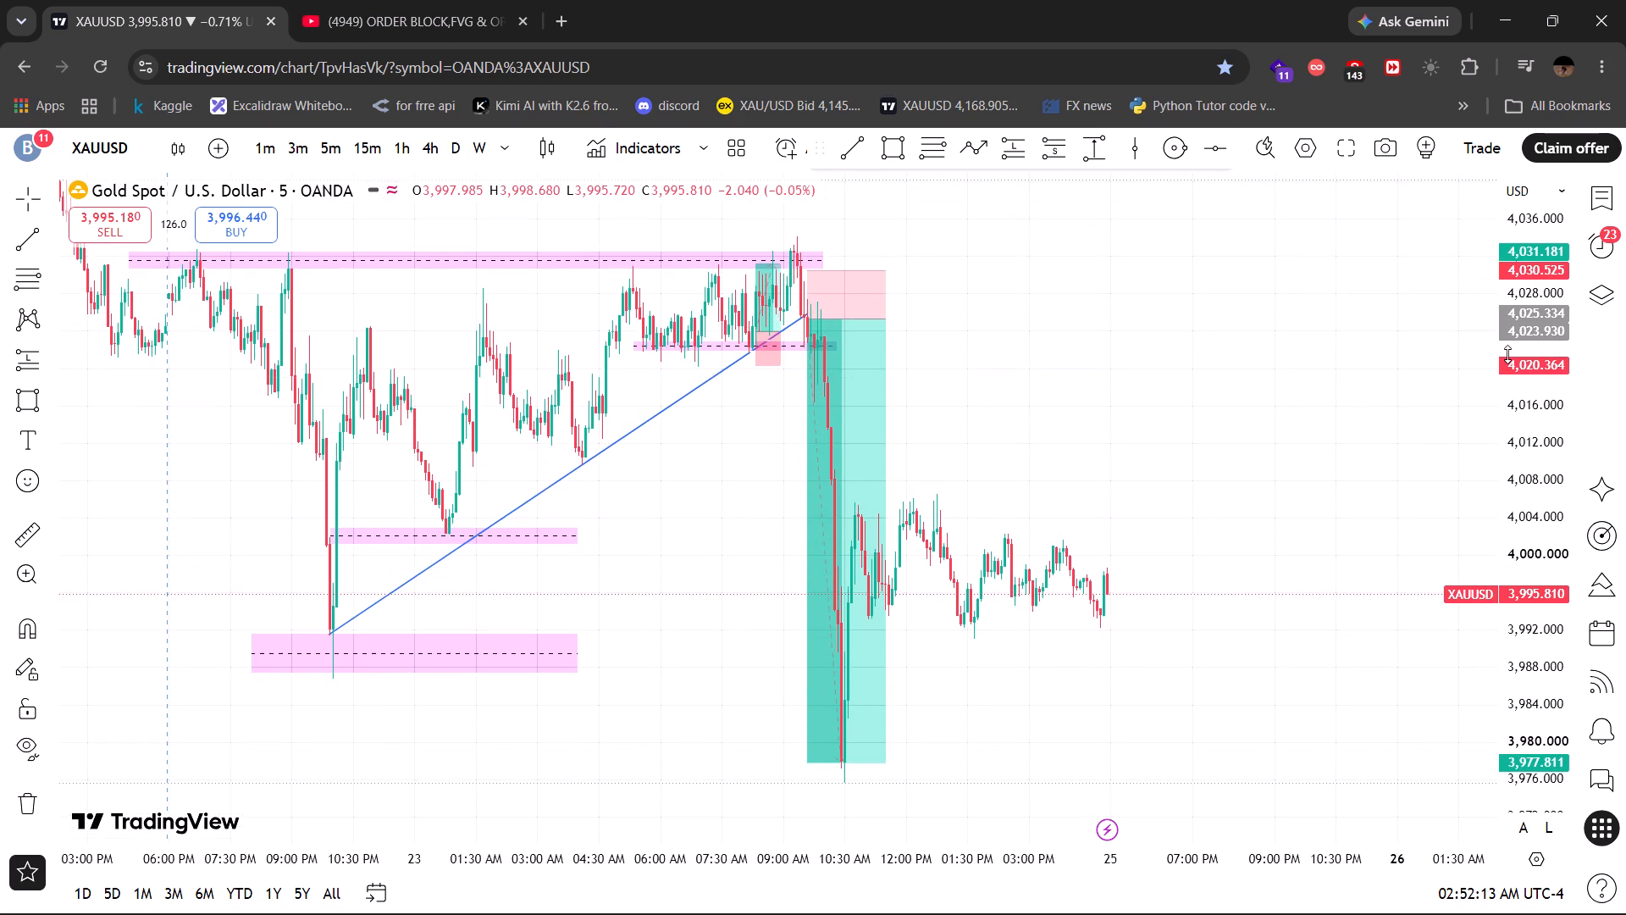
{"action": "left_click_drag", "start_coordinate": [1150, 471], "coordinate": [1192, 501]}
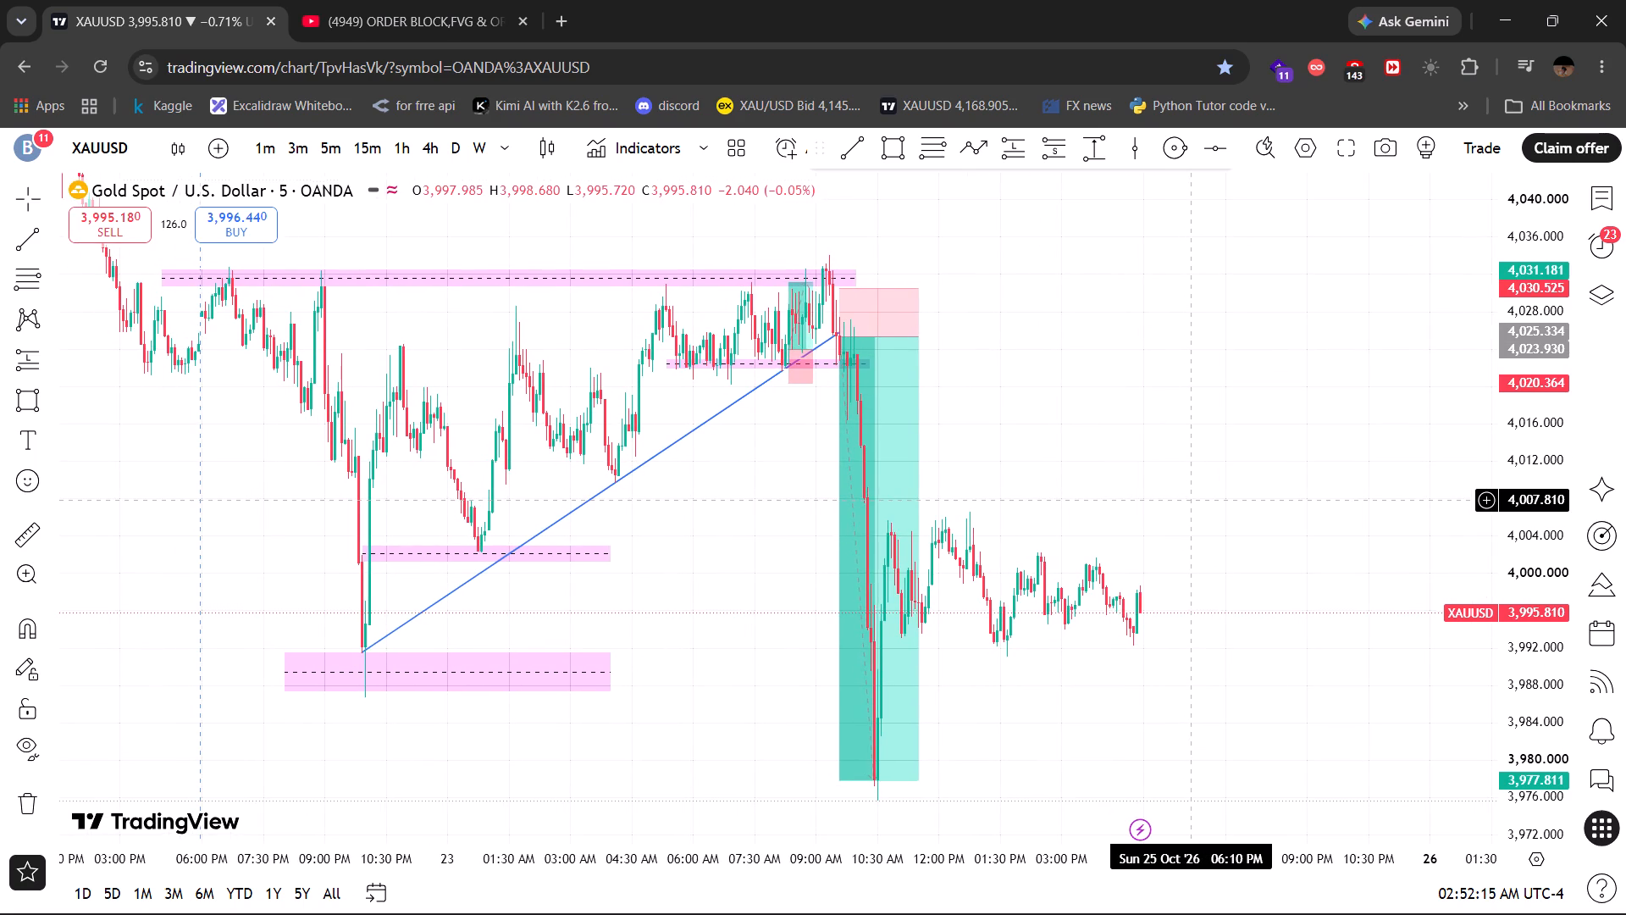
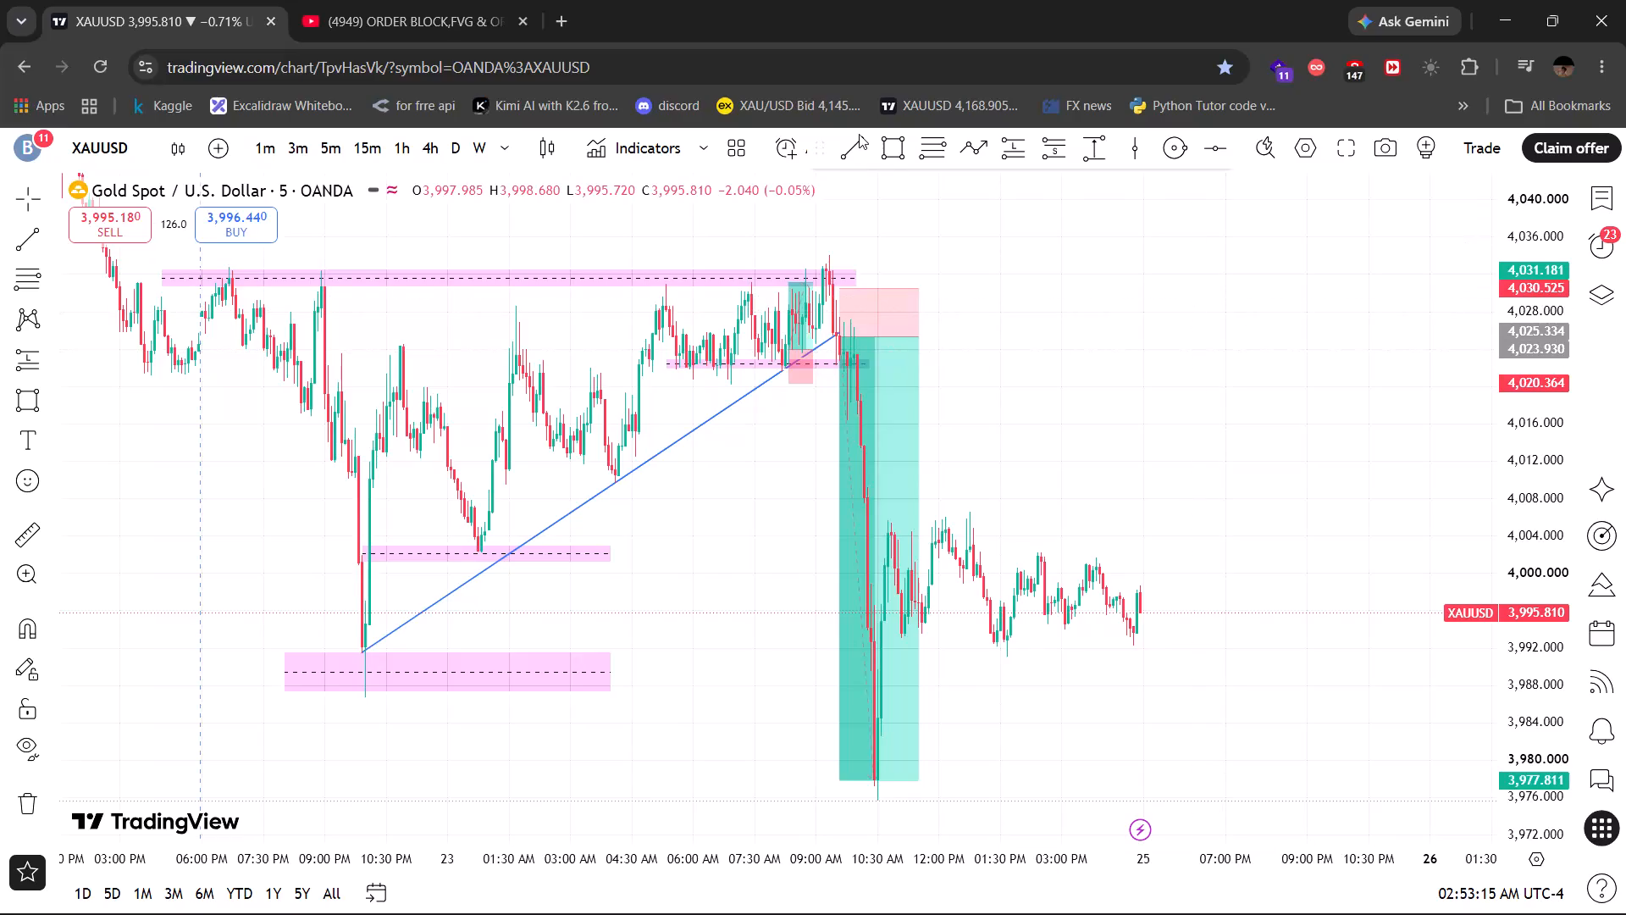
Place a second short position starting at 01:25 AM, with entry at about 4,013.9, stop at about 4,019.9 and target at about 4,009.5.
{"action": "left_click", "coordinate": [1044, 152]}
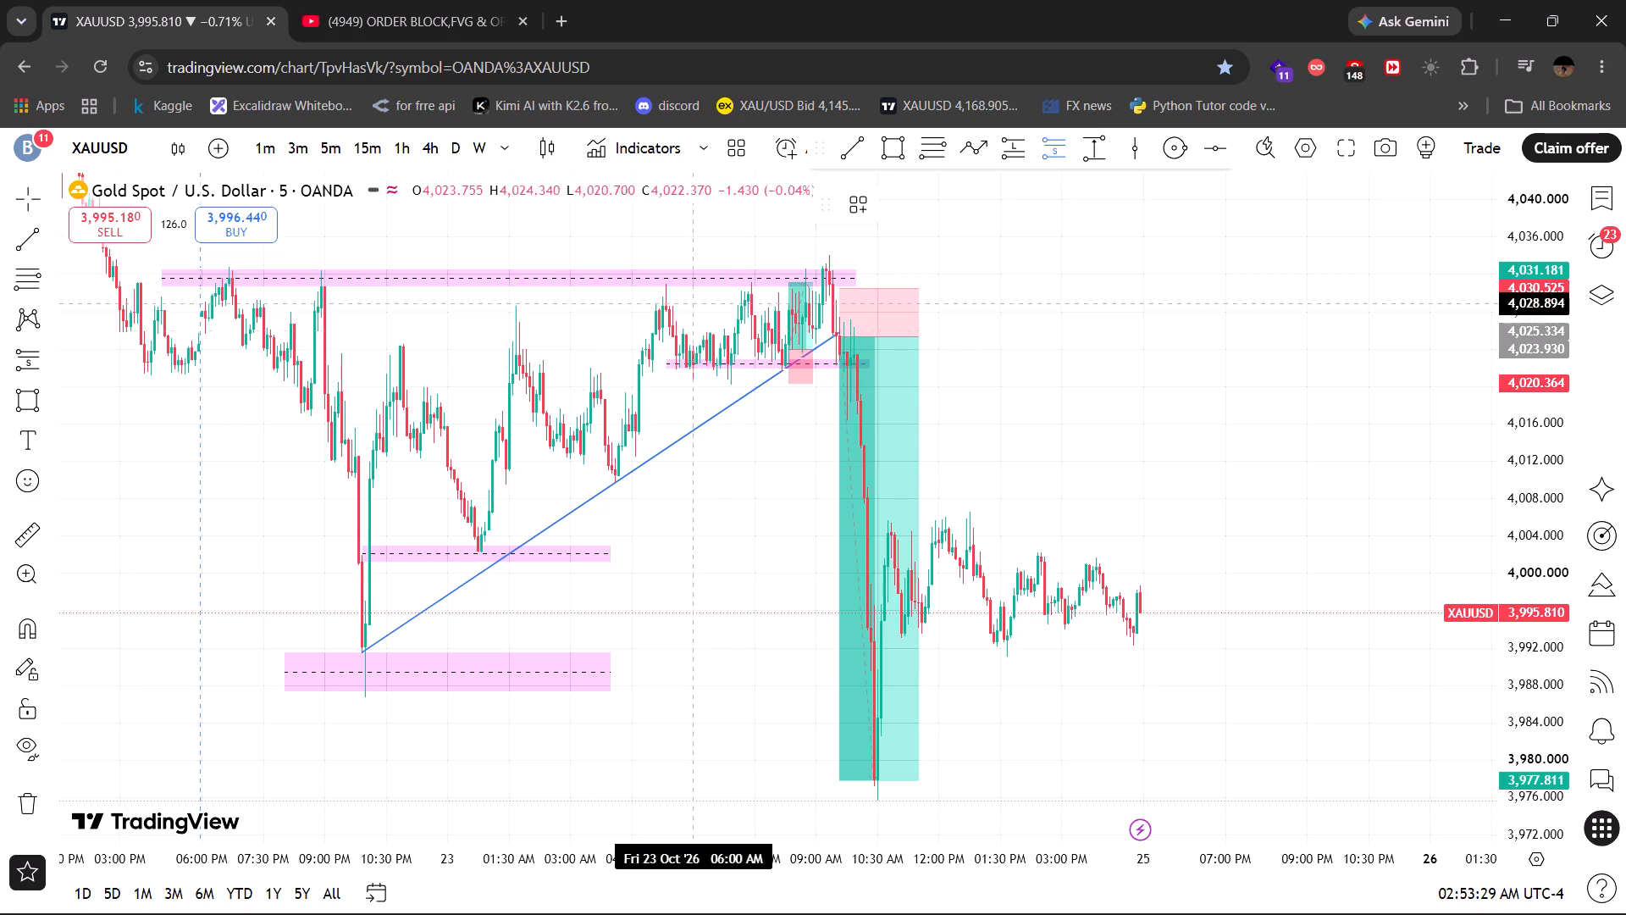
{"action": "left_click", "coordinate": [508, 468]}
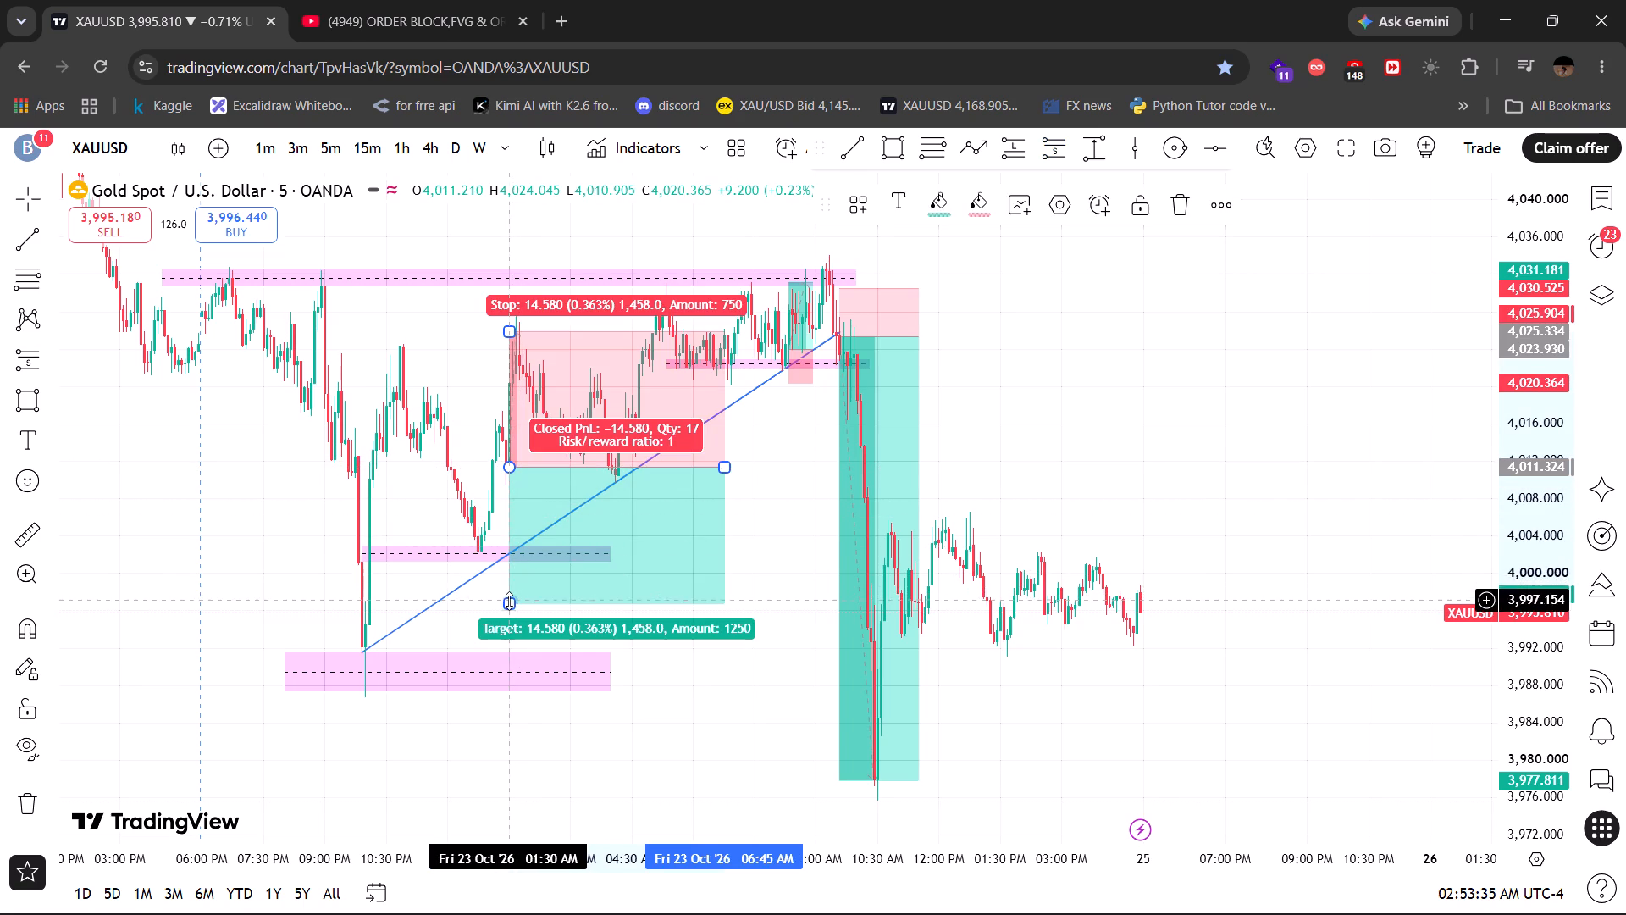
{"action": "left_click_drag", "start_coordinate": [509, 601], "coordinate": [507, 502]}
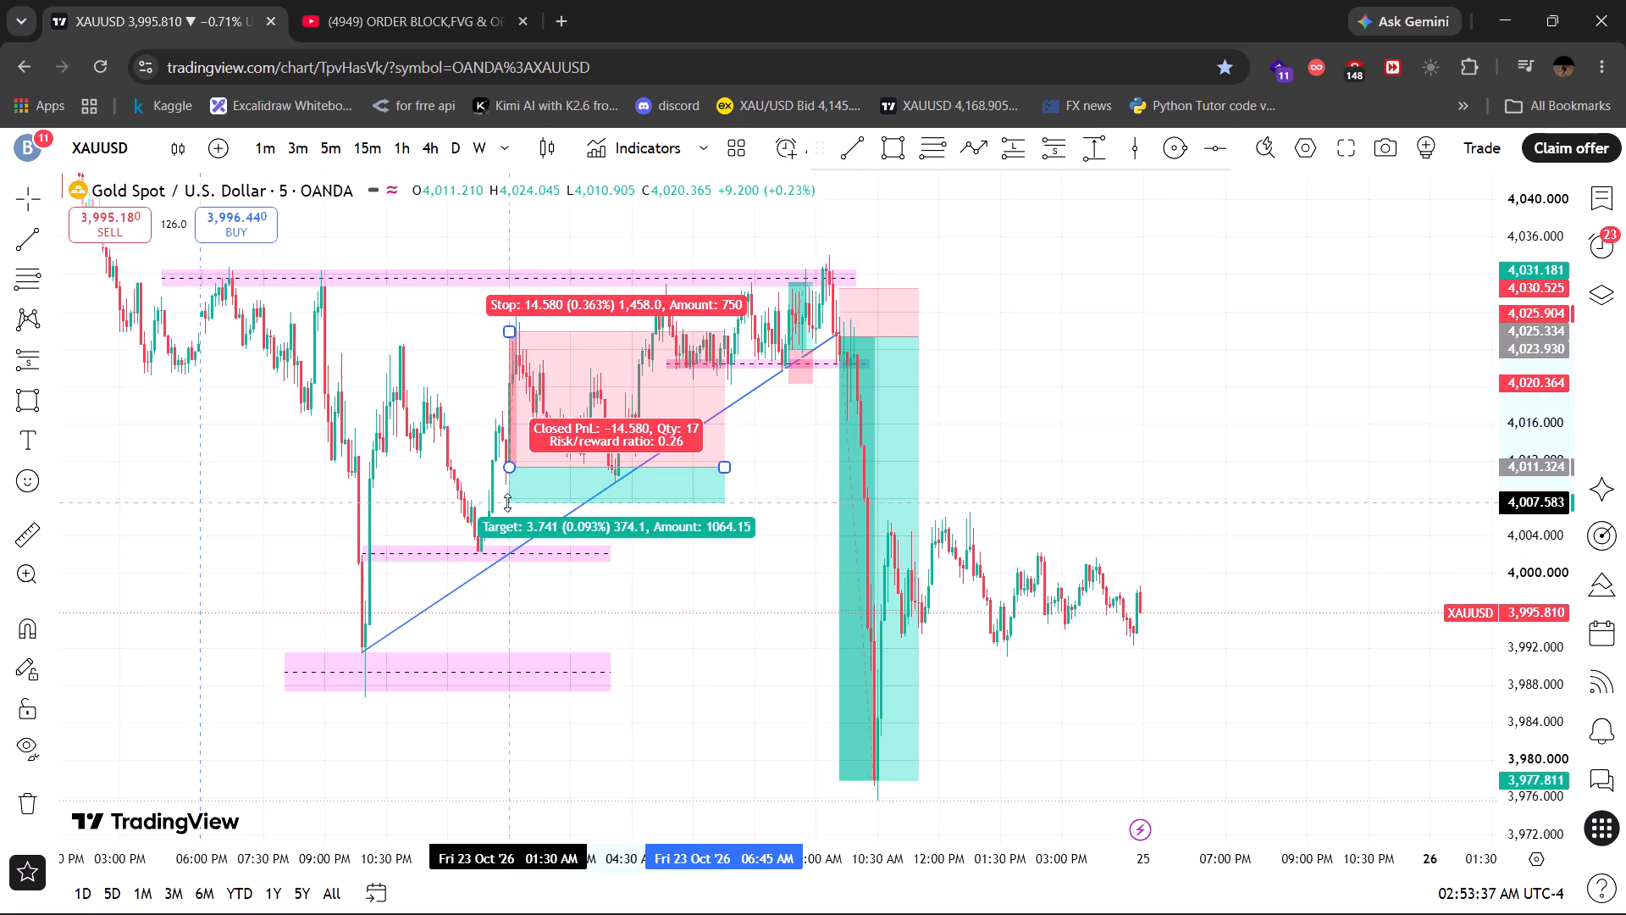
{"action": "left_click_drag", "start_coordinate": [507, 502], "coordinate": [513, 508]}
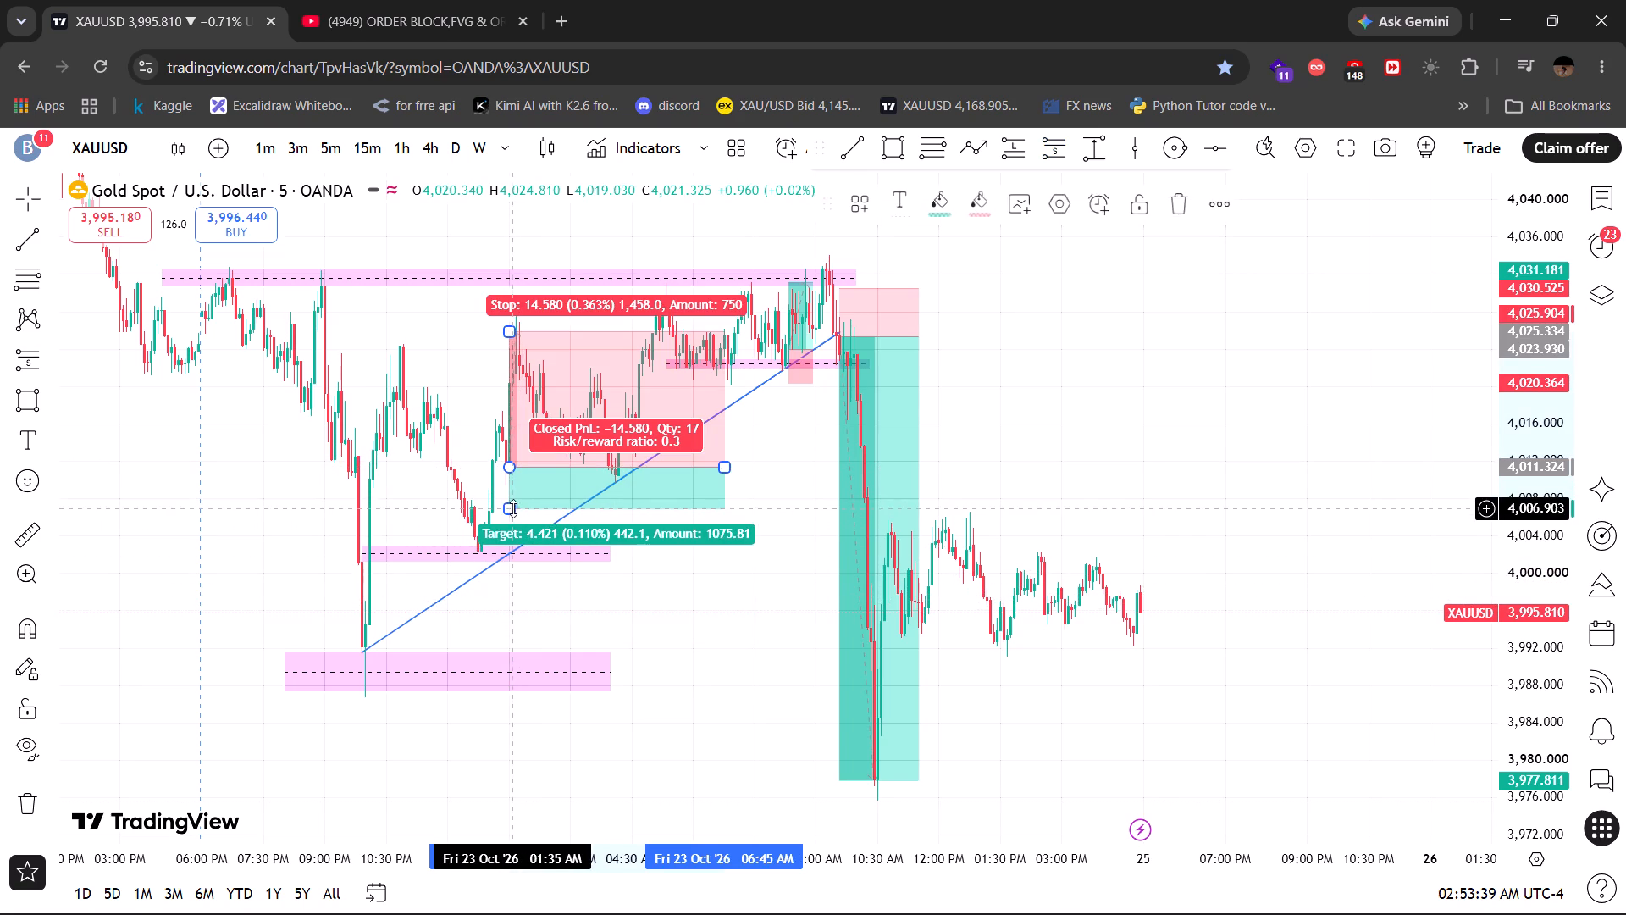
{"action": "left_click_drag", "start_coordinate": [508, 328], "coordinate": [526, 418]}
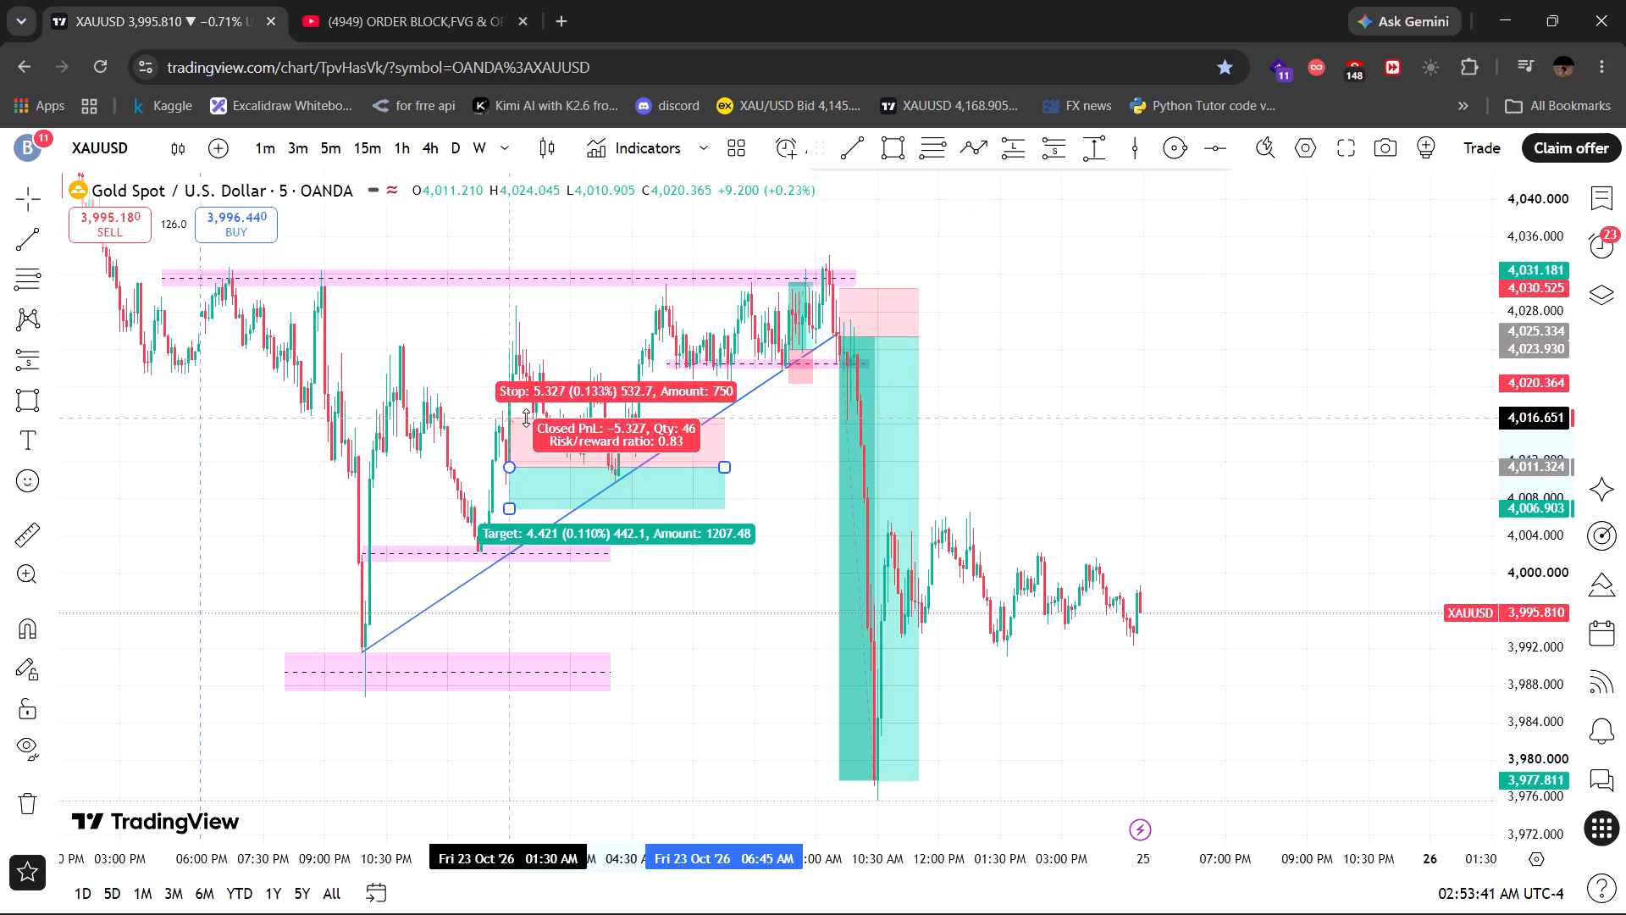
{"action": "left_click_drag", "start_coordinate": [526, 418], "coordinate": [524, 412]}
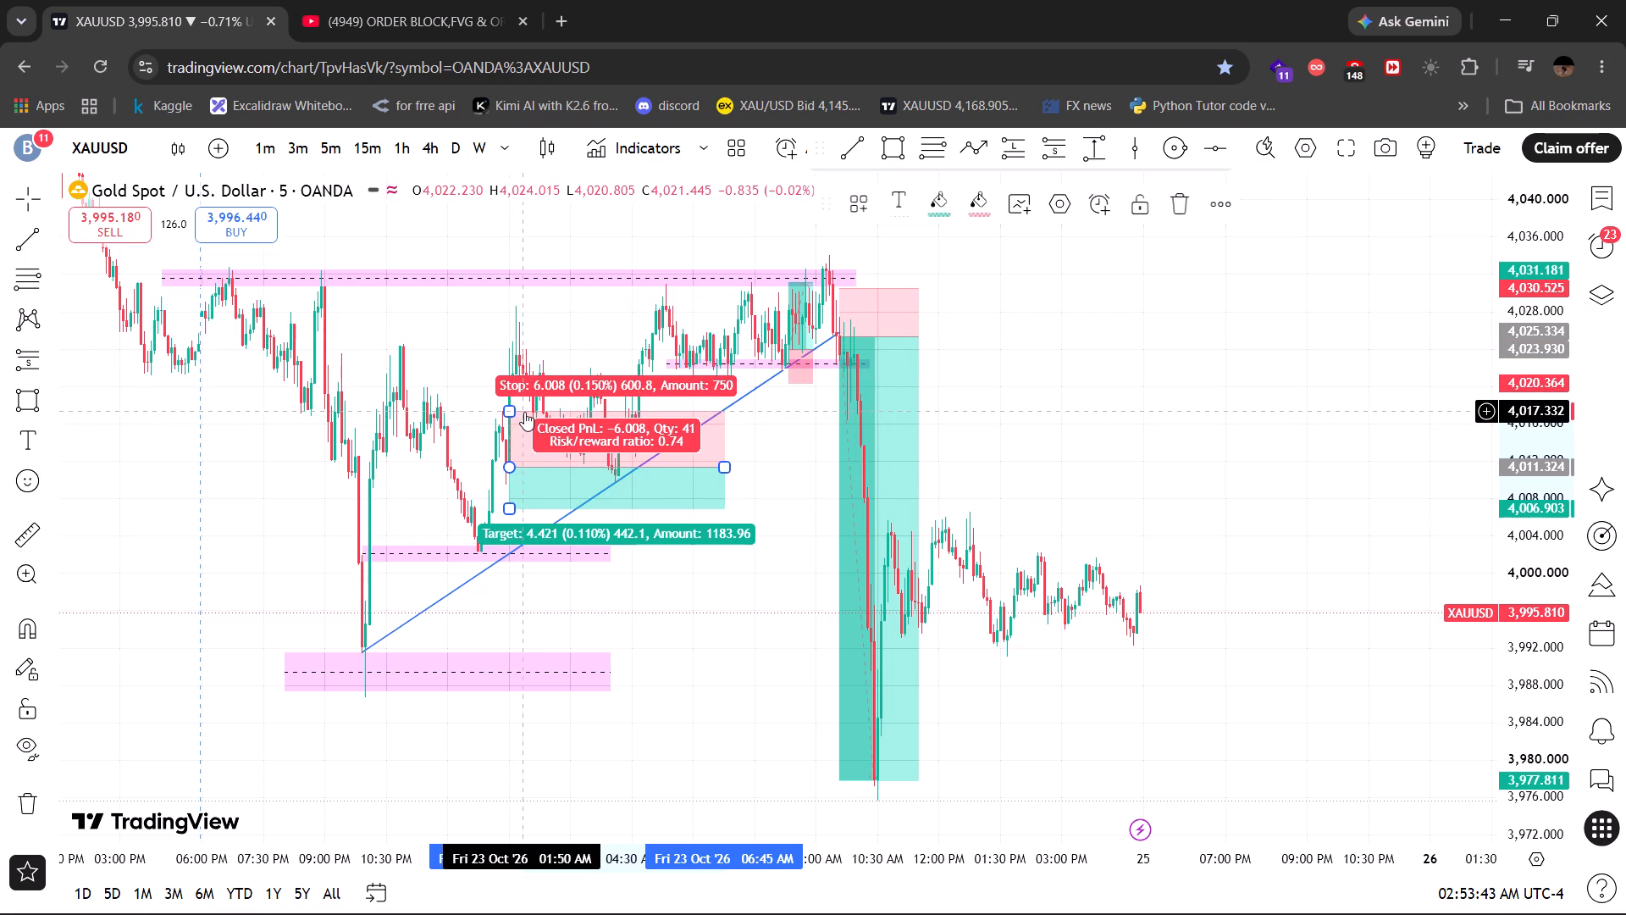
{"action": "left_click_drag", "start_coordinate": [532, 465], "coordinate": [529, 467]}
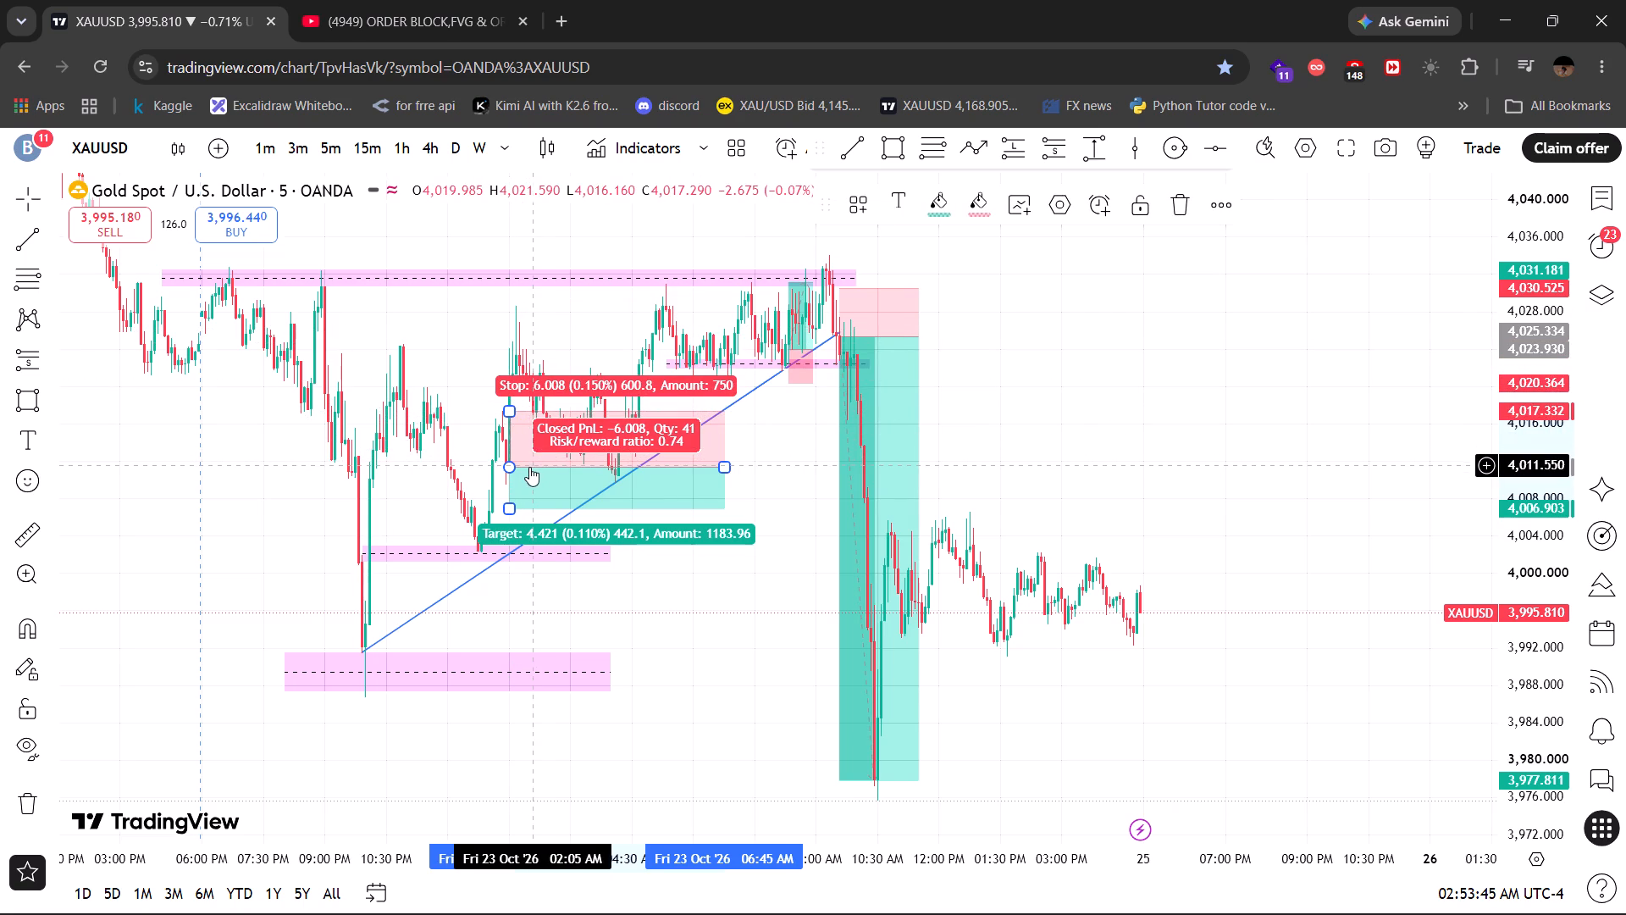
{"action": "left_click_drag", "start_coordinate": [529, 467], "coordinate": [530, 461]}
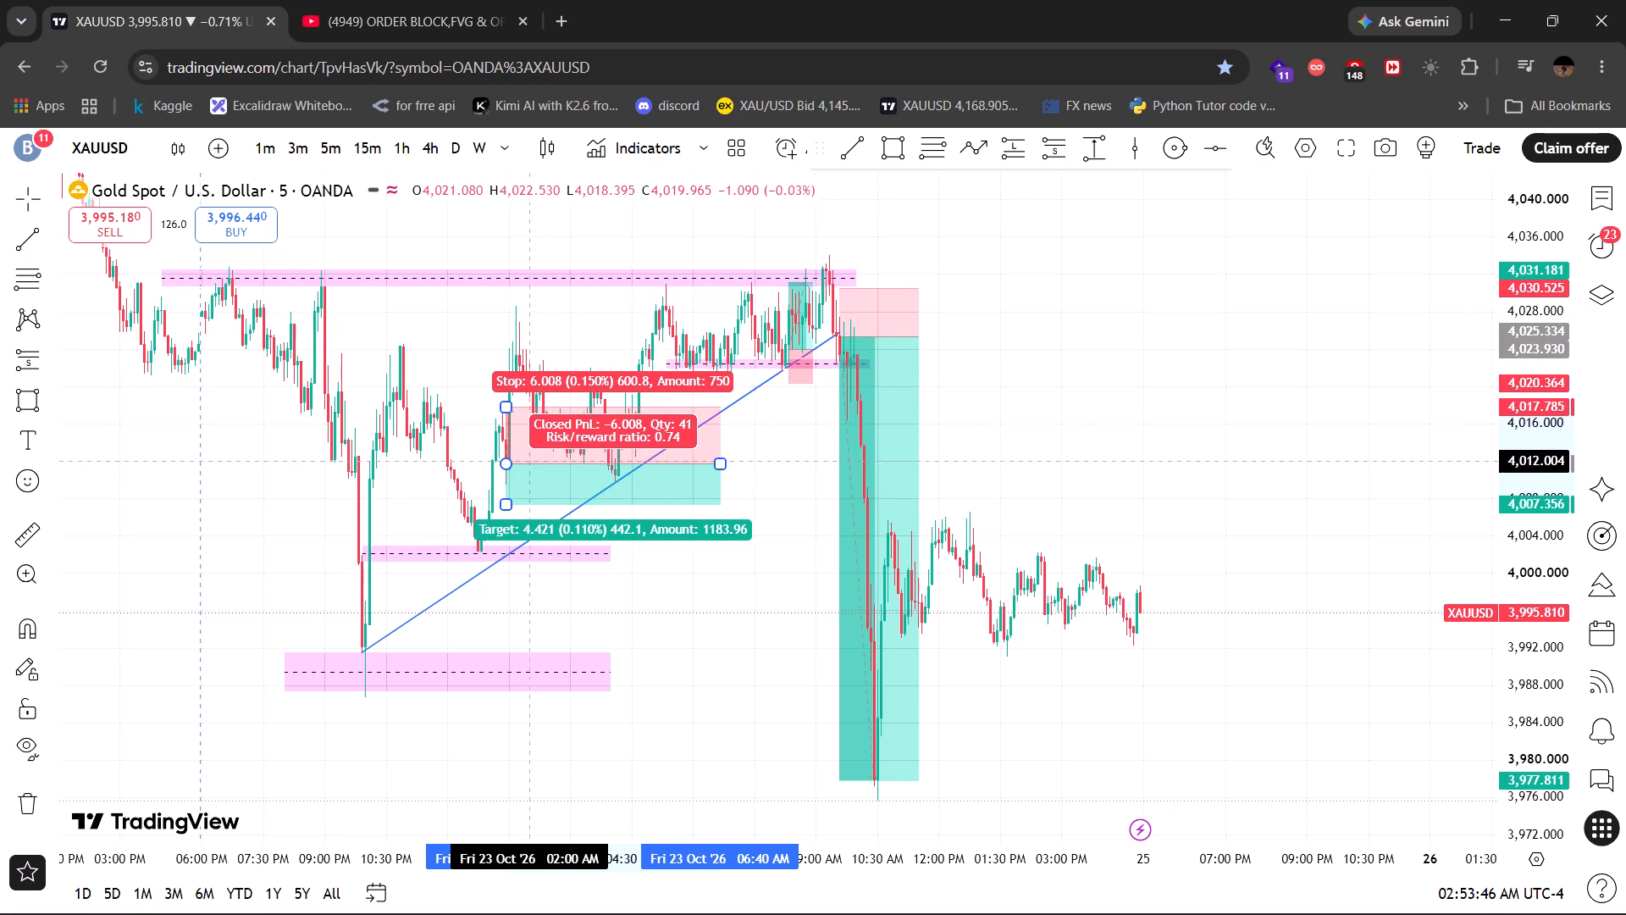
{"action": "left_click_drag", "start_coordinate": [530, 461], "coordinate": [530, 441]}
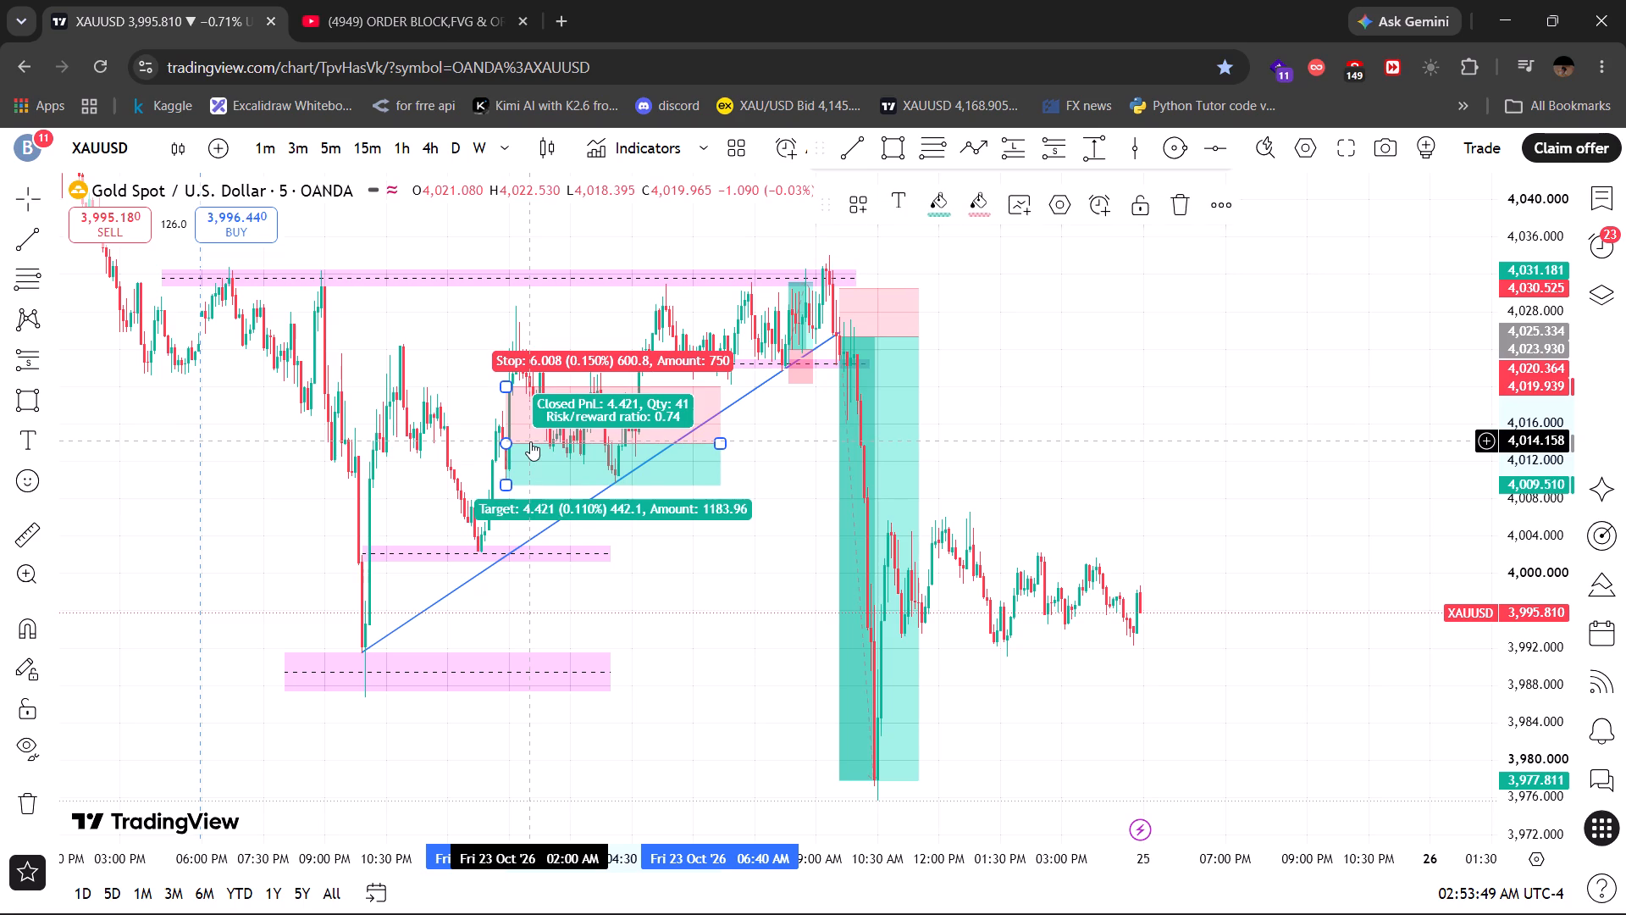
Shorten the new short position to end at 03:25 AM and extend its target to about 4,002.9, just above the middle pink zone.
{"action": "left_click_drag", "start_coordinate": [720, 441], "coordinate": [622, 448]}
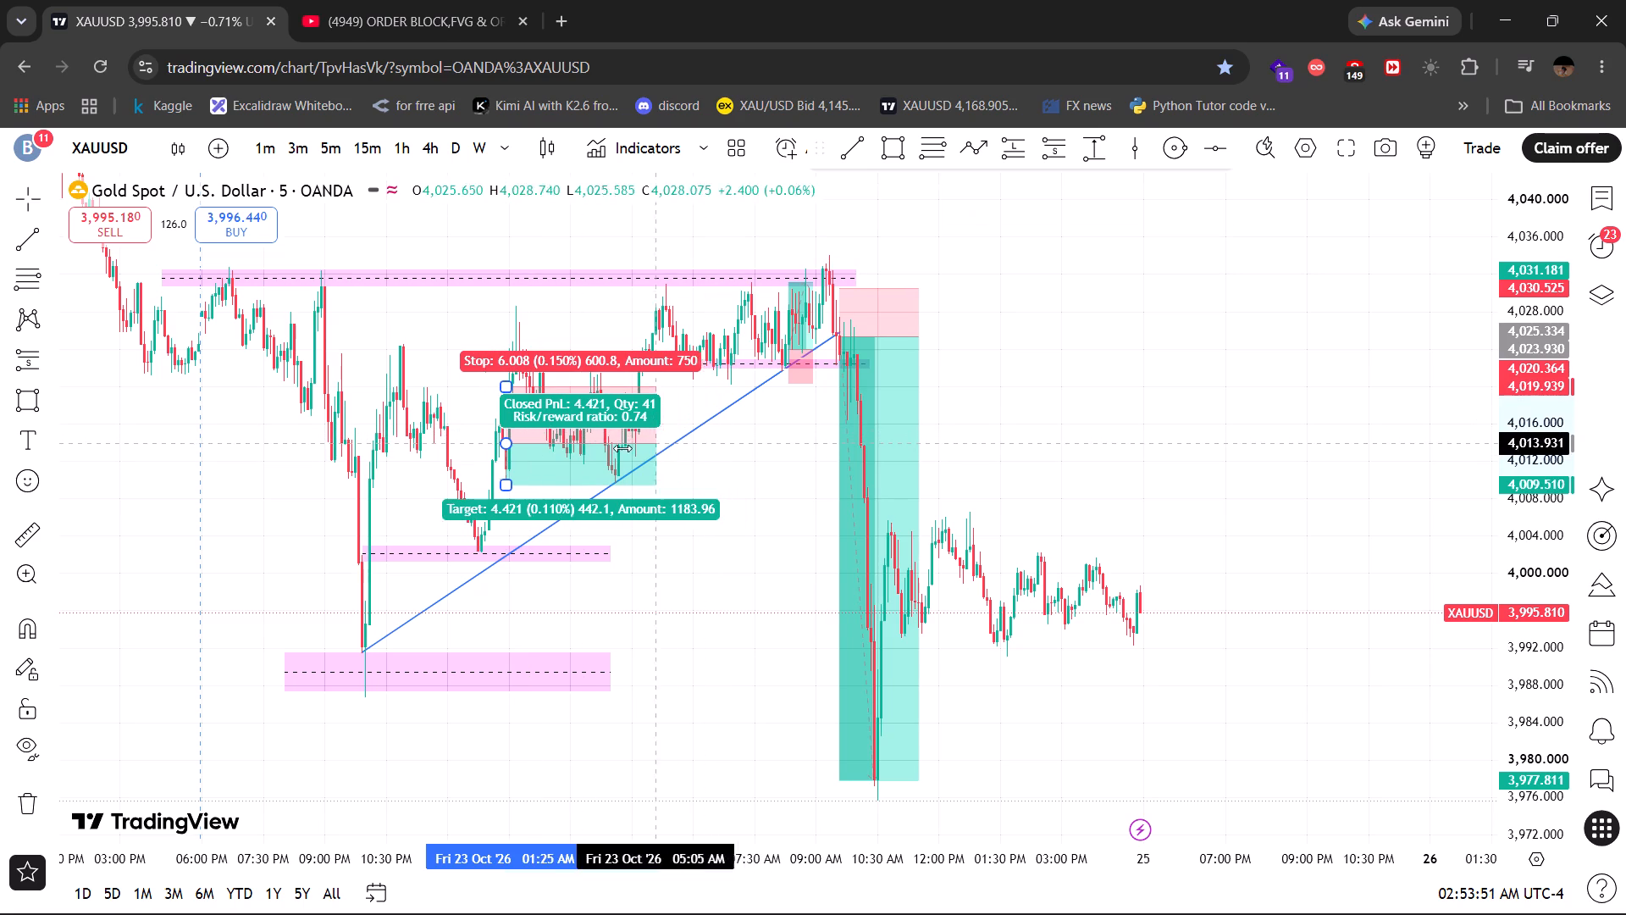
{"action": "left_click_drag", "start_coordinate": [622, 448], "coordinate": [588, 452]}
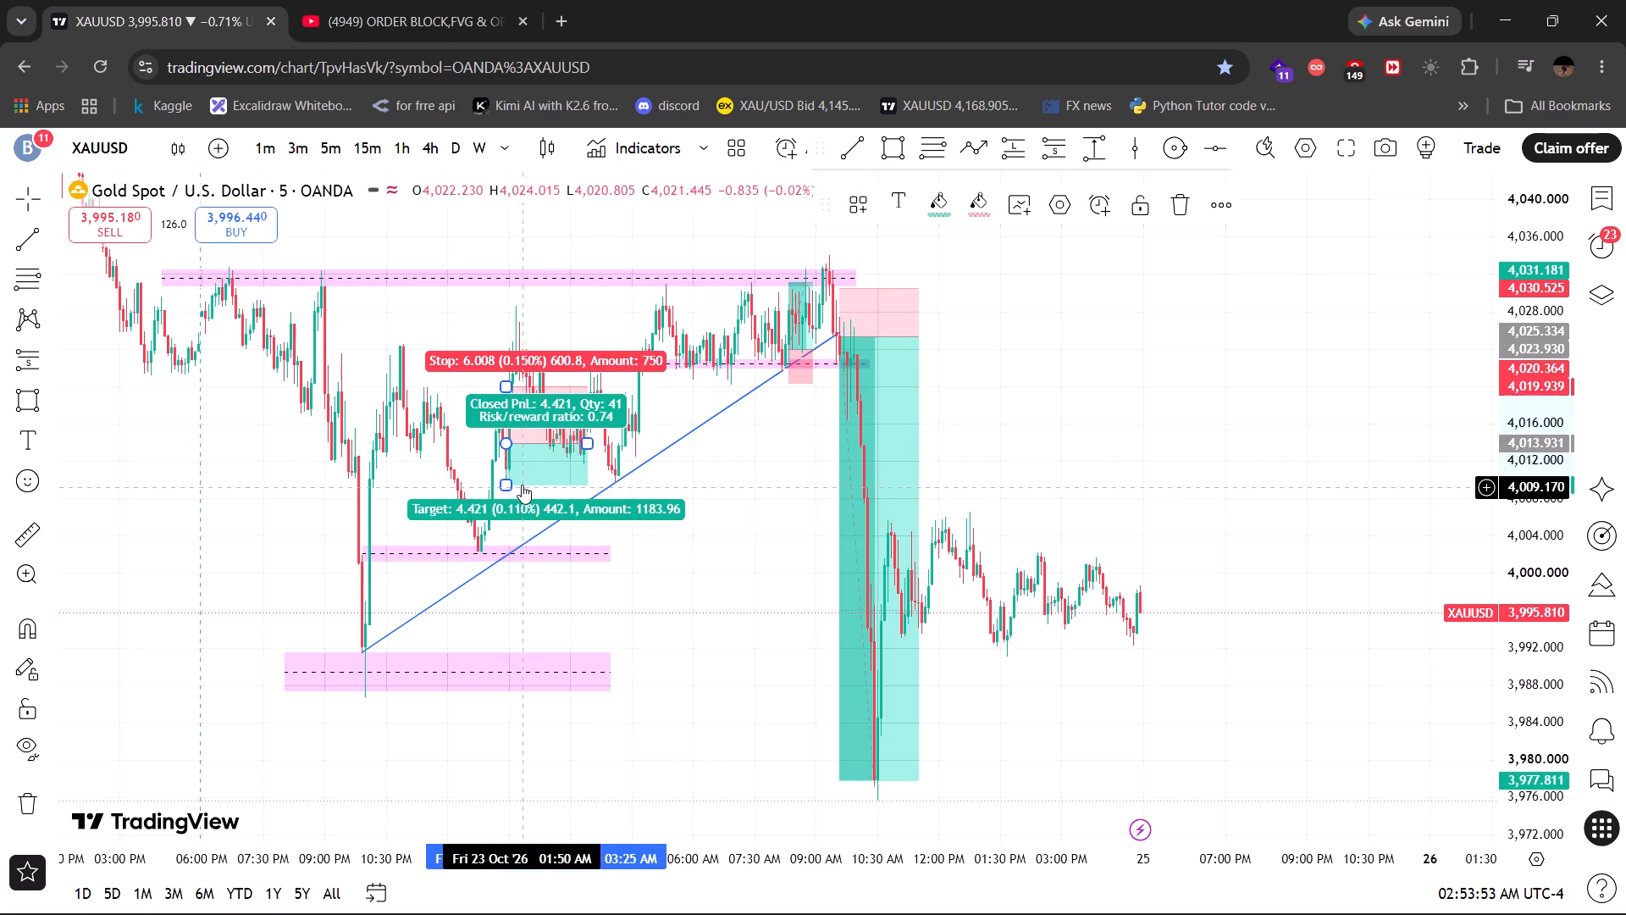
{"action": "left_click_drag", "start_coordinate": [510, 485], "coordinate": [518, 526]}
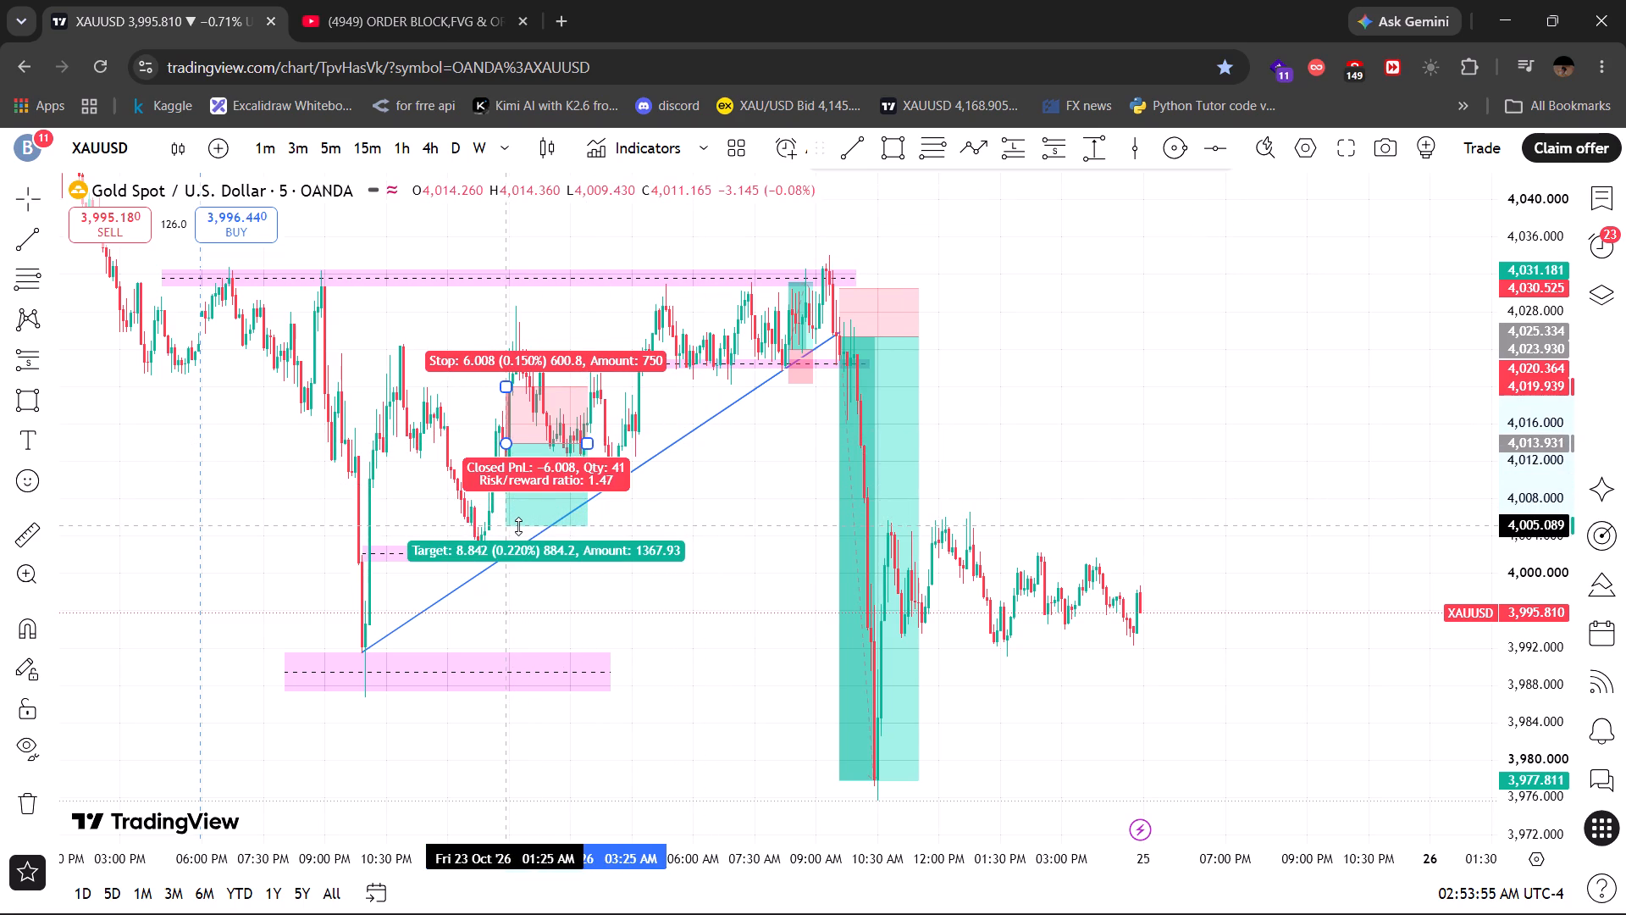
{"action": "left_click_drag", "start_coordinate": [518, 526], "coordinate": [525, 546]}
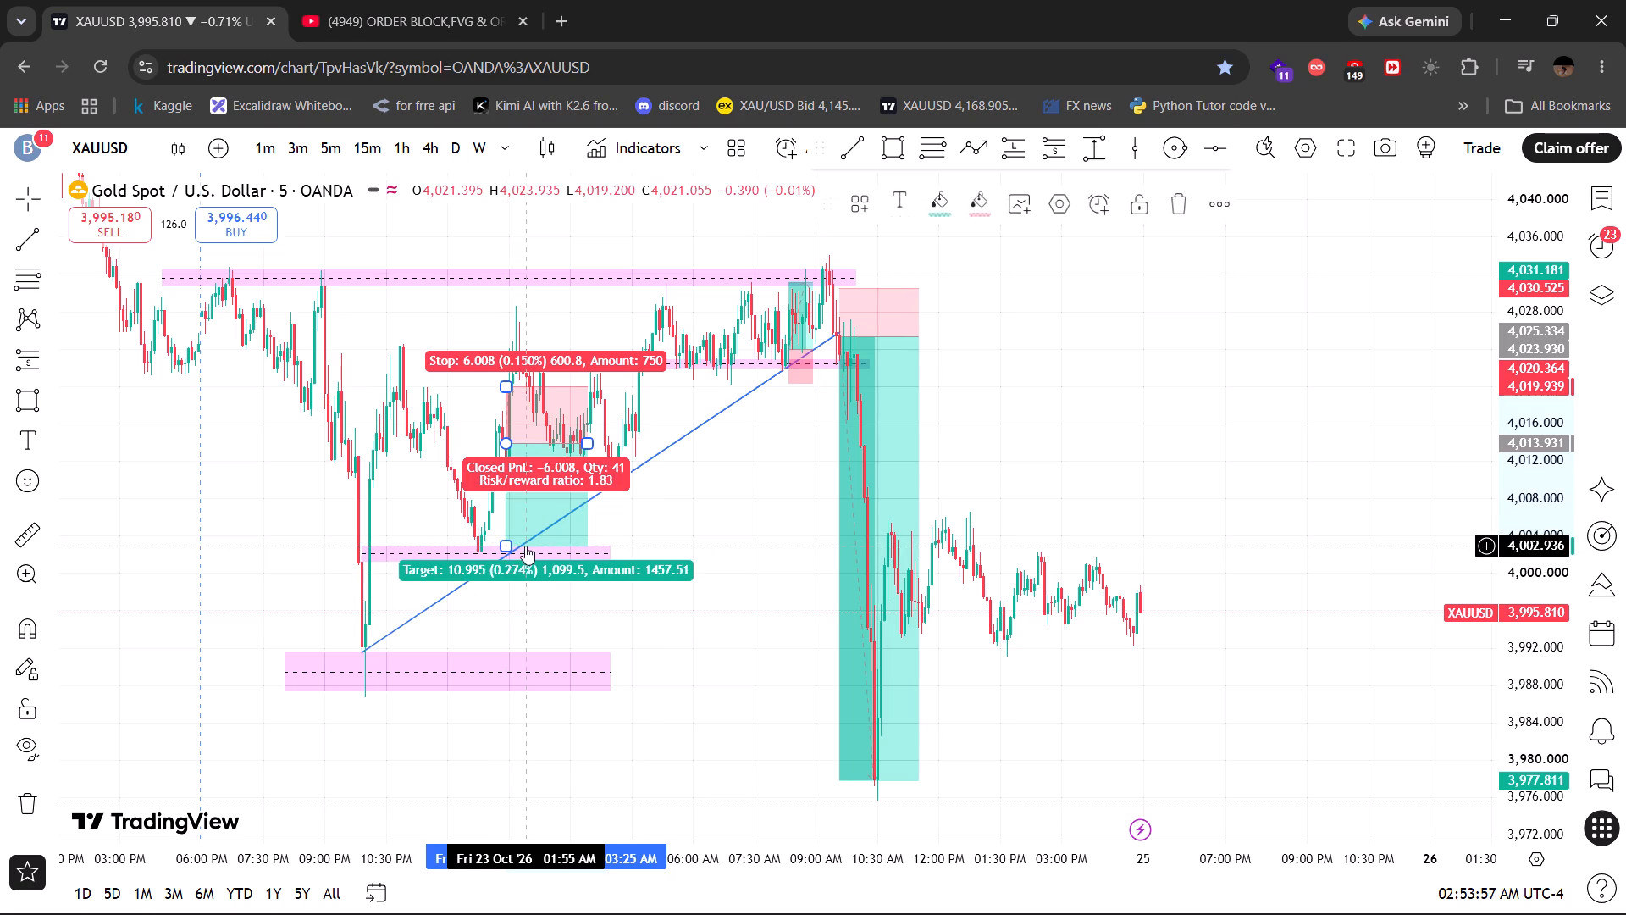
{"action": "left_click", "coordinate": [690, 498]}
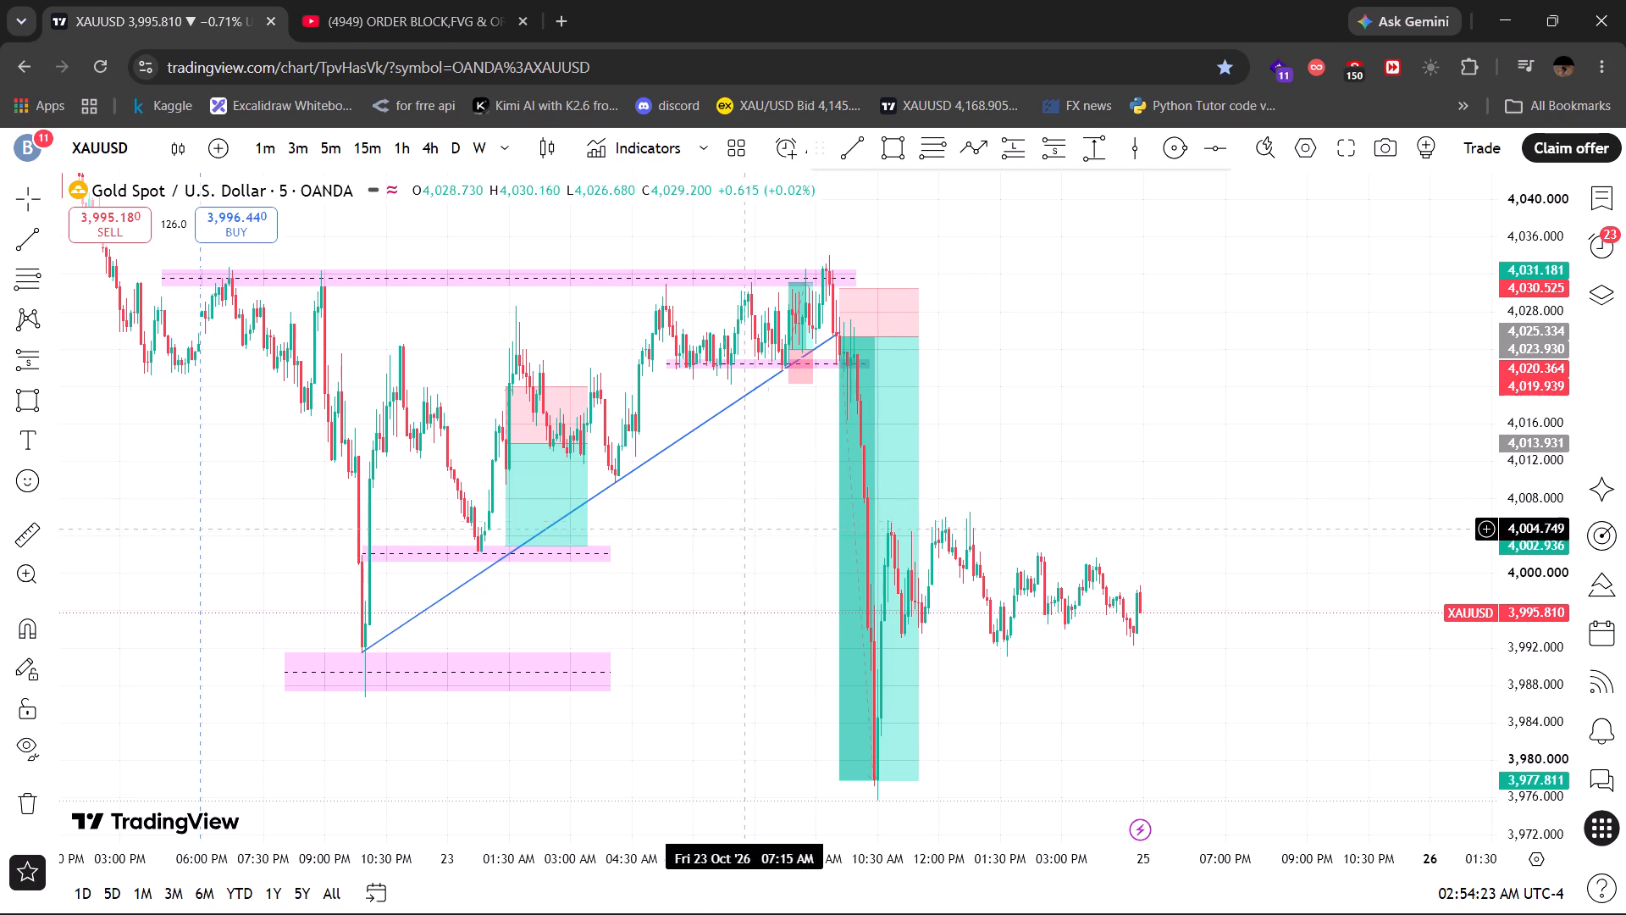
Raise the target of the short position over the morning sell-off to about 3,987.2, near the lower edge of the lowest pink zone.
{"action": "left_click_drag", "start_coordinate": [838, 777], "coordinate": [837, 758]}
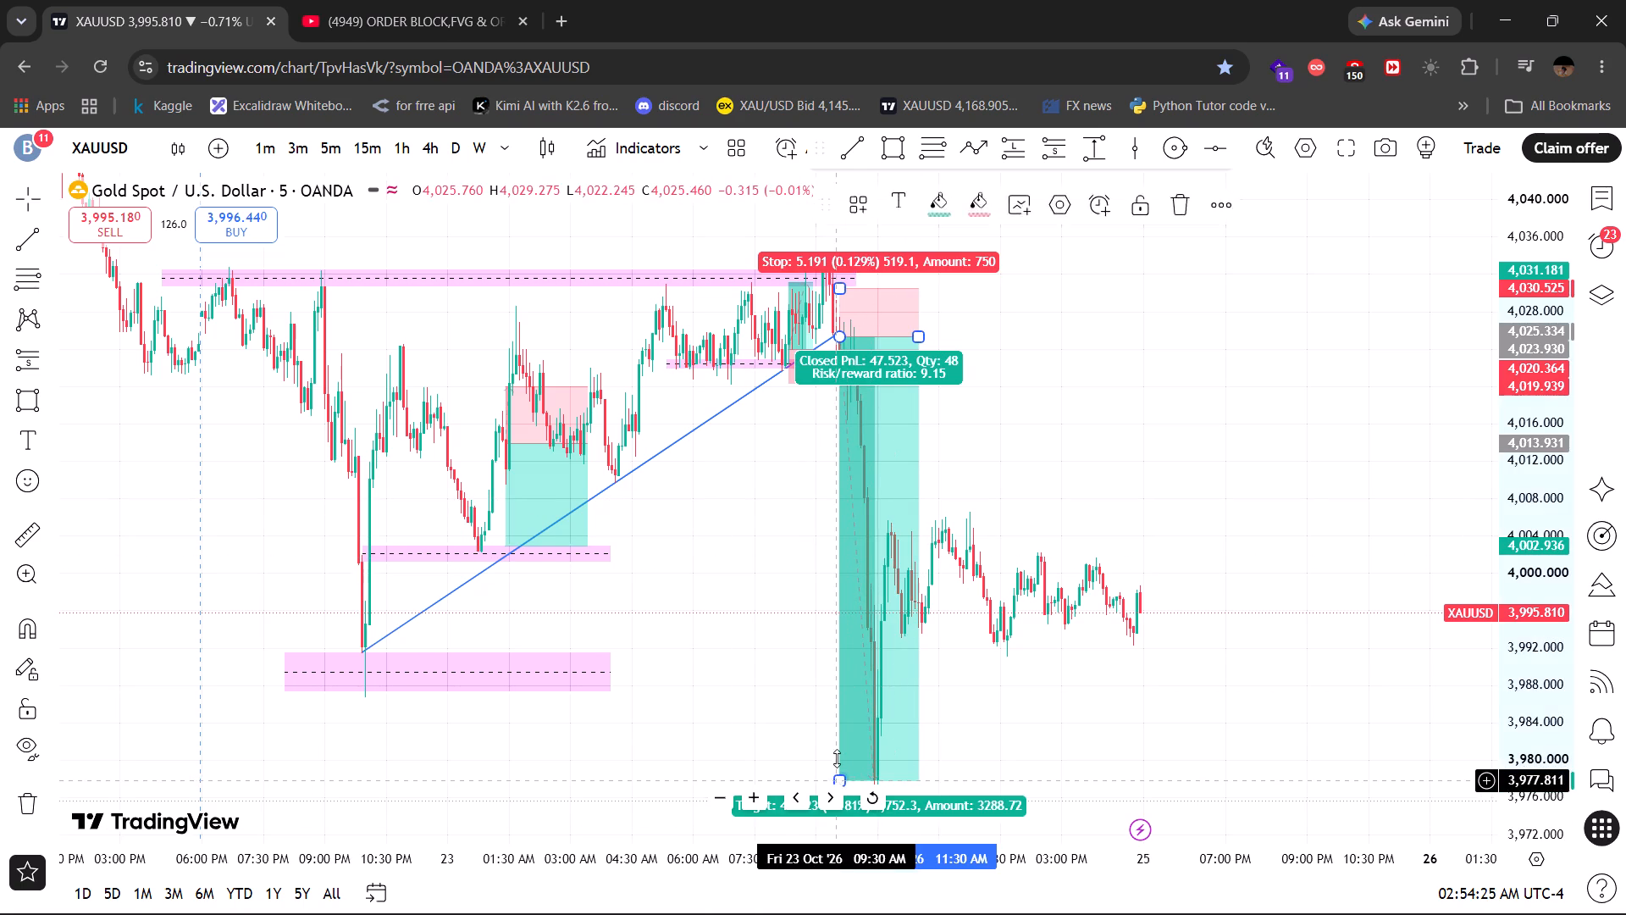
{"action": "left_click_drag", "start_coordinate": [837, 758], "coordinate": [824, 690]}
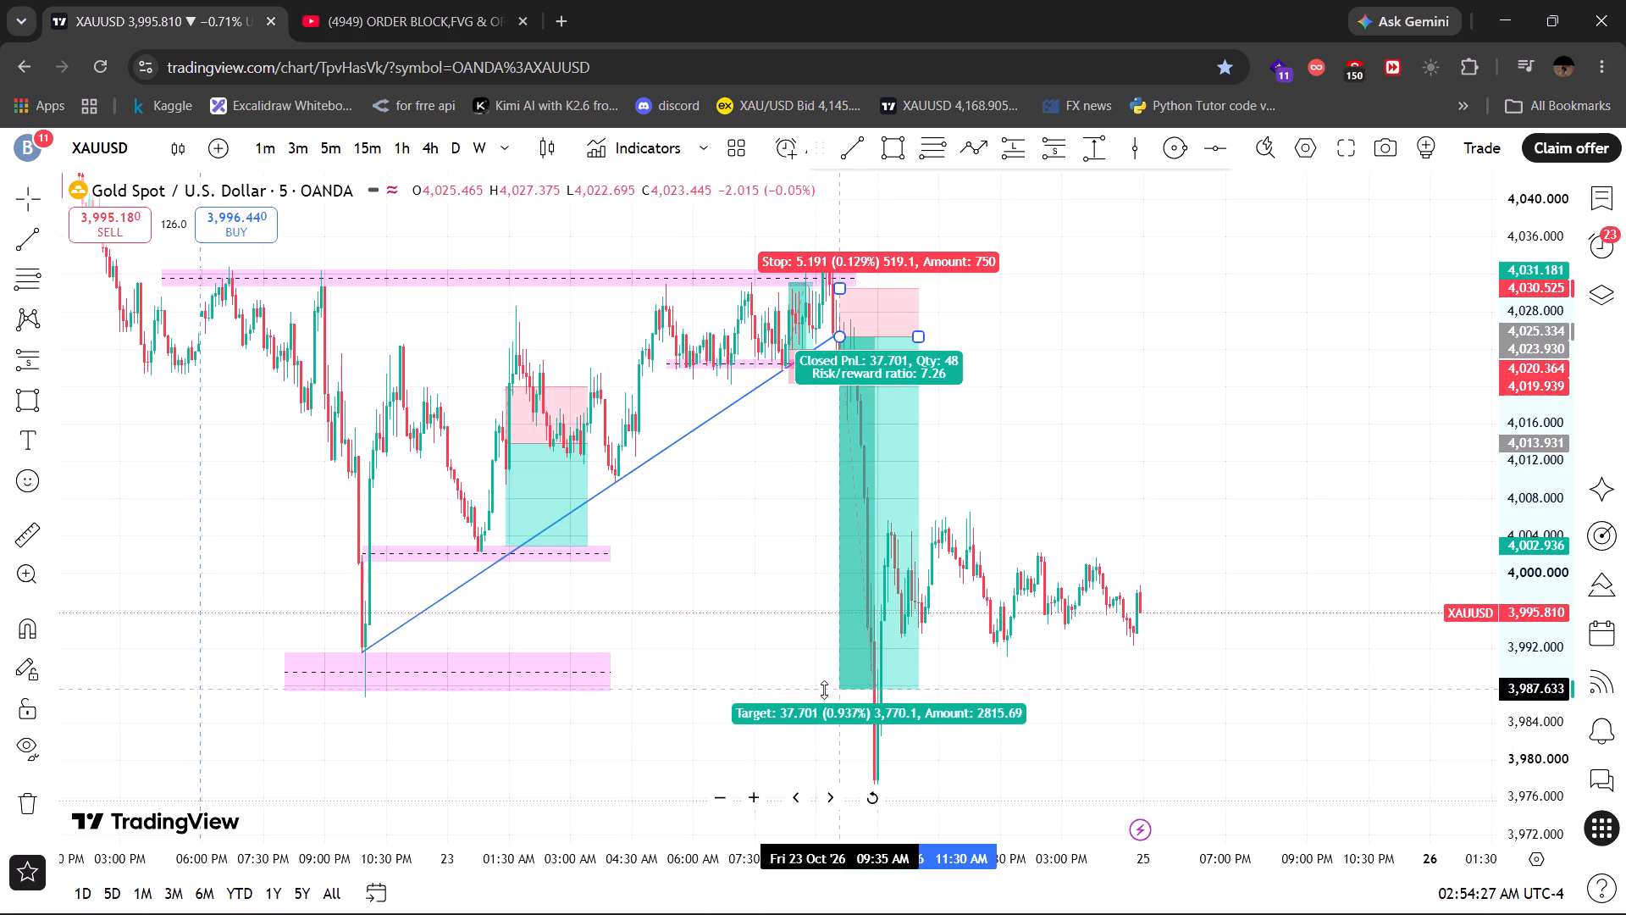
{"action": "left_click_drag", "start_coordinate": [824, 690], "coordinate": [823, 693]}
{"action": "left_click", "coordinate": [1260, 728]}
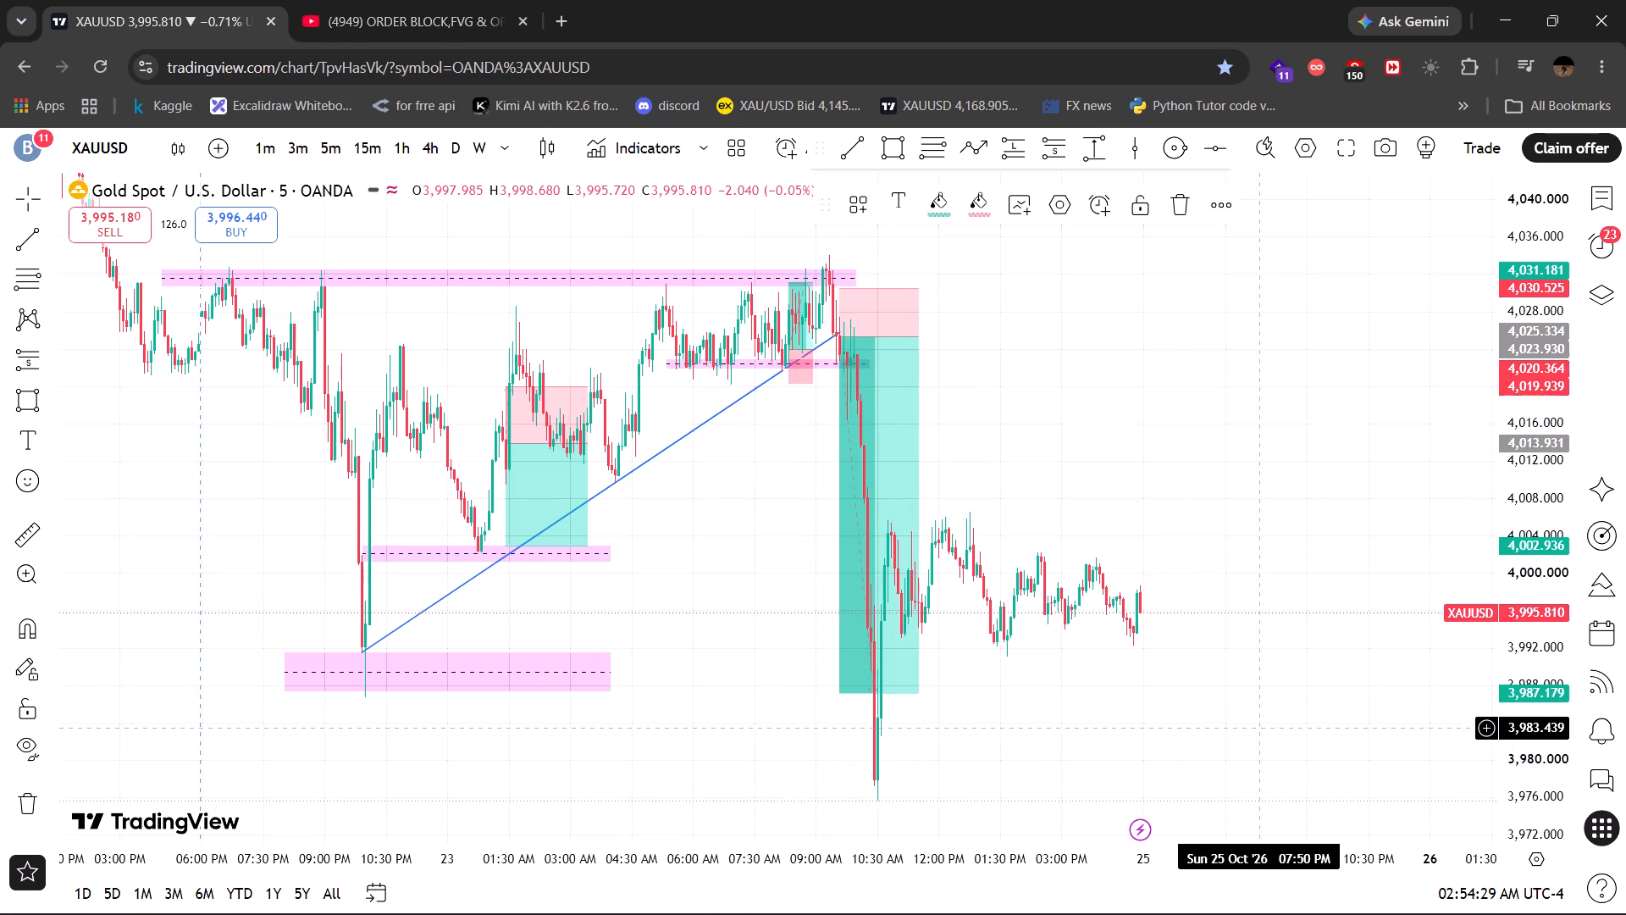